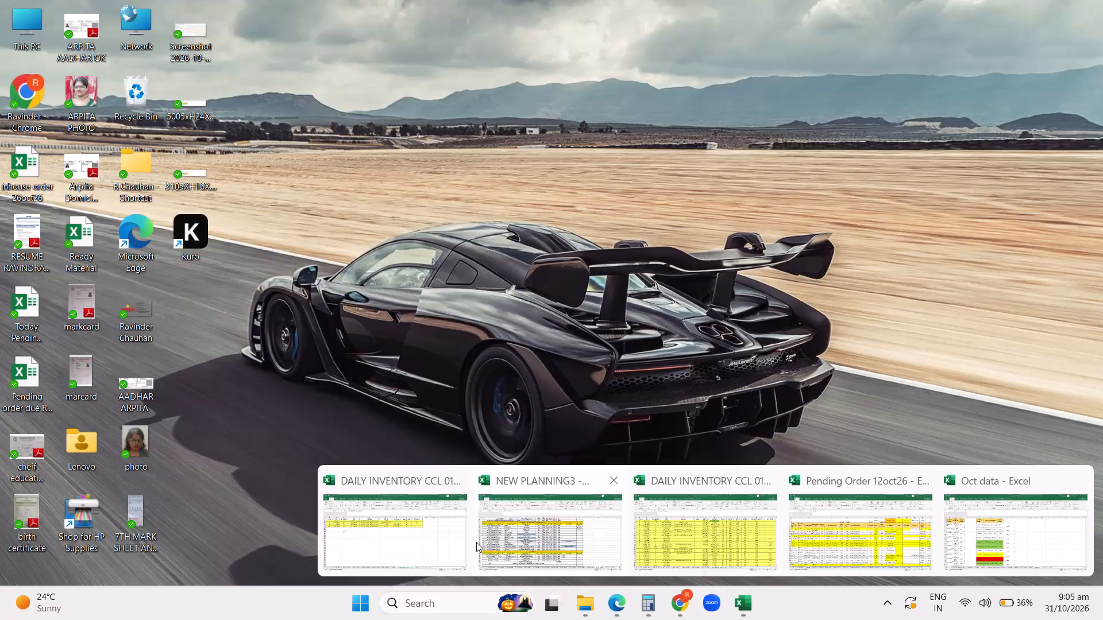
Switch to the Pending Order 12oct26 workbook in Excel and browse the order rows on the 12Oct26 sheet.
{"action": "left_click", "coordinate": [874, 526]}
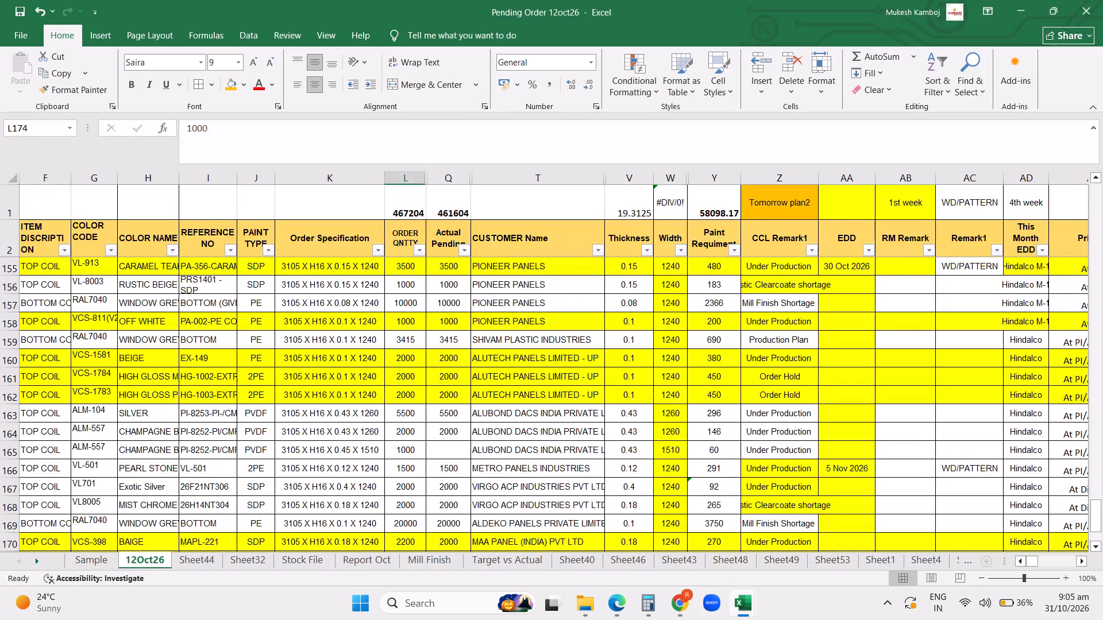
{"action": "scroll", "coordinate": [747, 432], "scroll_direction": "down", "scroll_amount": 10}
{"action": "scroll", "coordinate": [739, 432], "scroll_direction": "up", "scroll_amount": 17}
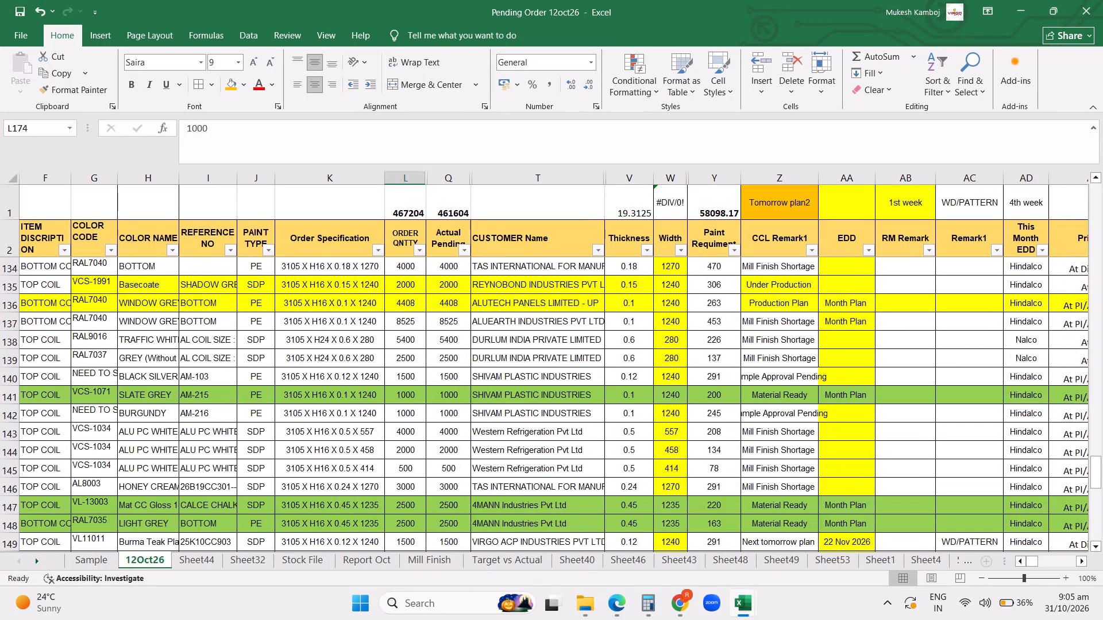
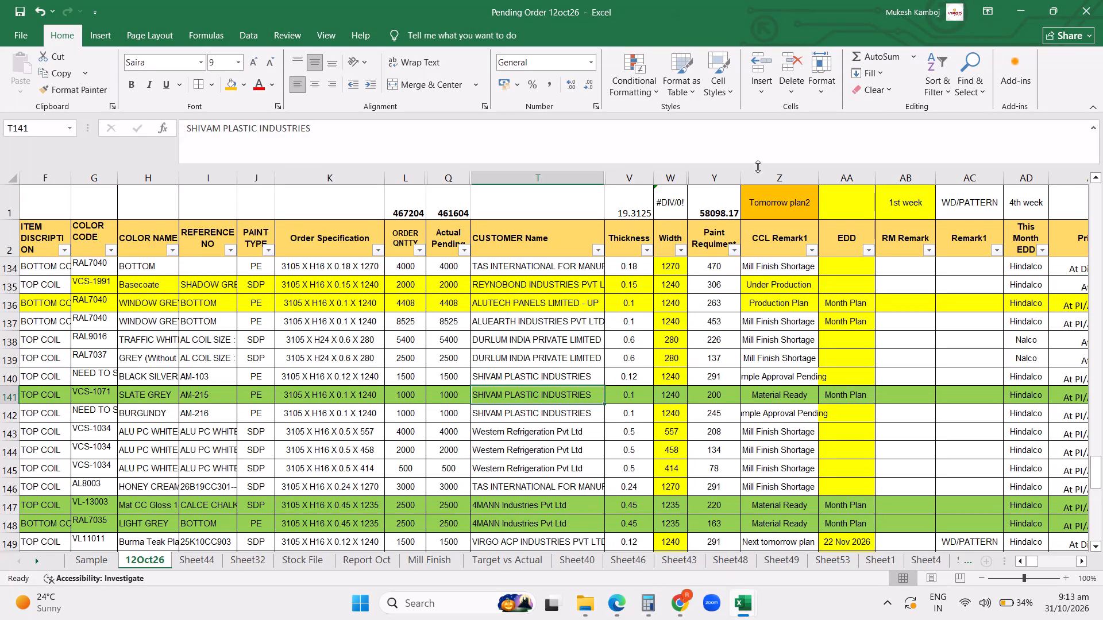
Switch to the CCL ORDER PROCESS 2025 spreadsheet in Chrome and go to the end of the Order Specification data on Party wise Pending Order.
{"action": "left_click", "coordinate": [680, 617]}
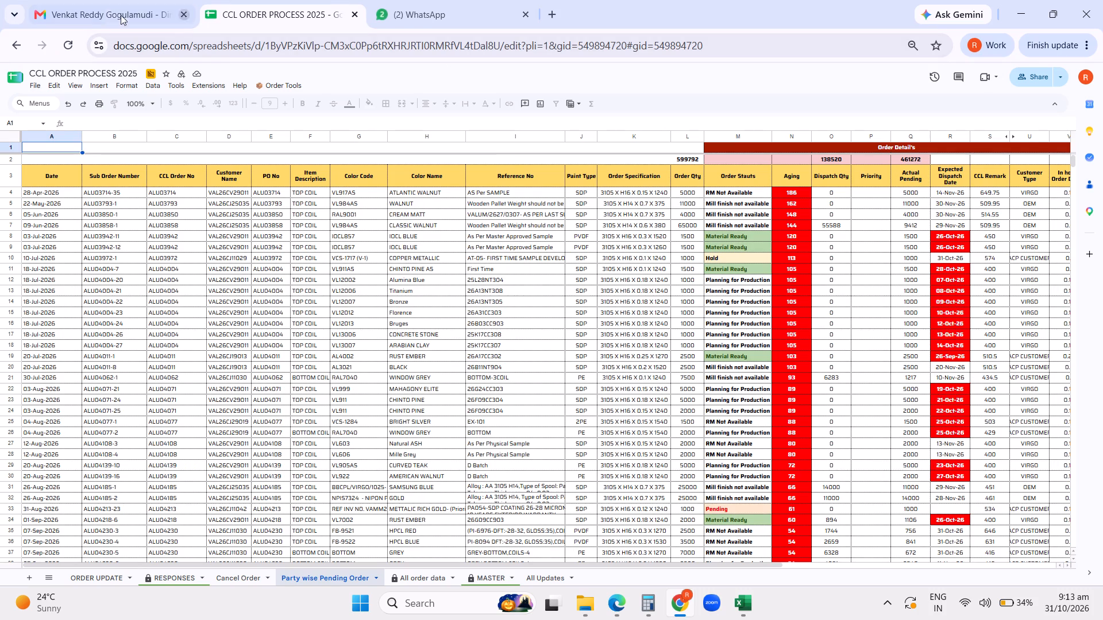
{"action": "left_click", "coordinate": [105, 12]}
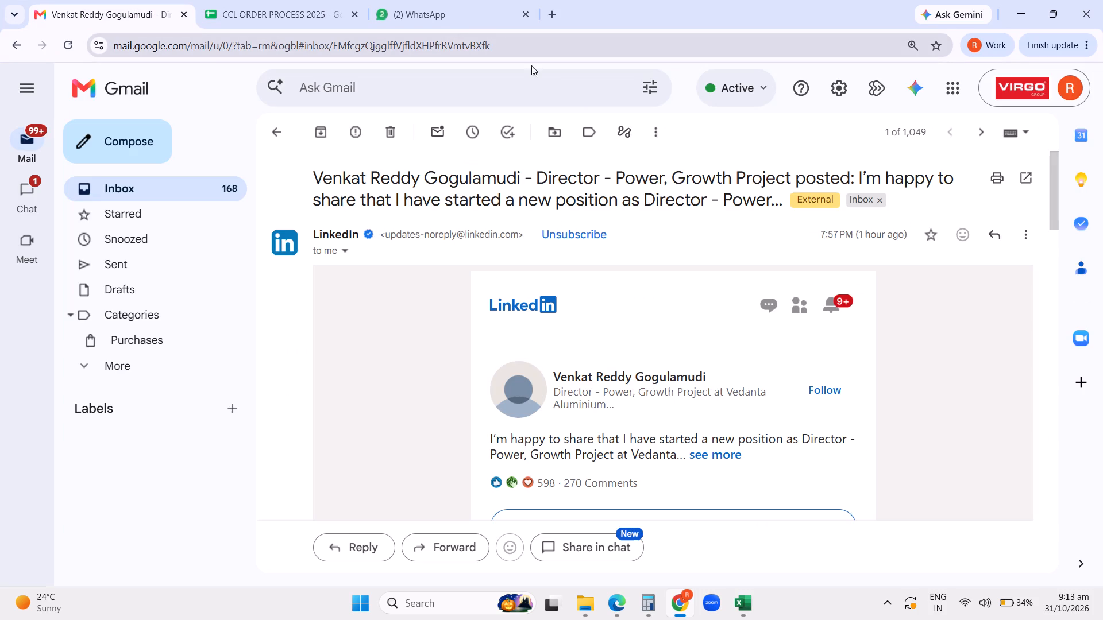
{"action": "left_click", "coordinate": [247, 22]}
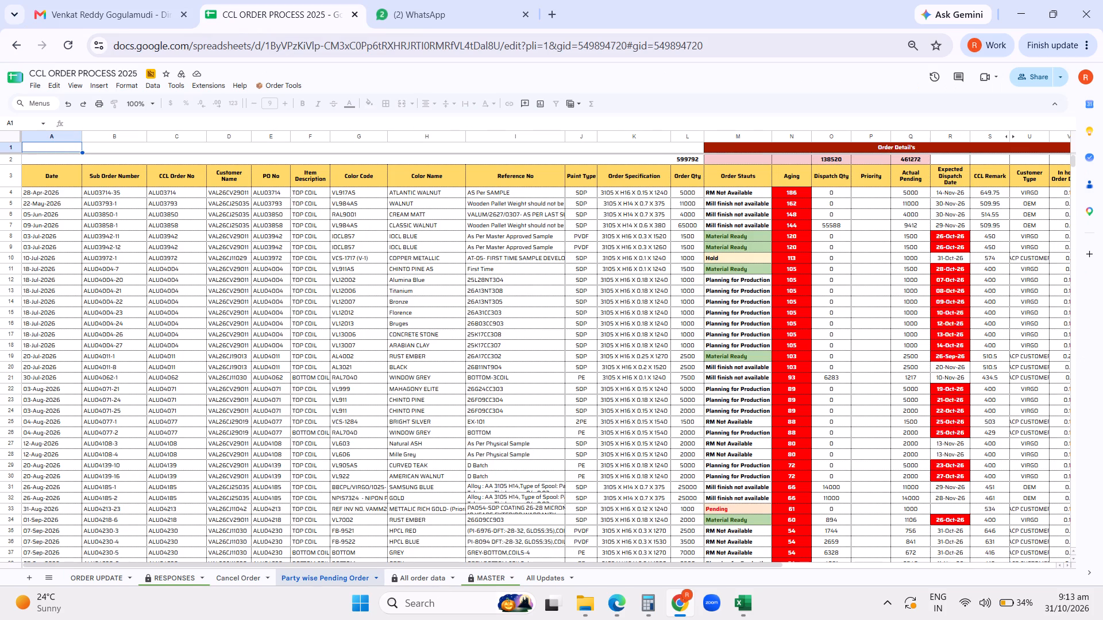
{"action": "scroll", "coordinate": [415, 402], "scroll_direction": "down", "scroll_amount": 2}
{"action": "left_click_drag", "start_coordinate": [535, 433], "coordinate": [643, 412]}
{"action": "left_click", "coordinate": [646, 413]}
{"action": "key", "text": "ctrl+Down"}
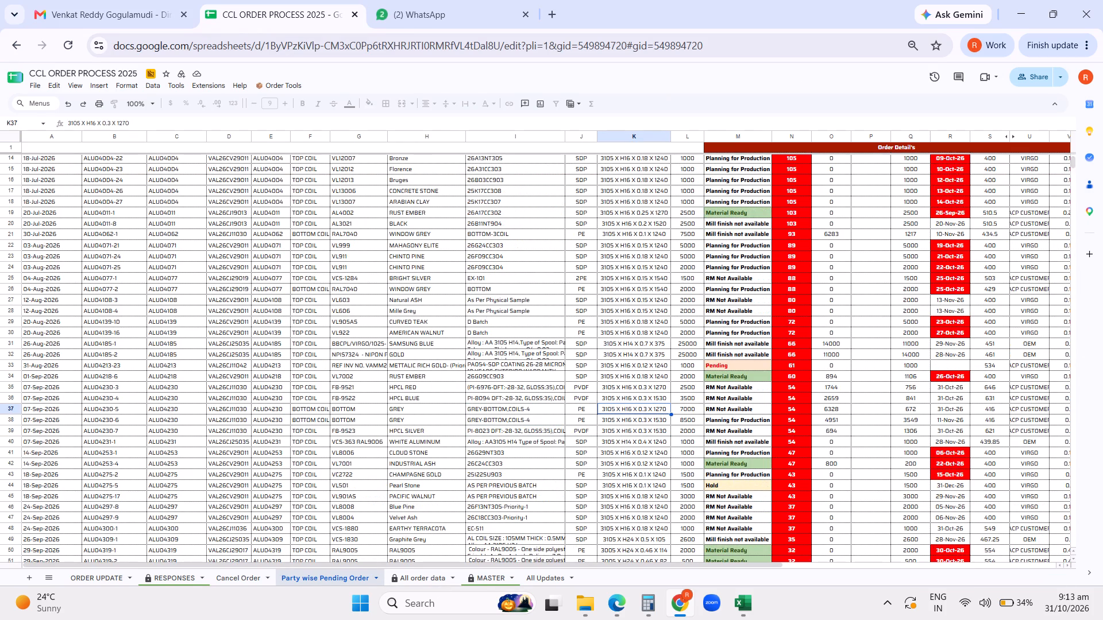
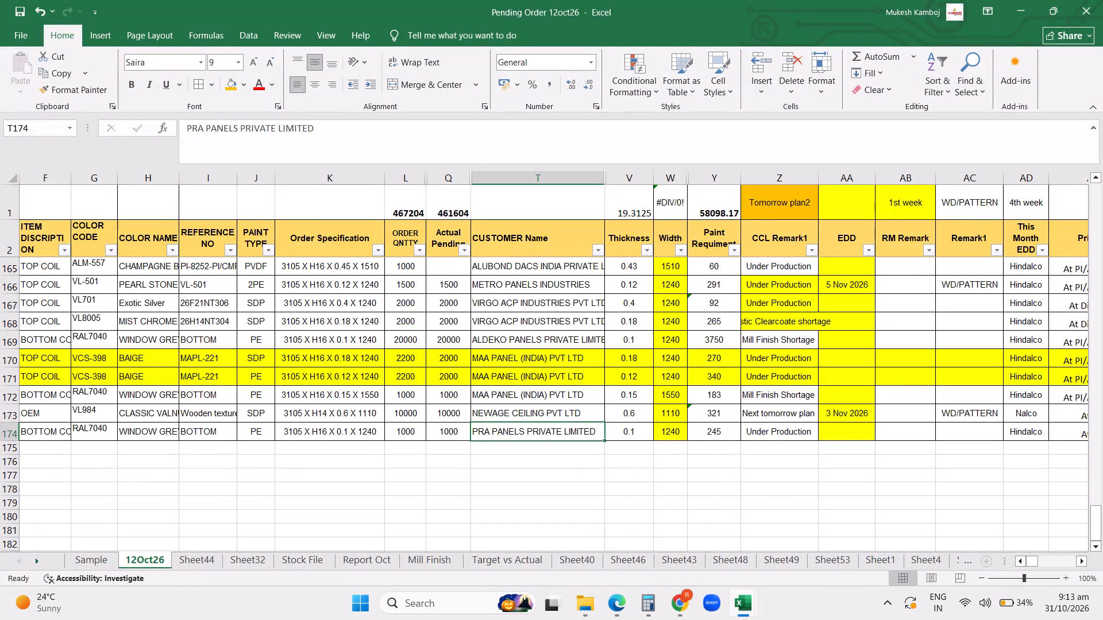
Check the CCL Remark1 entry for the PRA PANELS PRIVATE LIMITED order in row 174.
{"action": "left_click", "coordinate": [743, 467]}
{"action": "left_click", "coordinate": [780, 427]}
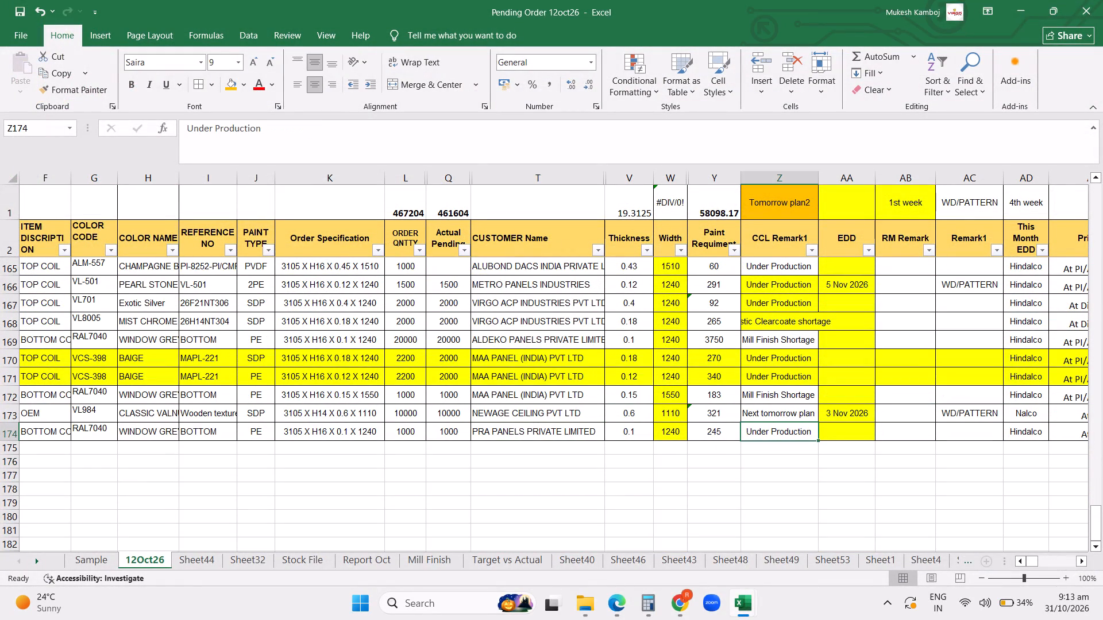
Show the hidden system tray icons.
{"action": "left_click", "coordinate": [888, 604]}
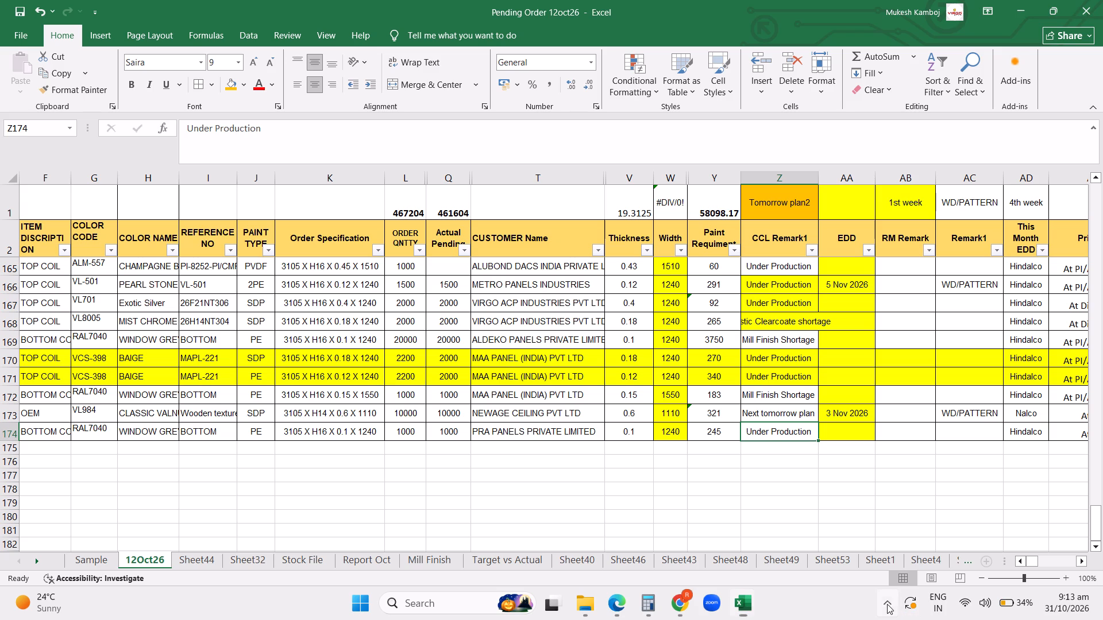
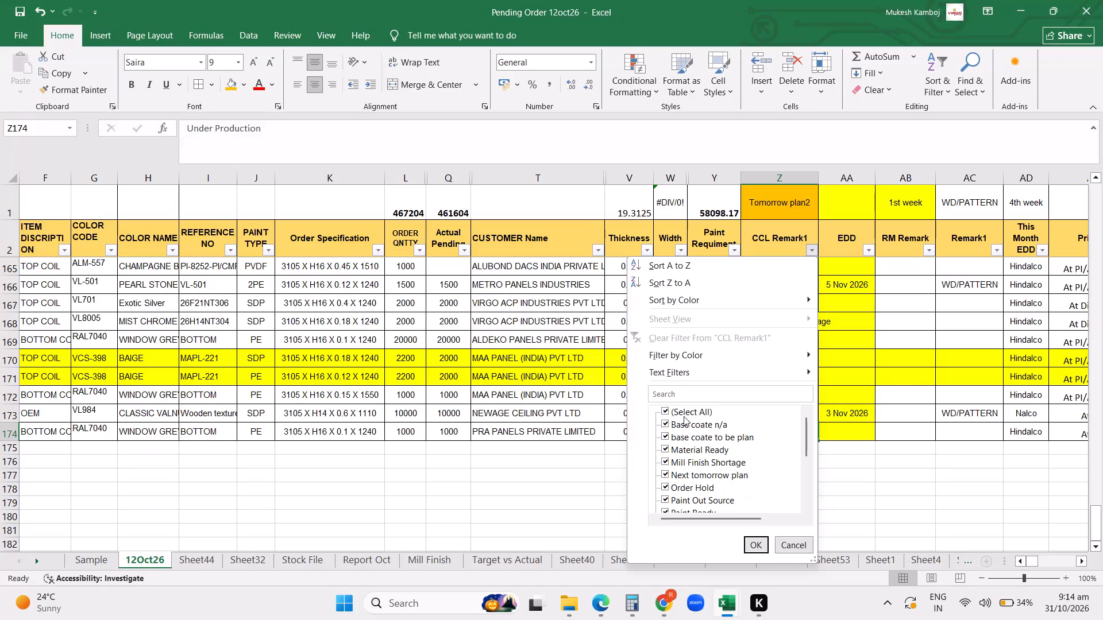
Filter the CCL Remark1 column to show only the Next tomorrow plan orders.
{"action": "left_click", "coordinate": [682, 410]}
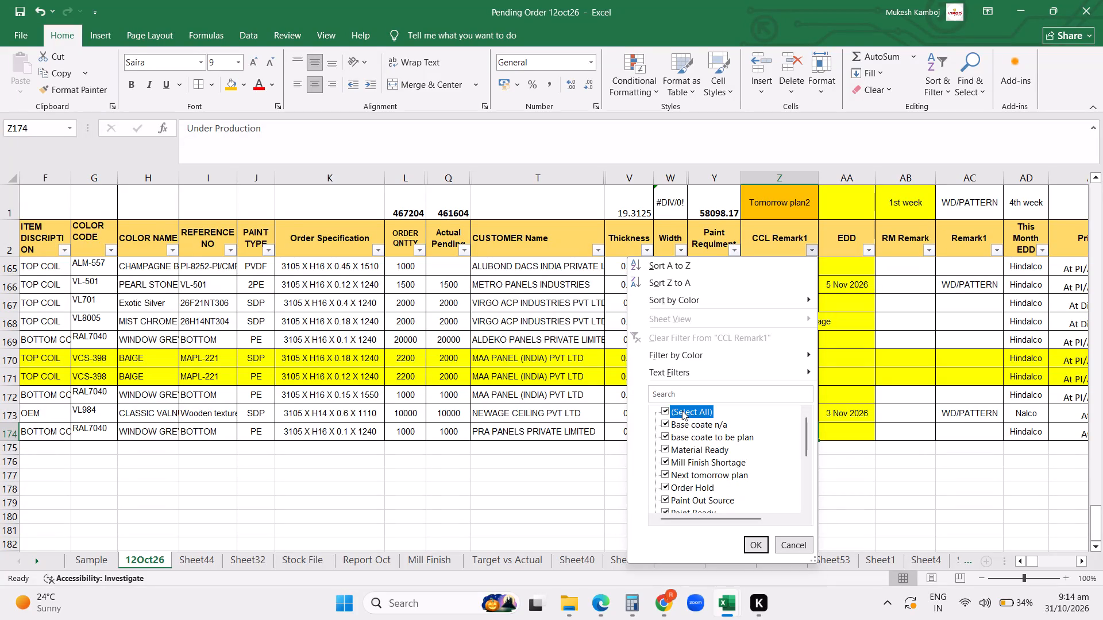
{"action": "left_click", "coordinate": [695, 479]}
{"action": "left_click", "coordinate": [754, 546]}
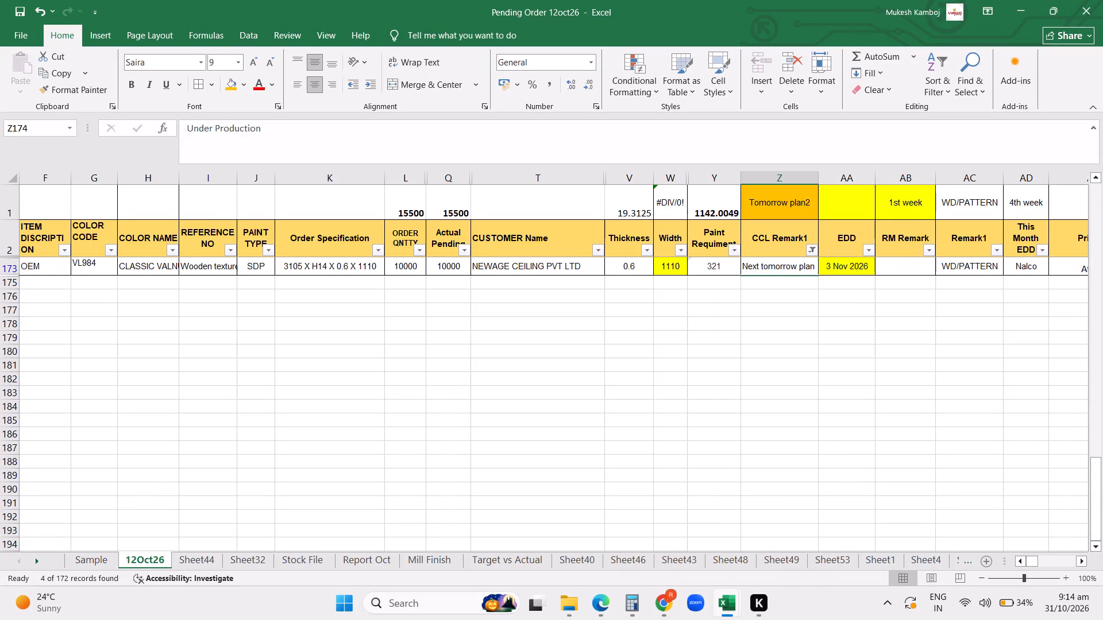
{"action": "scroll", "coordinate": [625, 387], "scroll_direction": "down", "scroll_amount": 2}
{"action": "scroll", "coordinate": [604, 379], "scroll_direction": "up", "scroll_amount": 20}
{"action": "scroll", "coordinate": [604, 379], "scroll_direction": "up", "scroll_amount": 5}
{"action": "left_click", "coordinate": [515, 386]}
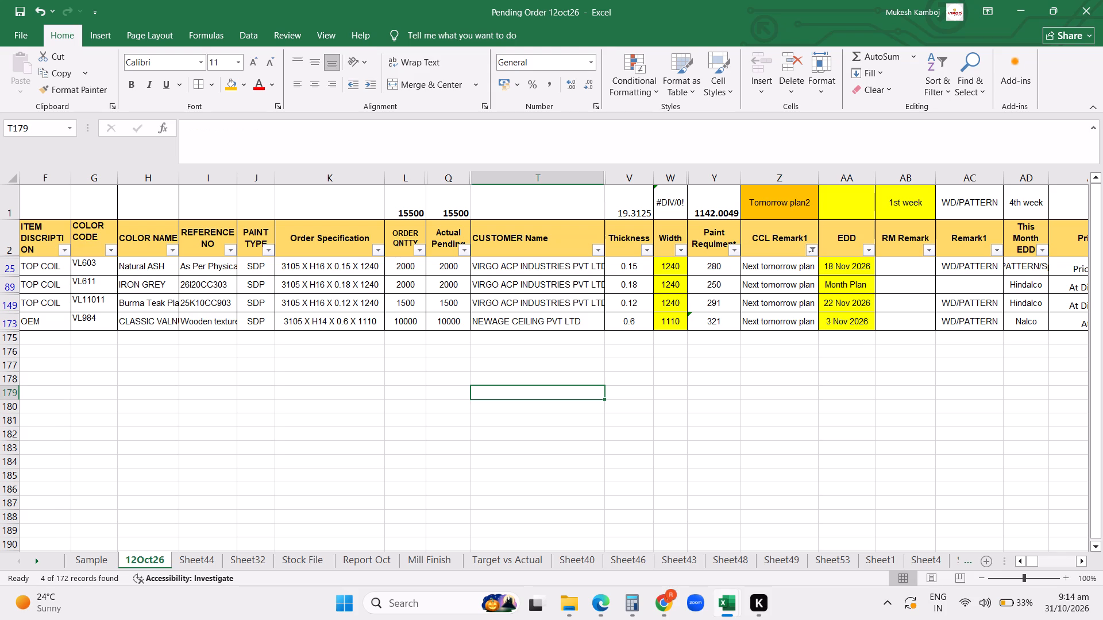
Set the CCL Remark1 of the VL603 Natural ASH order to Tomorrow plan2.
{"action": "left_click", "coordinate": [800, 263]}
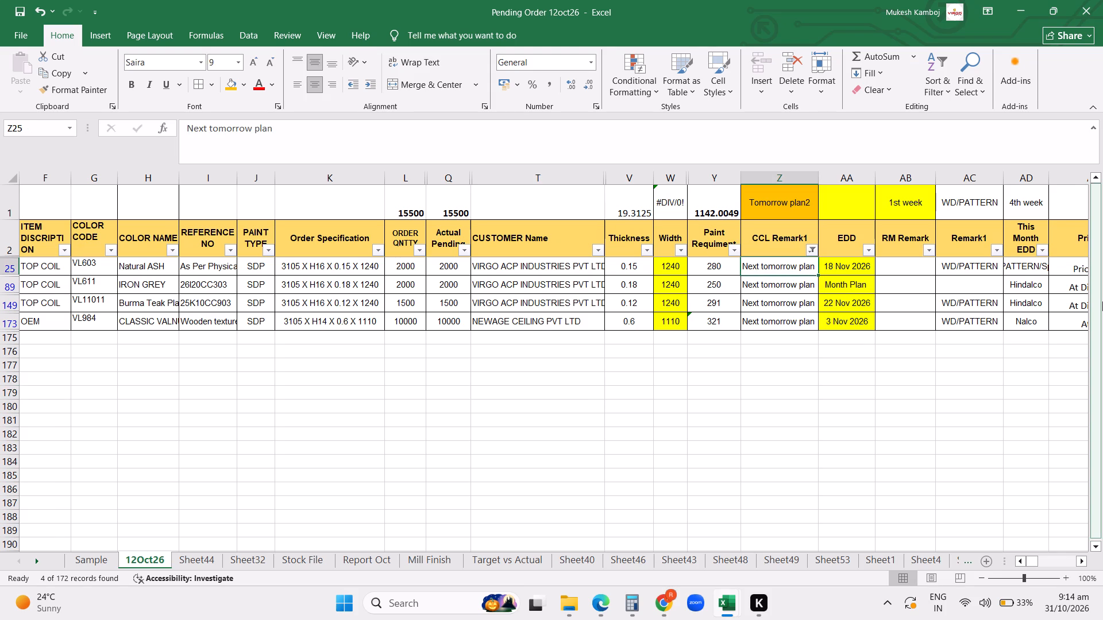
{"action": "type", "text": "Base Coate"}
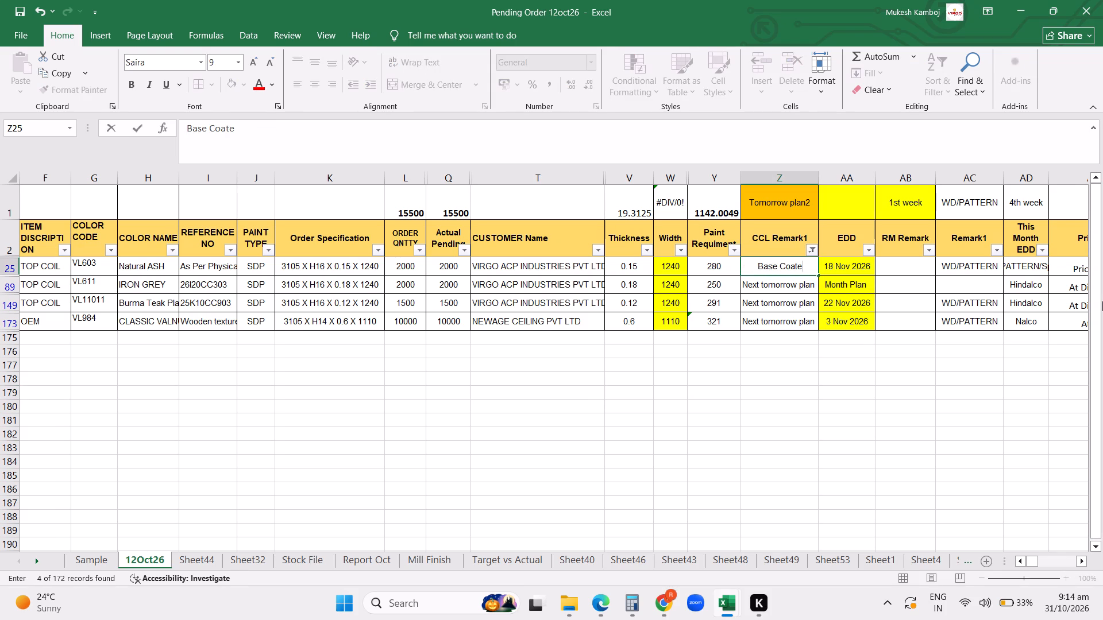
{"action": "key", "text": "BackSpace"}
{"action": "key", "text": "BackSpace"}
{"action": "key", "text": "BackSpace"}
{"action": "key", "text": "BackSpace"}
{"action": "key", "text": "BackSpace"}
{"action": "key", "text": "BackSpace"}
{"action": "key", "text": "BackSpace"}
{"action": "key", "text": "BackSpace"}
{"action": "key", "text": "BackSpace"}
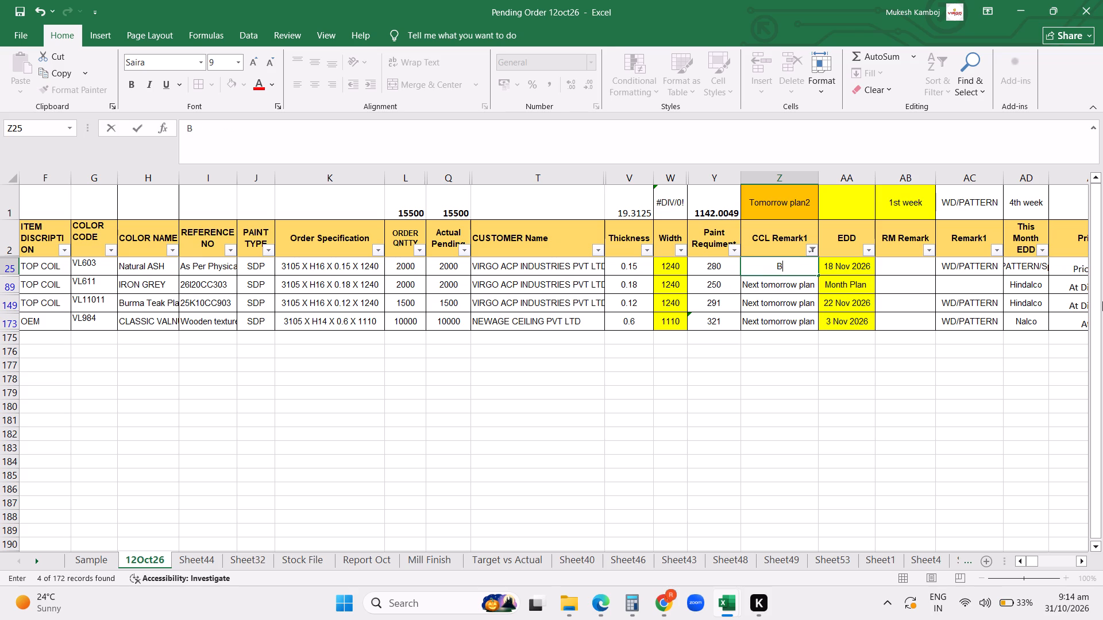
{"action": "key", "text": "BackSpace"}
{"action": "key", "text": "BackSpace"}
{"action": "key", "text": "BackSpace"}
{"action": "type", "text": "tomo"}
{"action": "key", "text": "Down"}
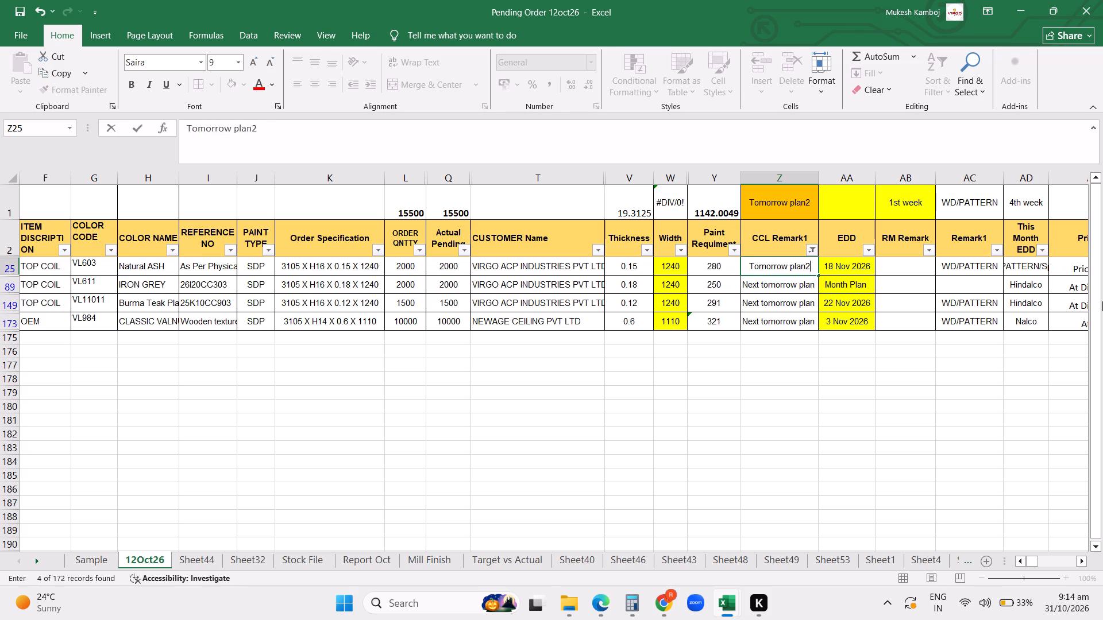
{"action": "key", "text": "Up"}
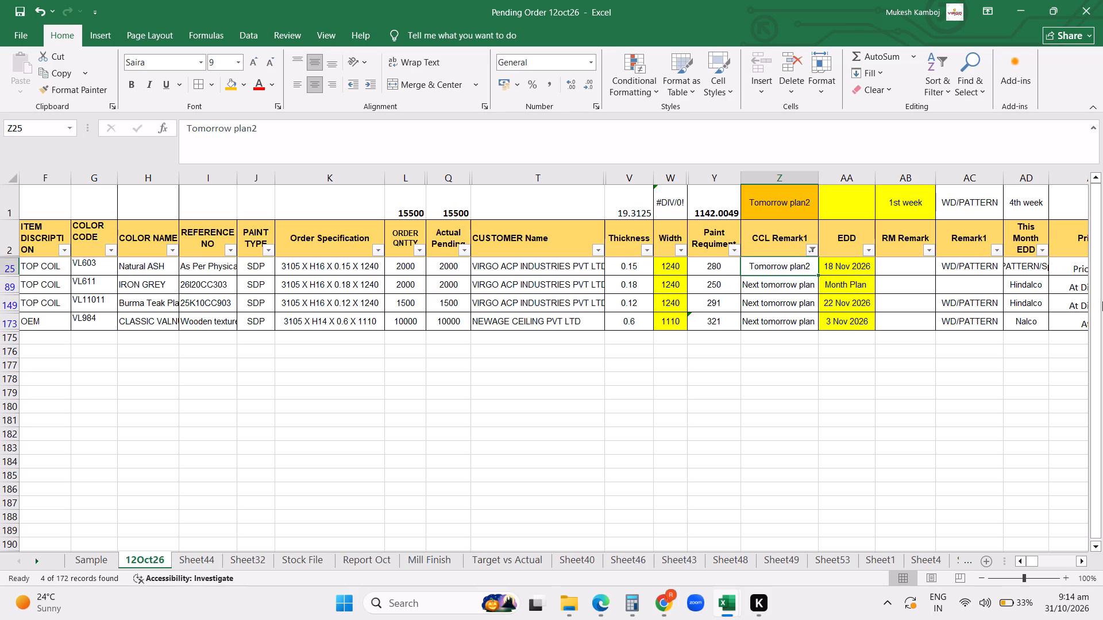
Copy the Tomorrow plan2 remark to the CCL Remark1 cells of the VL611 IRON GREY and VL984 orders.
{"action": "key", "text": "ctrl+c"}
{"action": "key", "text": "Down"}
{"action": "key", "text": "ctrl+v"}
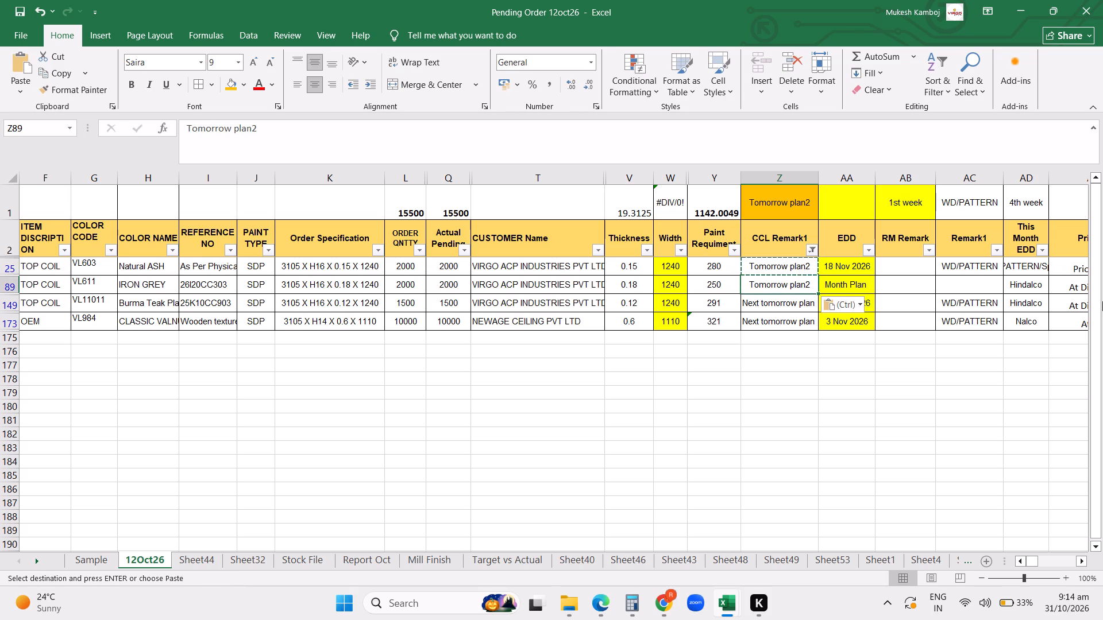
{"action": "left_click", "coordinate": [753, 412]}
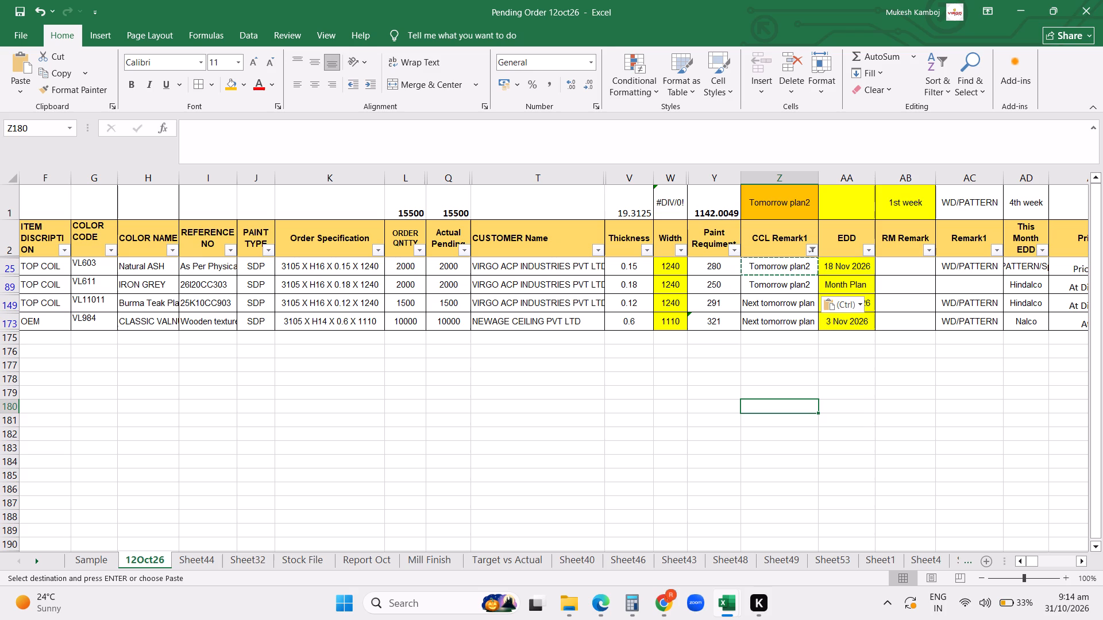
{"action": "key", "text": "Delete"}
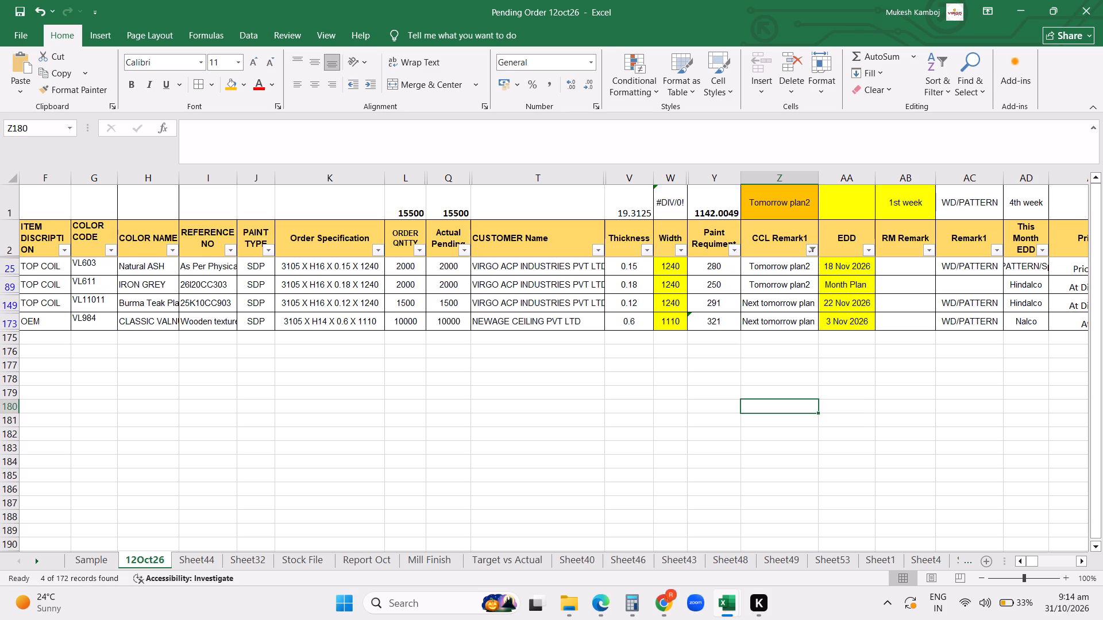
{"action": "left_click", "coordinate": [758, 281]}
{"action": "key", "text": "ctrl+c"}
{"action": "left_click", "coordinate": [774, 317]}
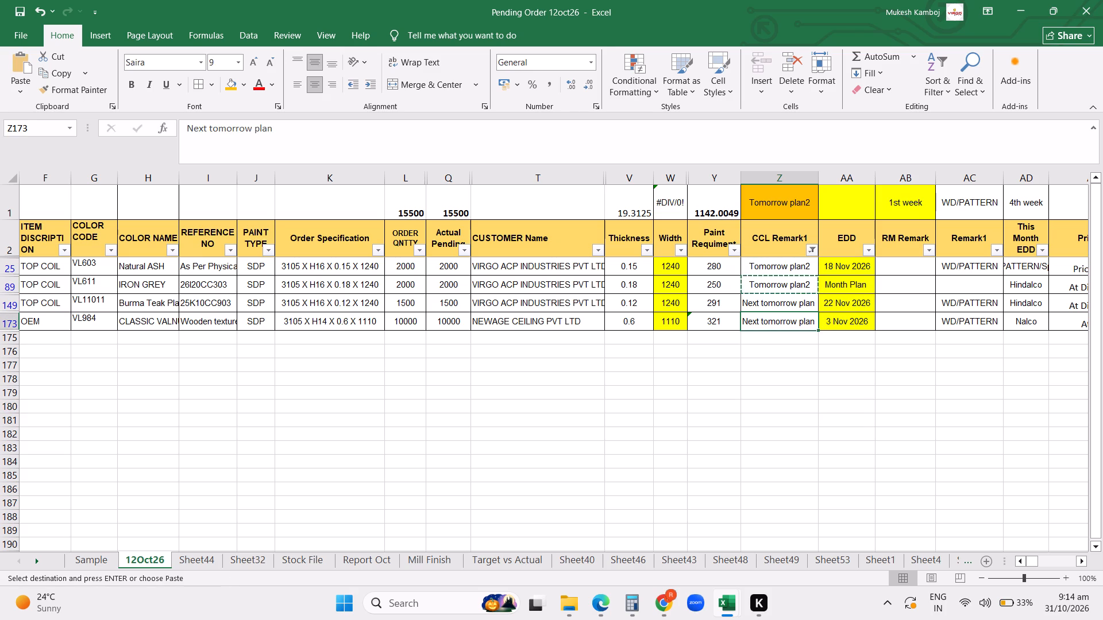
{"action": "key", "text": "ctrl+v"}
{"action": "left_click", "coordinate": [824, 362]}
{"action": "left_click", "coordinate": [765, 377]}
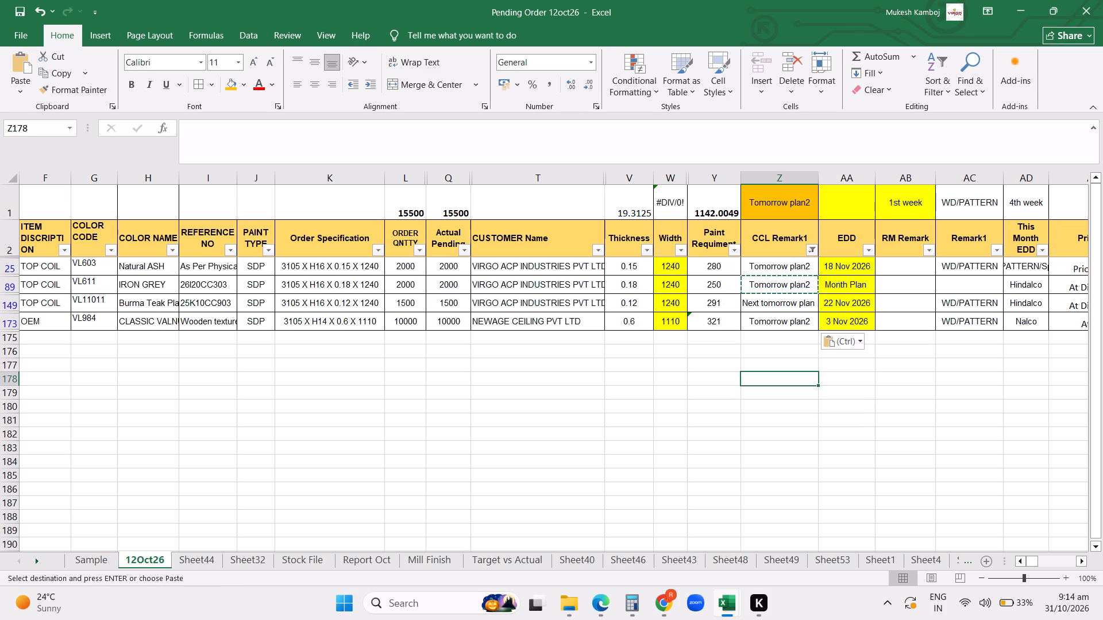
Set the CCL Remark1 of the VL603 Natural ASH order to Next tomorrow plan.
{"action": "left_click", "coordinate": [766, 262]}
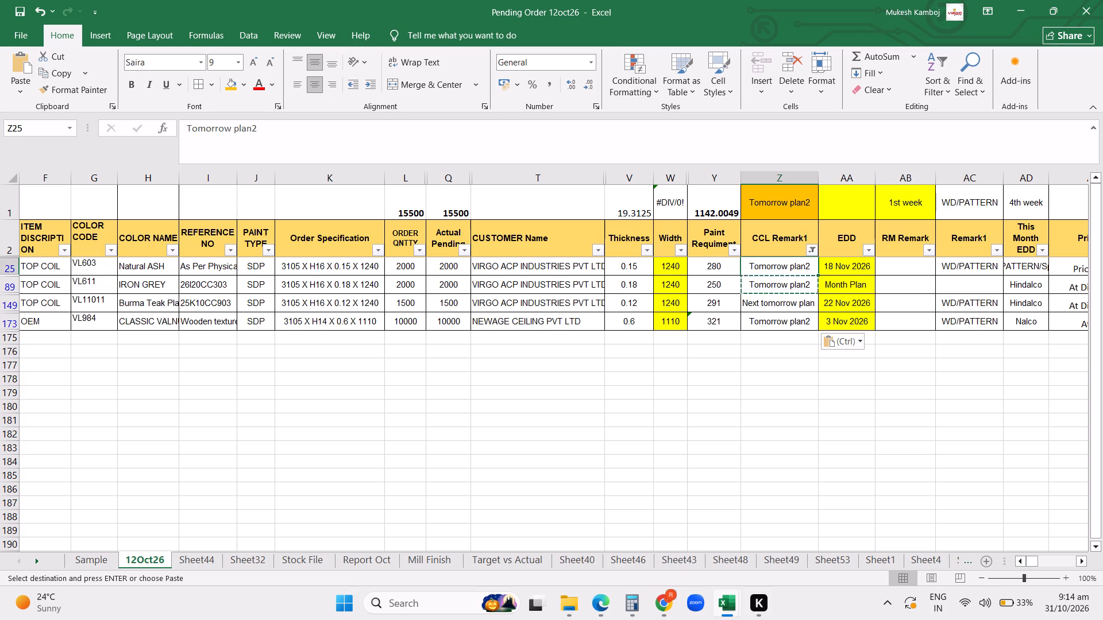
{"action": "left_click", "coordinate": [778, 271]}
{"action": "left_click", "coordinate": [775, 263]}
{"action": "type", "text": "ne"}
{"action": "type", "text": "xt"}
{"action": "key", "text": "Return"}
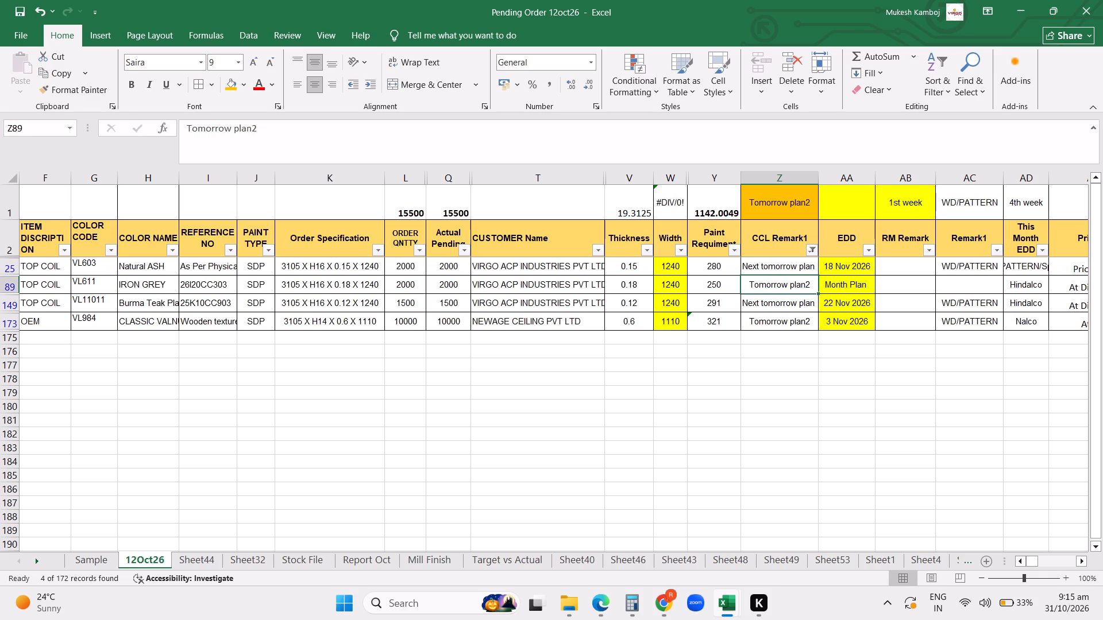
Change the CCL Remark1 filter to show only the Tomorrow plan2 orders.
{"action": "left_click", "coordinate": [814, 248]}
{"action": "triple_click", "coordinate": [679, 409]}
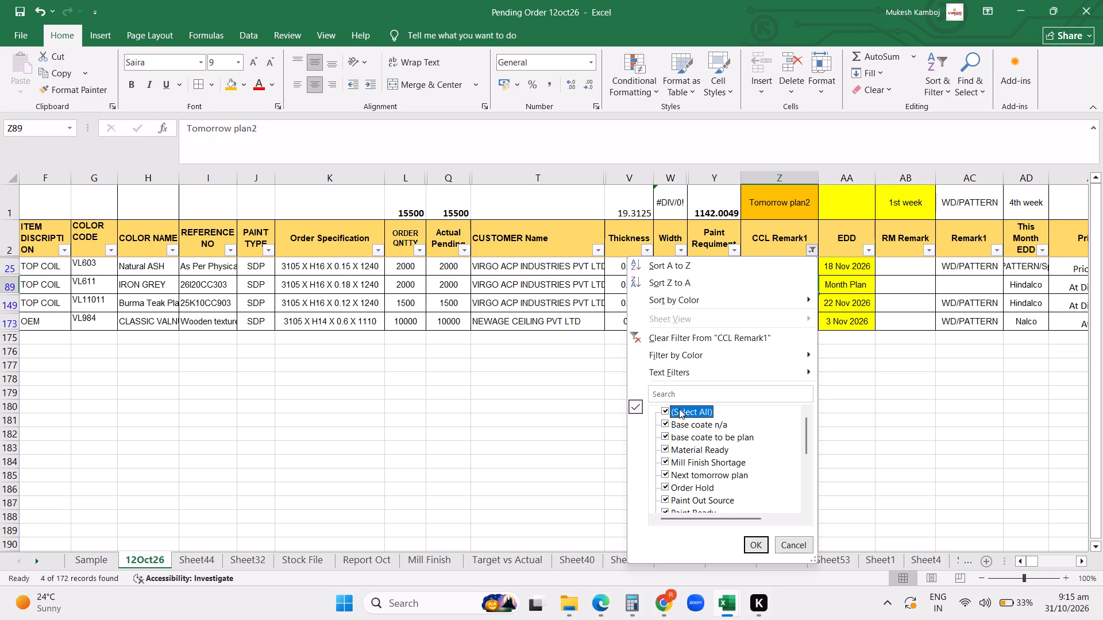
{"action": "scroll", "coordinate": [705, 437], "scroll_direction": "down", "scroll_amount": 8}
{"action": "left_click", "coordinate": [728, 489]}
{"action": "left_click", "coordinate": [753, 538]}
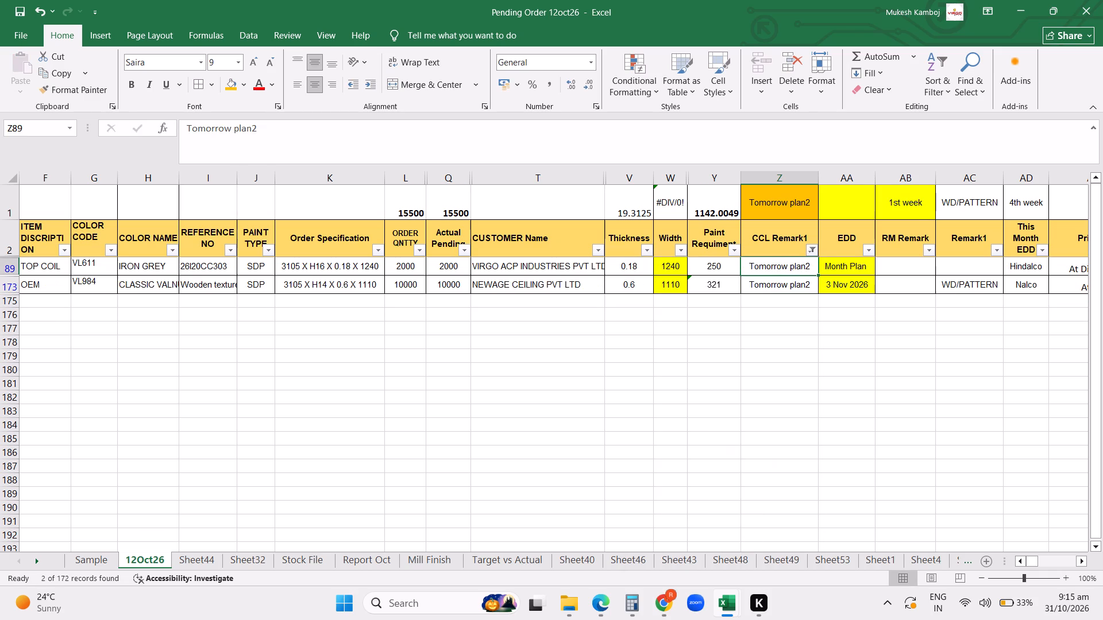
{"action": "scroll", "coordinate": [501, 409], "scroll_direction": "up", "scroll_amount": 6}
{"action": "left_click", "coordinate": [490, 392]}
{"action": "left_click", "coordinate": [271, 359]}
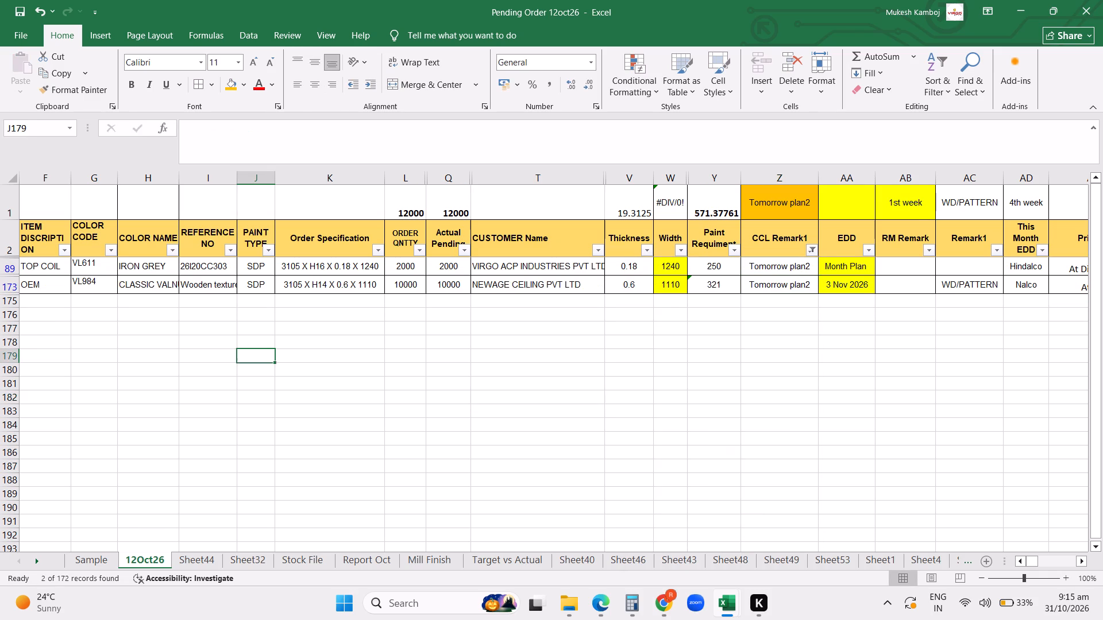
Widen the COLOR NAME and REFERENCE NO columns and check the VL984 order's full entries in both.
{"action": "key", "text": "ctrl+Left"}
{"action": "key", "text": "ctrl+Left"}
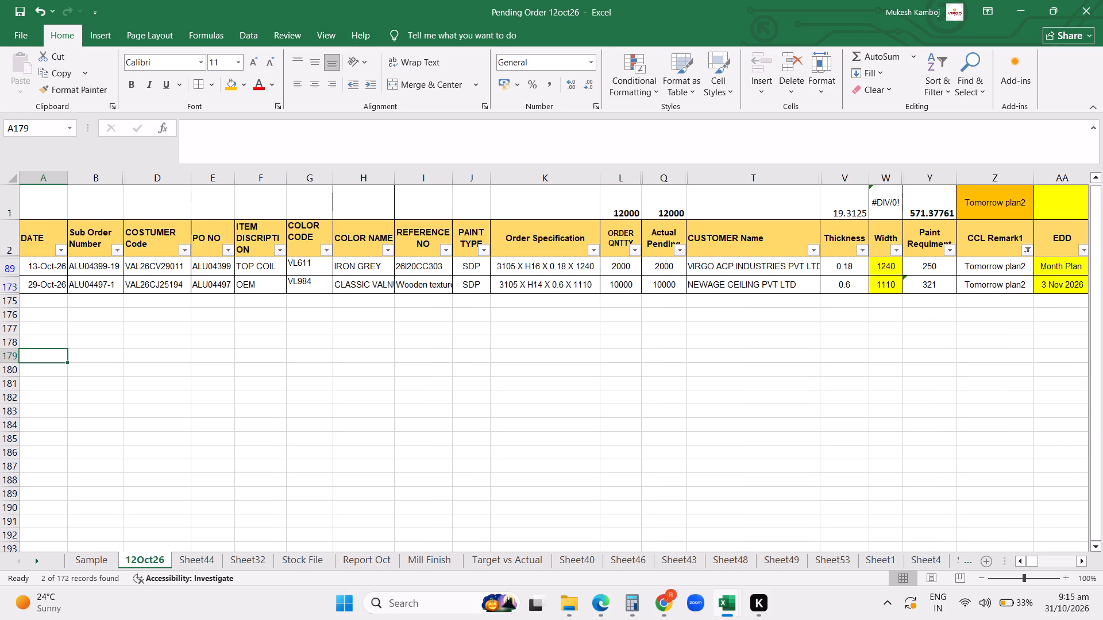
{"action": "left_click_drag", "start_coordinate": [390, 179], "coordinate": [488, 179]}
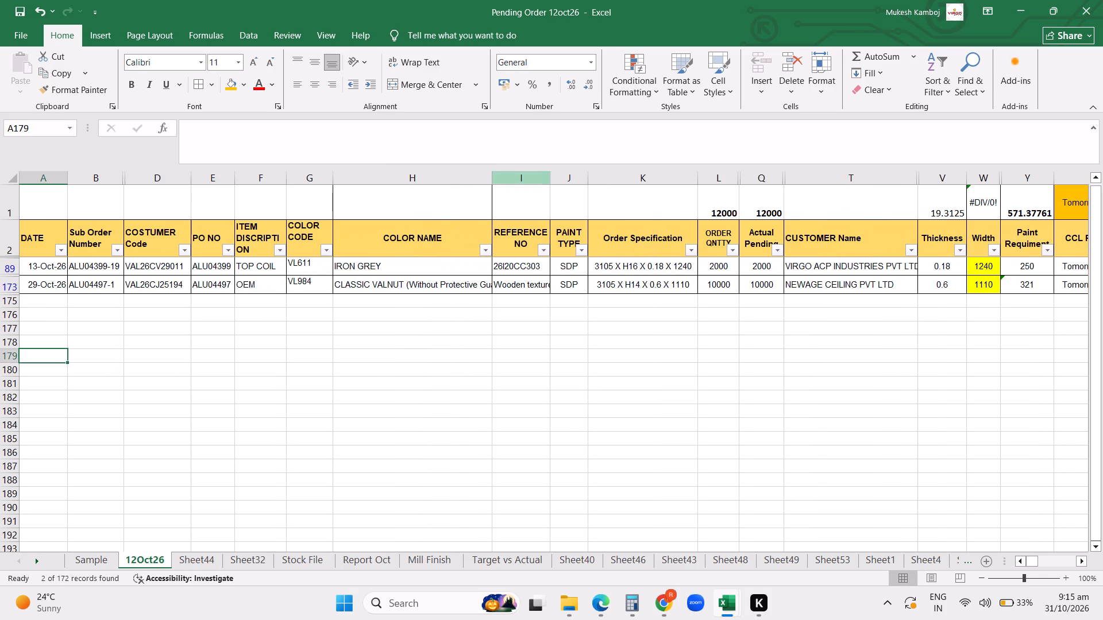
{"action": "left_click_drag", "start_coordinate": [551, 176], "coordinate": [569, 178]}
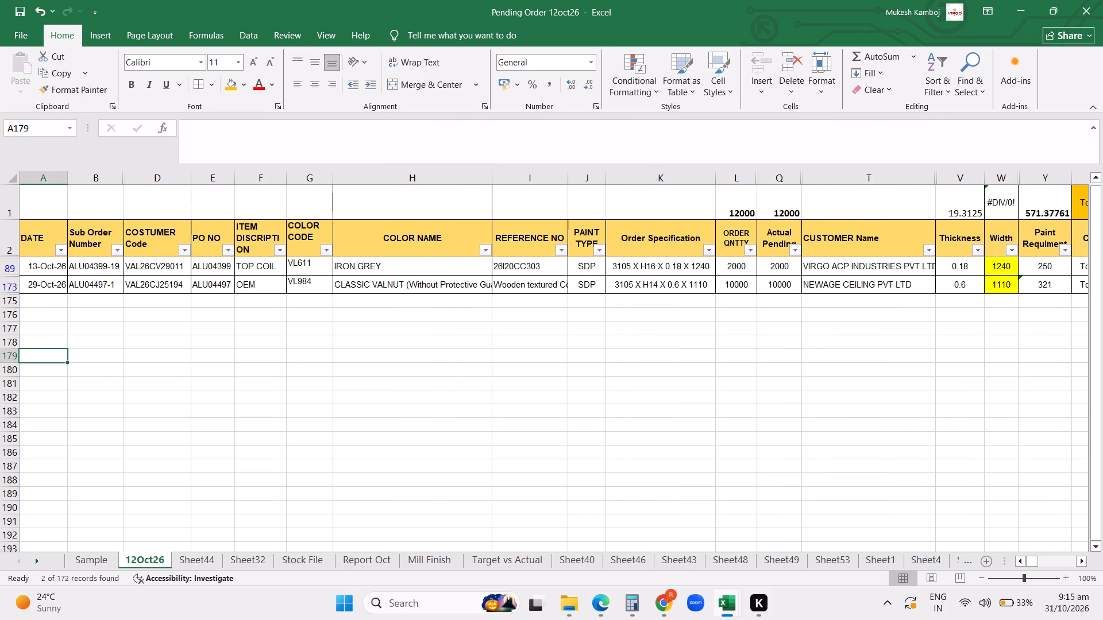
{"action": "left_click", "coordinate": [533, 280]}
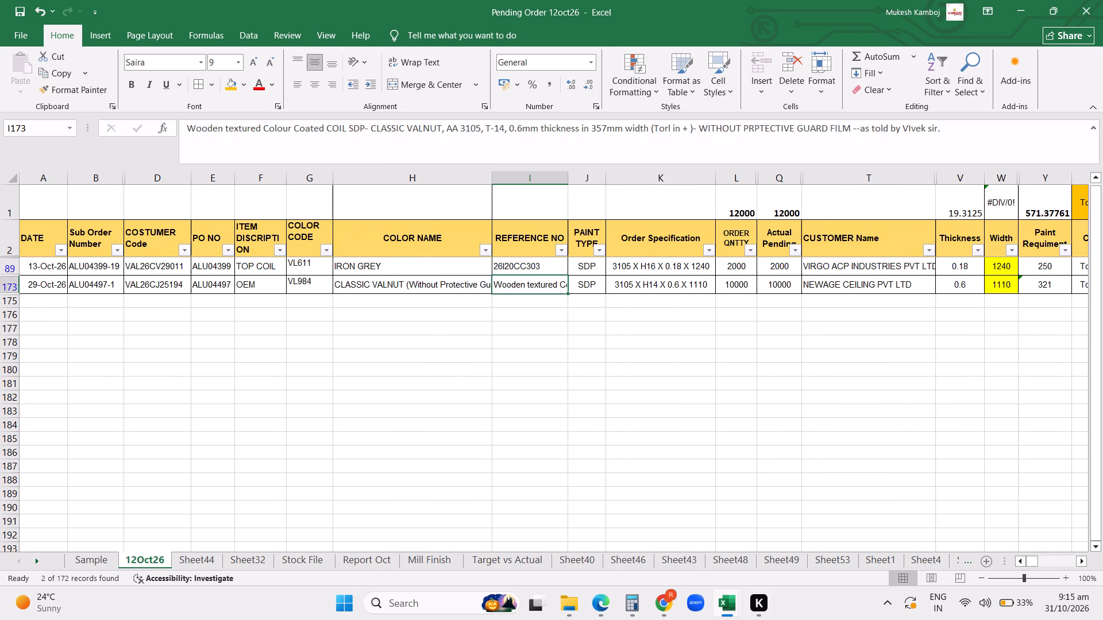
{"action": "left_click", "coordinate": [372, 285]}
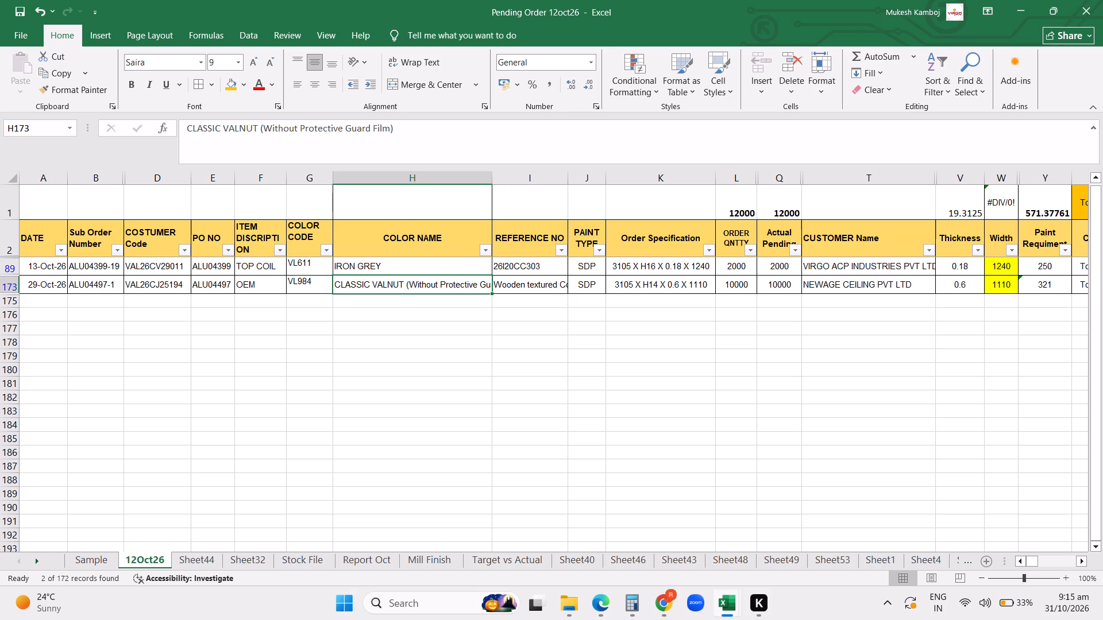
Copy the headers and filtered orders from COSTUMER Code through Paint Requiment and paste them into a new sheet.
{"action": "left_click_drag", "start_coordinate": [160, 239], "coordinate": [867, 241]}
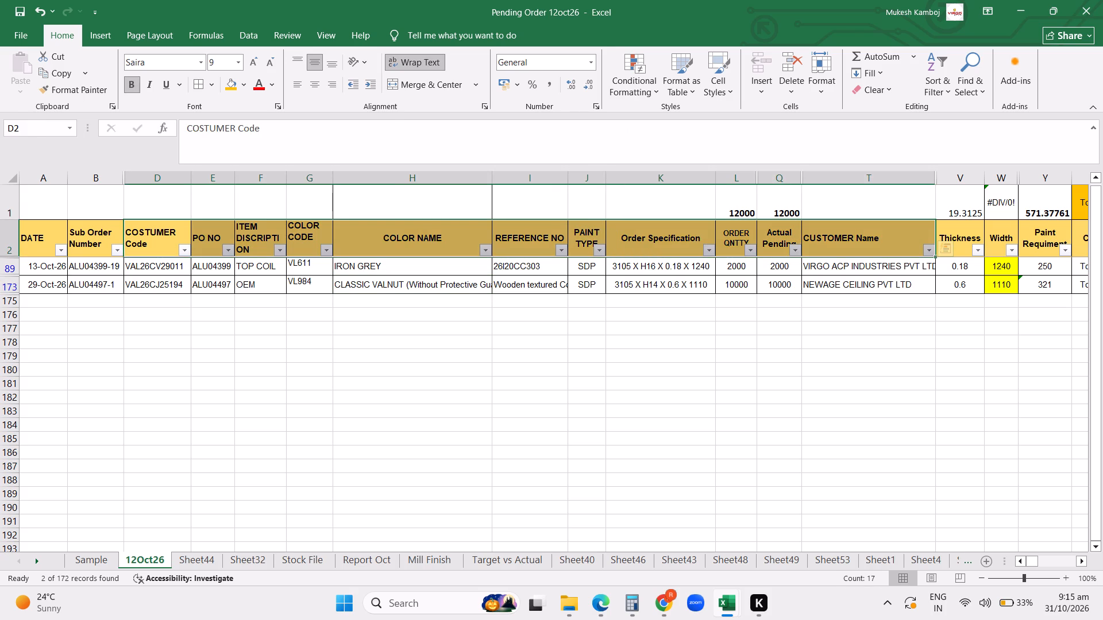
{"action": "left_click", "coordinate": [1050, 288]}
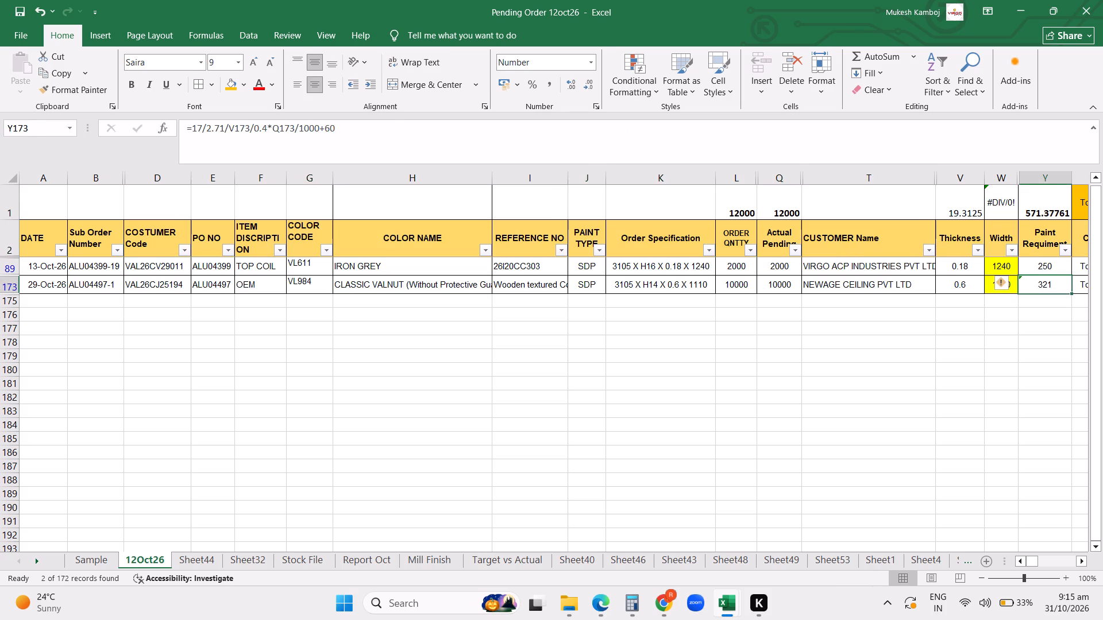
{"action": "left_click", "coordinate": [1048, 272]}
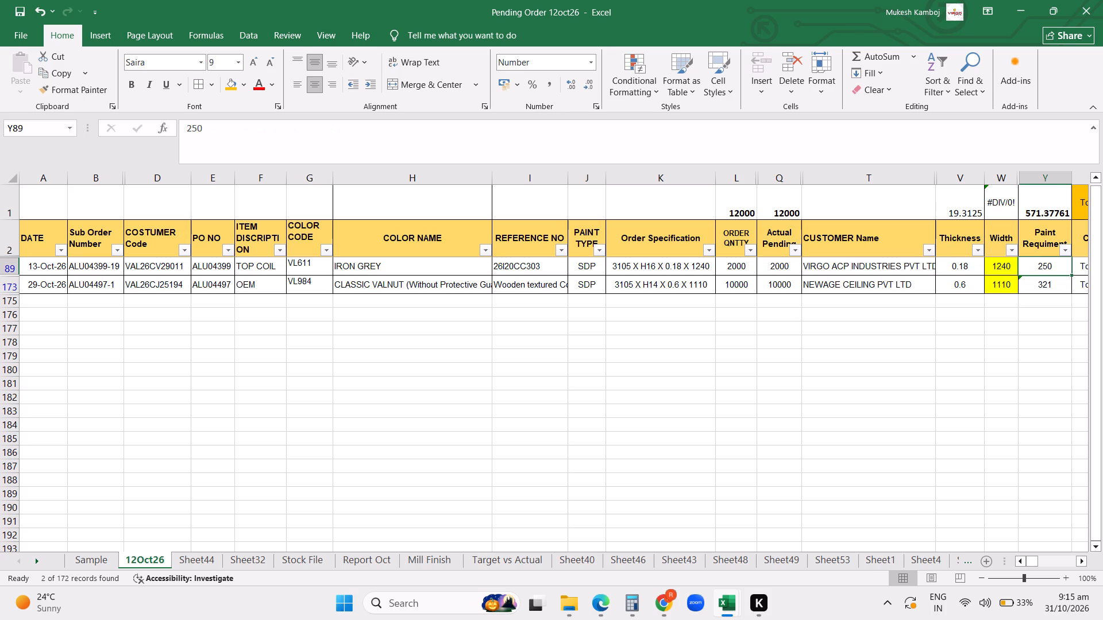
{"action": "left_click", "coordinate": [975, 370]}
{"action": "left_click_drag", "start_coordinate": [146, 237], "coordinate": [460, 241]}
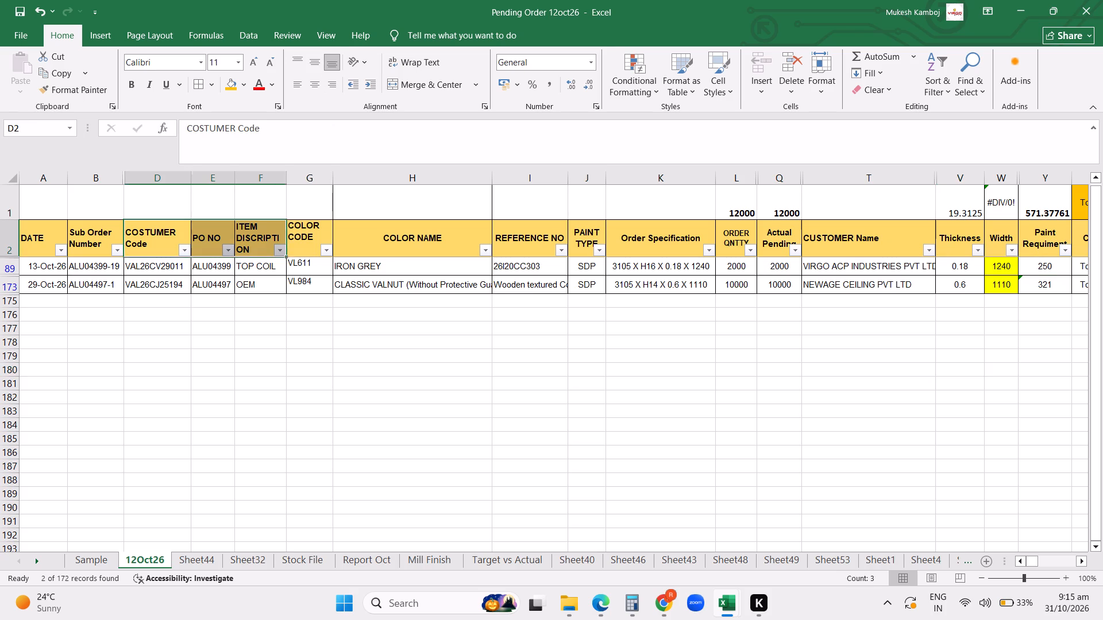
{"action": "left_click_drag", "start_coordinate": [460, 241], "coordinate": [1038, 288]}
{"action": "key", "text": "ctrl+c"}
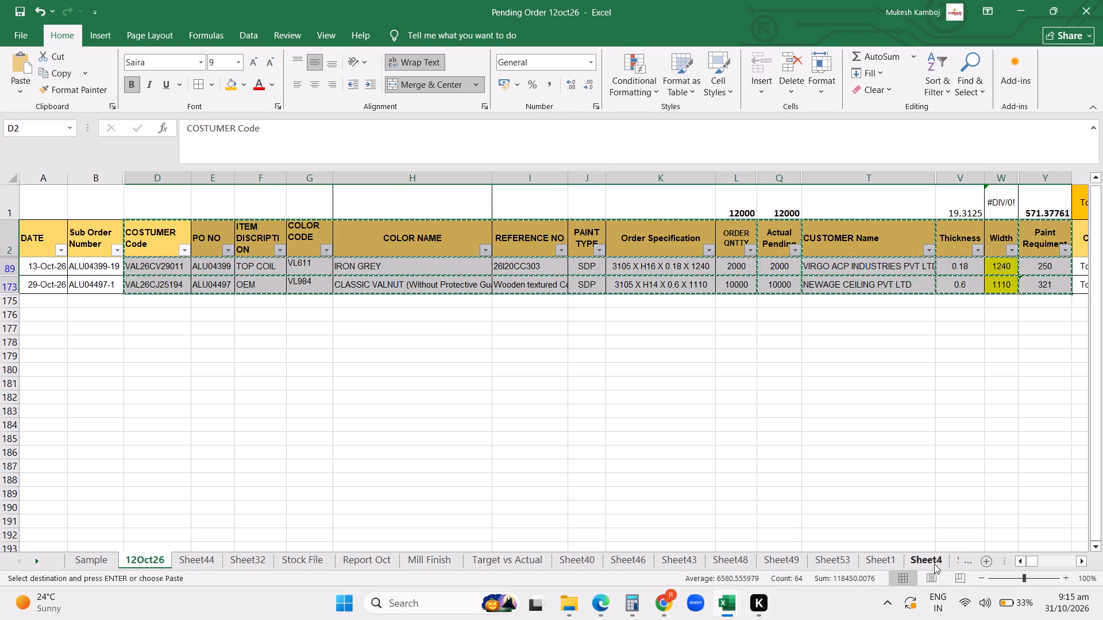
{"action": "left_click", "coordinate": [930, 555]}
{"action": "left_click", "coordinate": [991, 558]}
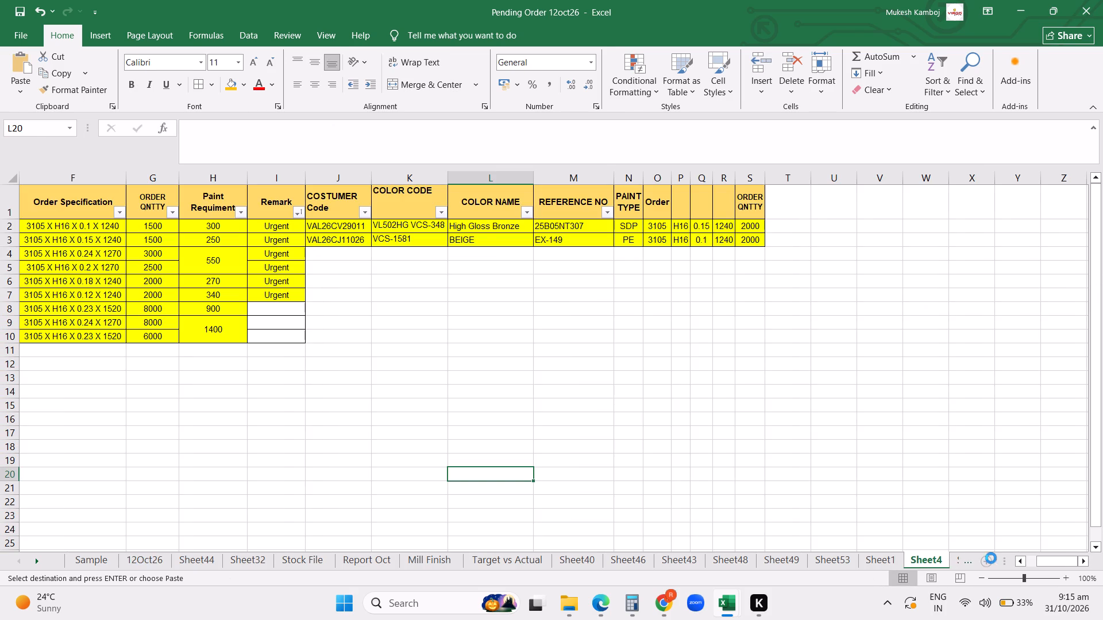
{"action": "left_click", "coordinate": [958, 558]}
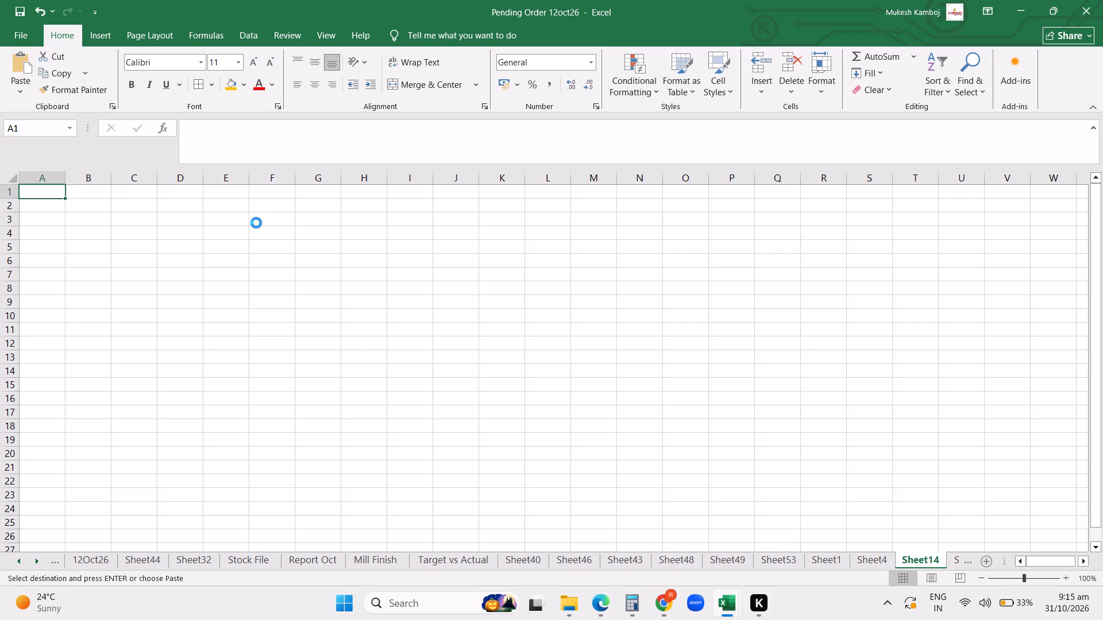
{"action": "key", "text": "ctrl+v"}
{"action": "left_click", "coordinate": [252, 250]}
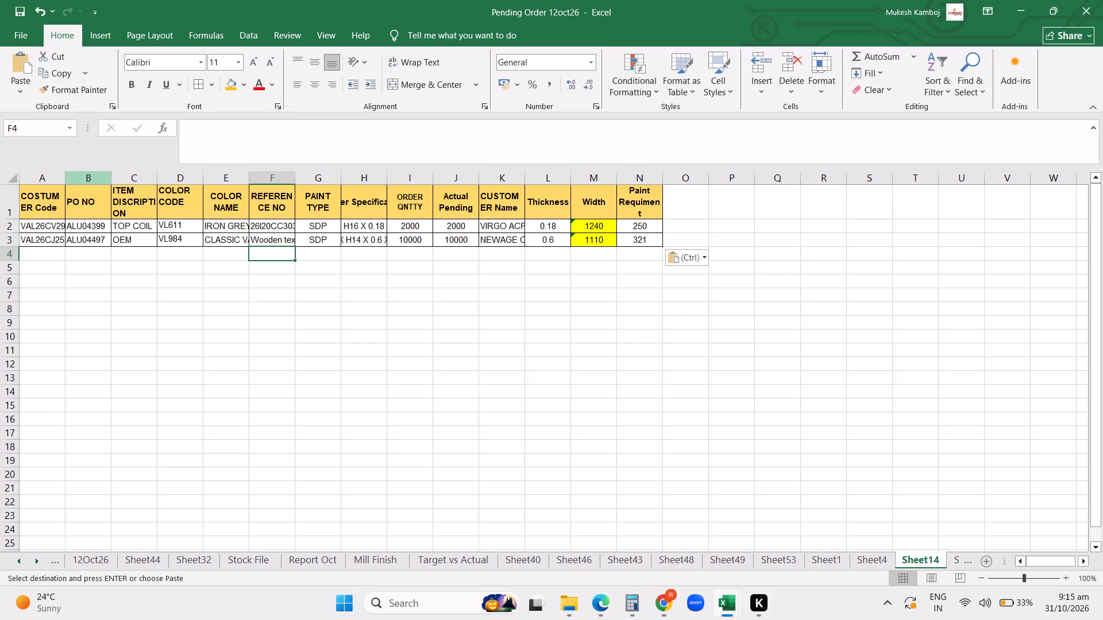
Delete the PO NO and ITEM DISCRIPTION columns from the pasted table.
{"action": "left_click", "coordinate": [84, 177]}
{"action": "left_click_drag", "start_coordinate": [86, 177], "coordinate": [117, 175], "text": "ctrl"}
{"action": "key", "text": "ctrl+minus"}
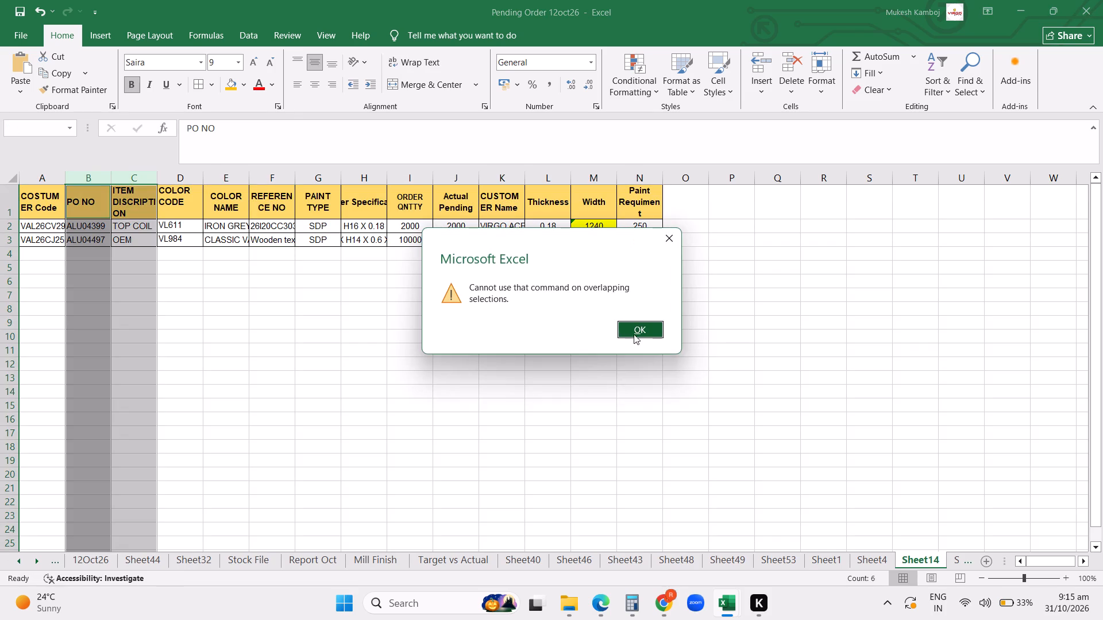
{"action": "left_click", "coordinate": [634, 334]}
{"action": "left_click", "coordinate": [458, 386]}
{"action": "left_click_drag", "start_coordinate": [103, 183], "coordinate": [136, 184]}
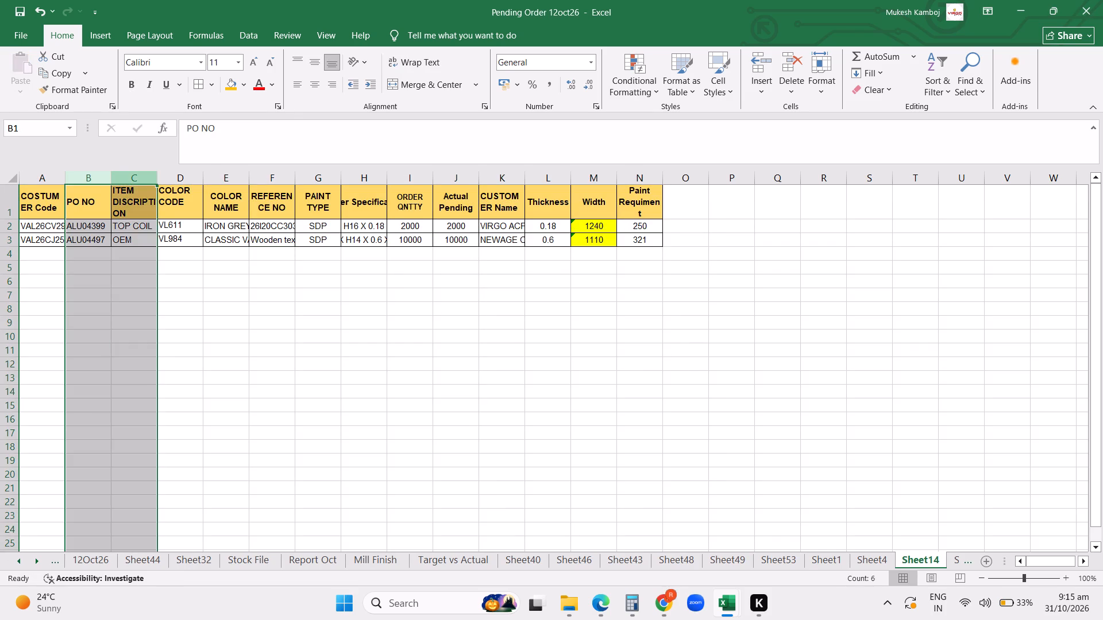
{"action": "key", "text": "ctrl+minus"}
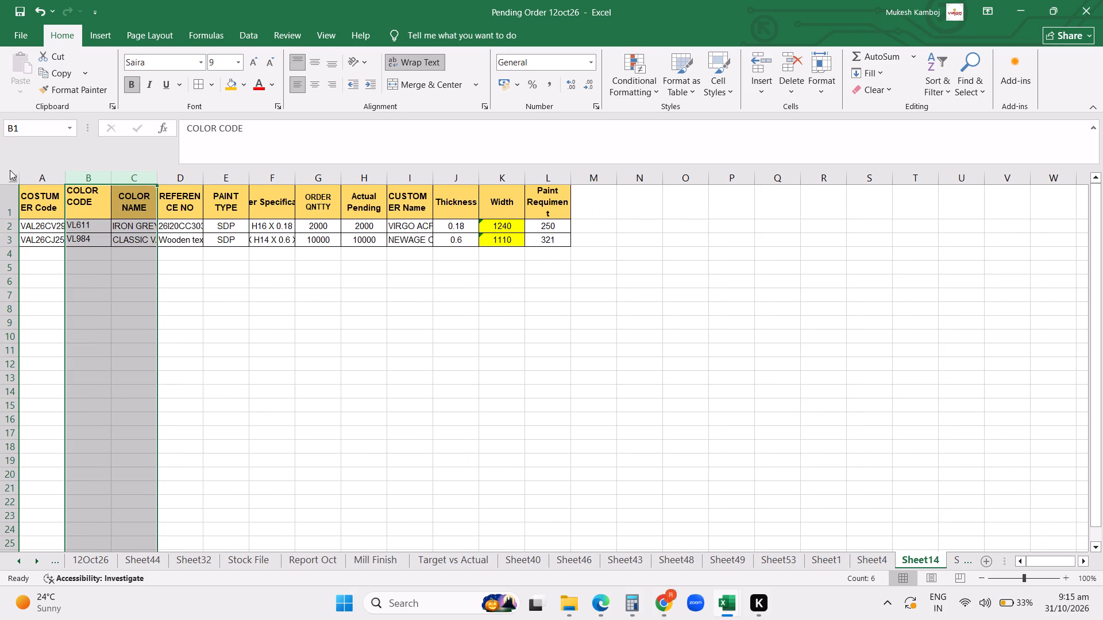
Auto-fit all columns of the pasted order table to their contents.
{"action": "left_click", "coordinate": [10, 170]}
{"action": "double_click", "coordinate": [63, 181]}
{"action": "left_click", "coordinate": [233, 316]}
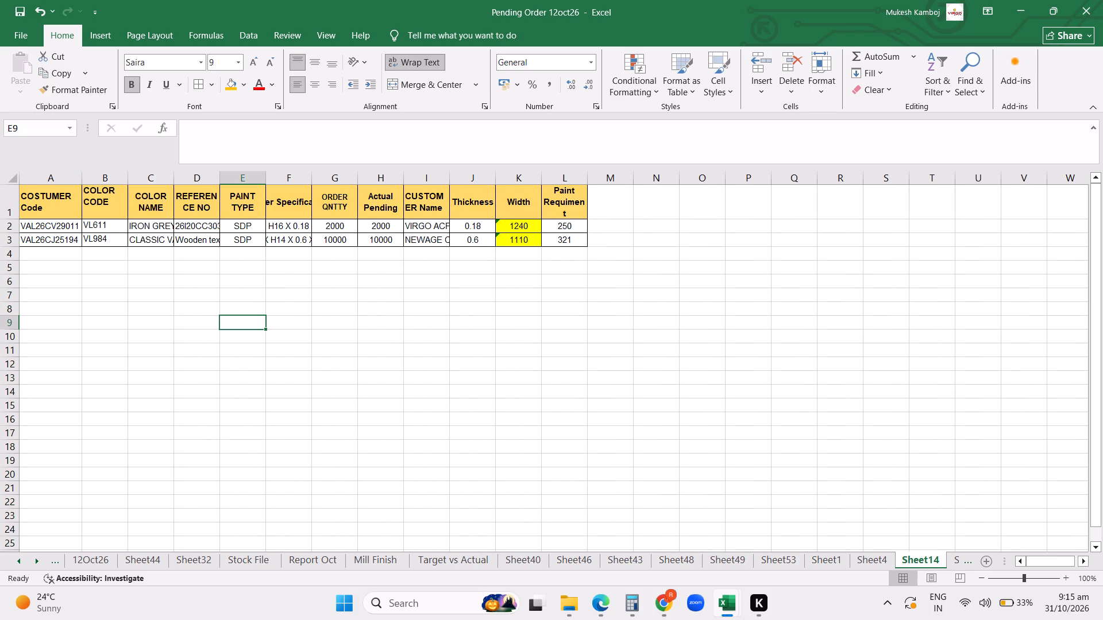
{"action": "left_click", "coordinate": [10, 176]}
{"action": "double_click", "coordinate": [79, 183]}
{"action": "left_click", "coordinate": [277, 305]}
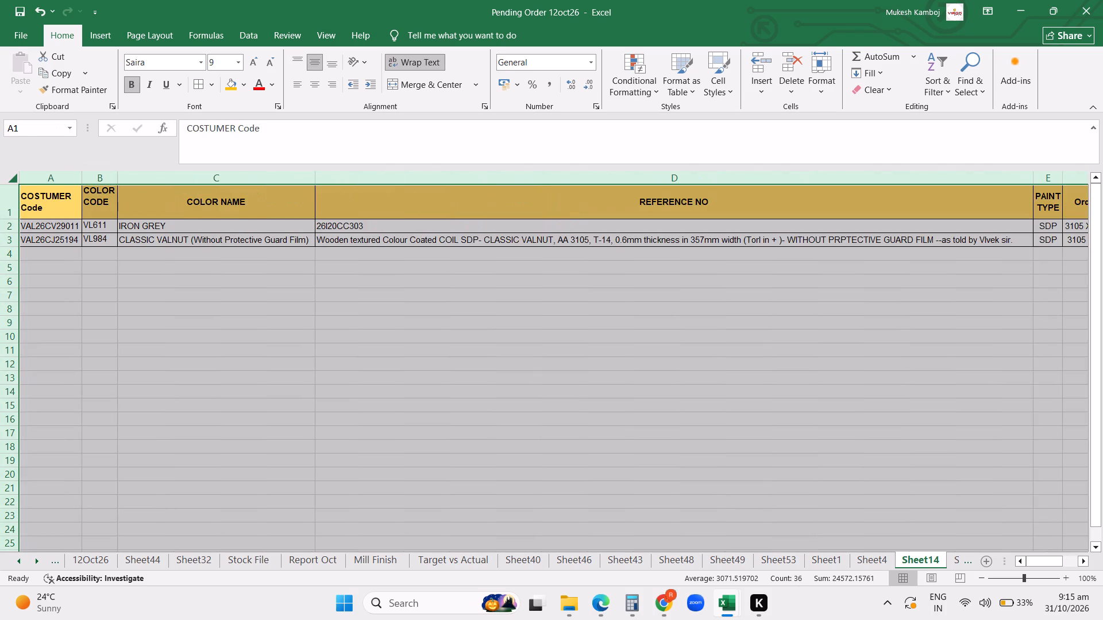
Replace the VL984 order's REFERENCE NO text with a copy of its COLOR NAME, CLASSIC VALNUT (Without Protective Guard Film).
{"action": "left_click", "coordinate": [389, 241]}
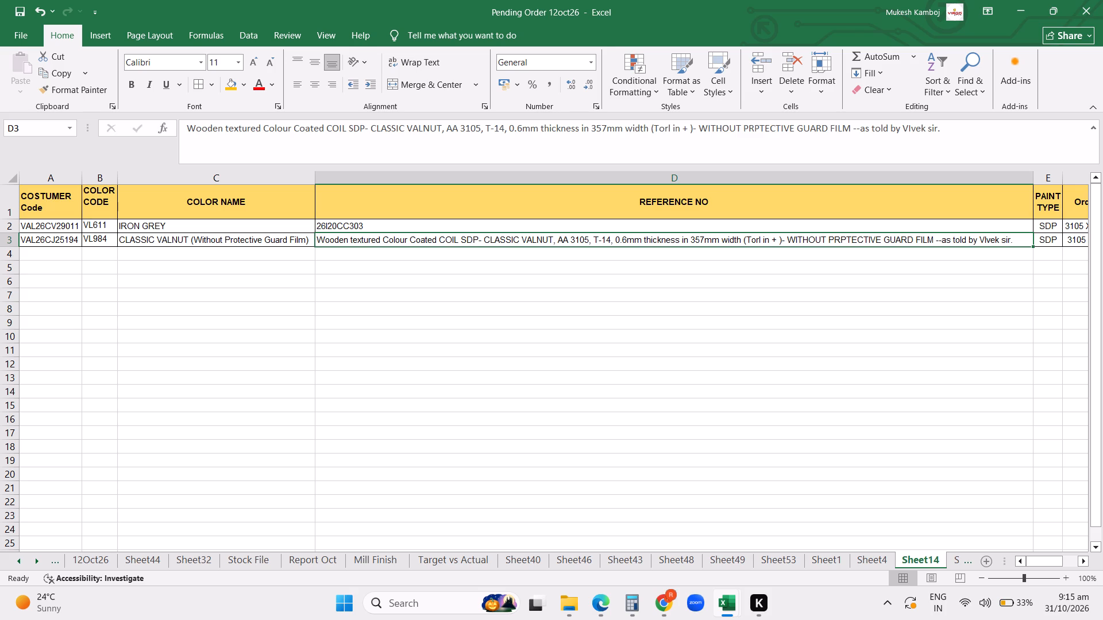
{"action": "key", "text": "Delete"}
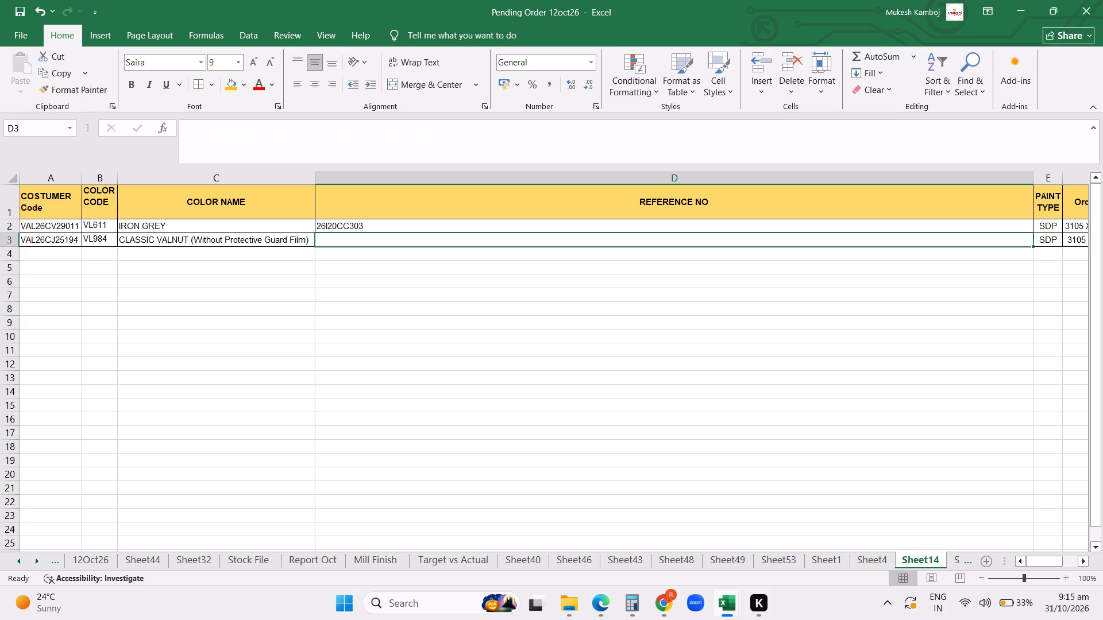
{"action": "left_click", "coordinate": [263, 244]}
{"action": "key", "text": "ctrl+c"}
{"action": "left_click", "coordinate": [358, 243]}
{"action": "key", "text": "ctrl+v"}
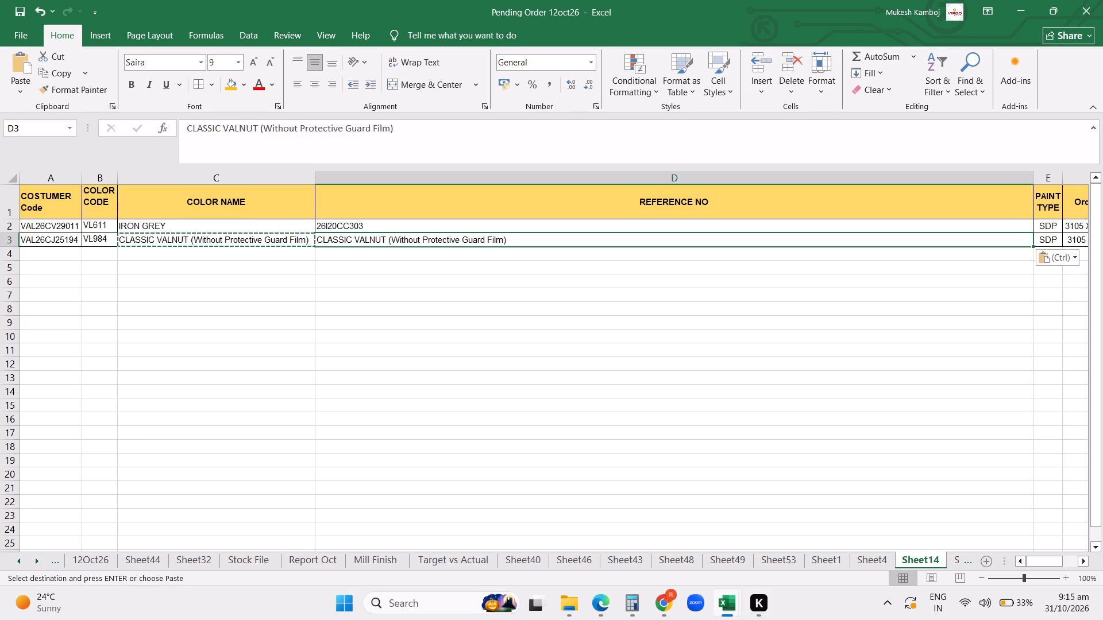
Change the VL984 order's COLOR NAME to BaseCoate+INK+CC.
{"action": "left_click", "coordinate": [226, 242]}
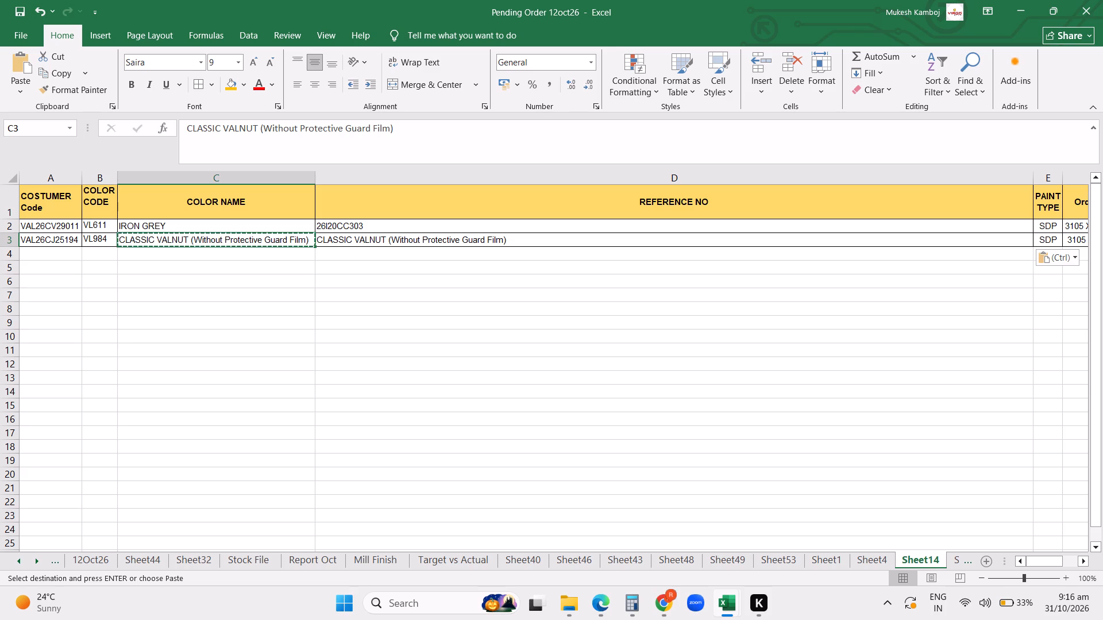
{"action": "type", "text": "BASE"}
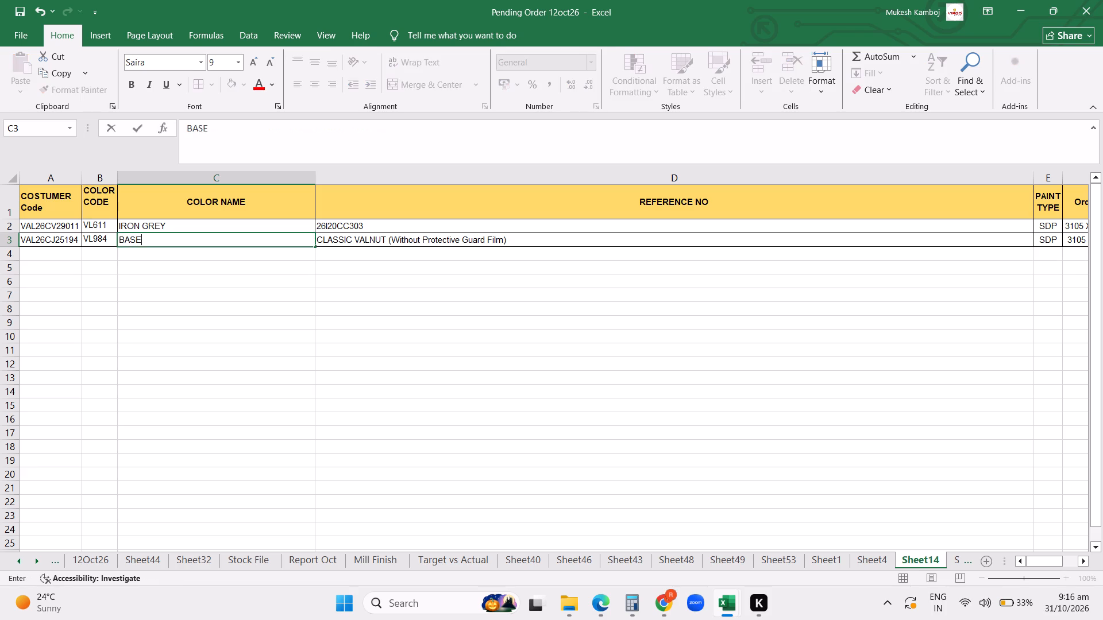
{"action": "key", "text": "BackSpace"}
{"action": "key", "text": "BackSpace"}
{"action": "key", "text": "BackSpace"}
{"action": "type", "text": "ase"}
{"action": "type", "text": "Coate"}
{"action": "key", "text": "shift+plus"}
{"action": "type", "text": "INK"}
{"action": "key", "text": "shift+plus"}
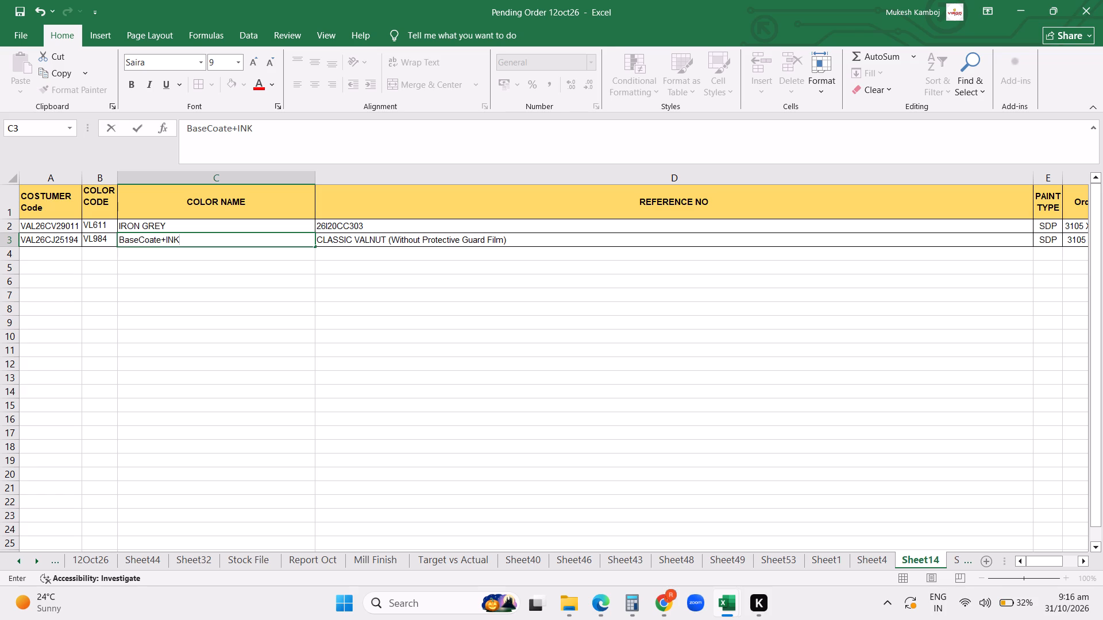
{"action": "type", "text": "CC"}
{"action": "key", "text": "Return"}
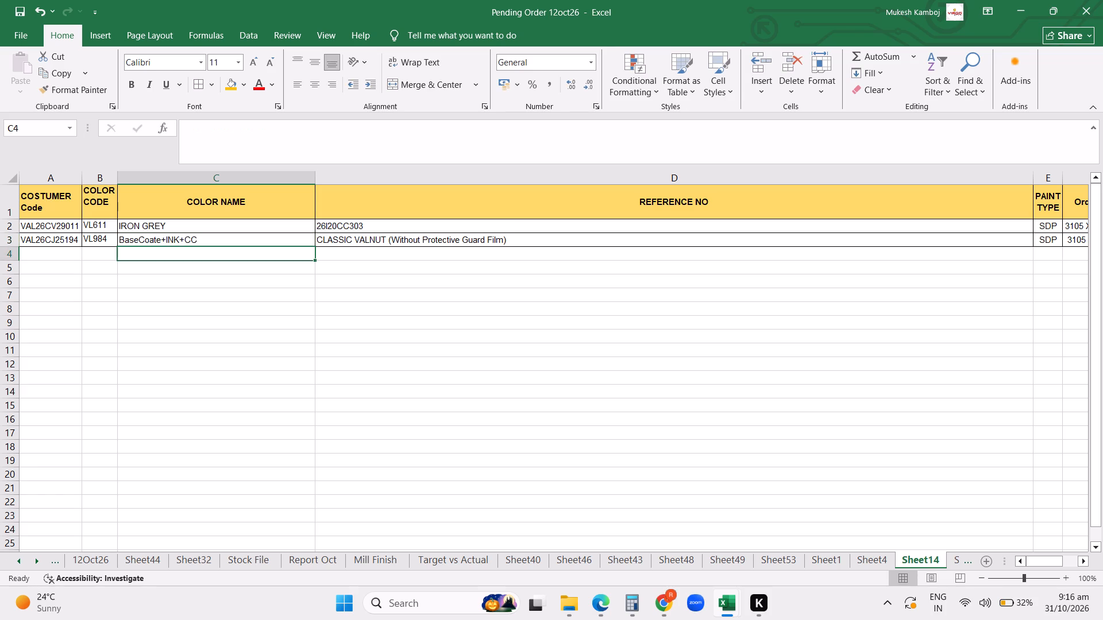
Narrow the COLOR NAME and REFERENCE NO columns to remove most of their empty space.
{"action": "left_click_drag", "start_coordinate": [311, 179], "coordinate": [203, 175]}
{"action": "right_click", "coordinate": [207, 175]}
{"action": "left_click", "coordinate": [410, 300]}
{"action": "left_click_drag", "start_coordinate": [921, 181], "coordinate": [477, 194]}
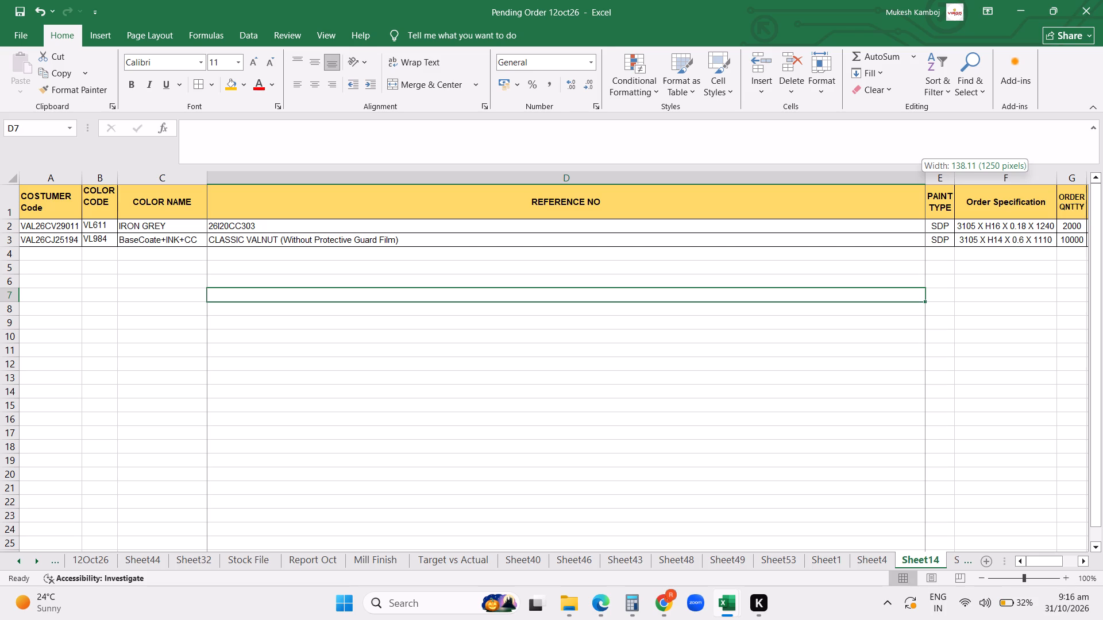
{"action": "left_click_drag", "start_coordinate": [477, 194], "coordinate": [439, 197]}
Copy the VL611 order's color name into the REFERENCE NO header so it reads REFERENCE NO (IRON GREY).
{"action": "left_click", "coordinate": [154, 225]}
{"action": "left_click_drag", "start_coordinate": [252, 124], "coordinate": [98, 133]}
{"action": "key", "text": "ctrl+c"}
{"action": "left_click", "coordinate": [298, 219]}
{"action": "left_click", "coordinate": [270, 131]}
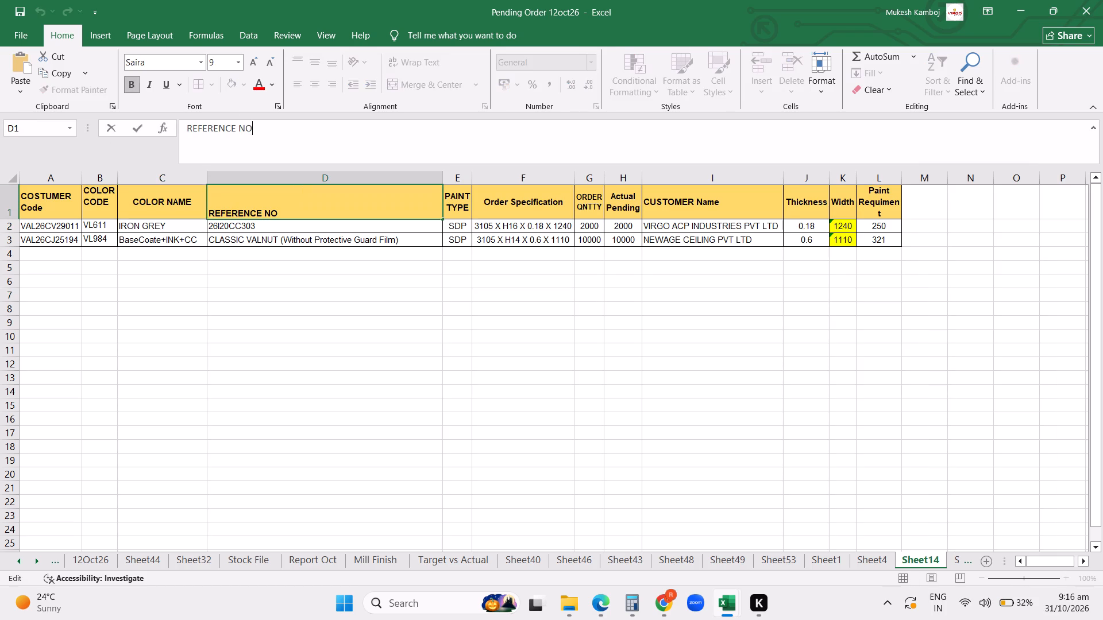
{"action": "key", "text": "space"}
{"action": "key", "text": "shift+parenleft"}
{"action": "key", "text": "ctrl+v"}
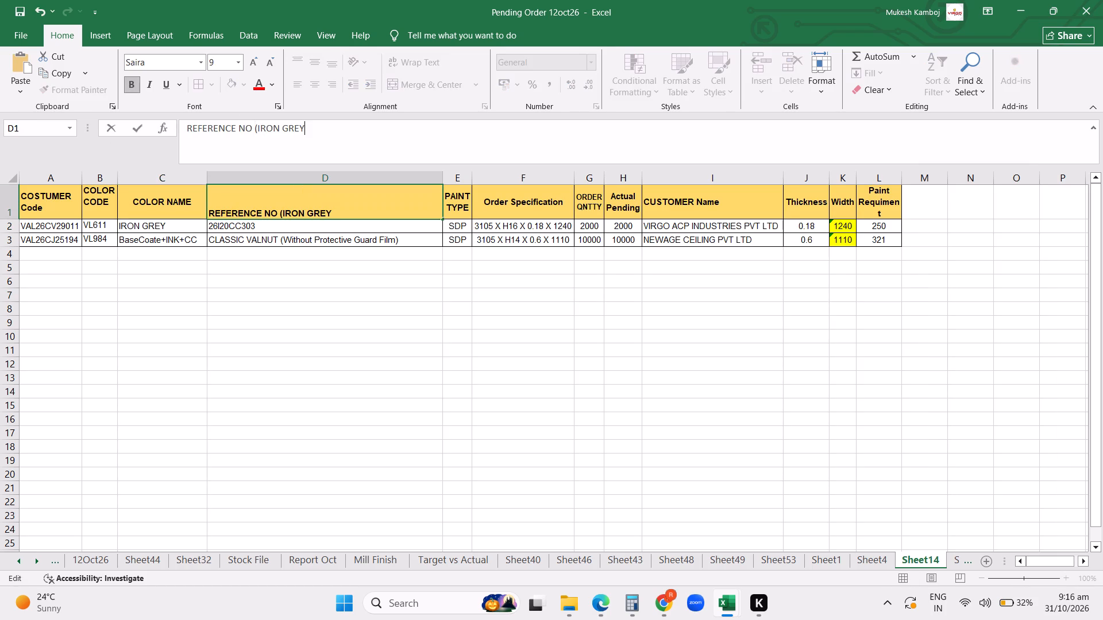
{"action": "key", "text": "shift+parenright"}
{"action": "key", "text": "Return"}
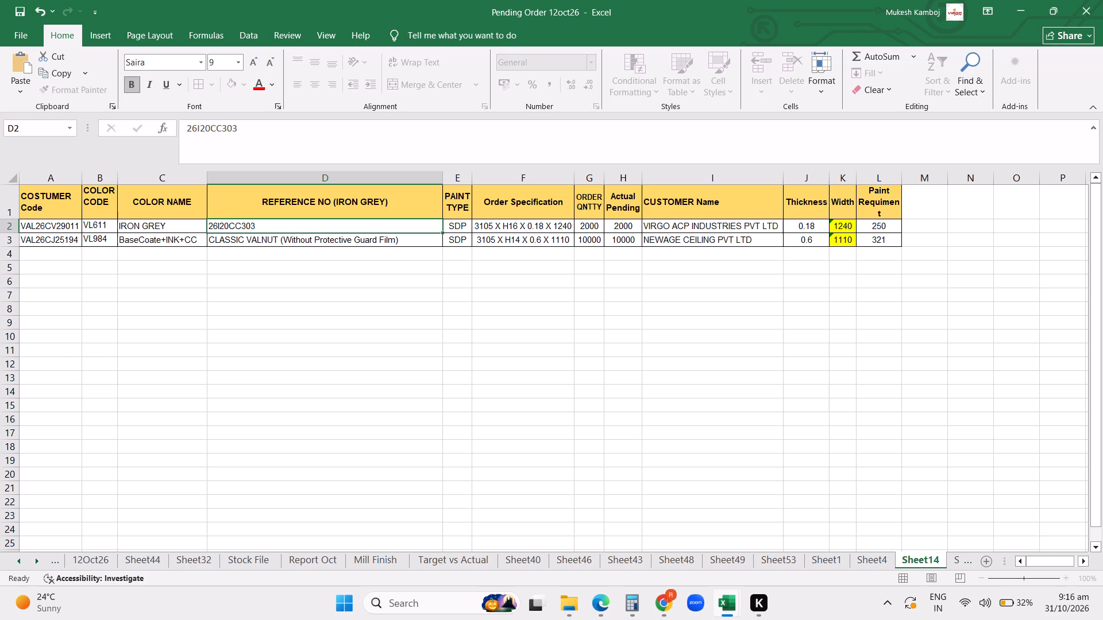
Change the VL611 order's COLOR NAME to Baecoat.
{"action": "left_click", "coordinate": [161, 228]}
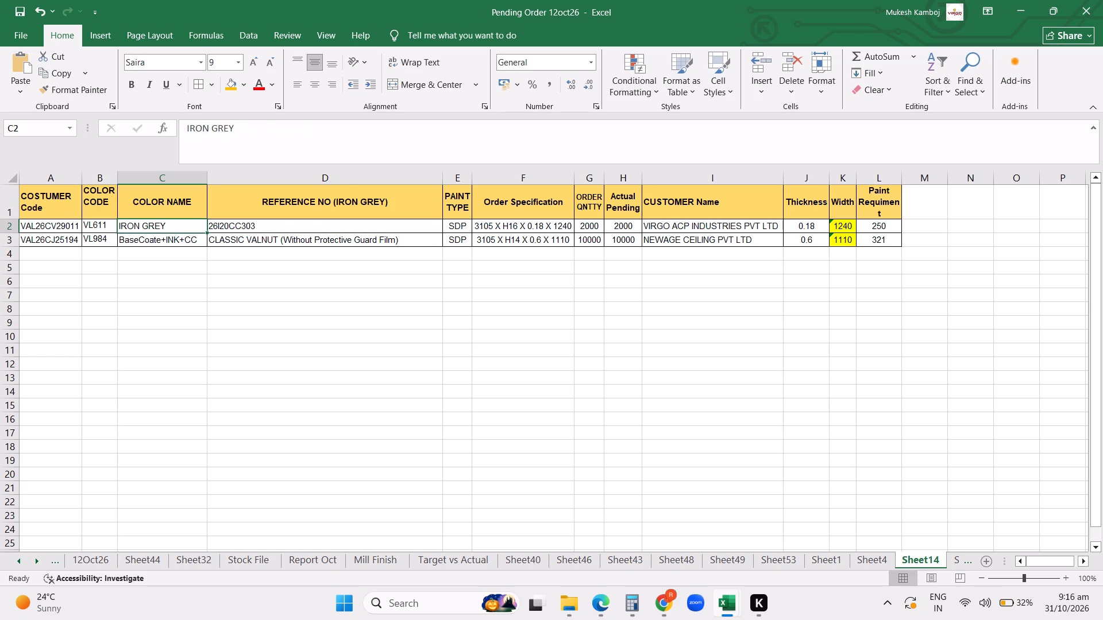
{"action": "type", "text": "Ba"}
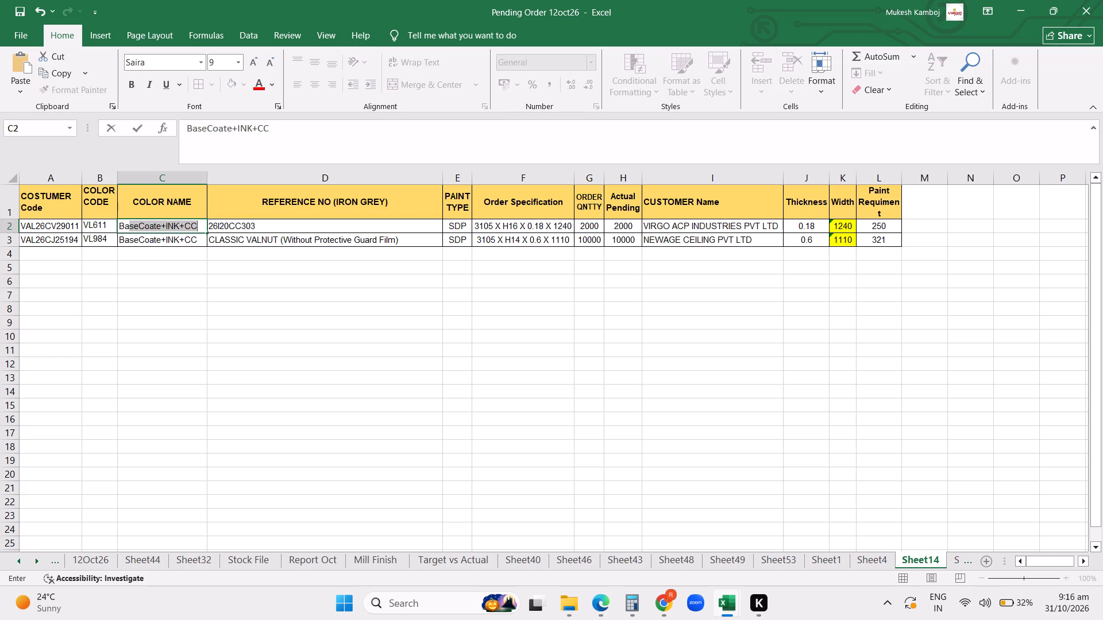
{"action": "type", "text": "ecoate"}
{"action": "key", "text": "BackSpace"}
{"action": "key", "text": "Return"}
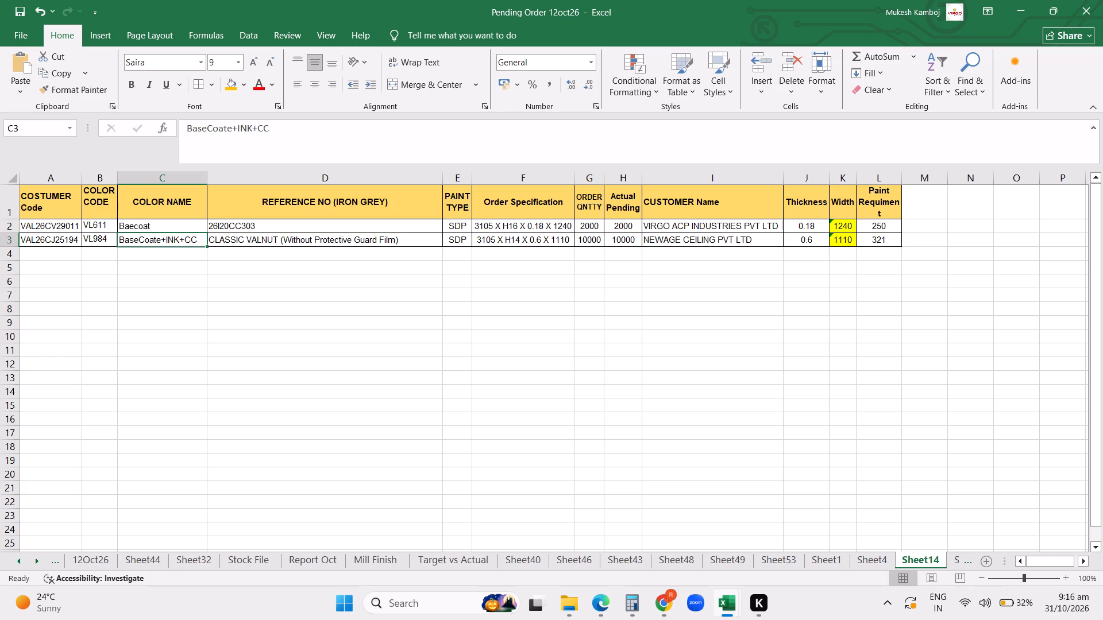
Delete the Actual Pending, CUSTOMER Name, Thickness and Width columns from the plan table.
{"action": "left_click", "coordinate": [621, 176]}
{"action": "key", "text": "ctrl+minus"}
{"action": "key", "text": "ctrl+minus"}
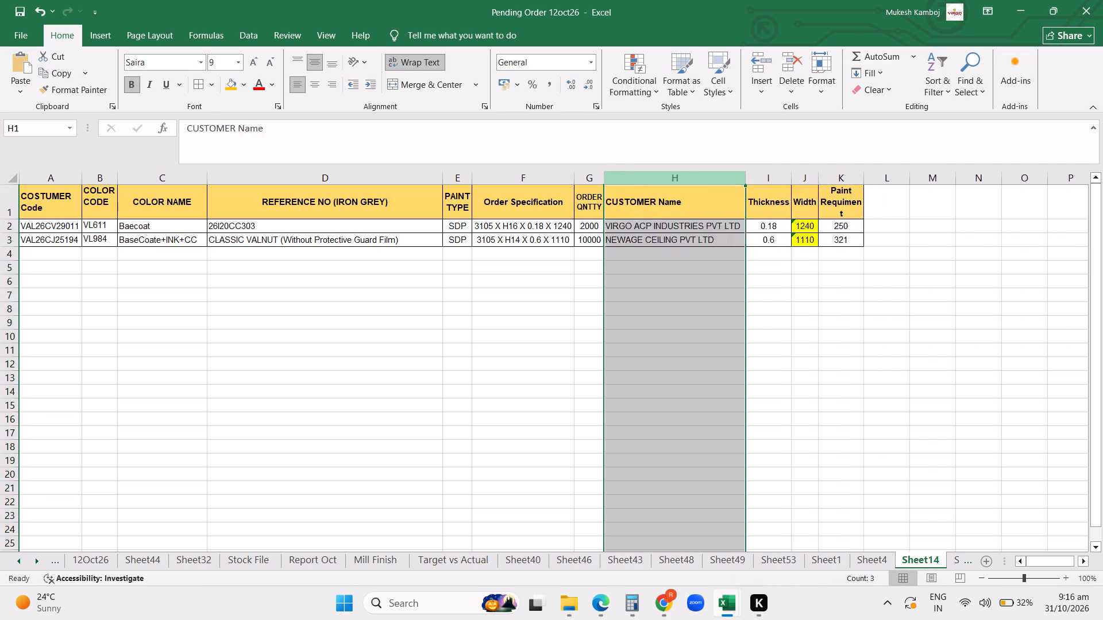
{"action": "key", "text": "ctrl+minus"}
{"action": "key", "text": "ctrl+minus"}
Set the VL984 order's Paint Requiment to 350.
{"action": "left_click", "coordinate": [638, 239]}
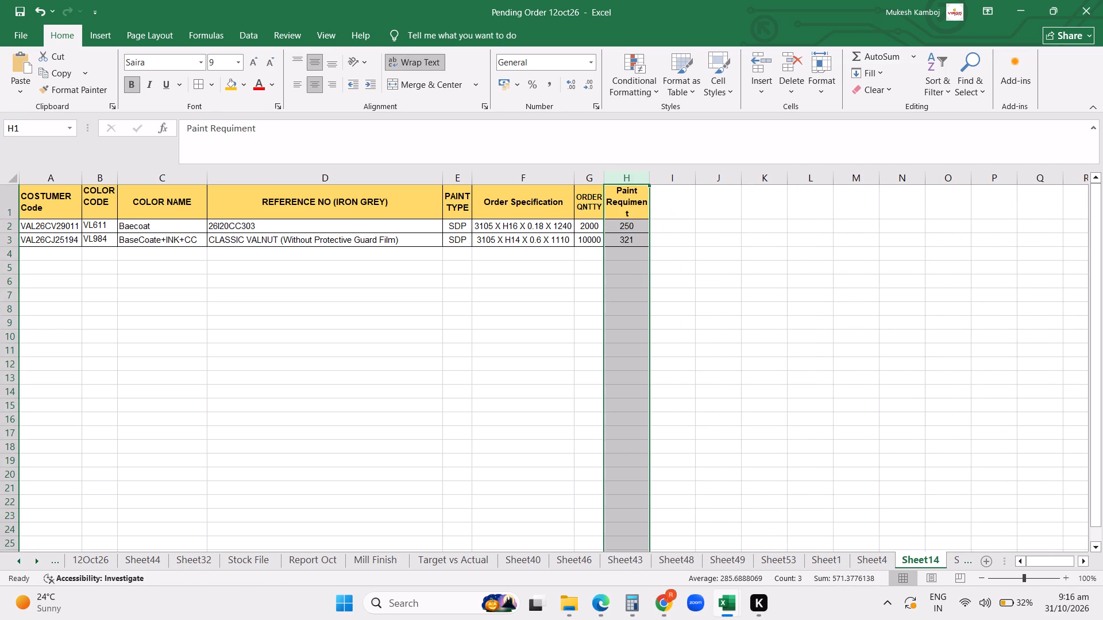
{"action": "type", "text": "350"}
{"action": "key", "text": "Return"}
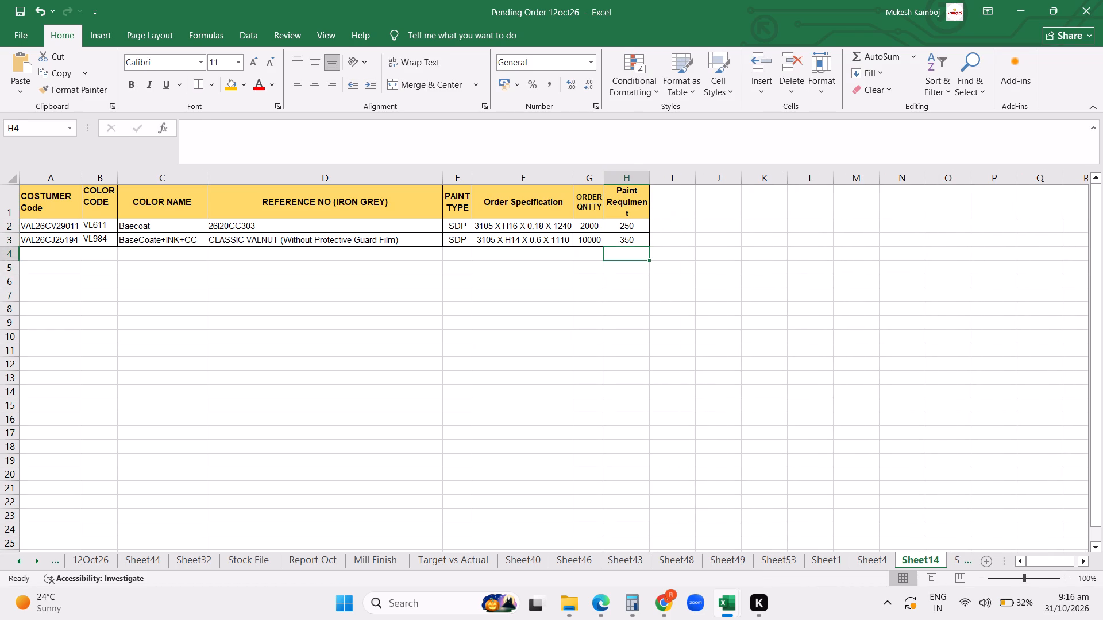
Narrow the REFERENCE NO column to just fit the CLASSIC VALNUT entry.
{"action": "left_click", "coordinate": [620, 319]}
{"action": "left_click", "coordinate": [495, 329]}
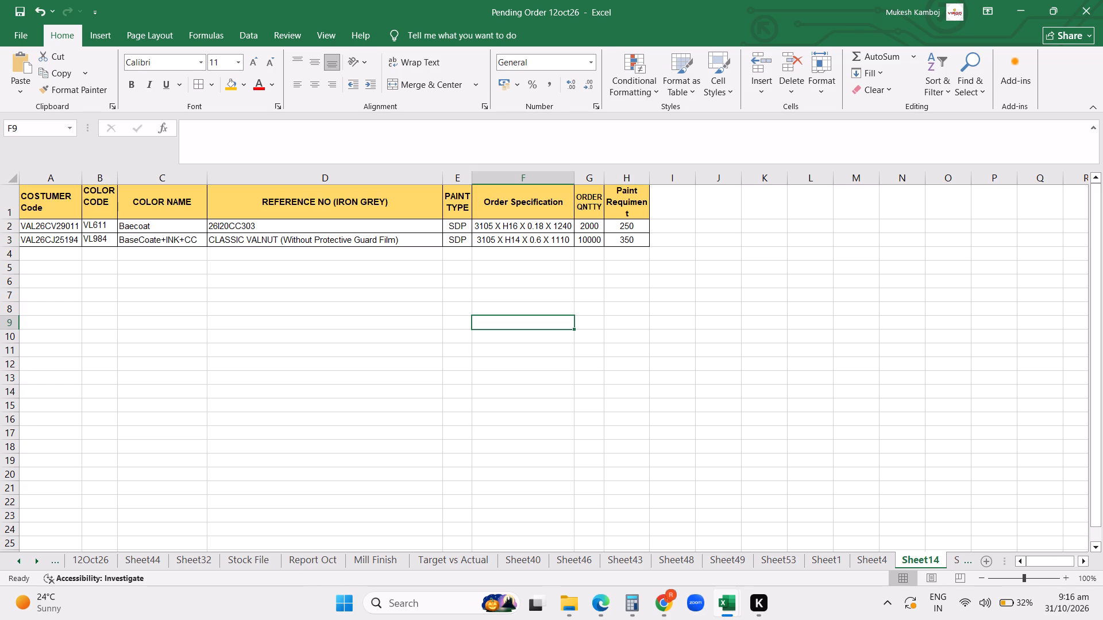
{"action": "left_click_drag", "start_coordinate": [446, 175], "coordinate": [404, 177]}
{"action": "left_click", "coordinate": [410, 299]}
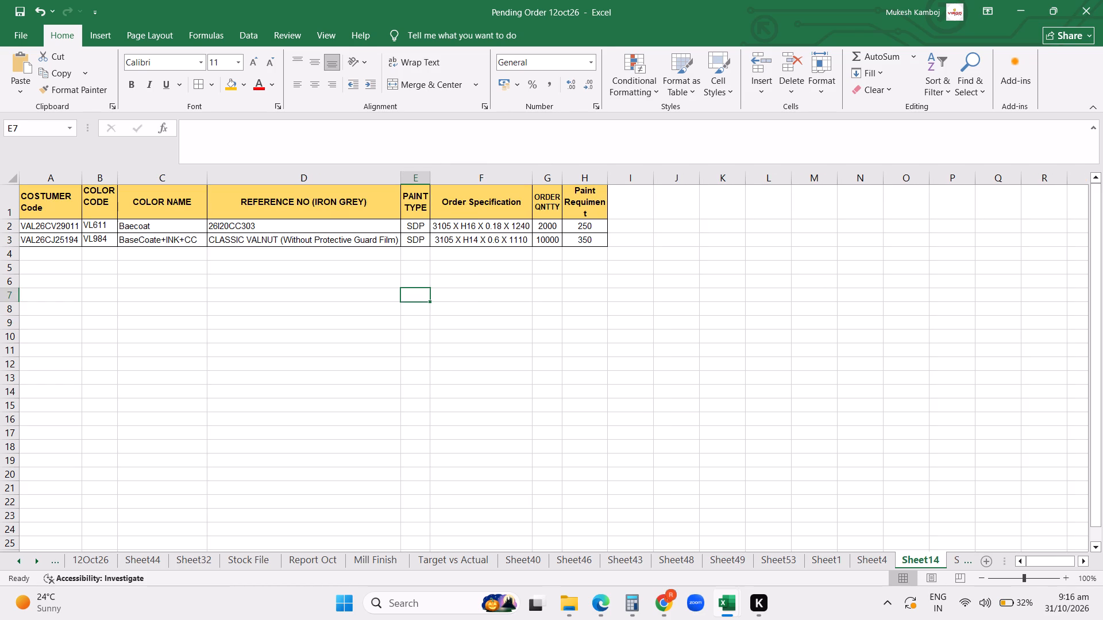
Select the whole plan table, headers and both orders, from COSTUMER Code through Paint Requiment.
{"action": "left_click", "coordinate": [284, 338]}
{"action": "scroll", "coordinate": [182, 291], "scroll_direction": "up", "scroll_amount": 8}
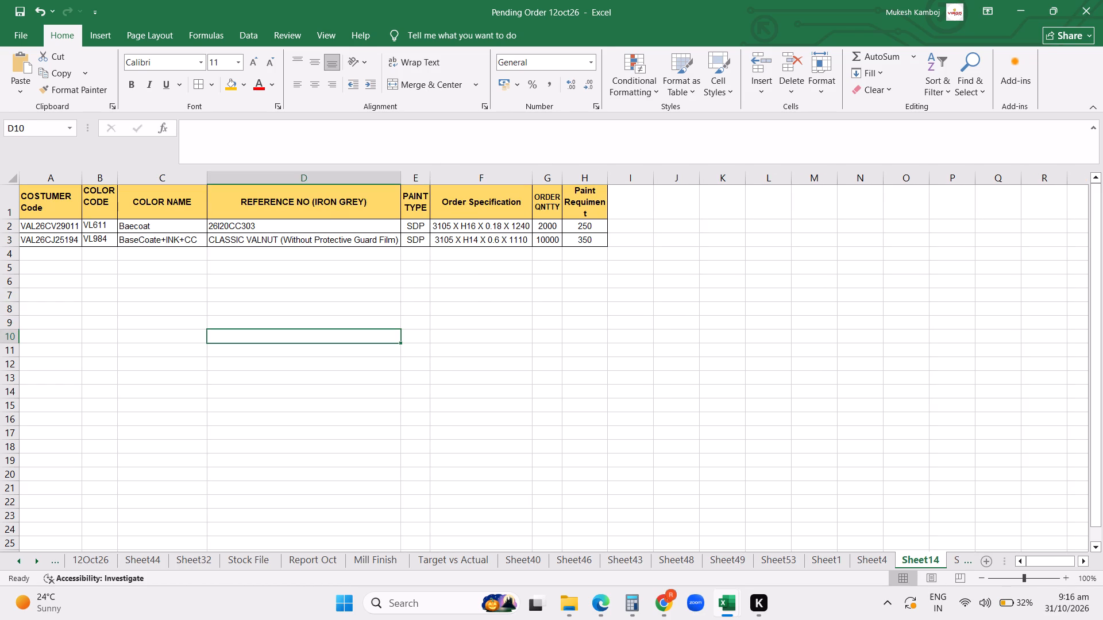
{"action": "left_click", "coordinate": [106, 295]}
{"action": "left_click_drag", "start_coordinate": [64, 205], "coordinate": [574, 245]}
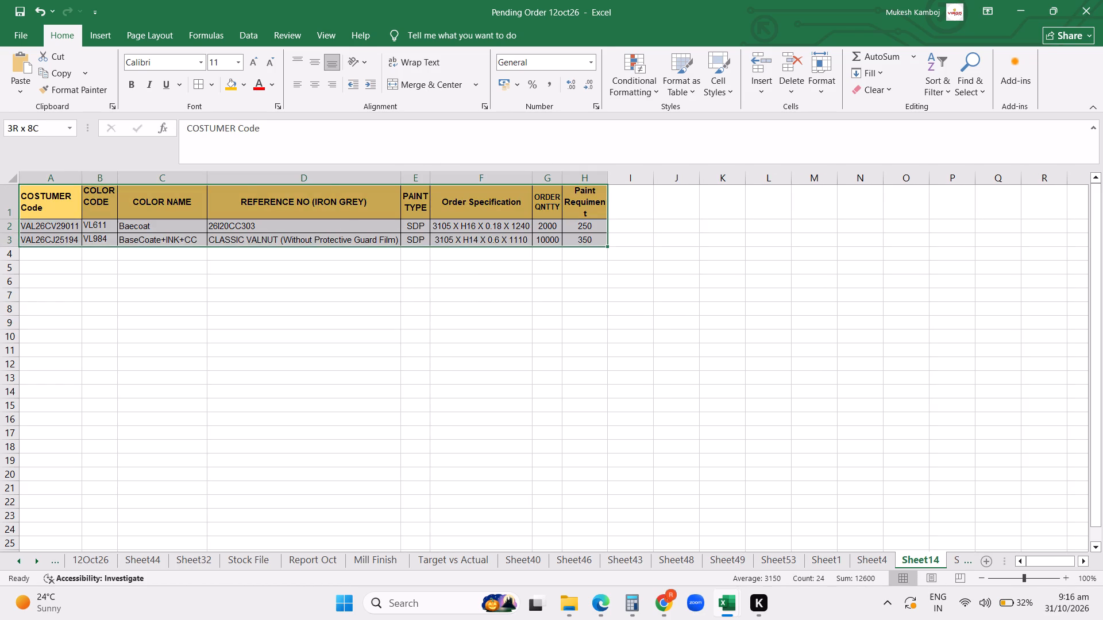
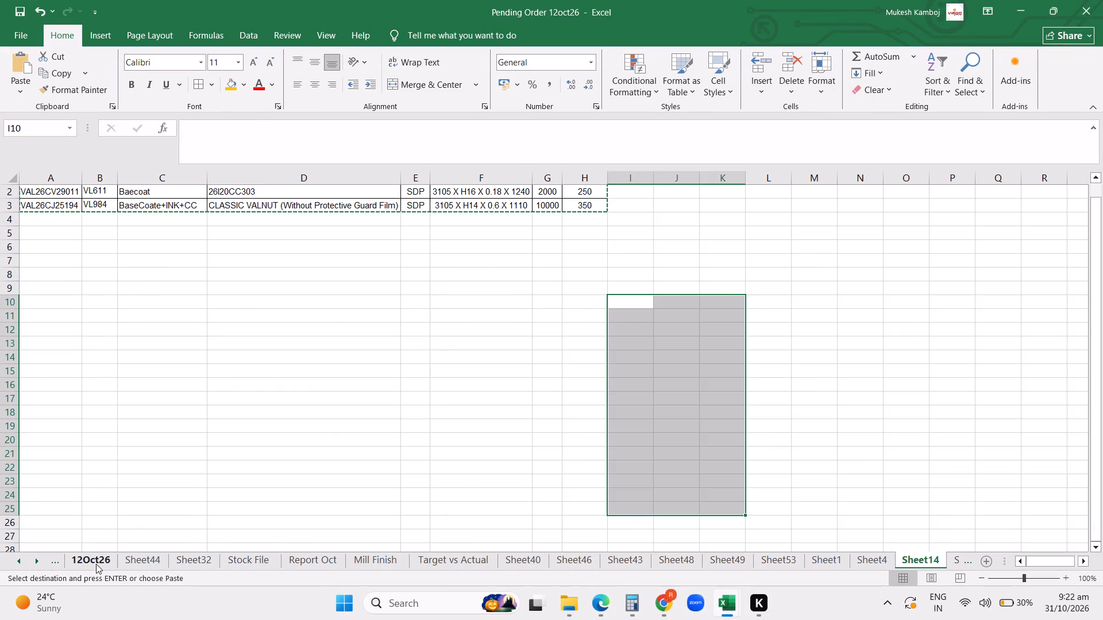
Return to the 12Oct26 sheet and clear the CCL Remark1 filter so orders with every remark are included.
{"action": "left_click", "coordinate": [95, 564]}
{"action": "left_click", "coordinate": [510, 415]}
{"action": "scroll", "coordinate": [822, 305], "scroll_direction": "up", "scroll_amount": 6}
{"action": "left_click", "coordinate": [890, 281]}
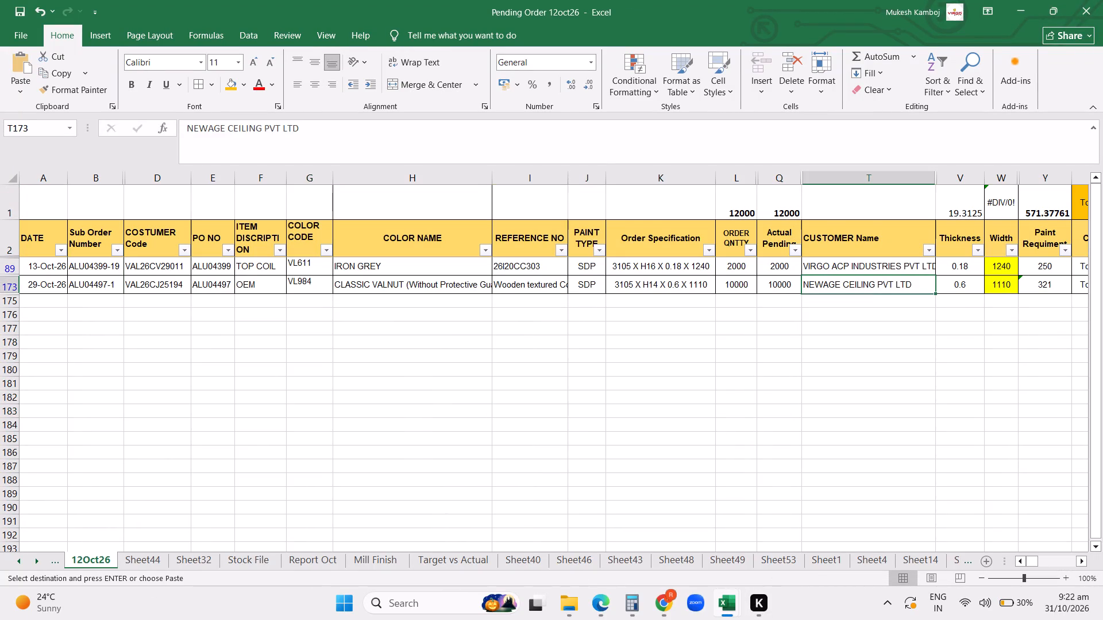
{"action": "key", "text": "Right"}
{"action": "key", "text": "Right"}
{"action": "key", "text": "Right"}
{"action": "key", "text": "Right"}
{"action": "key", "text": "Right"}
{"action": "key", "text": "Right"}
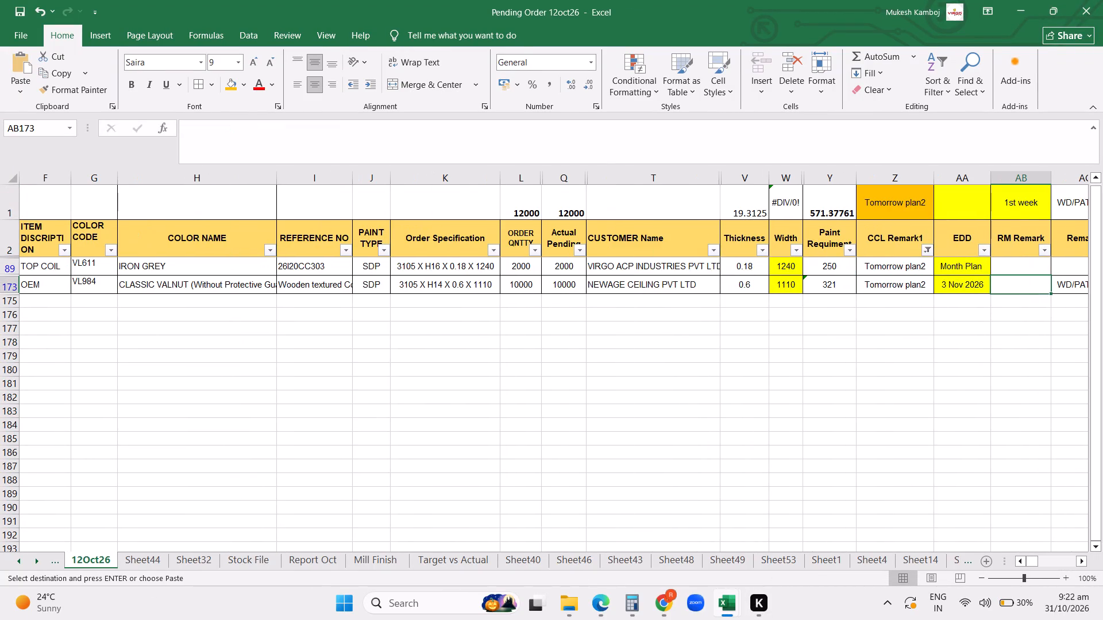
{"action": "left_click", "coordinate": [931, 247]}
{"action": "left_click", "coordinate": [843, 325]}
{"action": "left_click", "coordinate": [834, 335]}
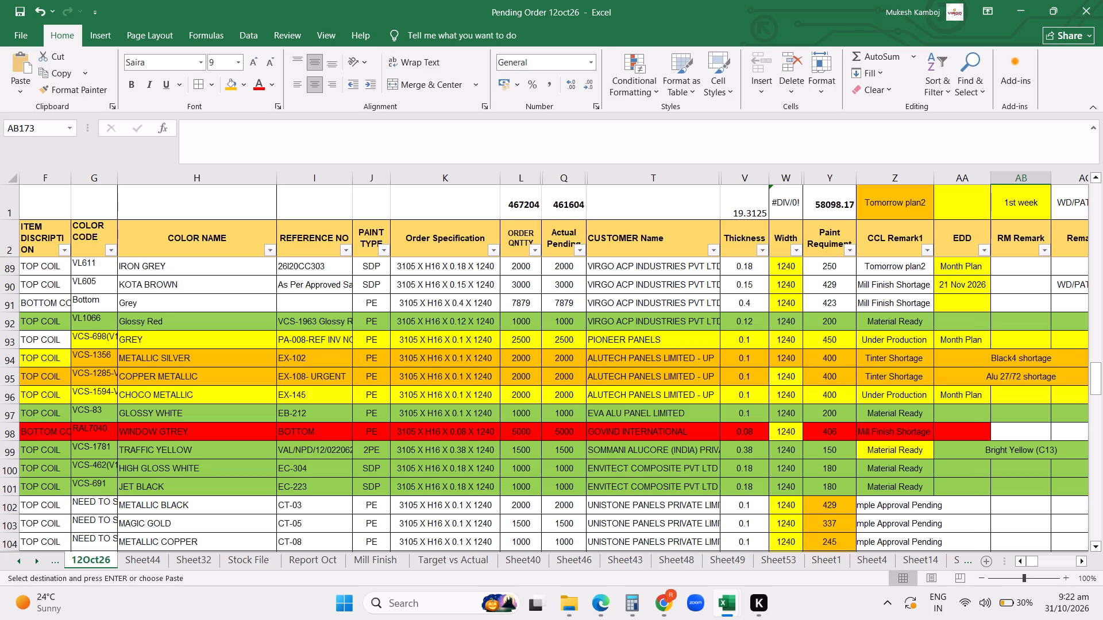
Filter the CUSTOMER Name column to only the TAS INTERNATIONAL orders.
{"action": "left_click", "coordinate": [716, 251]}
{"action": "left_click", "coordinate": [588, 408]}
{"action": "scroll", "coordinate": [627, 476], "scroll_direction": "down", "scroll_amount": 7}
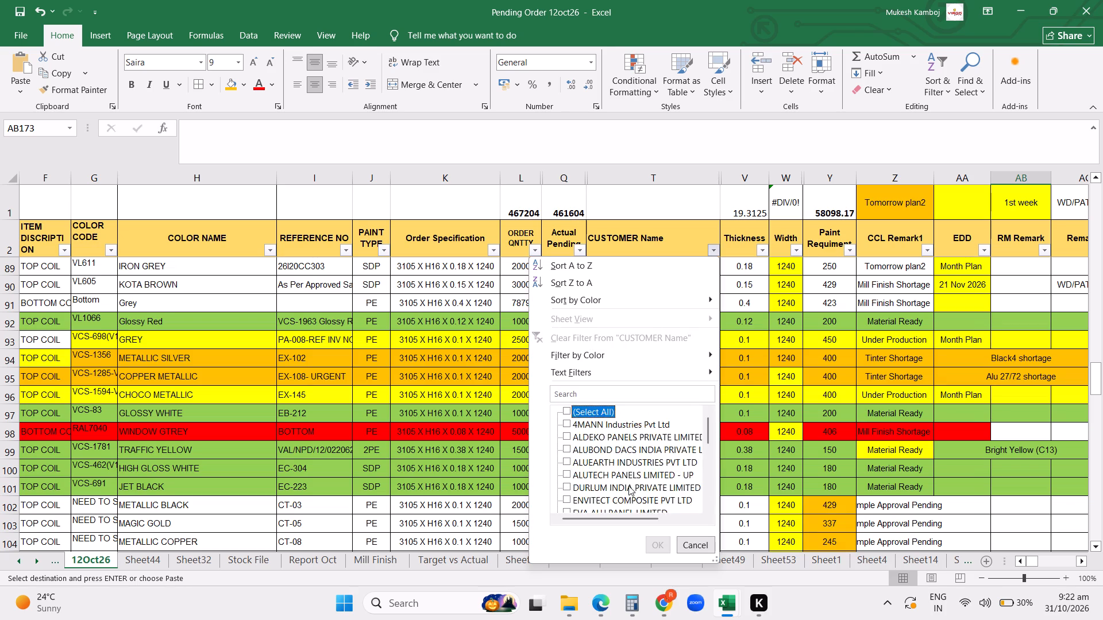
{"action": "scroll", "coordinate": [628, 486], "scroll_direction": "down", "scroll_amount": 9}
{"action": "left_click", "coordinate": [582, 449]}
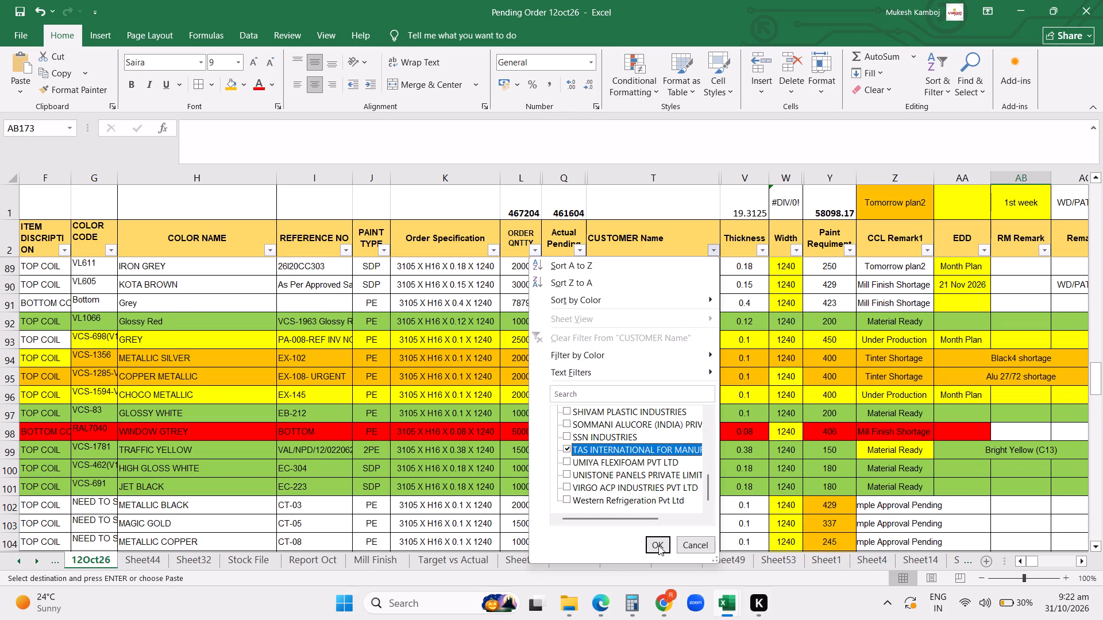
{"action": "left_click", "coordinate": [658, 545]}
{"action": "scroll", "coordinate": [828, 395], "scroll_direction": "up", "scroll_amount": 20}
Exclude the Material Ready and Paint Ready remarks from the CCL Remark1 filter.
{"action": "left_click", "coordinate": [928, 250]}
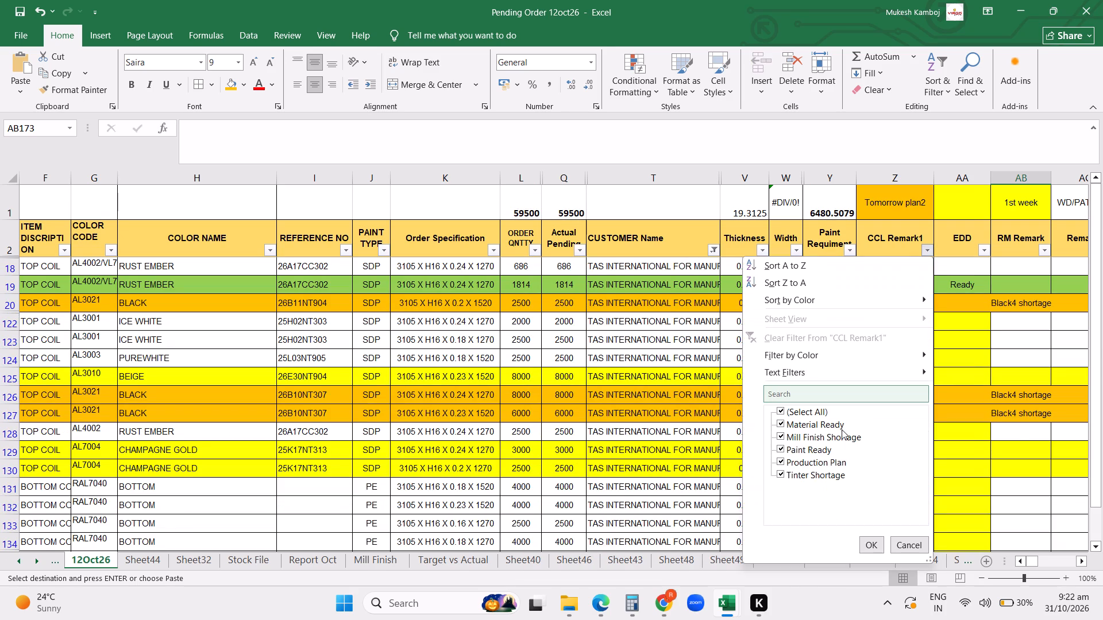
{"action": "left_click", "coordinate": [809, 424]}
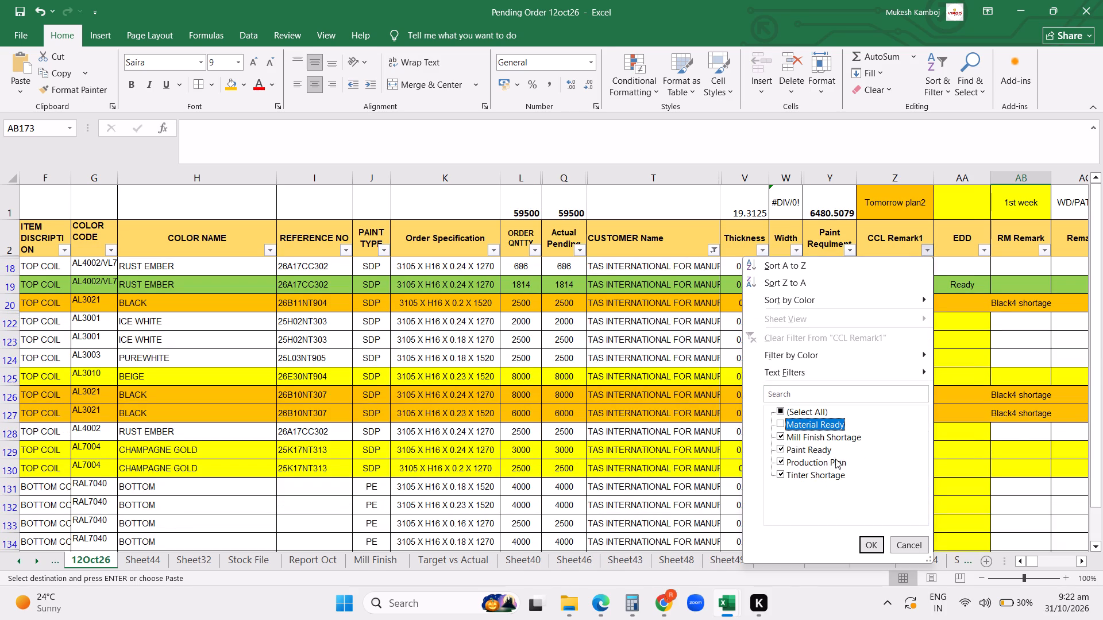
{"action": "left_click", "coordinate": [816, 449]}
{"action": "left_click", "coordinate": [868, 547]}
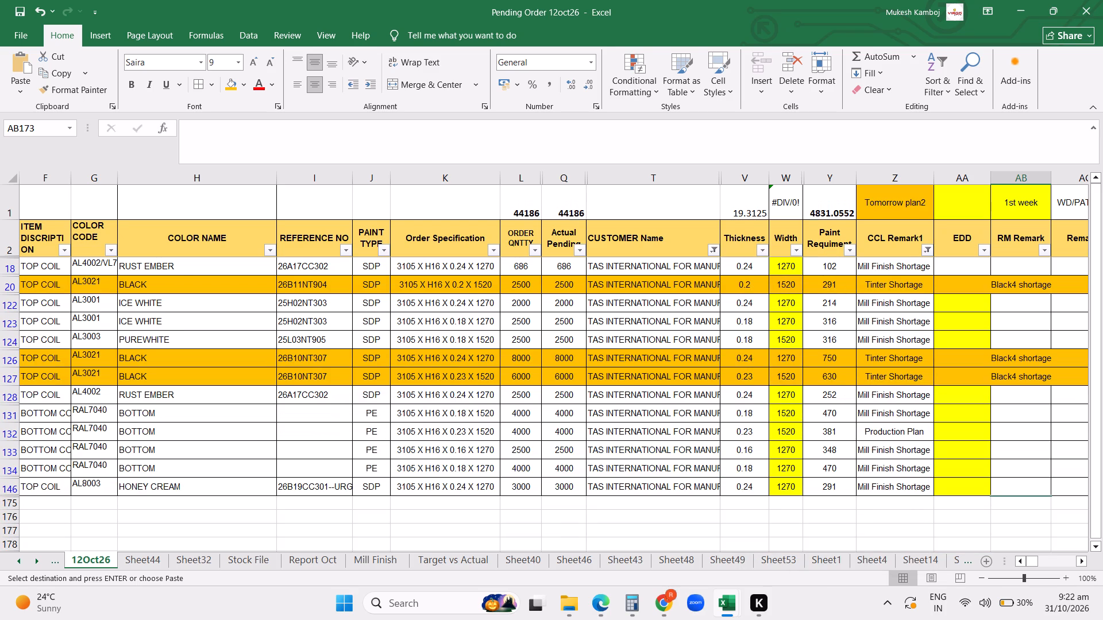
Review the filtered TAS INTERNATIONAL orders across their dates, colours, specifications, quantities and remarks.
{"action": "scroll", "coordinate": [812, 410], "scroll_direction": "up", "scroll_amount": 12}
{"action": "left_click", "coordinate": [135, 393]}
{"action": "scroll", "coordinate": [166, 390], "scroll_direction": "up", "scroll_amount": 7}
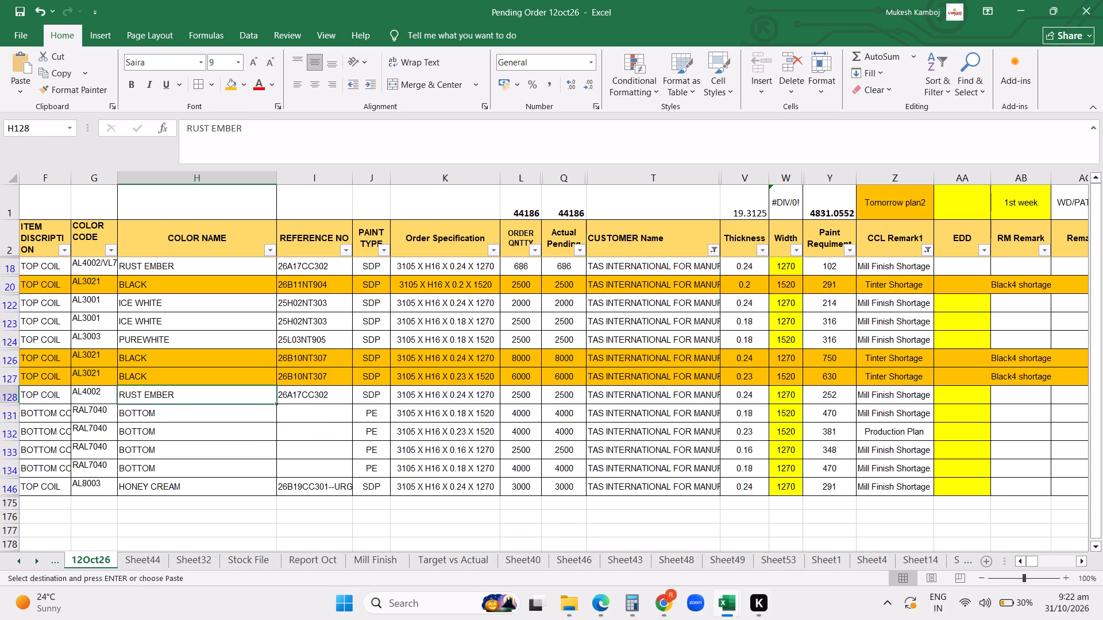
{"action": "scroll", "coordinate": [233, 402], "scroll_direction": "up", "scroll_amount": 5}
{"action": "key", "text": "ctrl+Left"}
{"action": "key", "text": "ctrl+Left"}
{"action": "key", "text": "ctrl+Left"}
{"action": "key", "text": "ctrl+Left"}
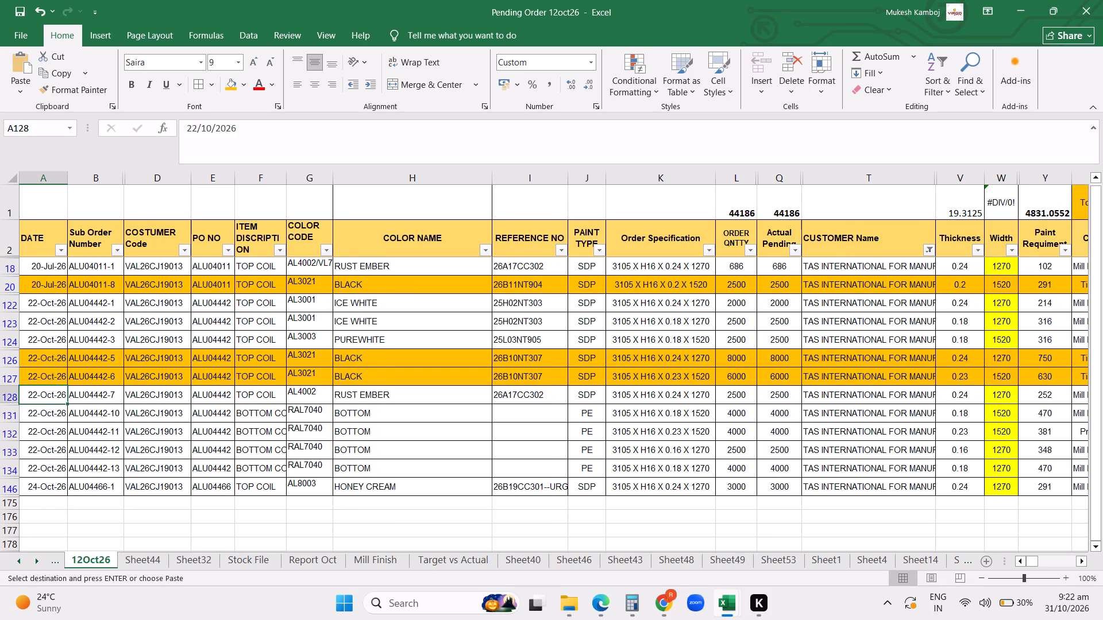
{"action": "left_click", "coordinate": [797, 291]}
{"action": "key", "text": "Right"}
{"action": "key", "text": "Right"}
{"action": "key", "text": "Right"}
{"action": "key", "text": "Right"}
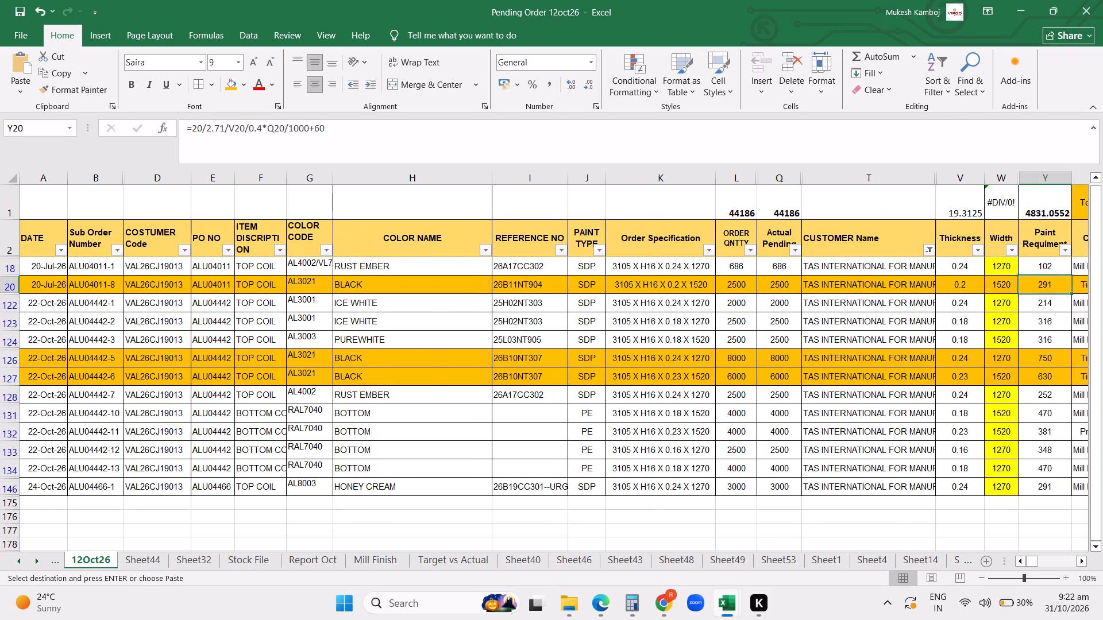
{"action": "key", "text": "Right"}
{"action": "key", "text": "Right"}
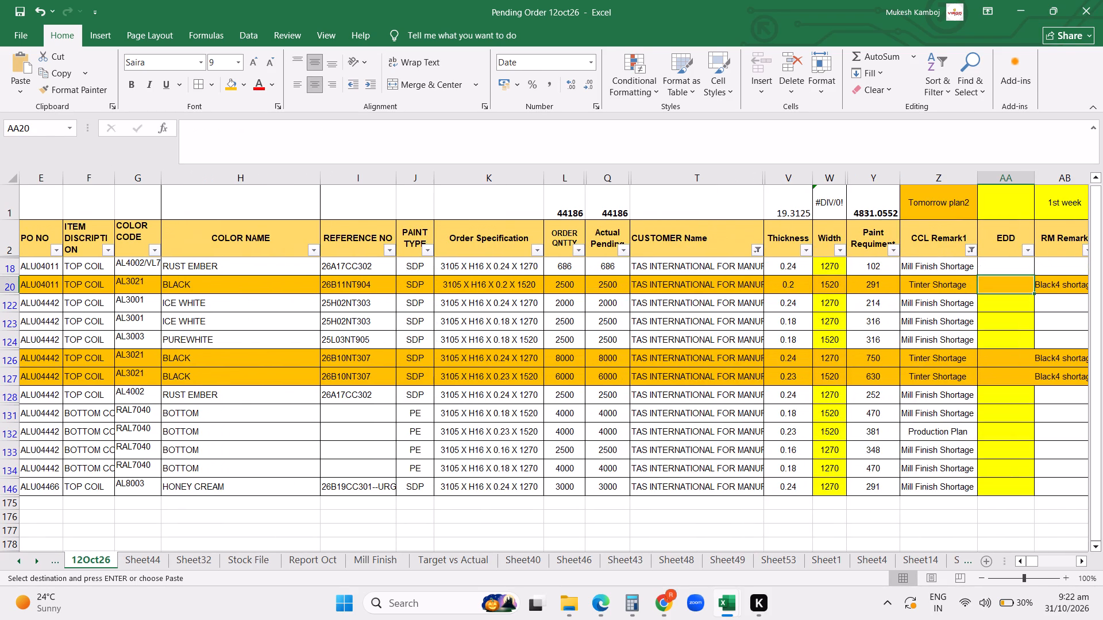
Exclude Tinter Shortage and Production Plan from the CCL Remark1 filter, keeping only the Mill Finish Shortage orders.
{"action": "left_click", "coordinate": [971, 250]}
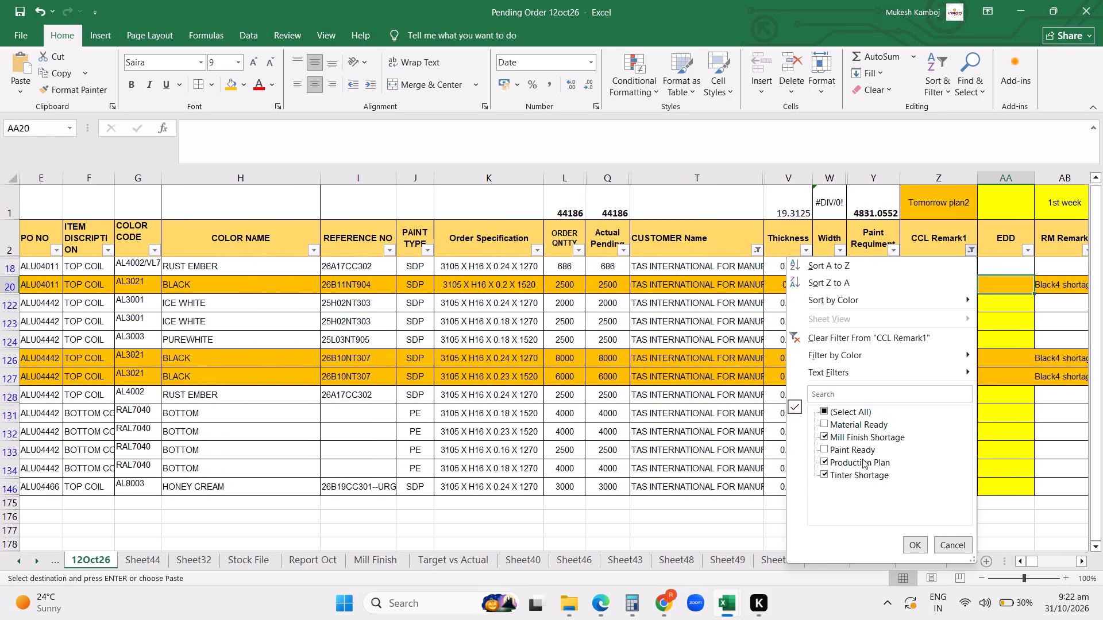
{"action": "left_click", "coordinate": [859, 476]}
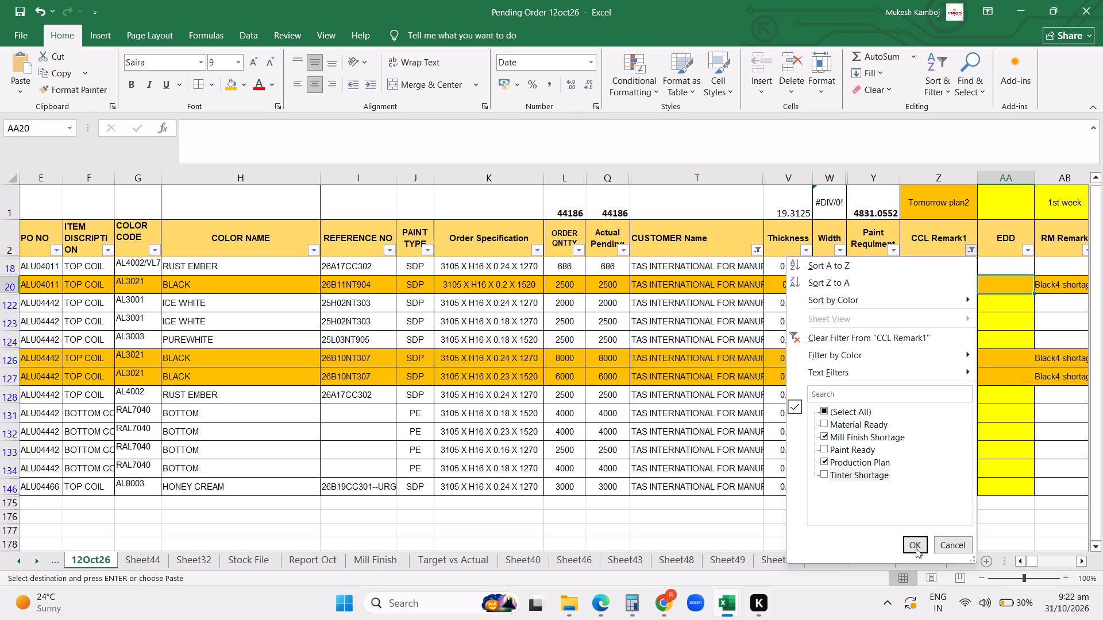
{"action": "left_click", "coordinate": [905, 547]}
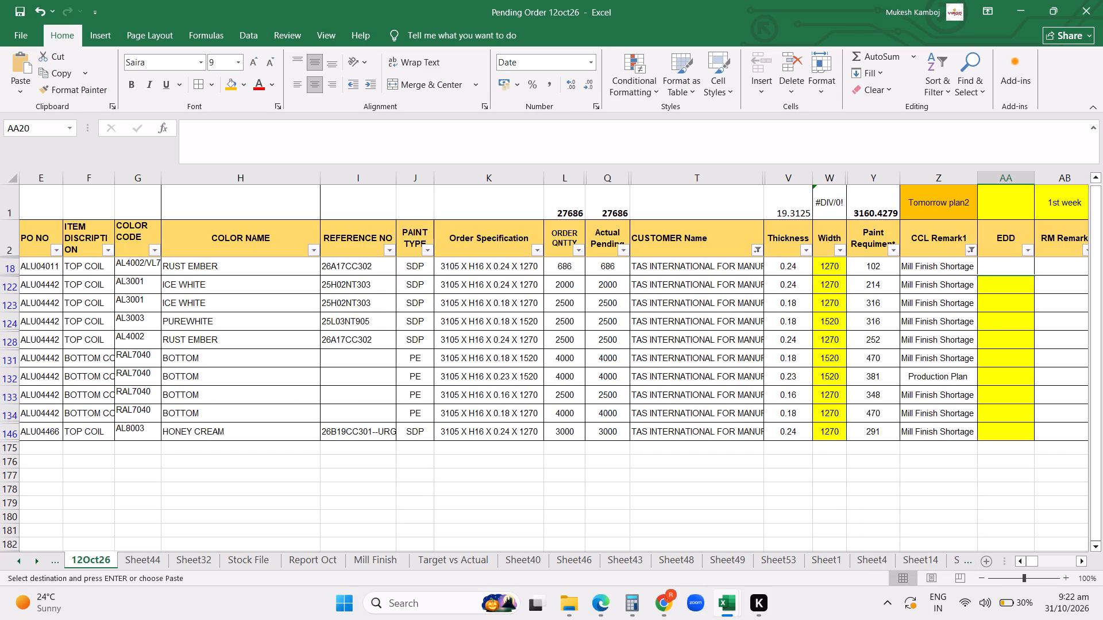
{"action": "left_click", "coordinate": [973, 251]}
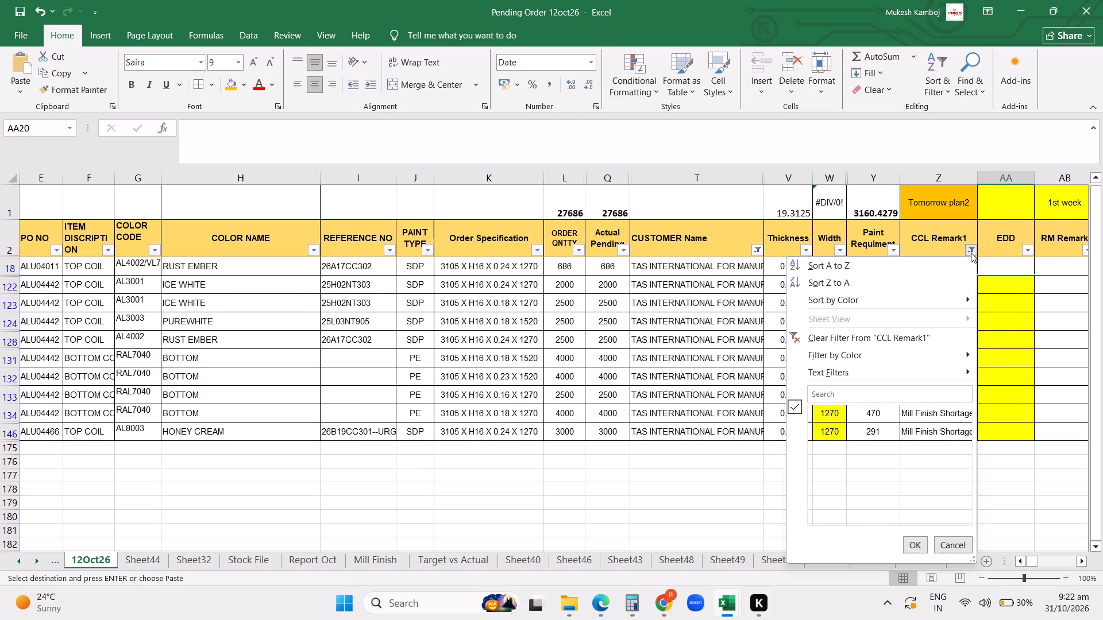
{"action": "left_click", "coordinate": [847, 464]}
{"action": "left_click", "coordinate": [912, 541]}
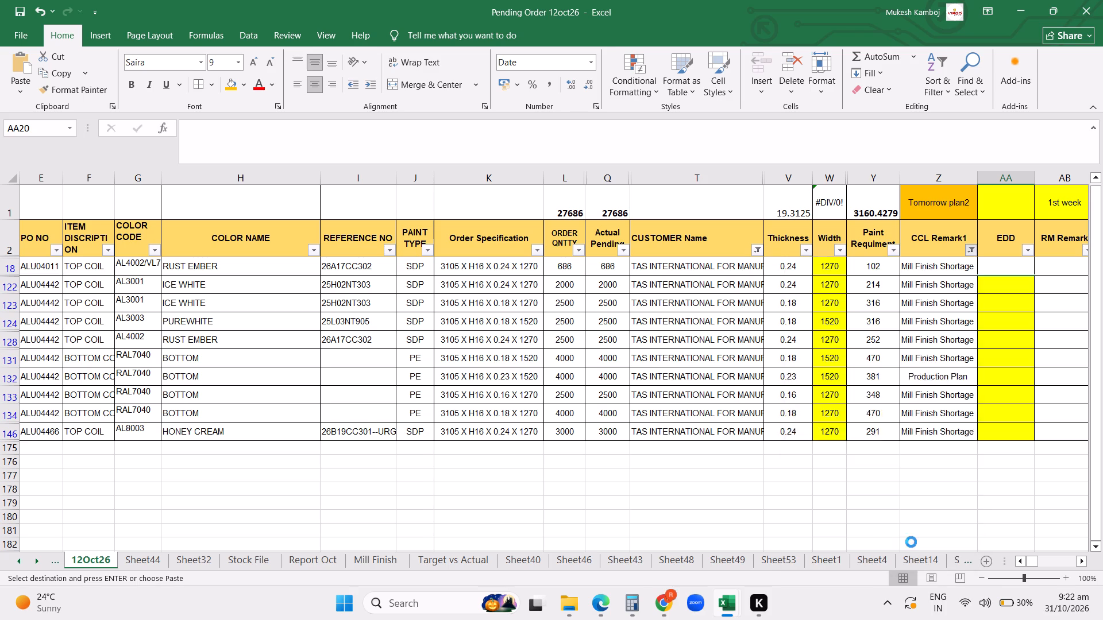
Examine the Mill Finish Shortage orders, from the HONEY CREAM row back to its sub order number.
{"action": "left_click", "coordinate": [173, 436]}
{"action": "left_click", "coordinate": [277, 414]}
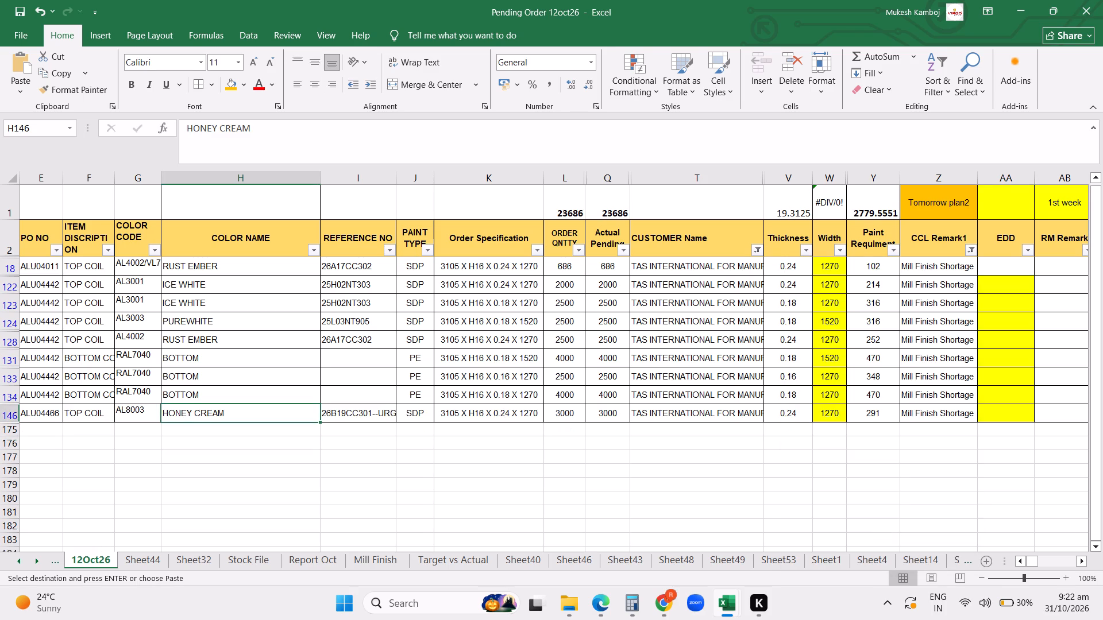
{"action": "key", "text": "Left"}
{"action": "key", "text": "Left"}
{"action": "key", "text": "Left"}
{"action": "key", "text": "Left"}
{"action": "key", "text": "Left"}
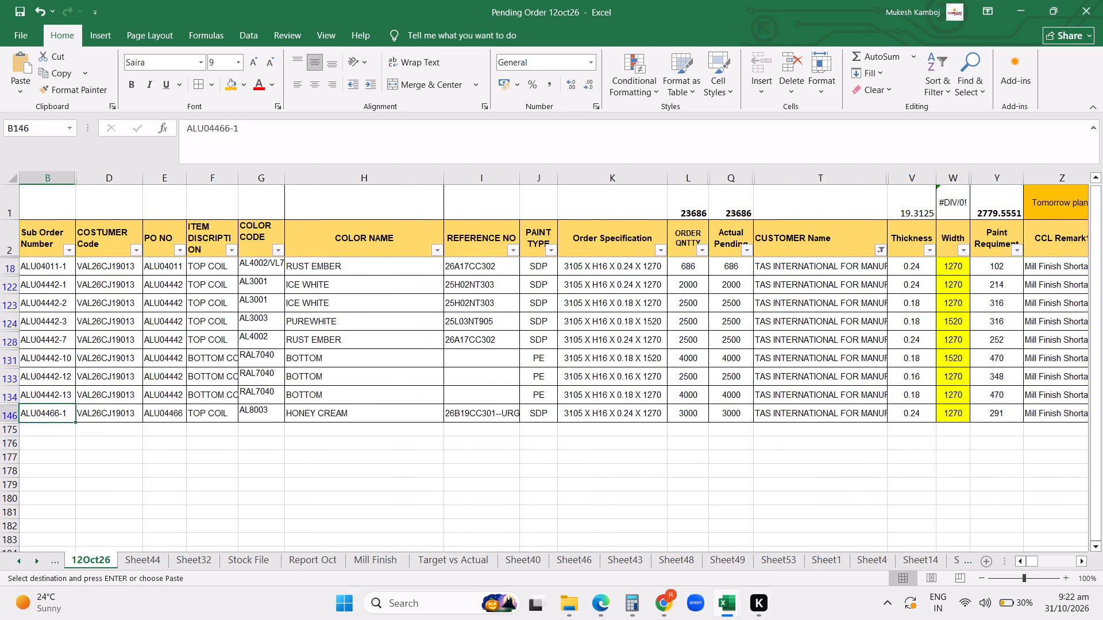
{"action": "scroll", "coordinate": [159, 351], "scroll_direction": "up", "scroll_amount": 2}
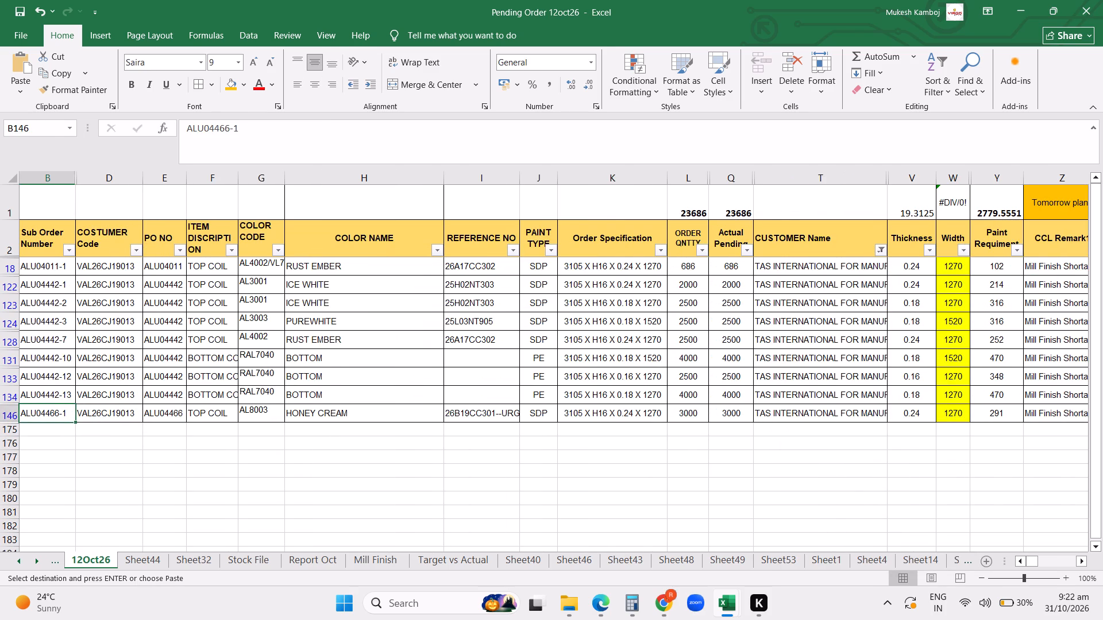
Set CCL Remark1 to Tomorrow plan2 for the first ICE WHITE order, specification 3105 X H16 X 0.24 X 1270.
{"action": "left_click", "coordinate": [1016, 268]}
{"action": "left_click", "coordinate": [1046, 268]}
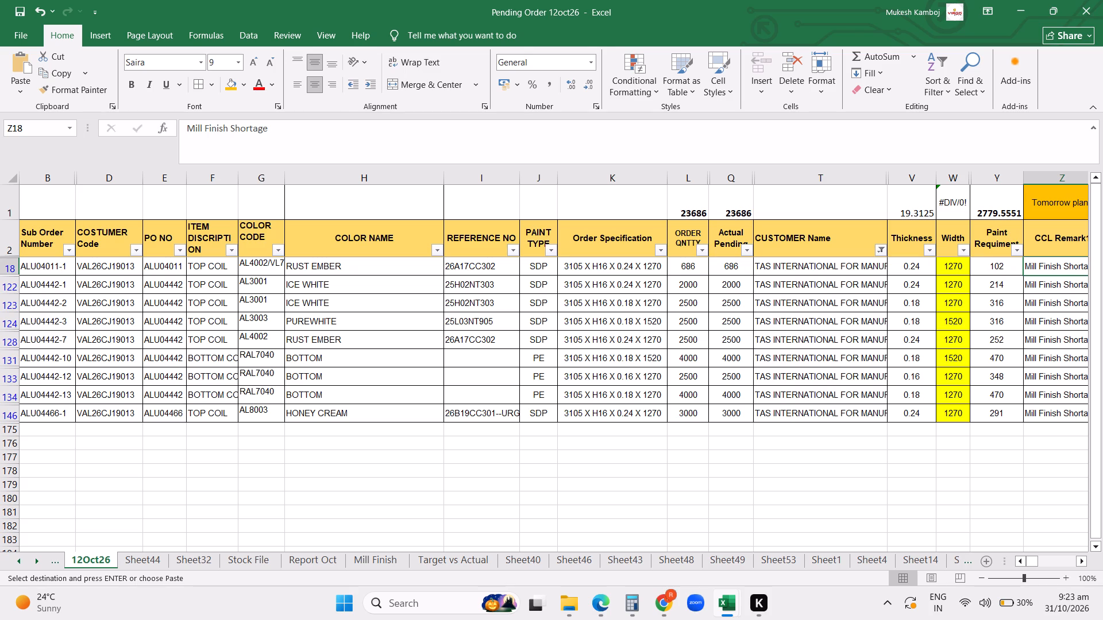
{"action": "key", "text": "Down"}
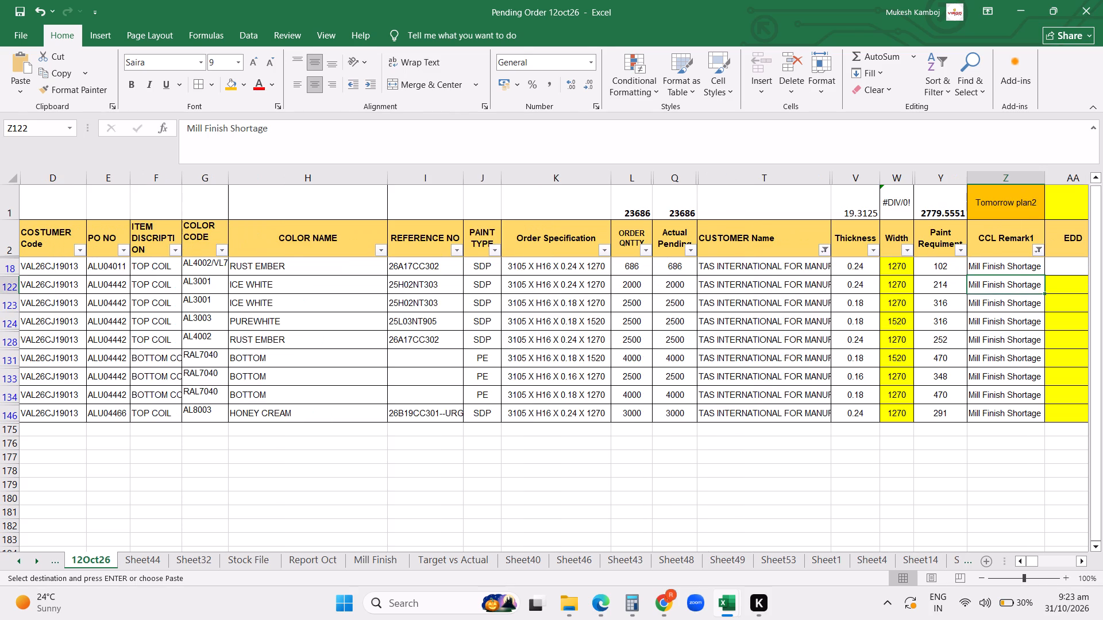
{"action": "key", "text": "Down"}
{"action": "key", "text": "Up"}
{"action": "type", "text": "tom"}
{"action": "key", "text": "Down"}
{"action": "key", "text": "Up"}
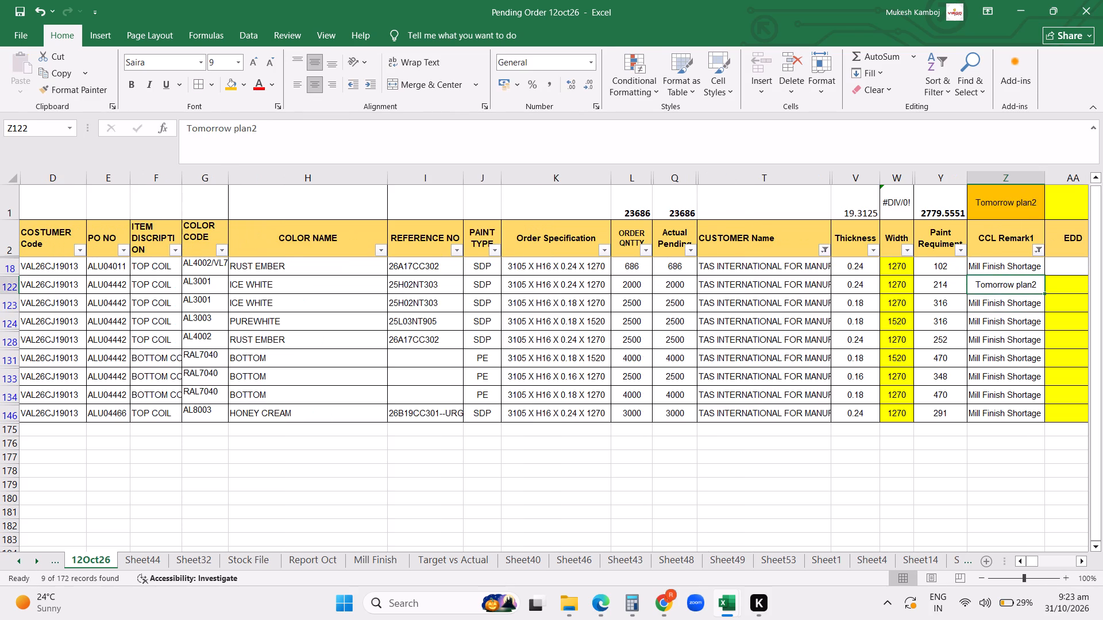
Copy the Tomorrow plan2 remark to the second ICE WHITE order and the PUREWHITE, AL4002 RUST EMBER and HONEY CREAM orders.
{"action": "key", "text": "ctrl+c"}
{"action": "key", "text": "Down"}
{"action": "key", "text": "ctrl+v"}
{"action": "key", "text": "Down"}
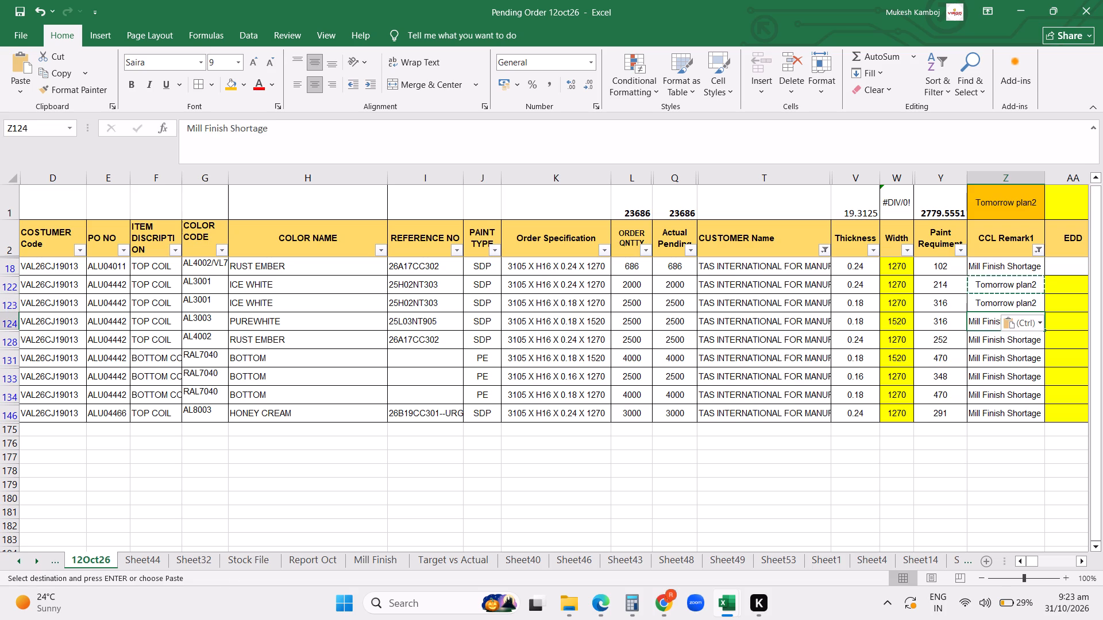
{"action": "key", "text": "ctrl+v"}
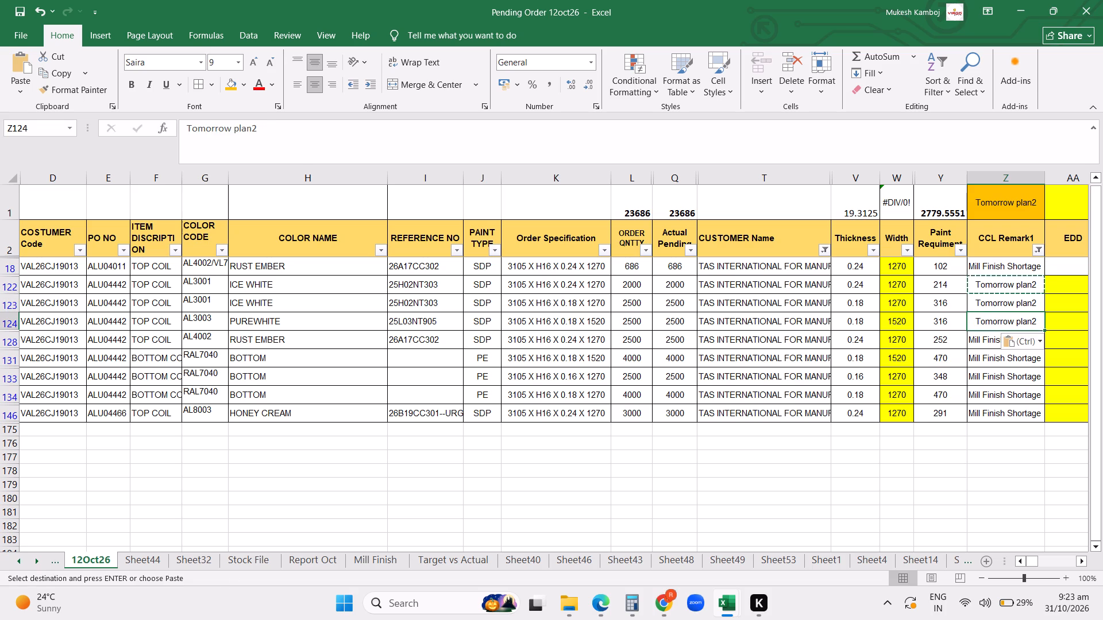
{"action": "key", "text": "Down"}
{"action": "key", "text": "ctrl+v"}
{"action": "left_click", "coordinate": [1046, 268]}
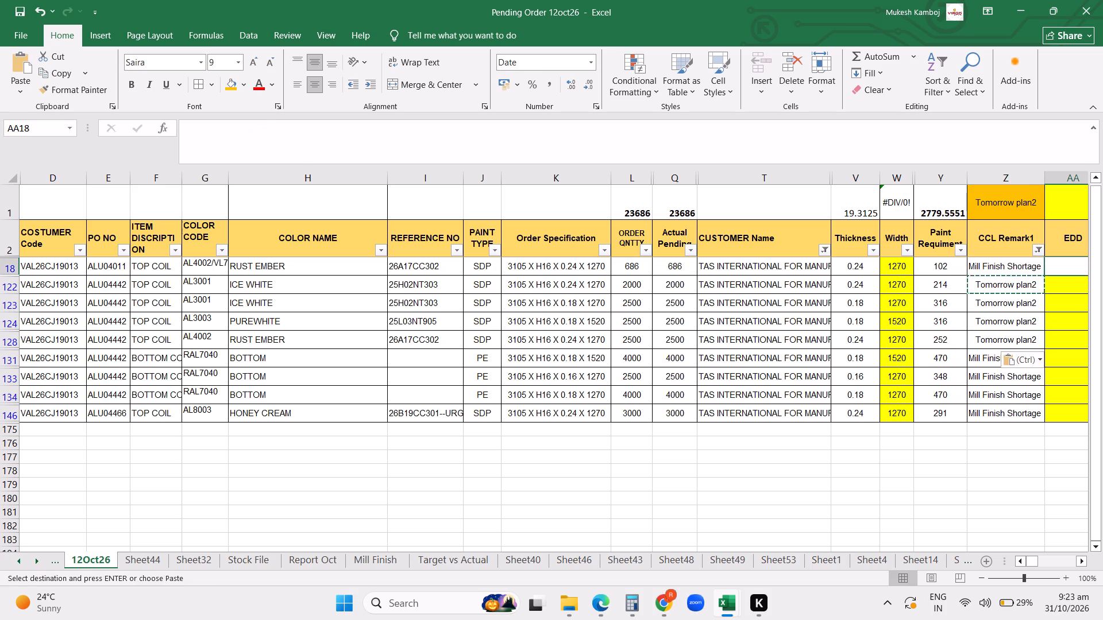
{"action": "left_click", "coordinate": [988, 412]}
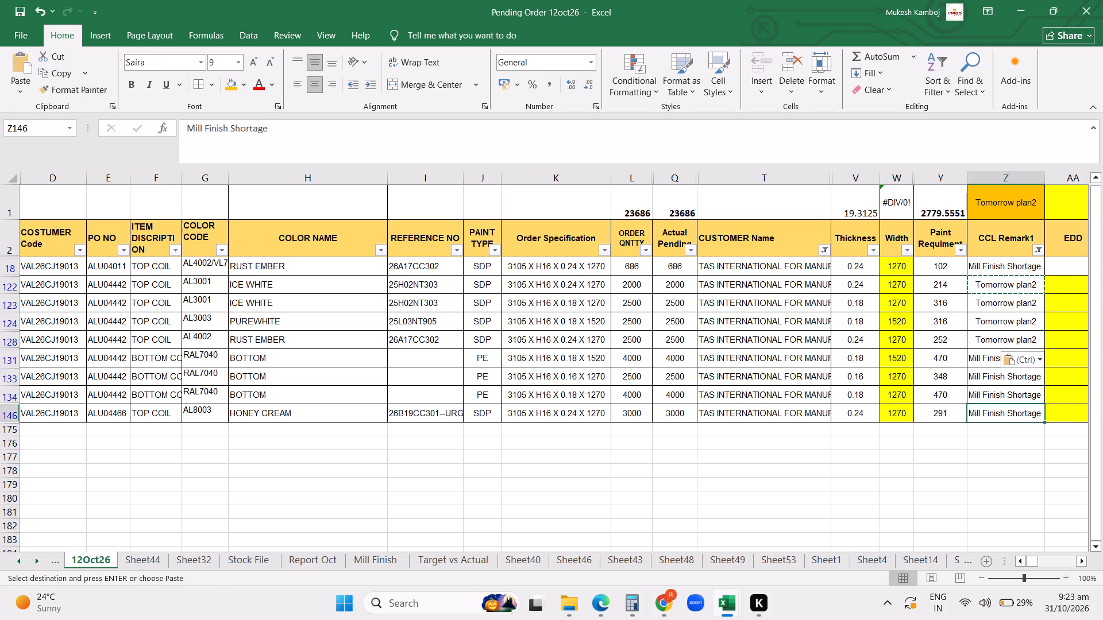
{"action": "key", "text": "ctrl+v"}
{"action": "left_click", "coordinate": [961, 509]}
Filter CCL Remark1 to only the Tomorrow plan2 orders of TAS INTERNATIONAL.
{"action": "left_click", "coordinate": [1037, 247]}
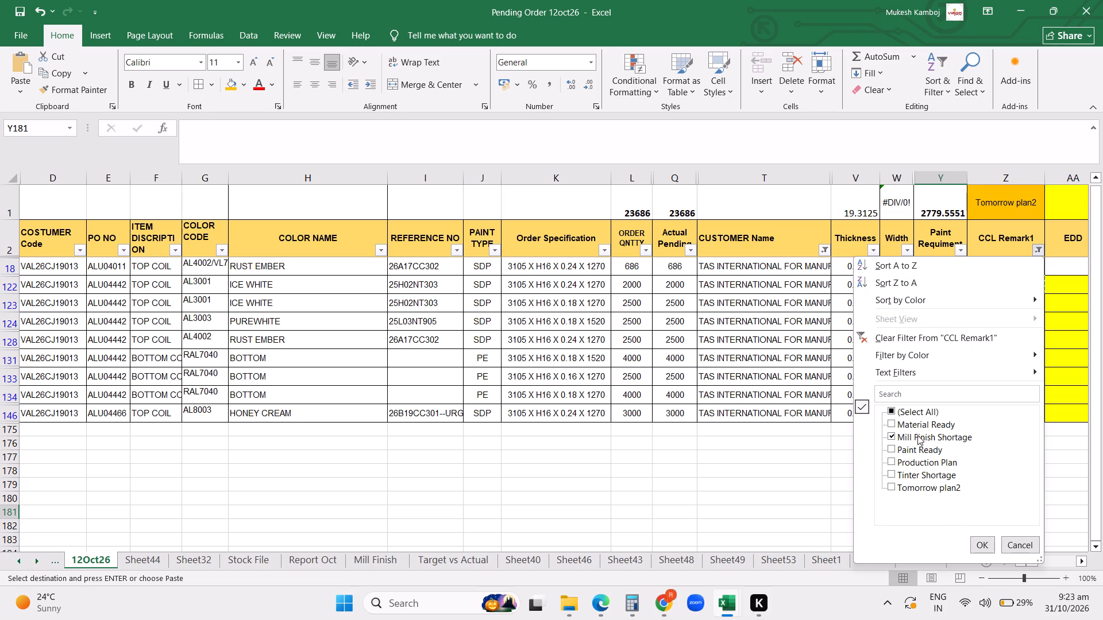
{"action": "left_click", "coordinate": [973, 542]}
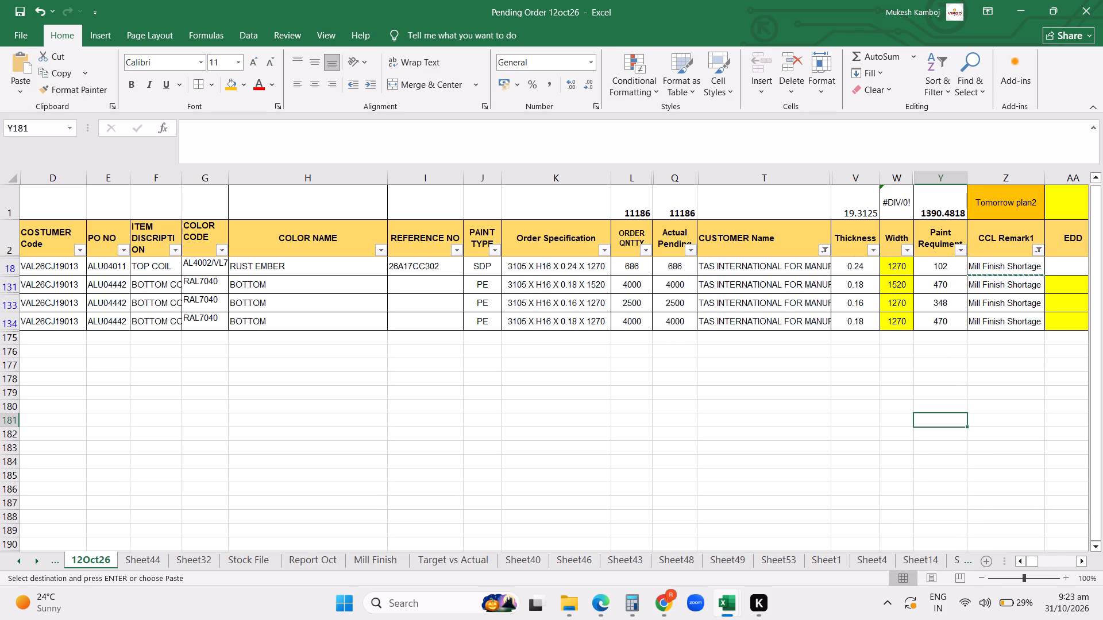
{"action": "left_click", "coordinate": [1039, 254]}
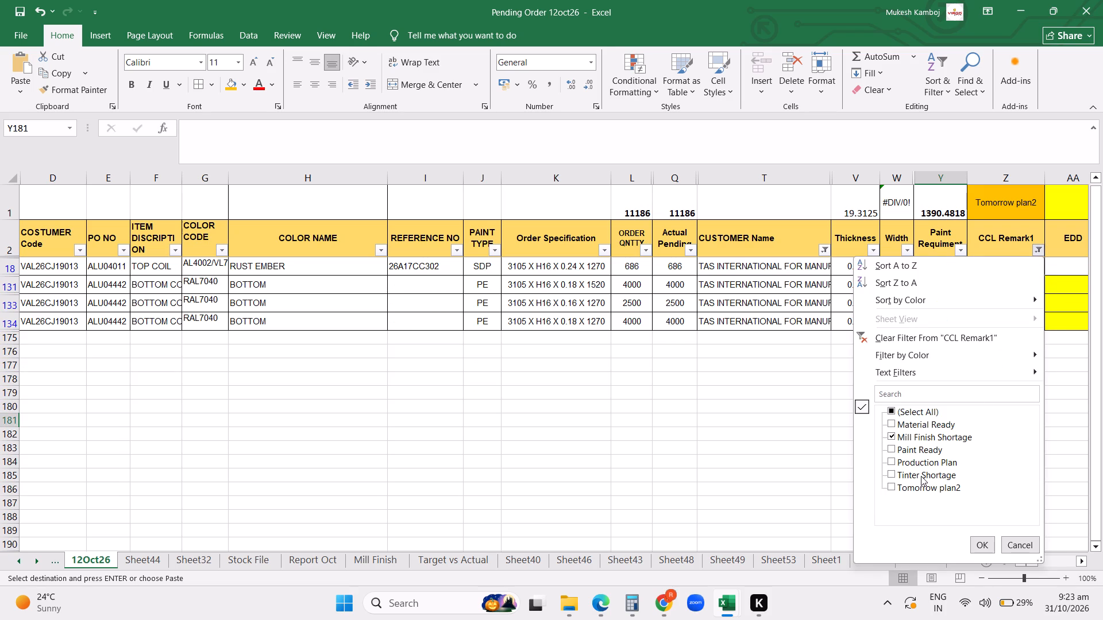
{"action": "left_click", "coordinate": [898, 436]}
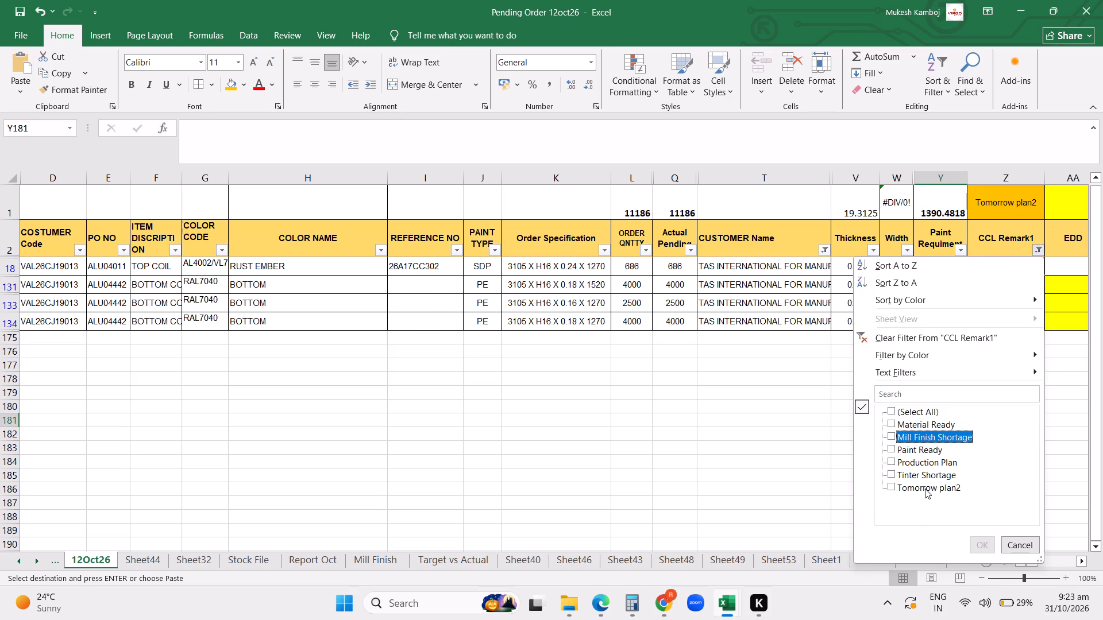
{"action": "left_click", "coordinate": [924, 487]}
{"action": "left_click", "coordinate": [982, 544]}
{"action": "left_click", "coordinate": [468, 495]}
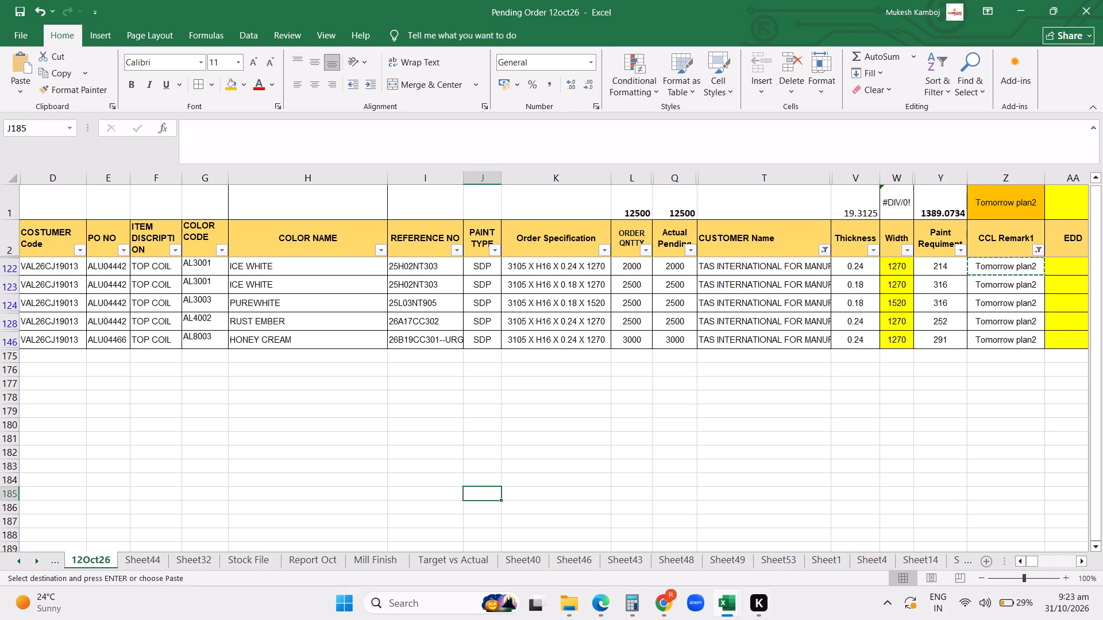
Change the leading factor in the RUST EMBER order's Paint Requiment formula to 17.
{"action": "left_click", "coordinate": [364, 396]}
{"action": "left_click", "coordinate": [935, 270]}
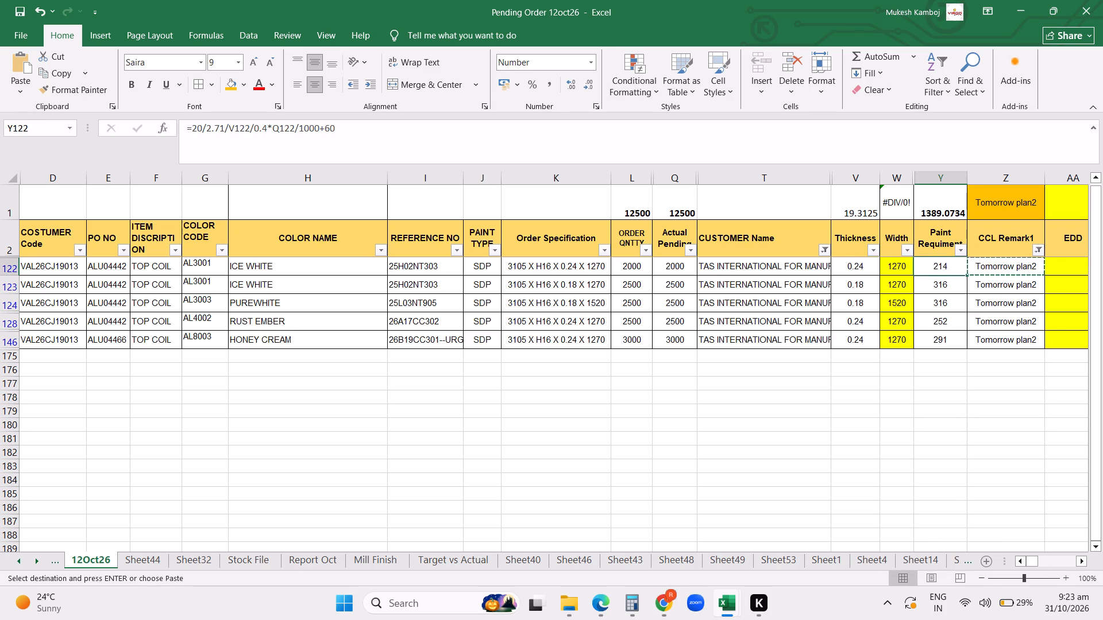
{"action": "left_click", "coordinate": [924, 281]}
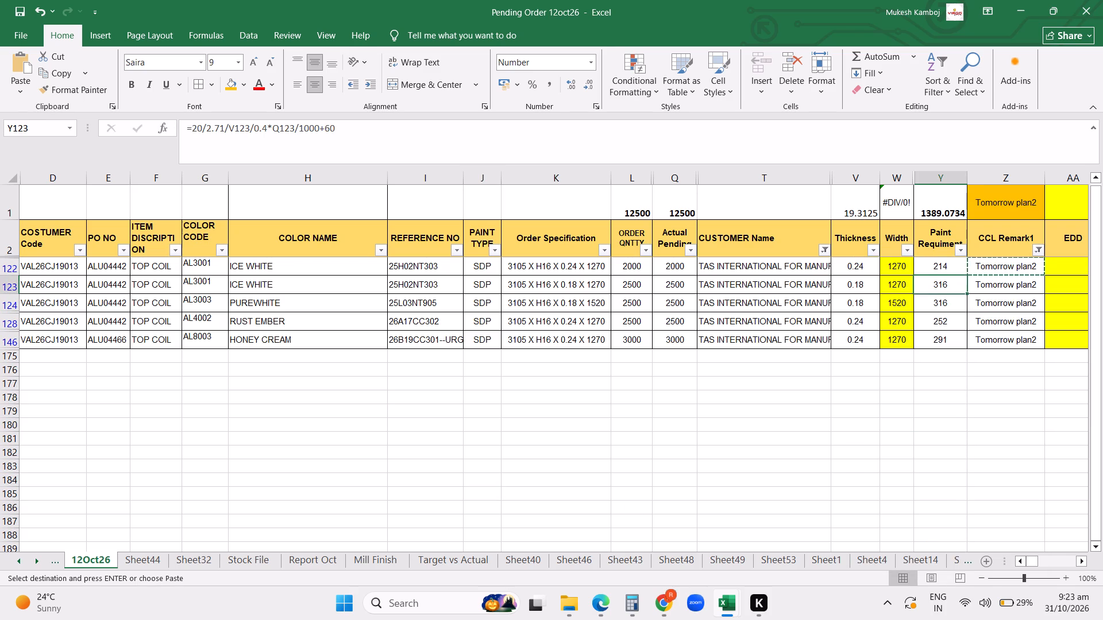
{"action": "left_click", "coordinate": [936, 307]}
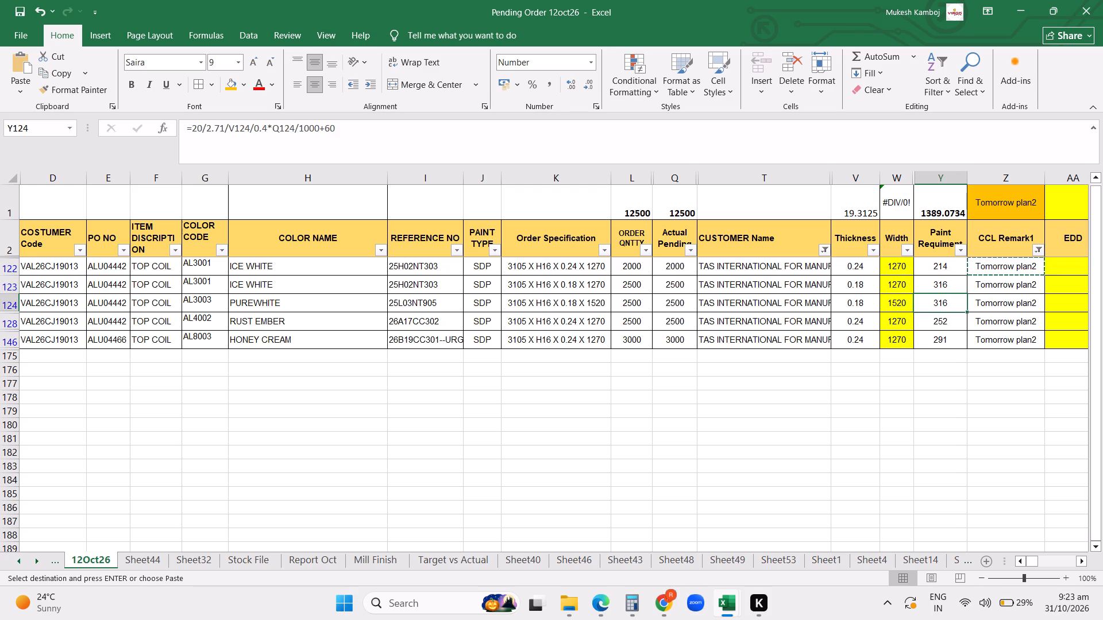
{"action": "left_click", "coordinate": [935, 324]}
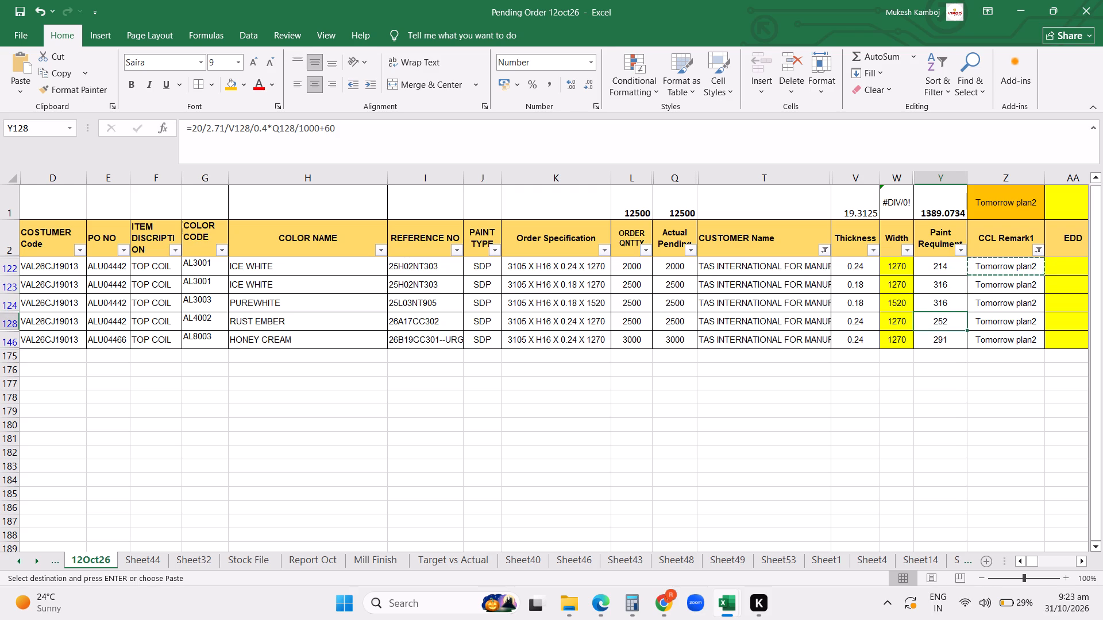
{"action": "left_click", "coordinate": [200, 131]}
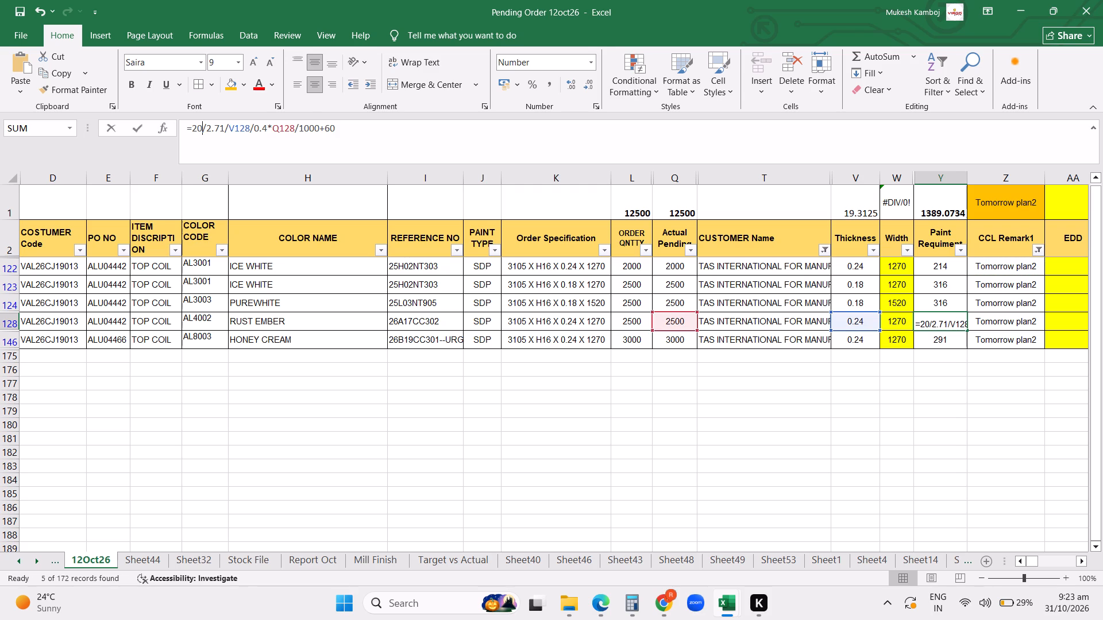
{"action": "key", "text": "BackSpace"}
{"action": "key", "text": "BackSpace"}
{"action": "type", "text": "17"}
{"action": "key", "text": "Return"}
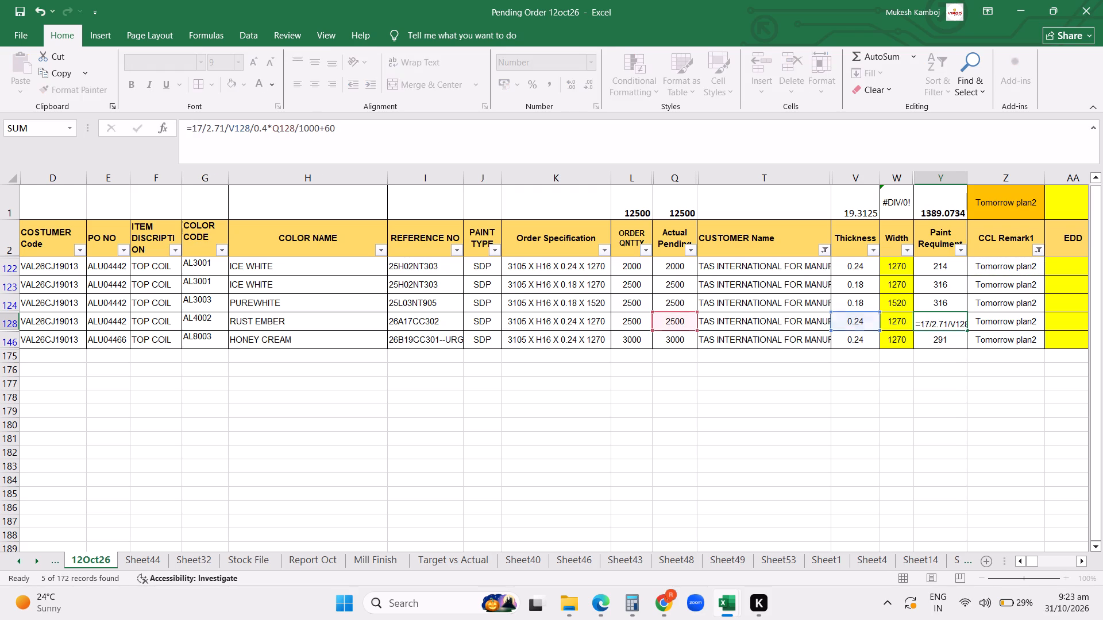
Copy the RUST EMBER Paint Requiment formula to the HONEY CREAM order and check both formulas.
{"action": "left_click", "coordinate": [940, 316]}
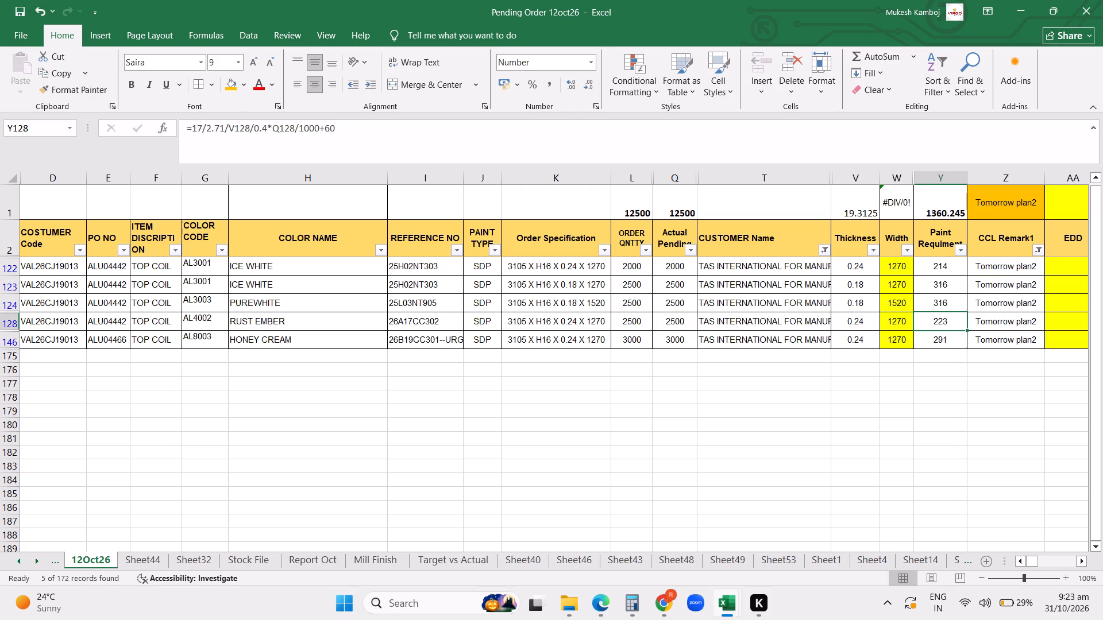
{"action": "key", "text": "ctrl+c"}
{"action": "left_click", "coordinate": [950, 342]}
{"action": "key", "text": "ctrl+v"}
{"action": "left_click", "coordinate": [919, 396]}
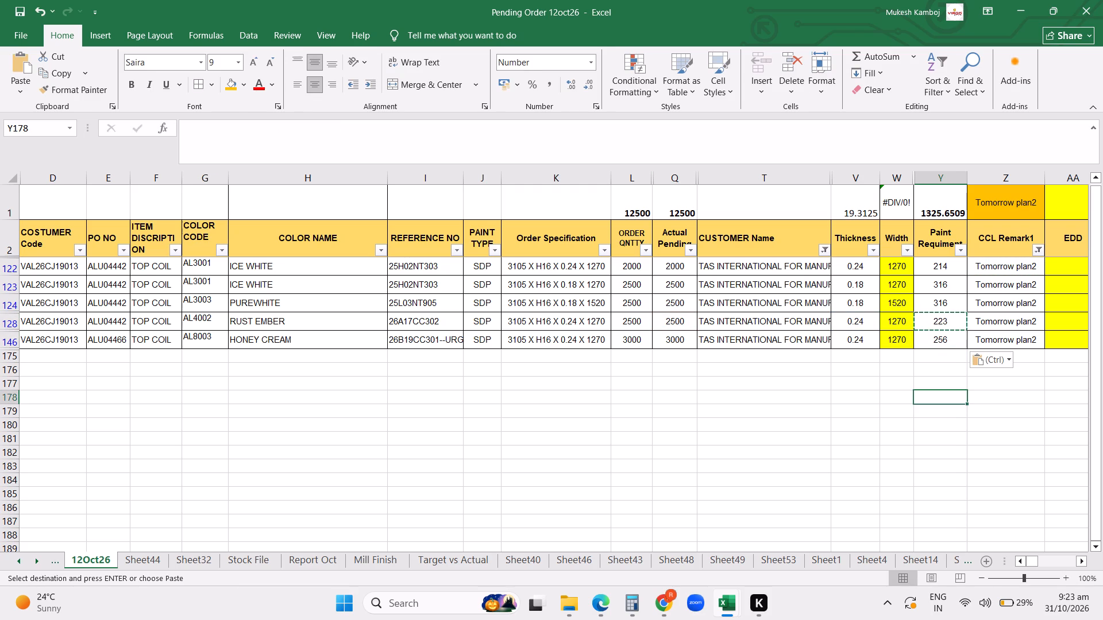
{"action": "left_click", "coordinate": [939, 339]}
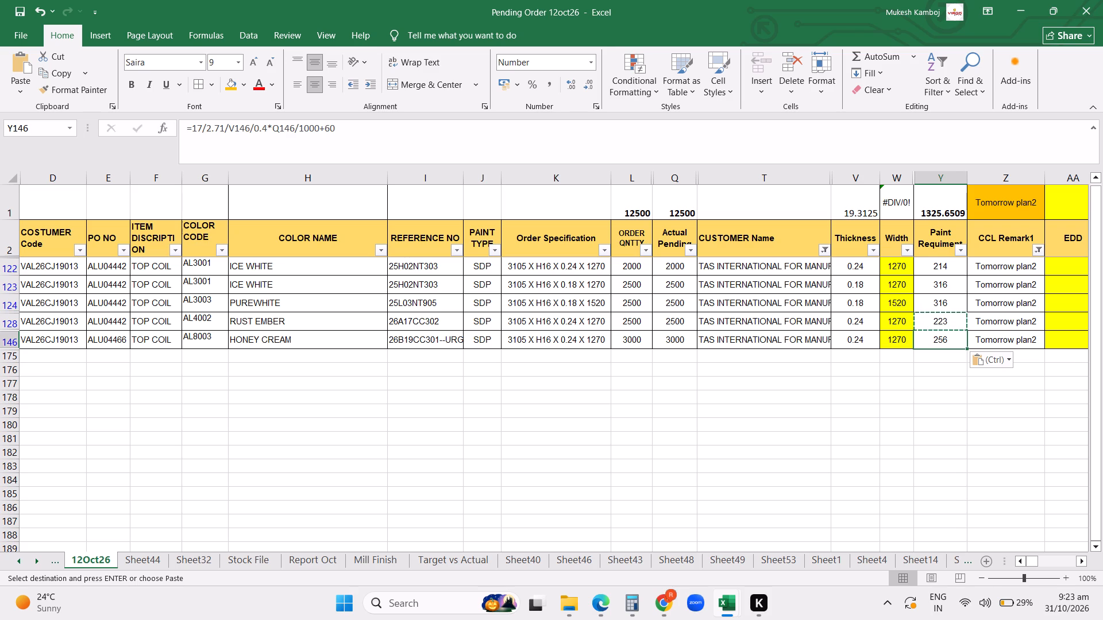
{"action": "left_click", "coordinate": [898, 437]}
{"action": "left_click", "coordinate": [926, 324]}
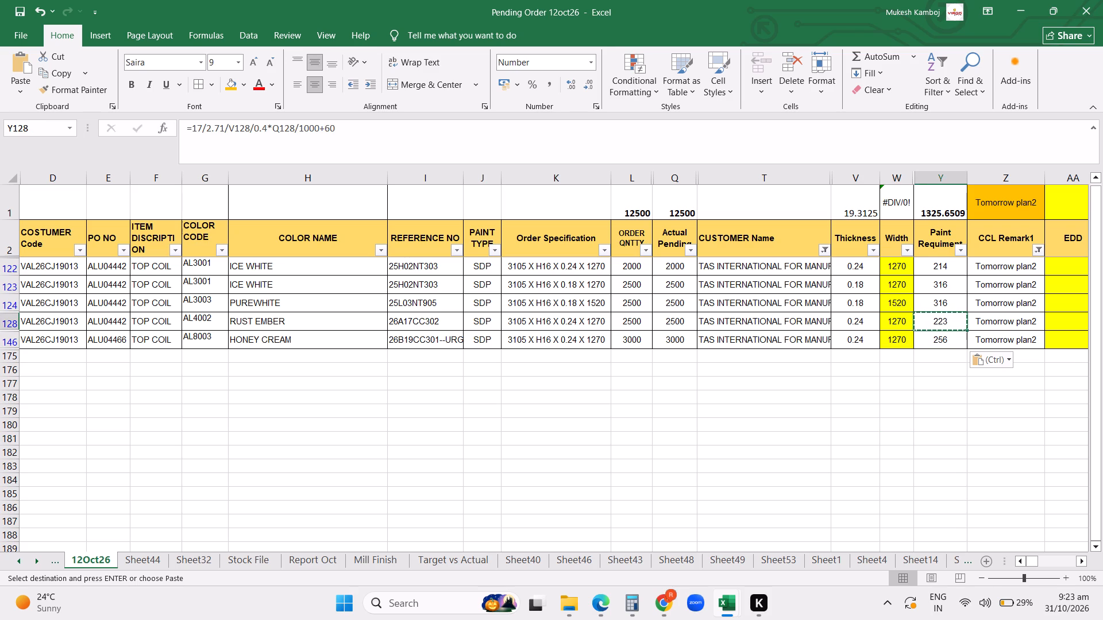
Set Paint Requiment to 250 and 300 for the ICE WHITE orders, 350 for PUREWHITE, 250 for RUST EMBER and 270 for HONEY CREAM.
{"action": "left_click", "coordinate": [932, 264]}
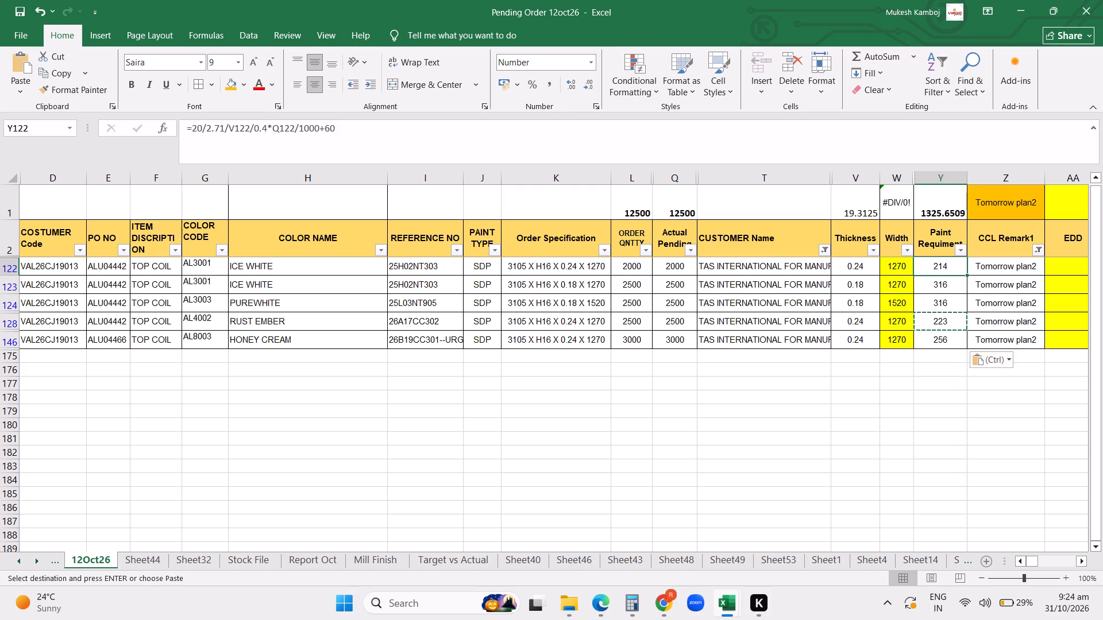
{"action": "left_click", "coordinate": [1102, 363]}
{"action": "type", "text": "250"}
{"action": "key", "text": "Return"}
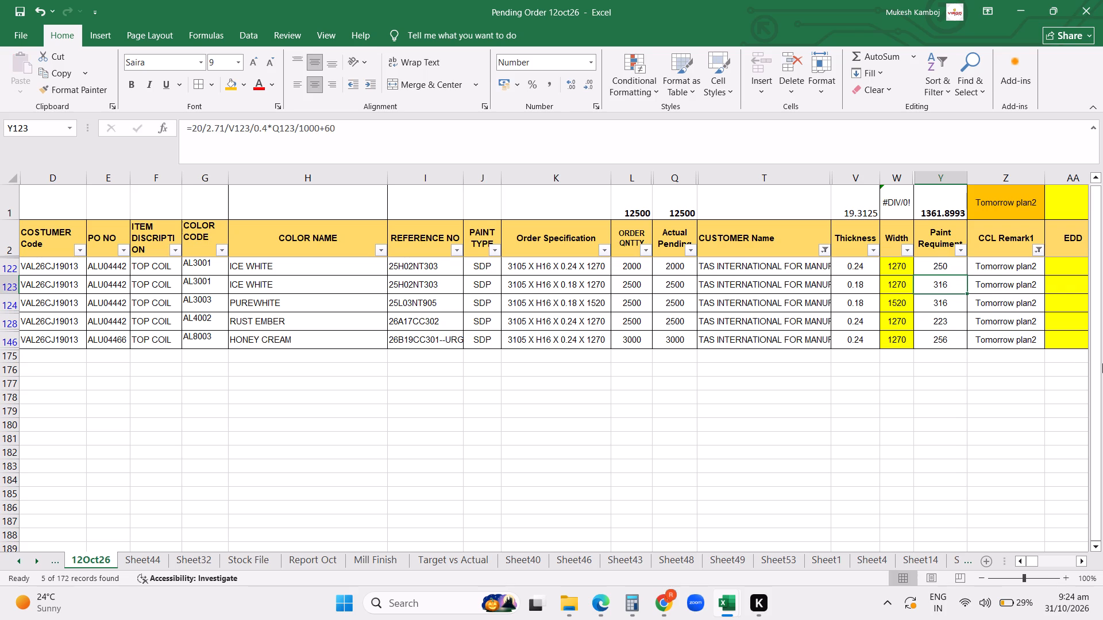
{"action": "type", "text": "300"}
{"action": "key", "text": "Return"}
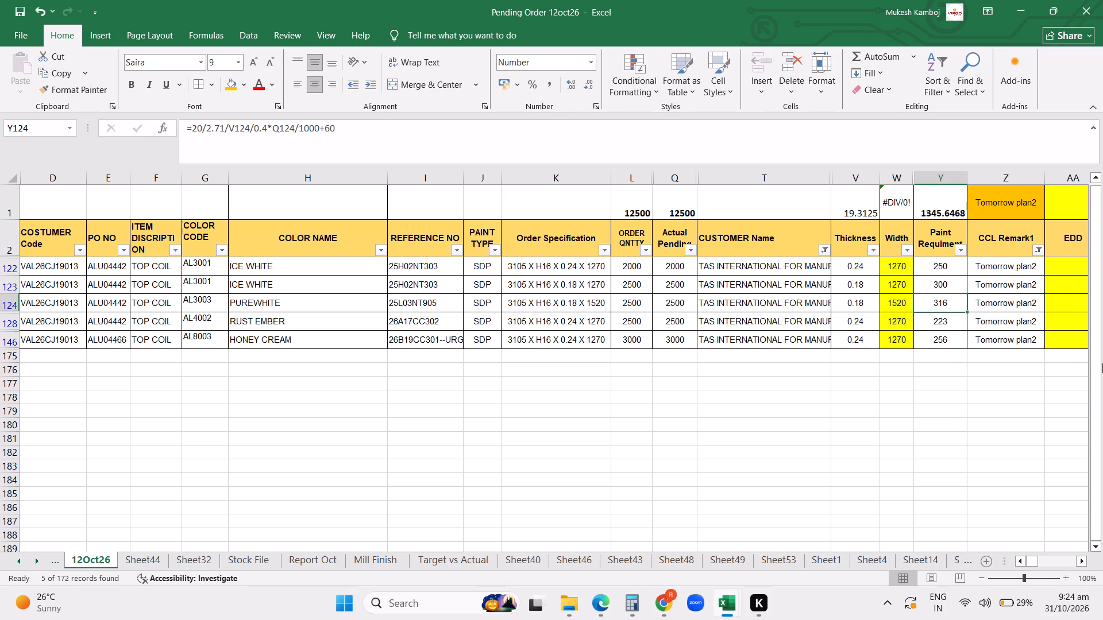
{"action": "type", "text": "350"}
{"action": "key", "text": "Return"}
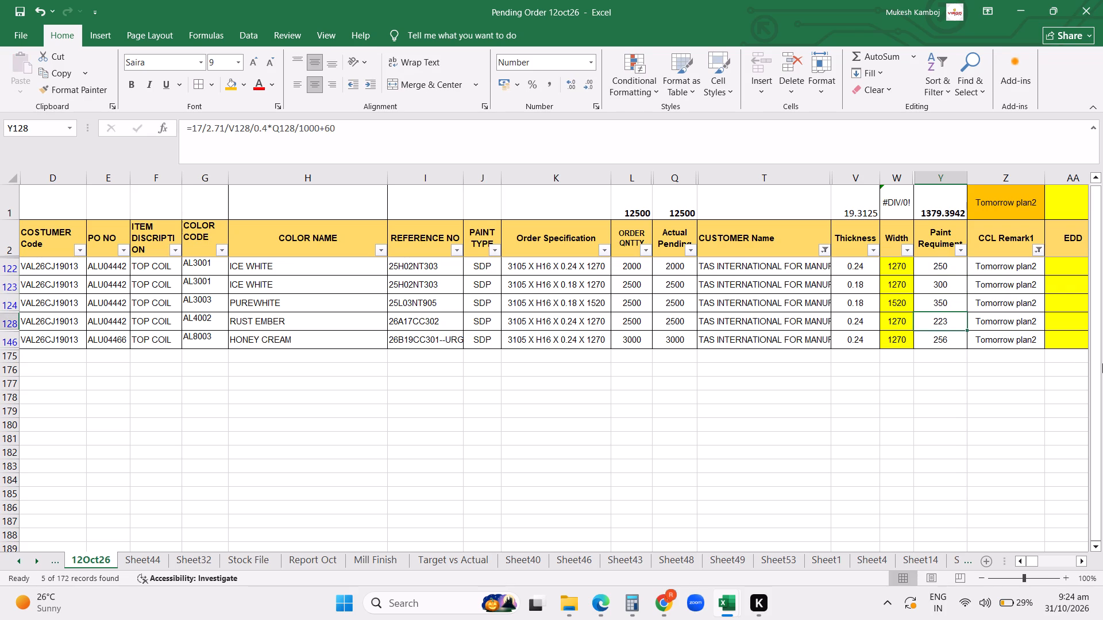
{"action": "type", "text": "250"}
{"action": "key", "text": "Return"}
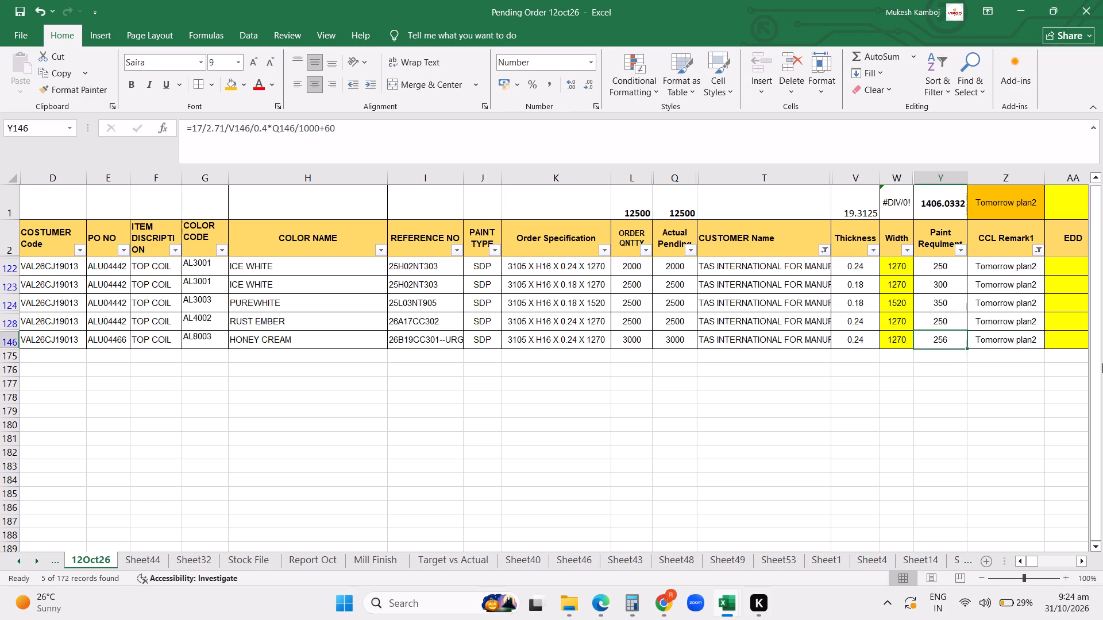
{"action": "type", "text": "270"}
{"action": "key", "text": "Return"}
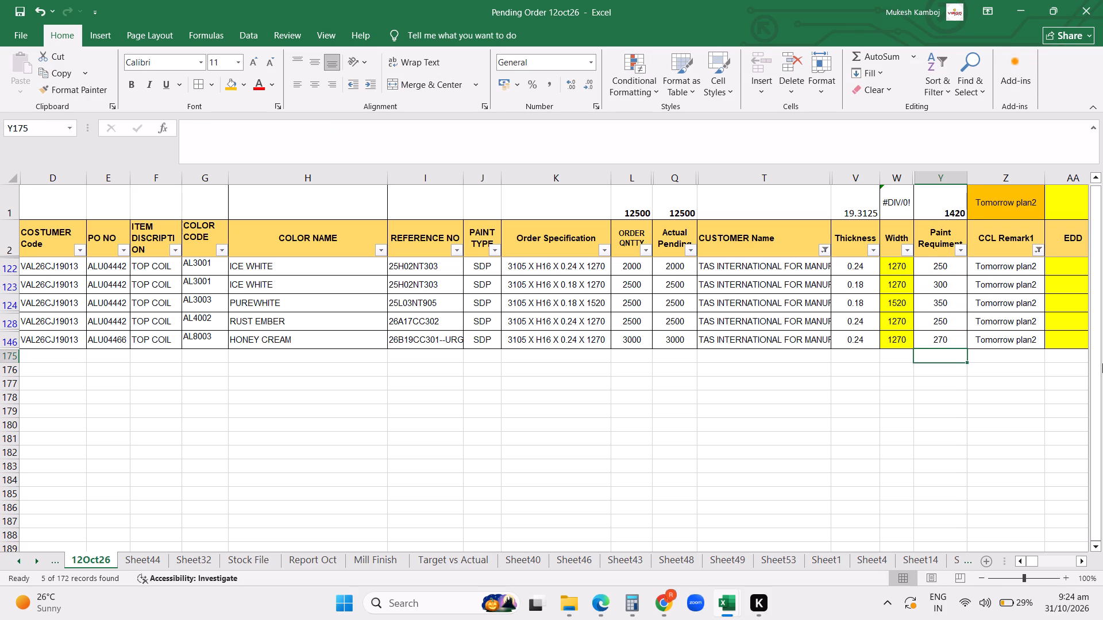
Narrow the COLOR NAME column to roughly half its width.
{"action": "left_click_drag", "start_coordinate": [386, 185], "coordinate": [327, 183]}
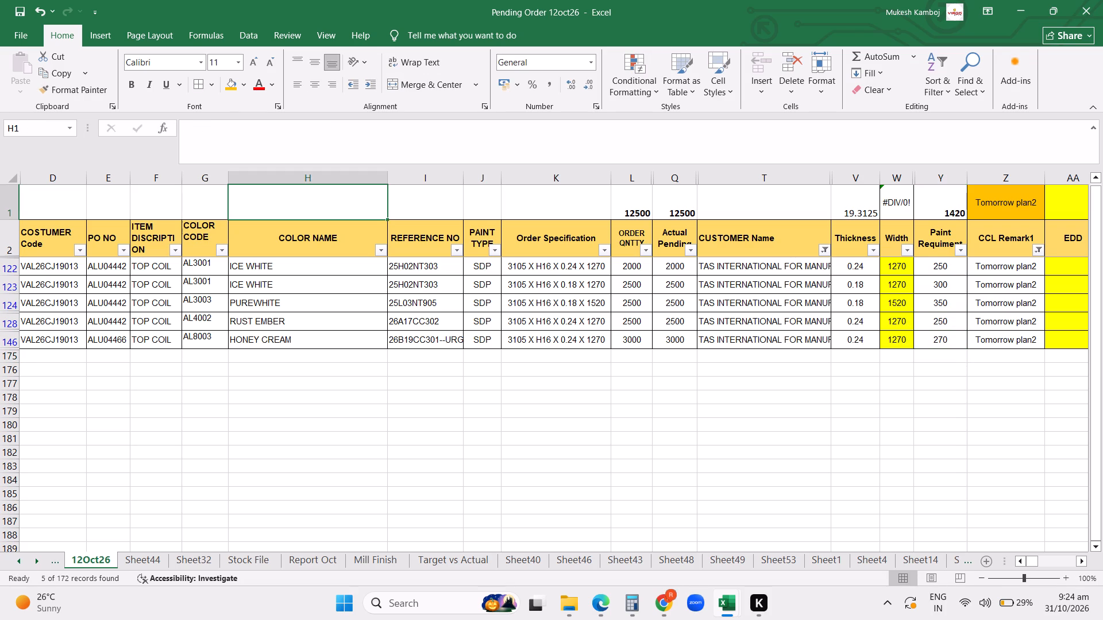
{"action": "left_click_drag", "start_coordinate": [327, 183], "coordinate": [315, 184]}
{"action": "left_click_drag", "start_coordinate": [389, 180], "coordinate": [306, 186]}
{"action": "left_click", "coordinate": [437, 474]}
{"action": "scroll", "coordinate": [390, 445], "scroll_direction": "up", "scroll_amount": 6}
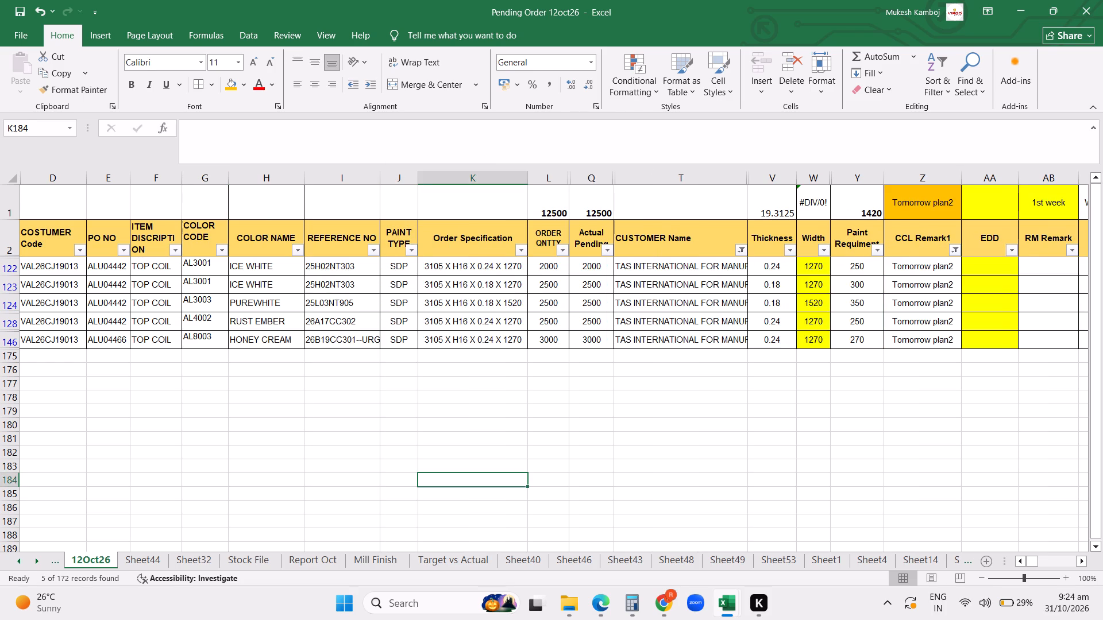
Hide the PO NO and ITEM DISCRIPTION columns.
{"action": "left_click_drag", "start_coordinate": [123, 179], "coordinate": [156, 178]}
{"action": "right_click", "coordinate": [156, 178]}
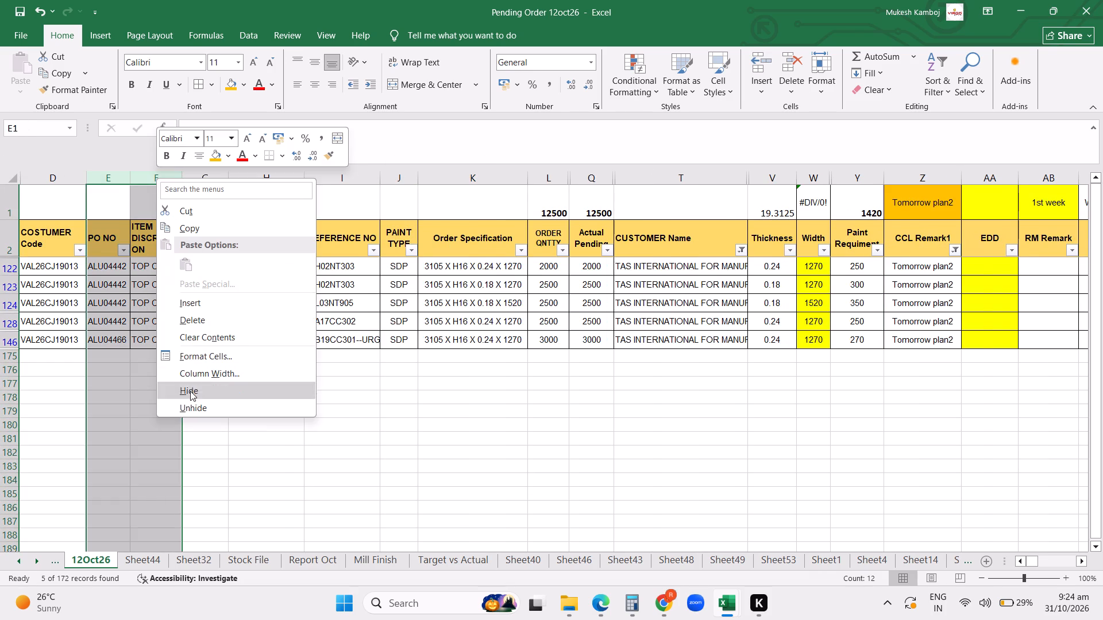
{"action": "left_click", "coordinate": [190, 391]}
{"action": "left_click", "coordinate": [230, 399]}
Copy the filtered orders with headers, from COSTUMER Code through Paint Requiment, to Sheet13 starting at cell K1.
{"action": "left_click_drag", "start_coordinate": [71, 239], "coordinate": [744, 277]}
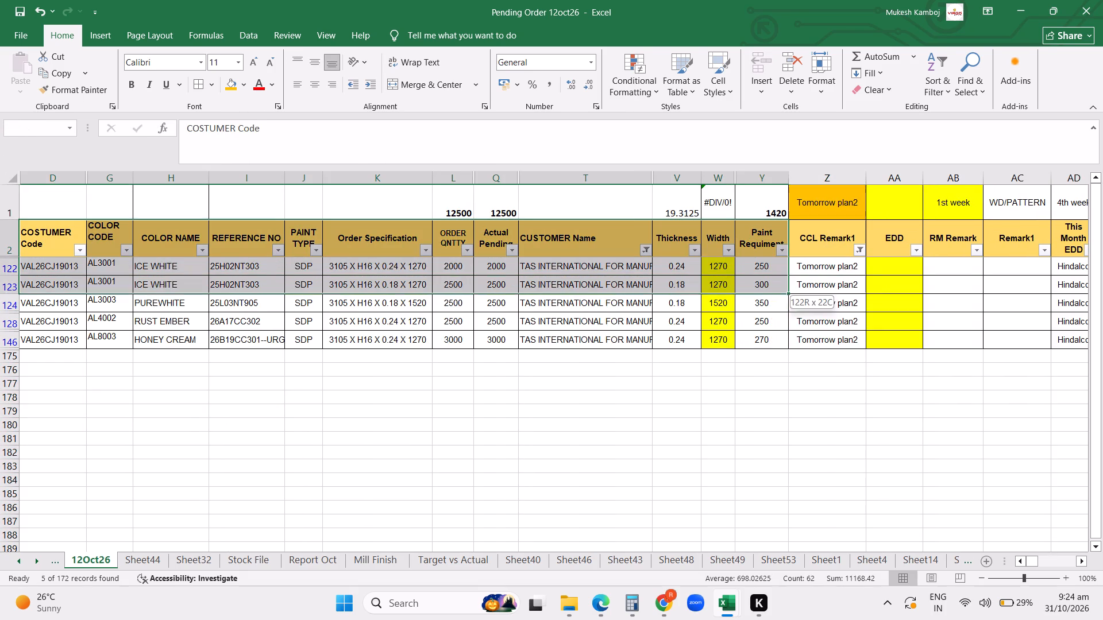
{"action": "left_click_drag", "start_coordinate": [744, 277], "coordinate": [750, 339]}
{"action": "key", "text": "ctrl+c"}
{"action": "left_click_drag", "start_coordinate": [908, 537], "coordinate": [927, 557]}
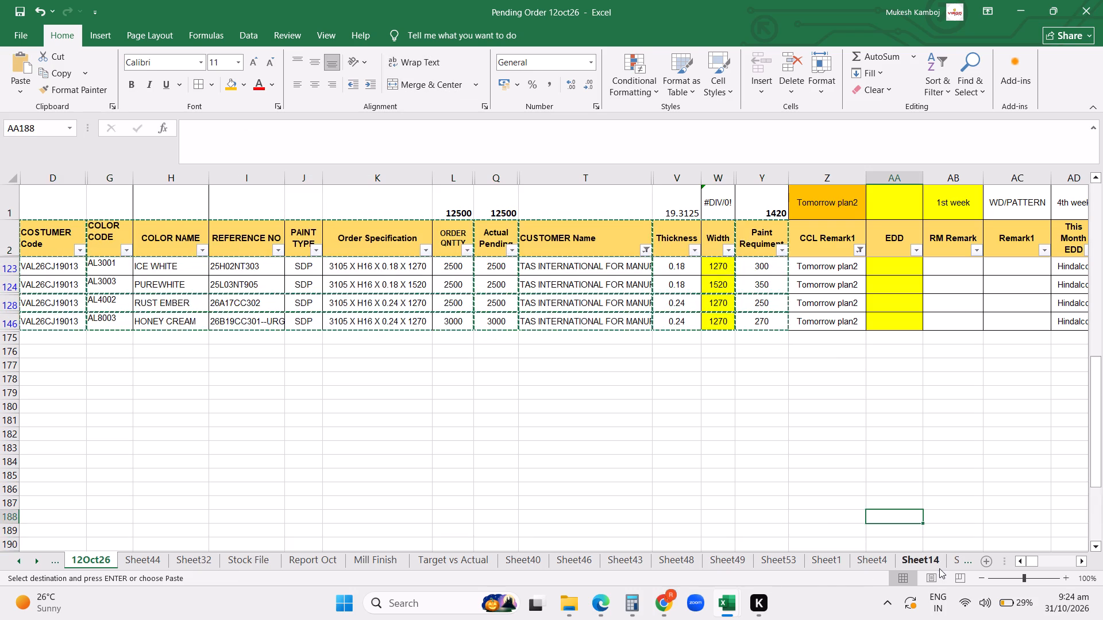
{"action": "left_click", "coordinate": [940, 567]}
{"action": "left_click", "coordinate": [958, 564]}
{"action": "left_click", "coordinate": [952, 559]}
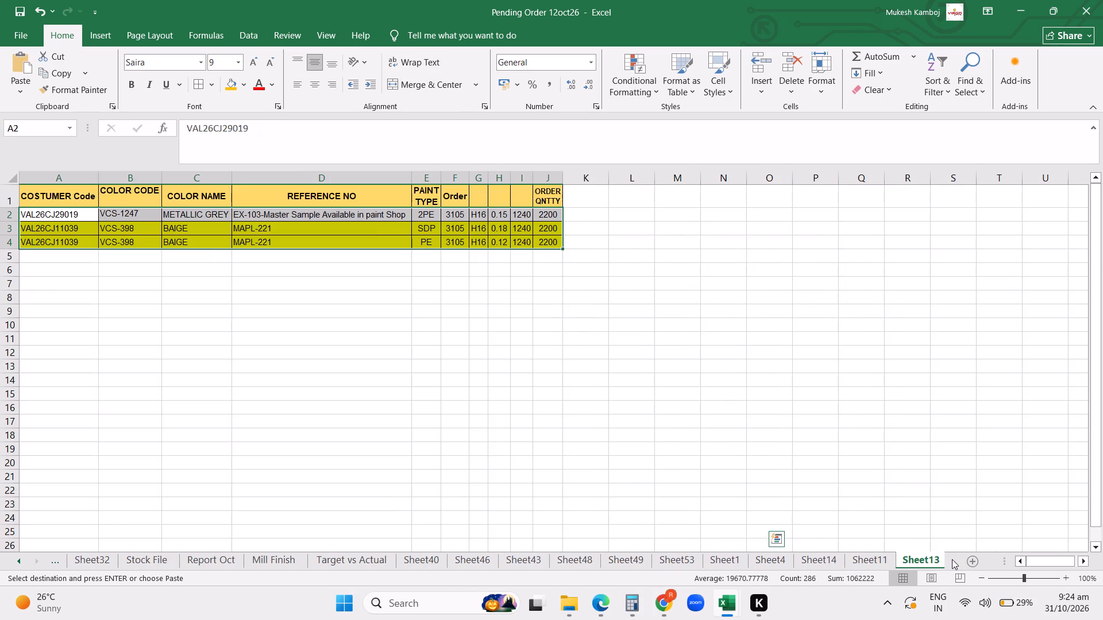
{"action": "left_click", "coordinate": [762, 349]}
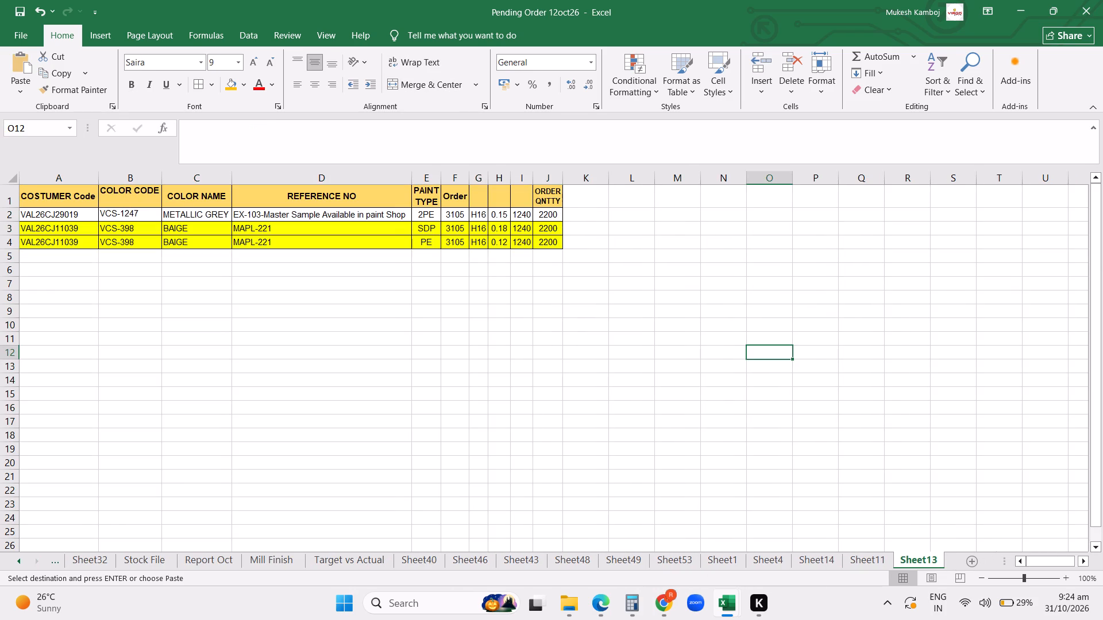
{"action": "left_click", "coordinate": [590, 200]}
{"action": "key", "text": "ctrl+v"}
{"action": "left_click_drag", "start_coordinate": [659, 276], "coordinate": [480, 266]}
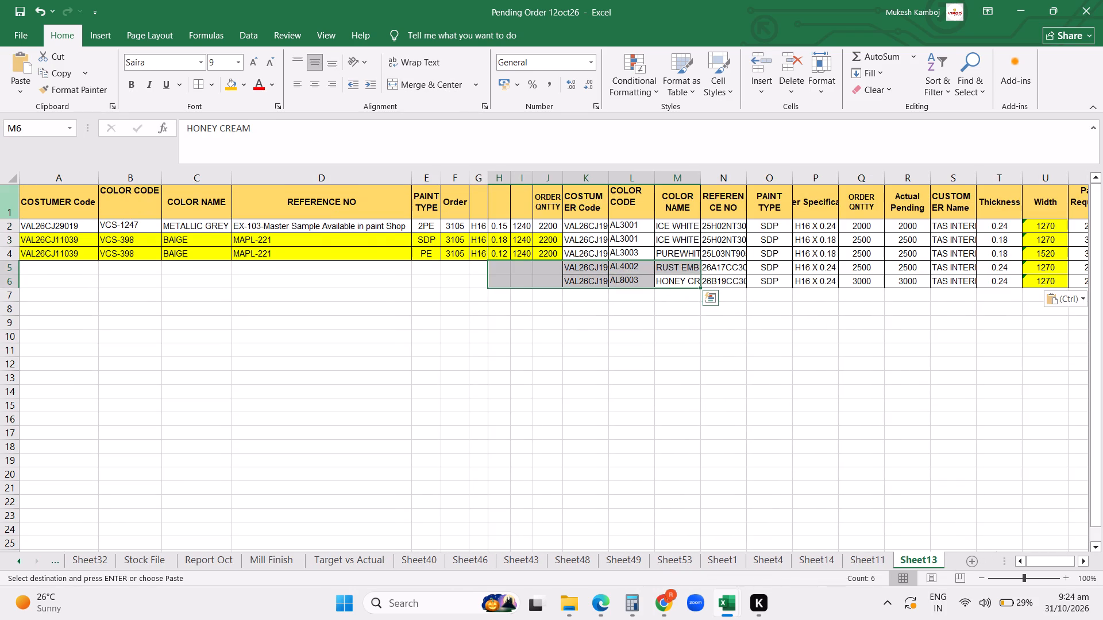
Delete the old plan table's columns A to J from Sheet13.
{"action": "left_click_drag", "start_coordinate": [49, 181], "coordinate": [58, 175]}
{"action": "left_click_drag", "start_coordinate": [58, 173], "coordinate": [540, 177]}
{"action": "key", "text": "ctrl+minus"}
{"action": "left_click", "coordinate": [252, 273]}
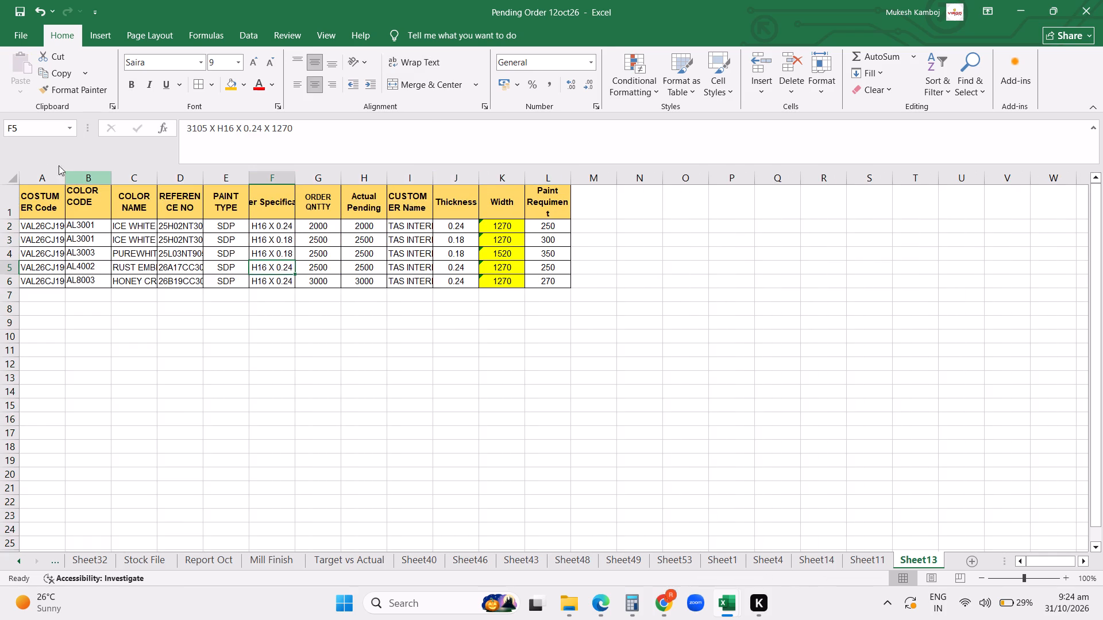
AutoFit all column widths on Sheet13 to their contents.
{"action": "left_click", "coordinate": [15, 168]}
{"action": "left_click", "coordinate": [18, 175]}
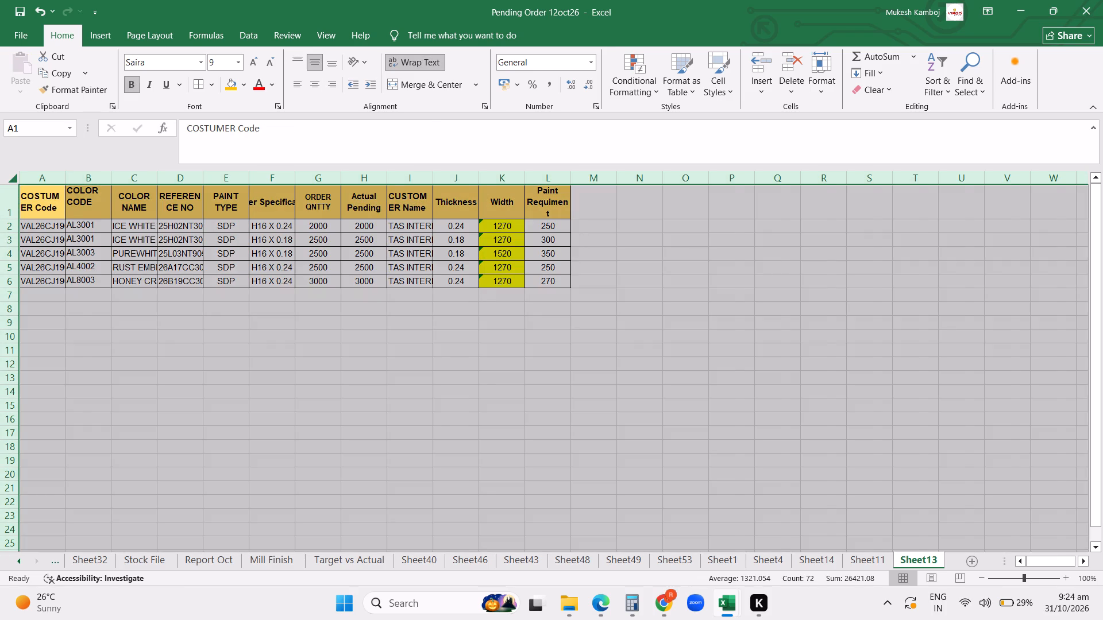
{"action": "double_click", "coordinate": [65, 180]}
{"action": "left_click", "coordinate": [348, 324]}
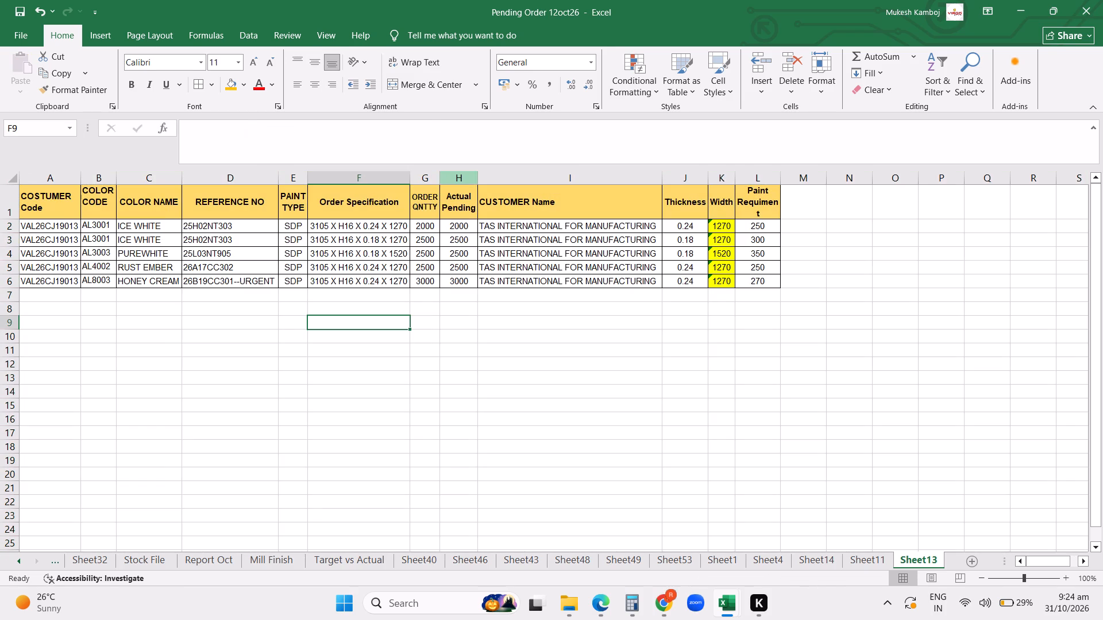
Delete the Actual Pending, CUSTOMER Name, Thickness and Width columns from the Sheet13 table.
{"action": "left_click", "coordinate": [462, 173]}
{"action": "key", "text": "ctrl+minus"}
{"action": "key", "text": "ctrl+minus"}
{"action": "key", "text": "ctrl+minus"}
{"action": "key", "text": "ctrl+minus"}
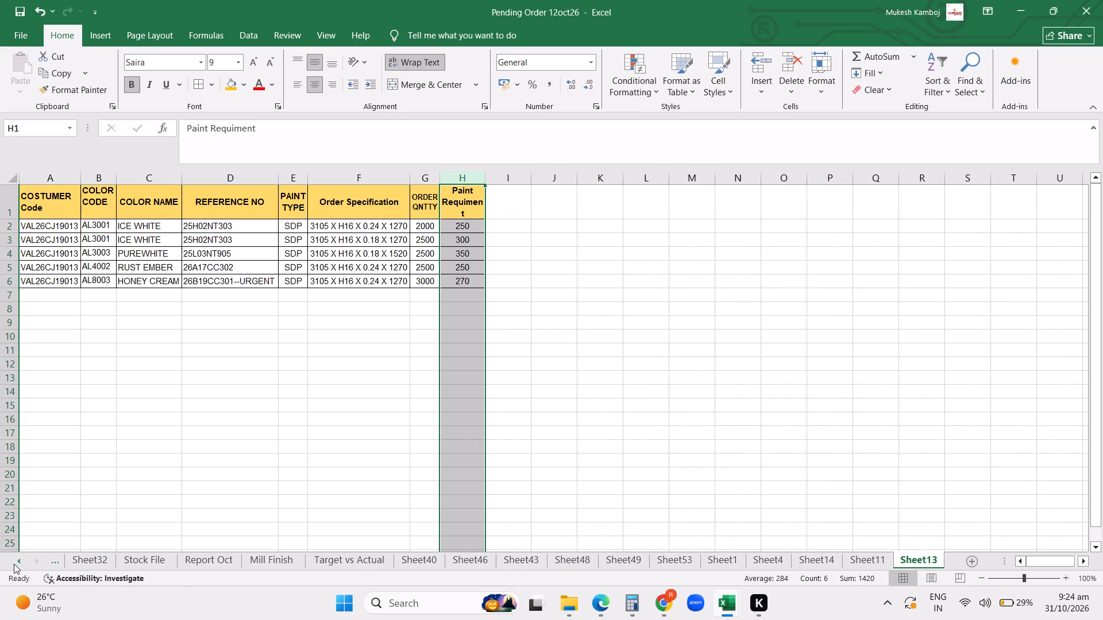
Copy the VL611 and VL984 order rows from Sheet14 to Sheet13, directly below the HONEY CREAM row.
{"action": "left_click", "coordinate": [874, 563]}
{"action": "left_click", "coordinate": [832, 561]}
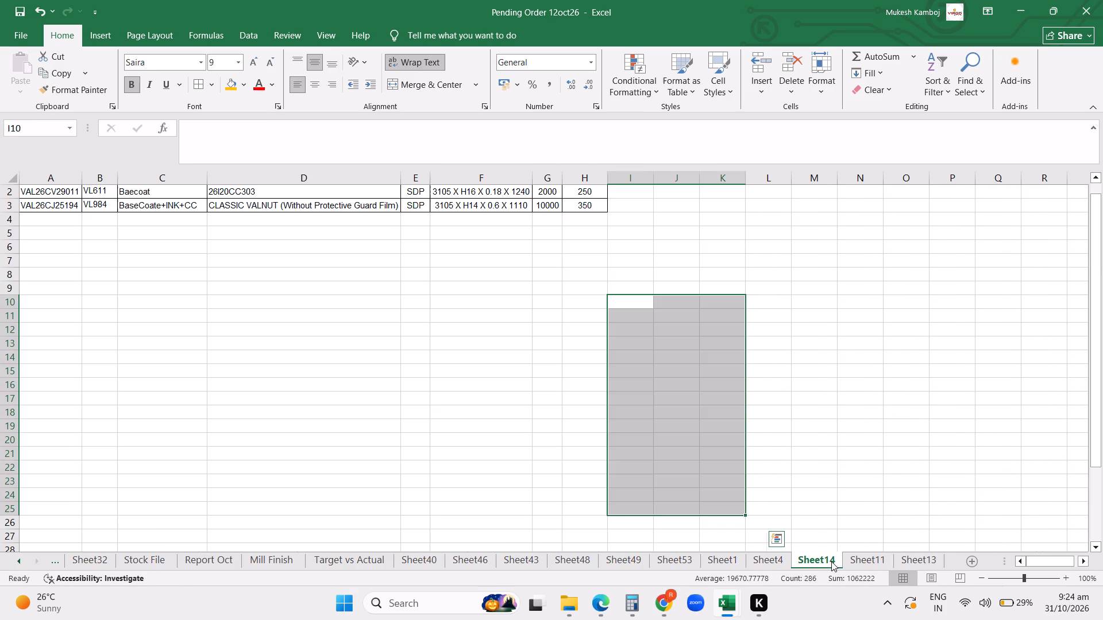
{"action": "scroll", "coordinate": [799, 455], "scroll_direction": "up", "scroll_amount": 9}
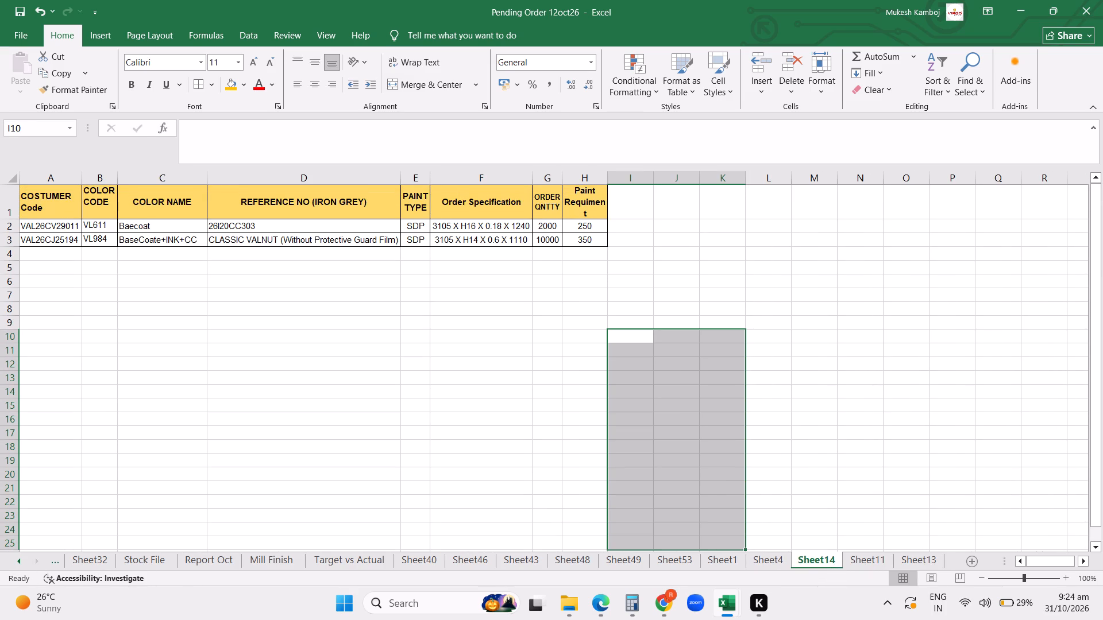
{"action": "left_click_drag", "start_coordinate": [68, 226], "coordinate": [483, 232]}
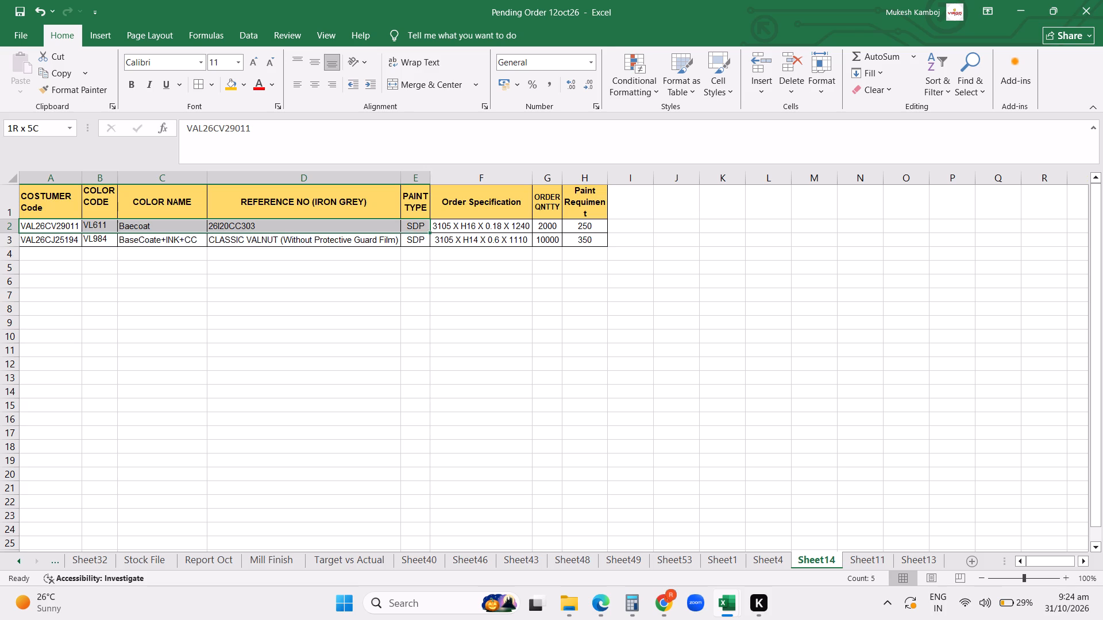
{"action": "left_click_drag", "start_coordinate": [483, 232], "coordinate": [579, 242]}
{"action": "key", "text": "ctrl+c"}
{"action": "left_click", "coordinate": [924, 561]}
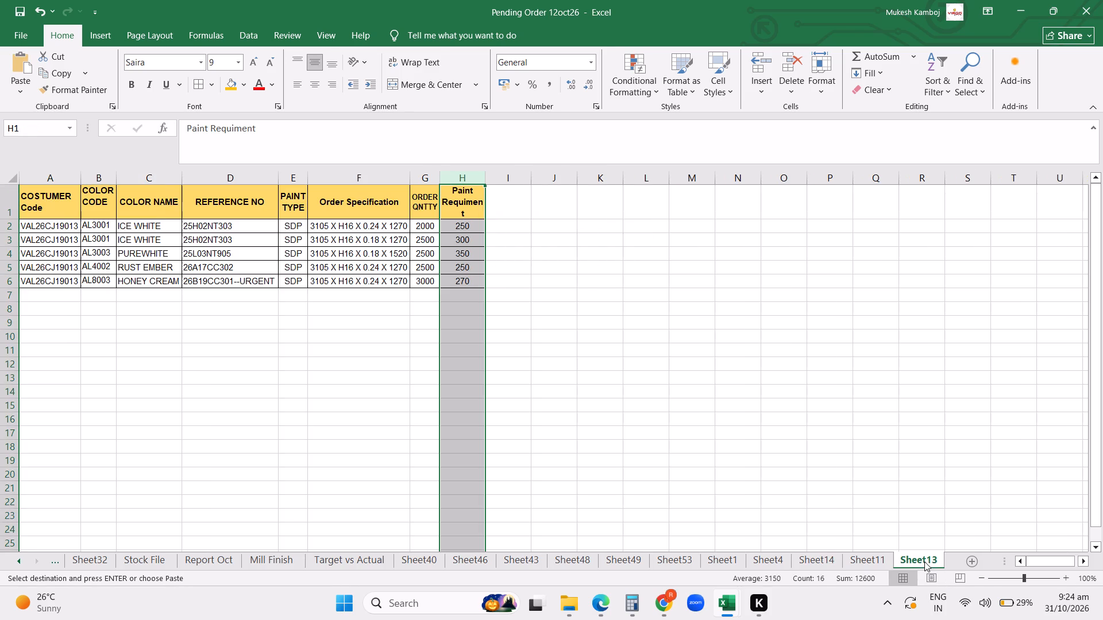
{"action": "left_click", "coordinate": [67, 299]}
{"action": "key", "text": "ctrl+v"}
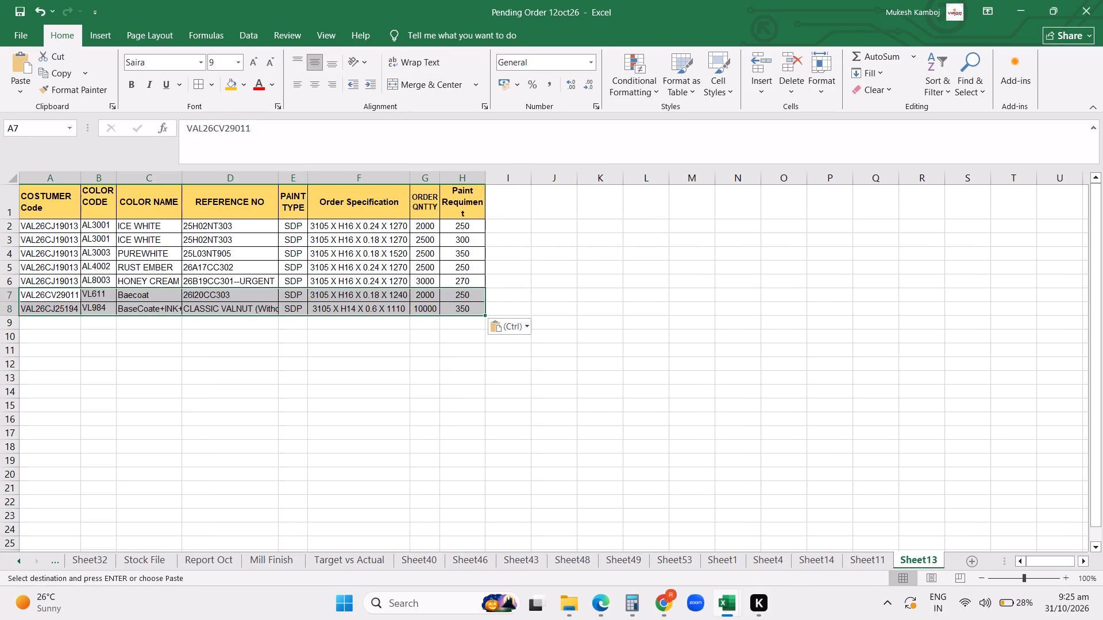
{"action": "left_click", "coordinate": [349, 408]}
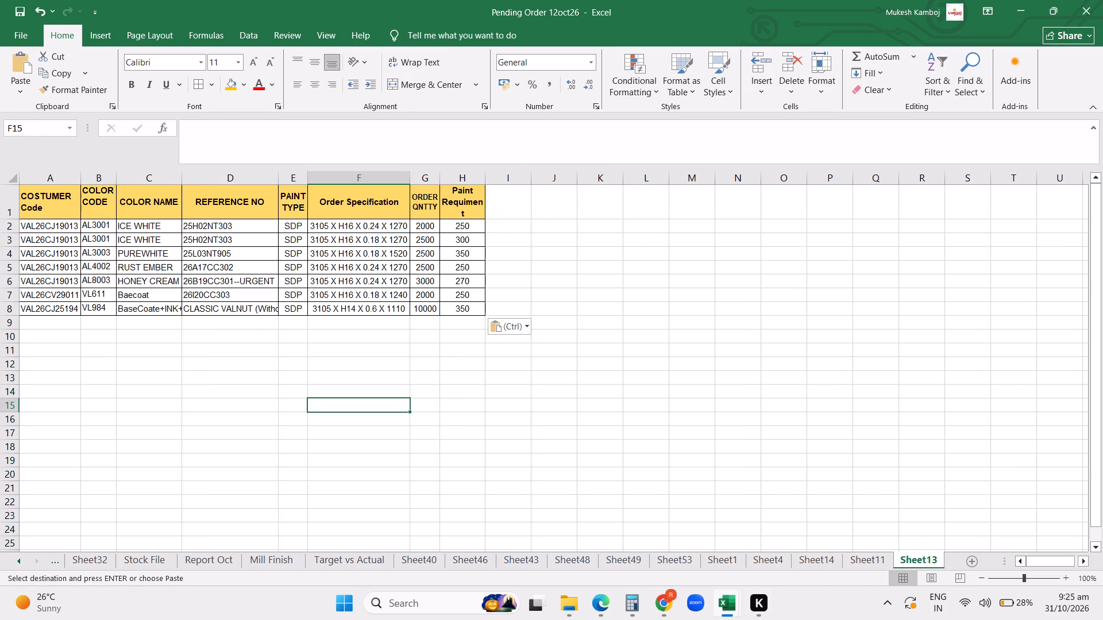
Change the AL8003 row's REFERENCE NO to 26B19CC301--HONEY CREAM, using its color name in place of URGENT.
{"action": "left_click", "coordinate": [149, 285]}
{"action": "left_click_drag", "start_coordinate": [271, 120], "coordinate": [209, 123]}
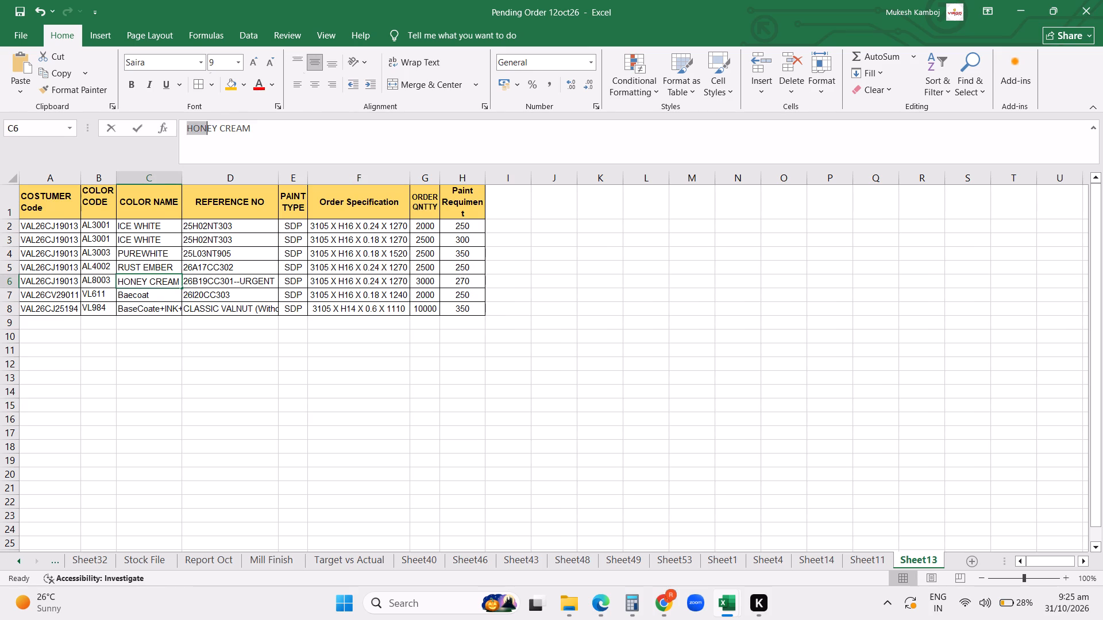
{"action": "left_click", "coordinate": [292, 142]}
{"action": "left_click_drag", "start_coordinate": [265, 130], "coordinate": [84, 126]}
{"action": "key", "text": "ctrl+c"}
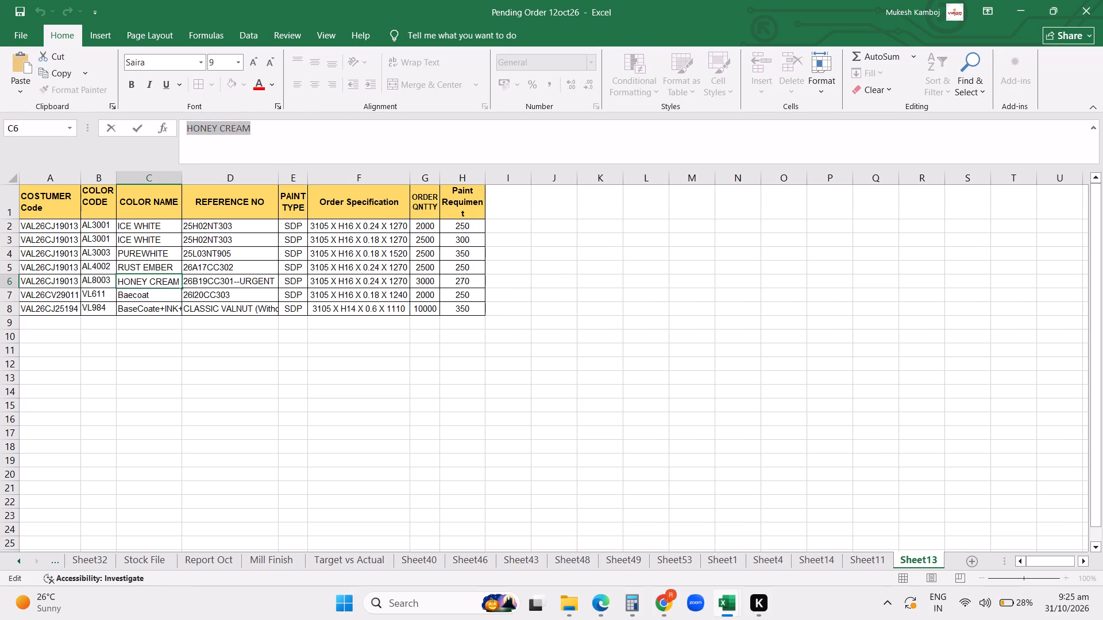
{"action": "left_click", "coordinate": [240, 280]}
{"action": "left_click", "coordinate": [292, 133]}
{"action": "key", "text": "ctrl+v"}
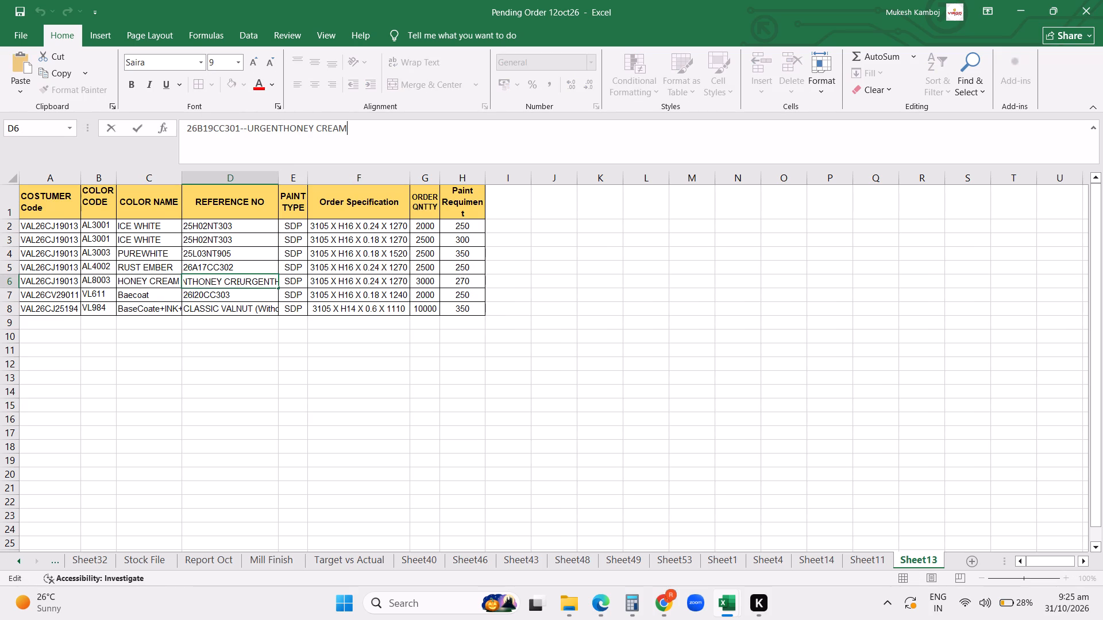
{"action": "left_click", "coordinate": [283, 121]}
{"action": "key", "text": "BackSpace"}
{"action": "key", "text": "BackSpace"}
{"action": "key", "text": "BackSpace"}
{"action": "key", "text": "BackSpace"}
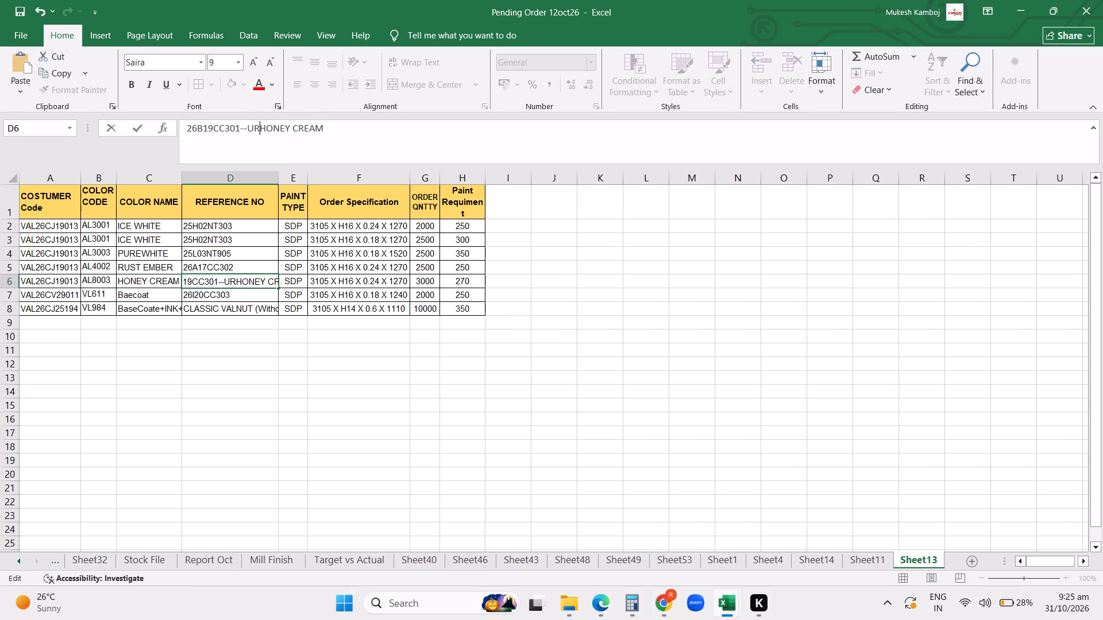
{"action": "key", "text": "BackSpace"}
{"action": "key", "text": "BackSpace"}
{"action": "key", "text": "Return"}
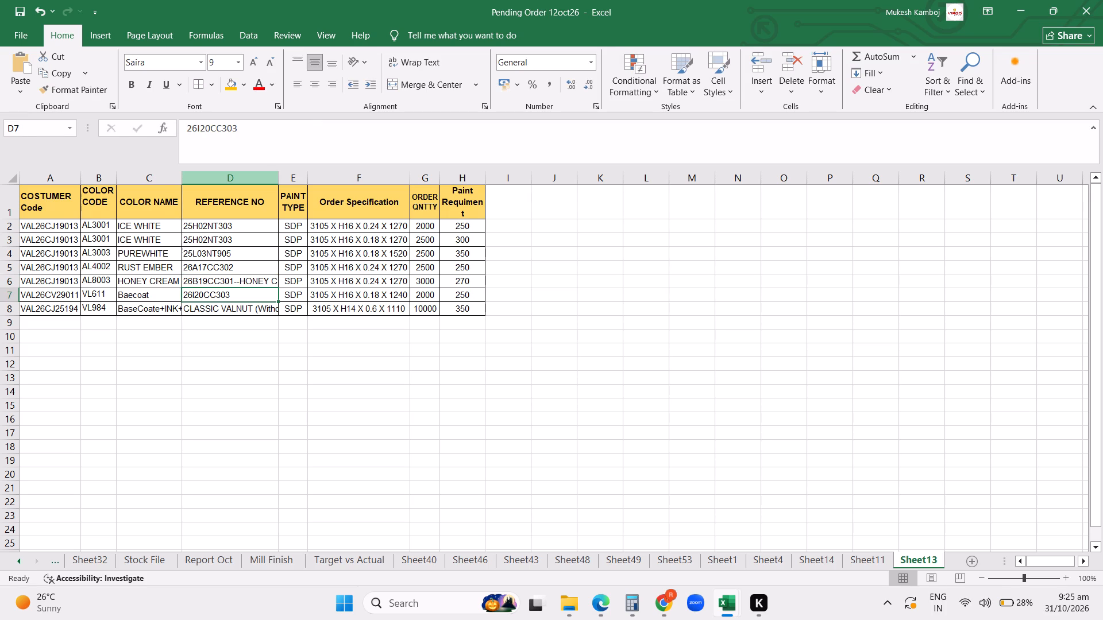
Append the color name in brackets to the AL4002 row's REFERENCE NO, making it 26A17CC302 (RUST EMBER).
{"action": "left_click", "coordinate": [141, 263]}
{"action": "key", "text": "ctrl+c"}
{"action": "left_click_drag", "start_coordinate": [258, 131], "coordinate": [251, 130]}
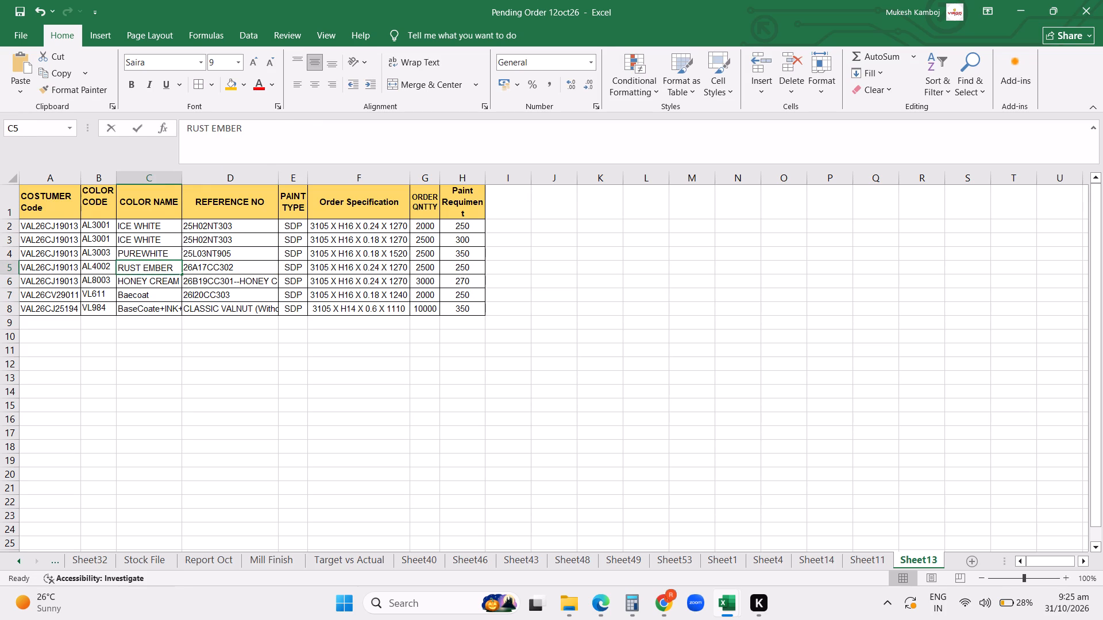
{"action": "left_click_drag", "start_coordinate": [251, 130], "coordinate": [60, 115]}
{"action": "left_click", "coordinate": [238, 267]}
{"action": "left_click", "coordinate": [255, 137]}
{"action": "key", "text": "space"}
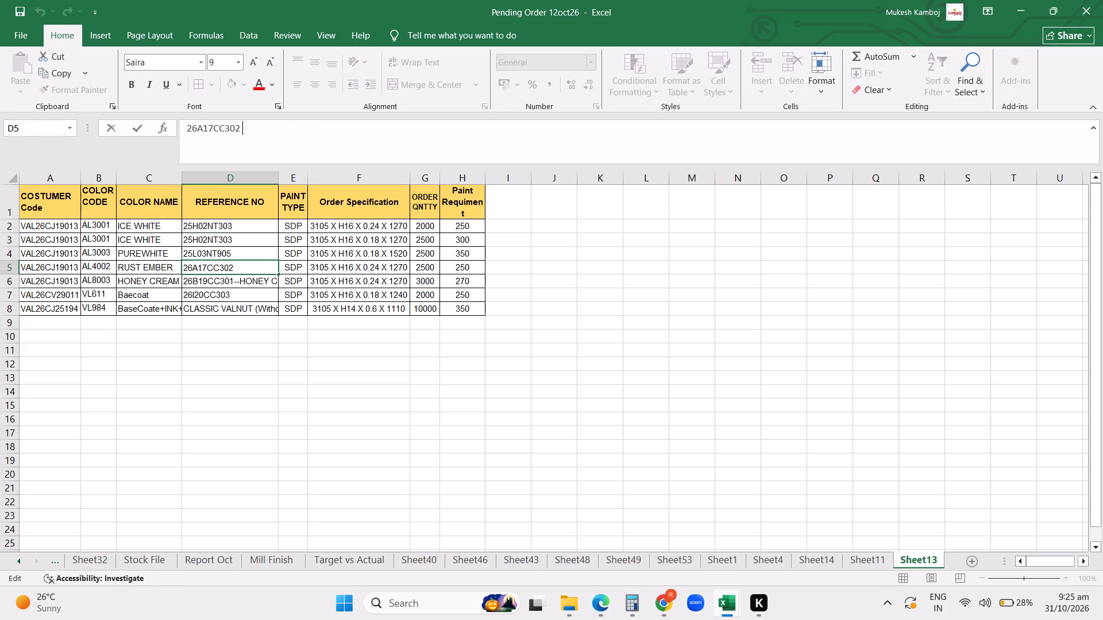
{"action": "key", "text": "shift+parenleft"}
{"action": "key", "text": "ctrl+v"}
{"action": "left_click", "coordinate": [315, 297]}
{"action": "left_click", "coordinate": [143, 272]}
{"action": "left_click_drag", "start_coordinate": [281, 131], "coordinate": [96, 125]}
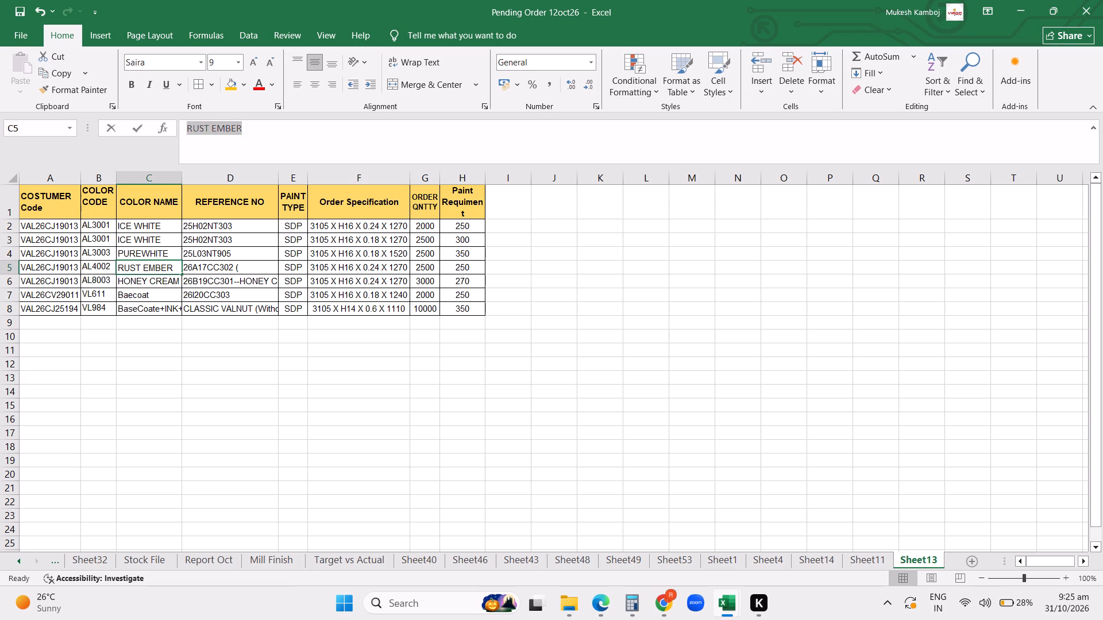
{"action": "left_click_drag", "start_coordinate": [96, 125], "coordinate": [40, 124]}
{"action": "key", "text": "ctrl+c"}
{"action": "left_click", "coordinate": [227, 270]}
{"action": "left_click", "coordinate": [265, 139]}
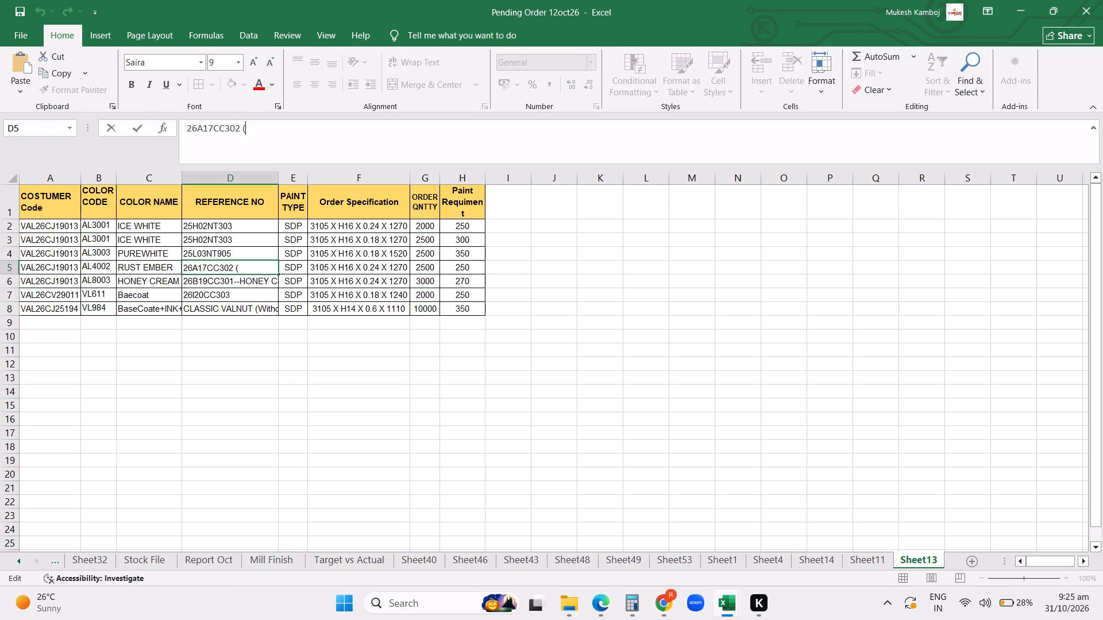
{"action": "key", "text": "ctrl+v"}
{"action": "key", "text": "shift+parenright"}
{"action": "key", "text": "Return"}
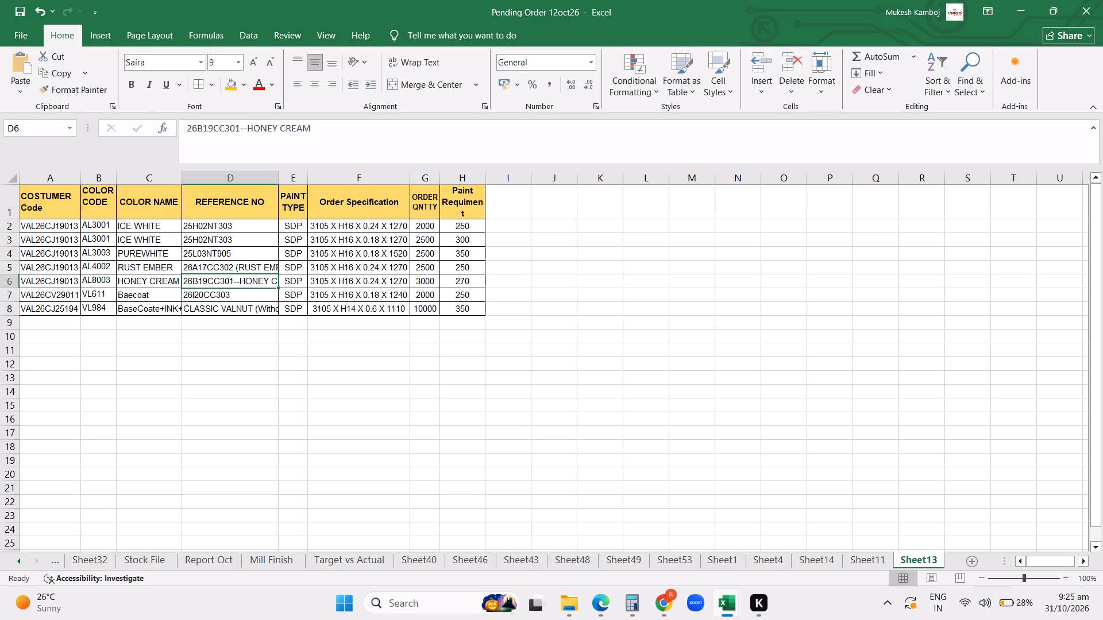
Copy the VL611 row's color name Baecoat into the COLOR NAME cells of the AL4002 and AL8003 rows.
{"action": "left_click", "coordinate": [151, 290]}
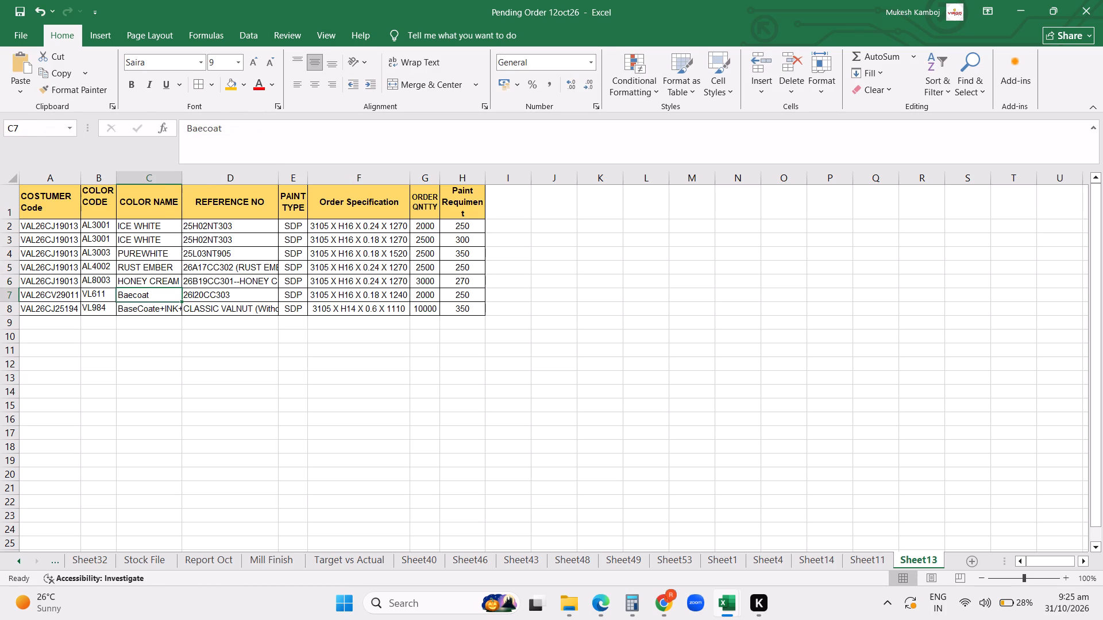
{"action": "key", "text": "ctrl+c"}
{"action": "left_click", "coordinate": [153, 268]}
{"action": "key", "text": "ctrl+v"}
{"action": "left_click", "coordinate": [136, 286]}
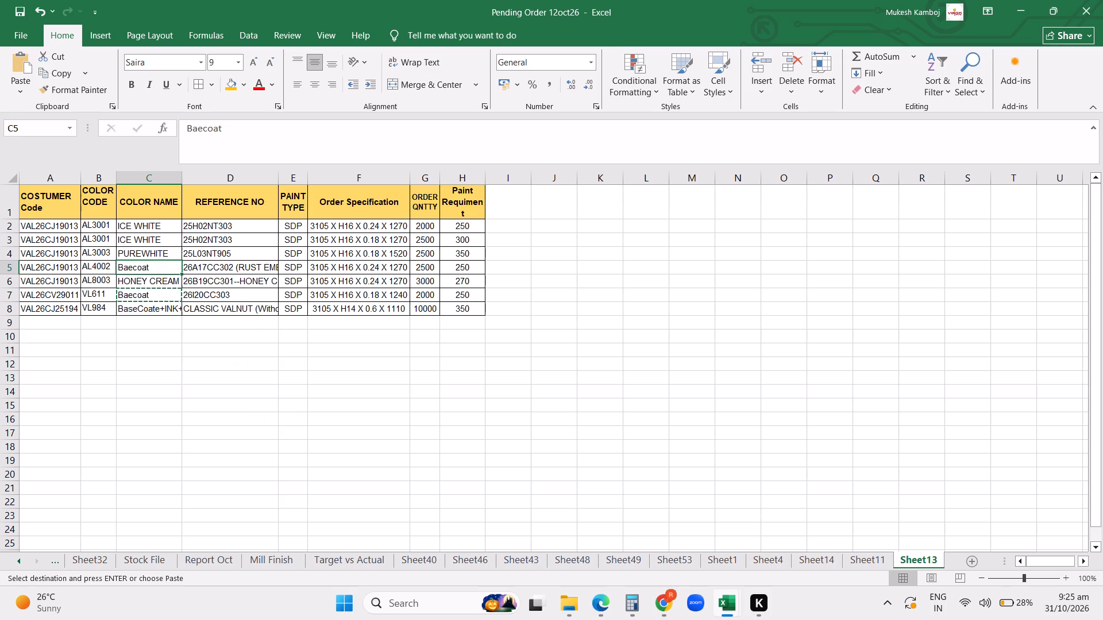
{"action": "left_click", "coordinate": [134, 278]}
{"action": "key", "text": "ctrl+v"}
{"action": "left_click", "coordinate": [388, 421]}
{"action": "left_click_drag", "start_coordinate": [392, 420], "coordinate": [561, 369]}
{"action": "left_click", "coordinate": [569, 359]}
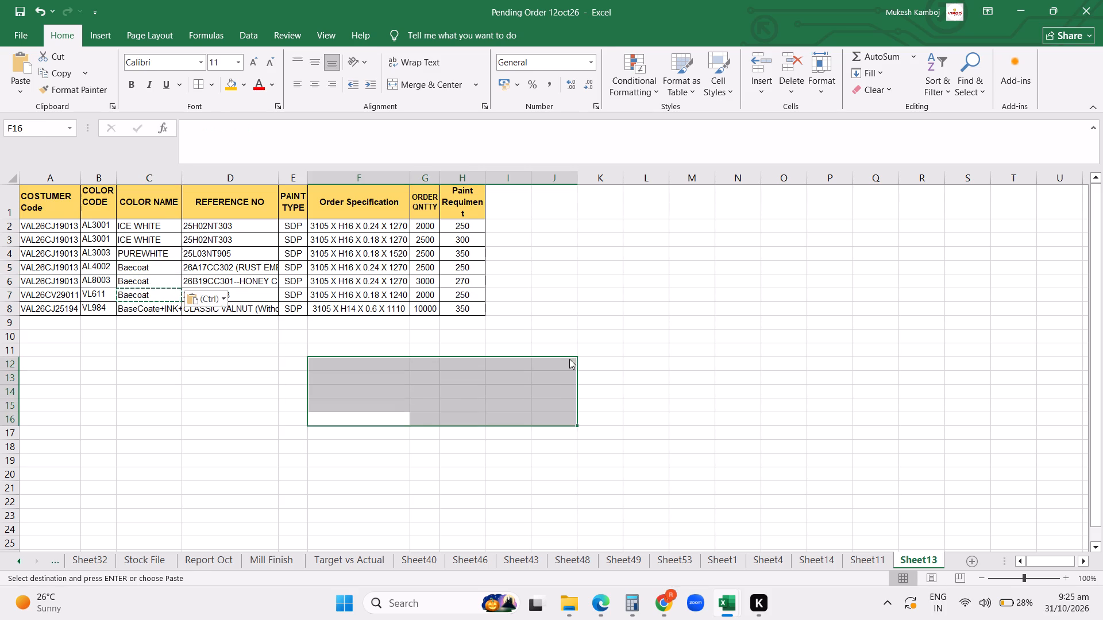
Widen the REFERENCE NO column to fit the full CLASSIC VALNUT (Without Protective Guard Film) text.
{"action": "left_click", "coordinate": [333, 330]}
{"action": "left_click_drag", "start_coordinate": [278, 174], "coordinate": [311, 176]}
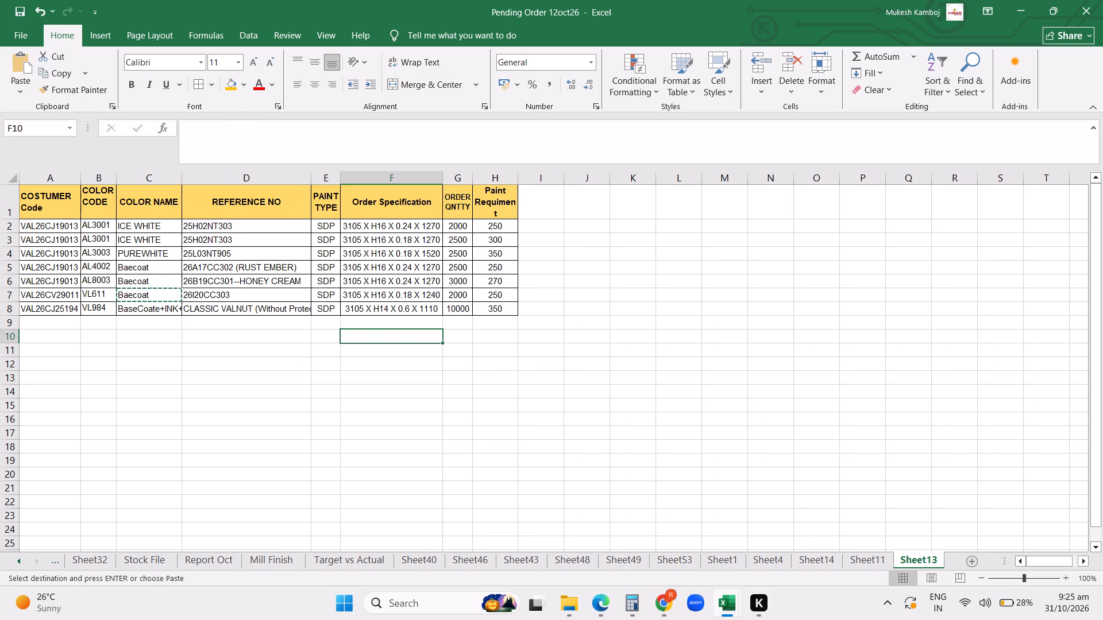
{"action": "left_click_drag", "start_coordinate": [311, 176], "coordinate": [331, 178]}
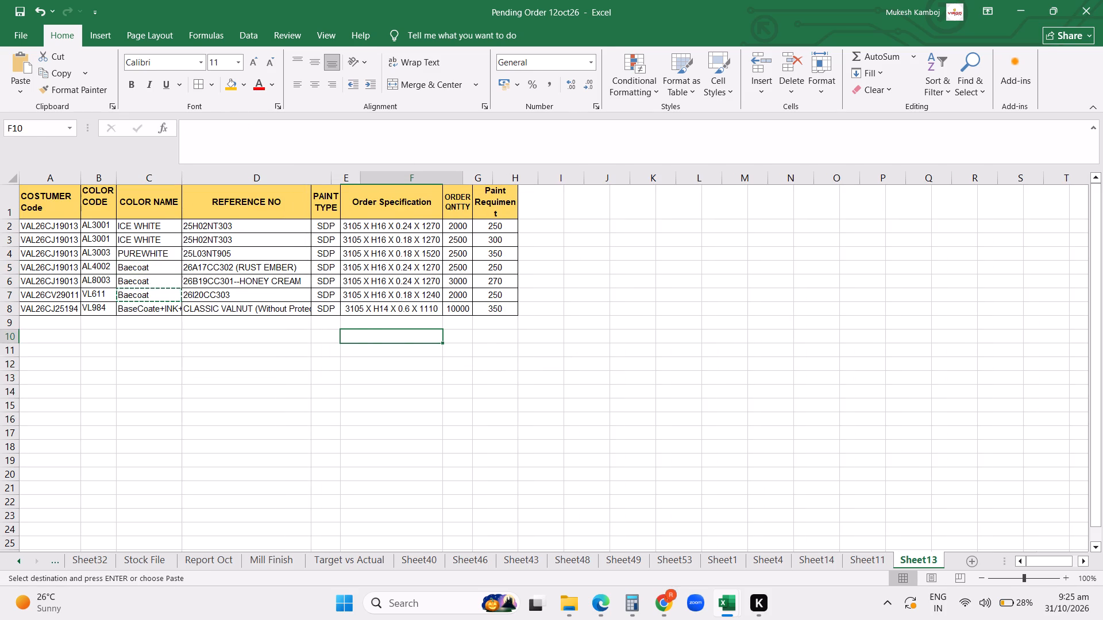
{"action": "left_click_drag", "start_coordinate": [331, 178], "coordinate": [337, 180]}
{"action": "left_click_drag", "start_coordinate": [337, 180], "coordinate": [351, 180]}
{"action": "left_click_drag", "start_coordinate": [352, 180], "coordinate": [387, 179]}
{"action": "left_click_drag", "start_coordinate": [385, 178], "coordinate": [376, 178]}
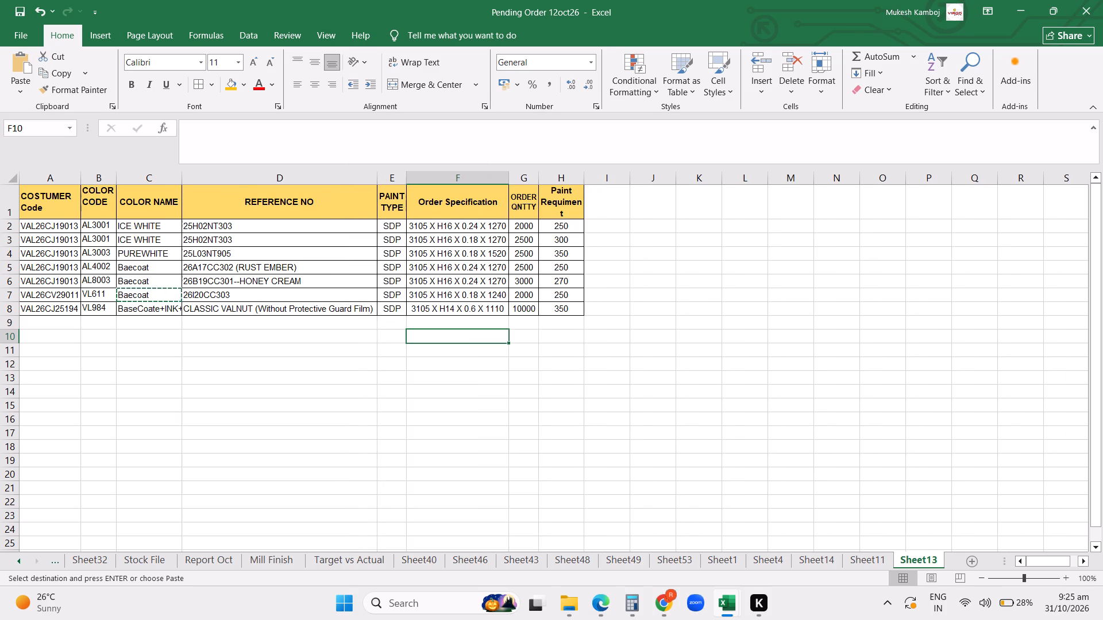
{"action": "left_click", "coordinate": [567, 343]}
{"action": "scroll", "coordinate": [461, 365], "scroll_direction": "up", "scroll_amount": 10}
{"action": "left_click", "coordinate": [325, 427]}
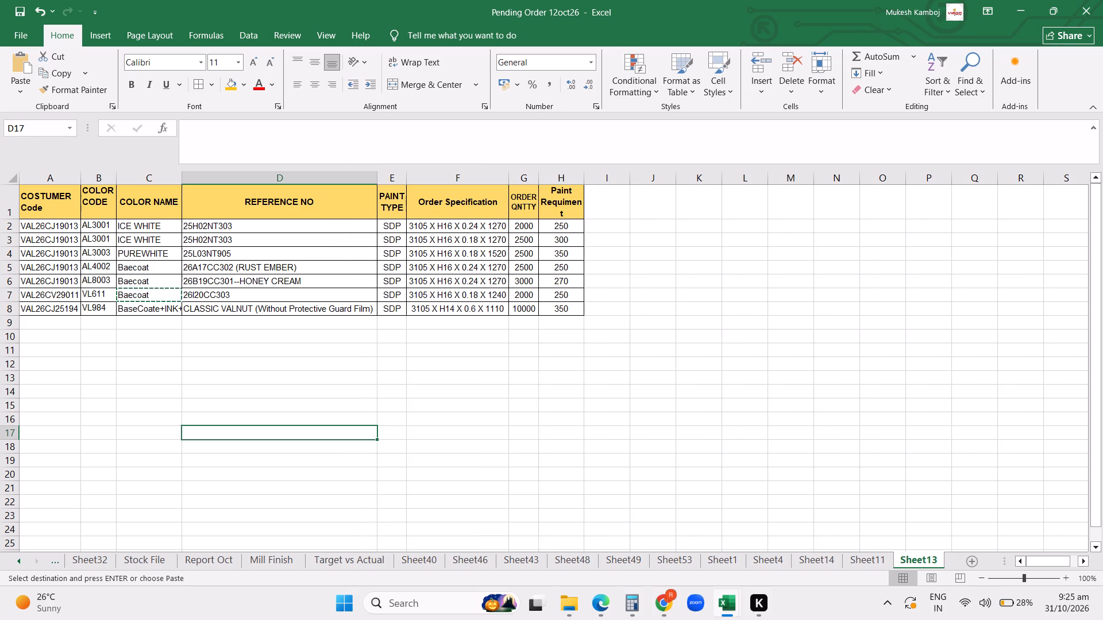
Select the whole plan table on Sheet13, from the COSTUMER Code header to the VL984 row's paint requirement.
{"action": "left_click_drag", "start_coordinate": [68, 201], "coordinate": [572, 311]}
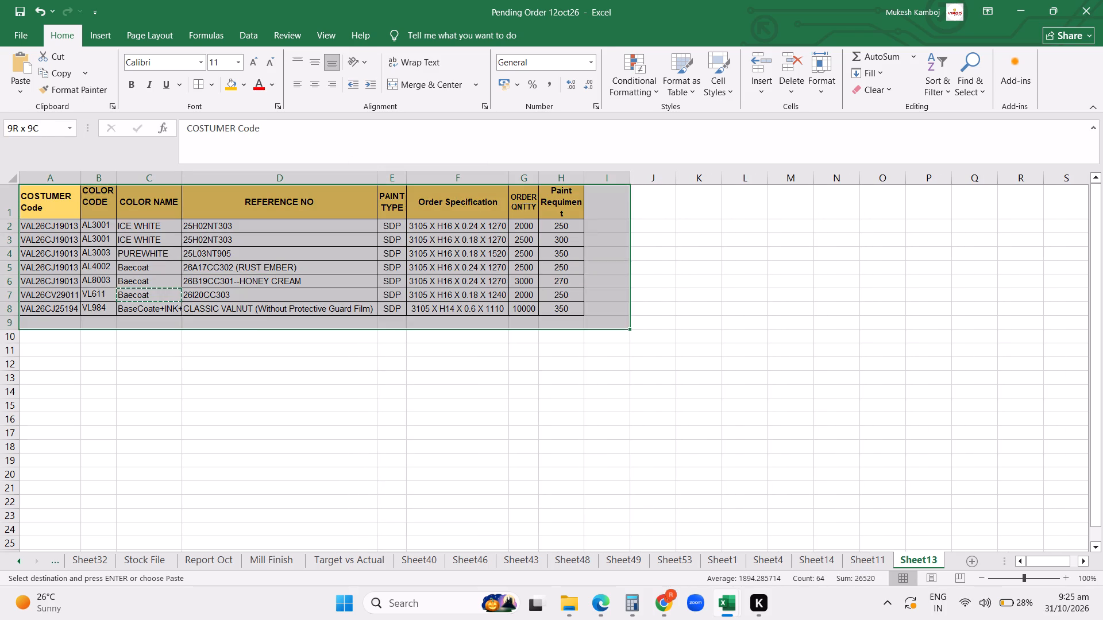
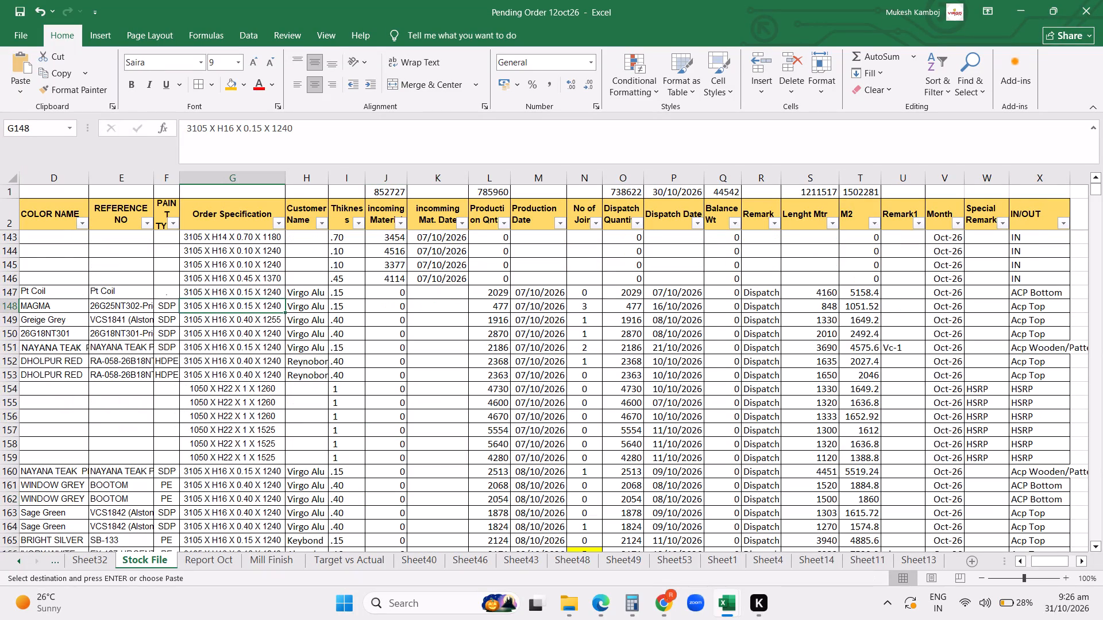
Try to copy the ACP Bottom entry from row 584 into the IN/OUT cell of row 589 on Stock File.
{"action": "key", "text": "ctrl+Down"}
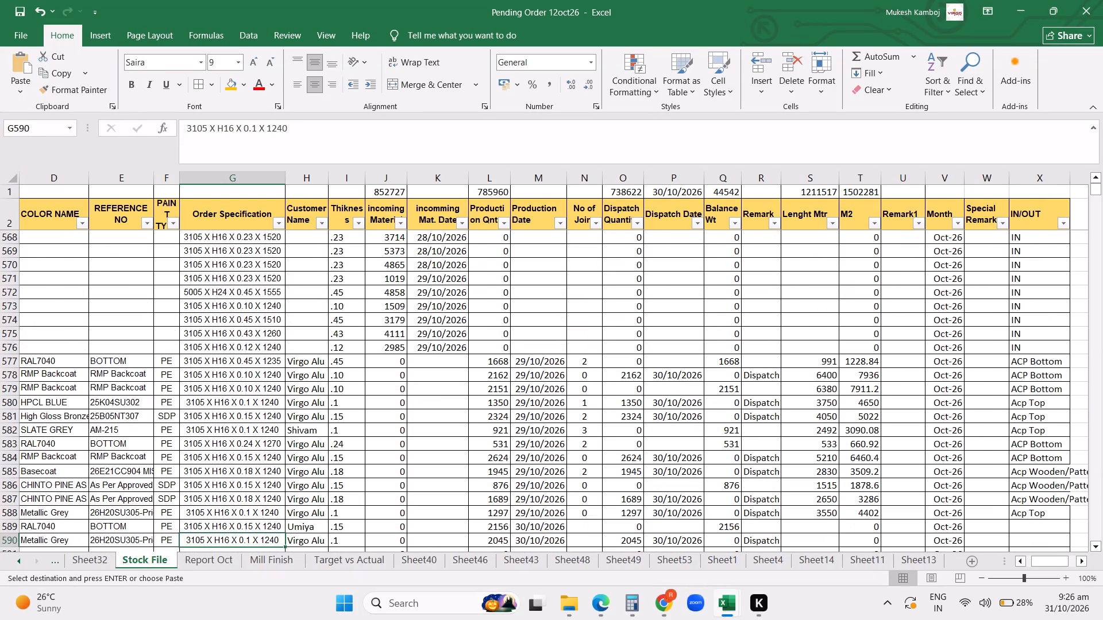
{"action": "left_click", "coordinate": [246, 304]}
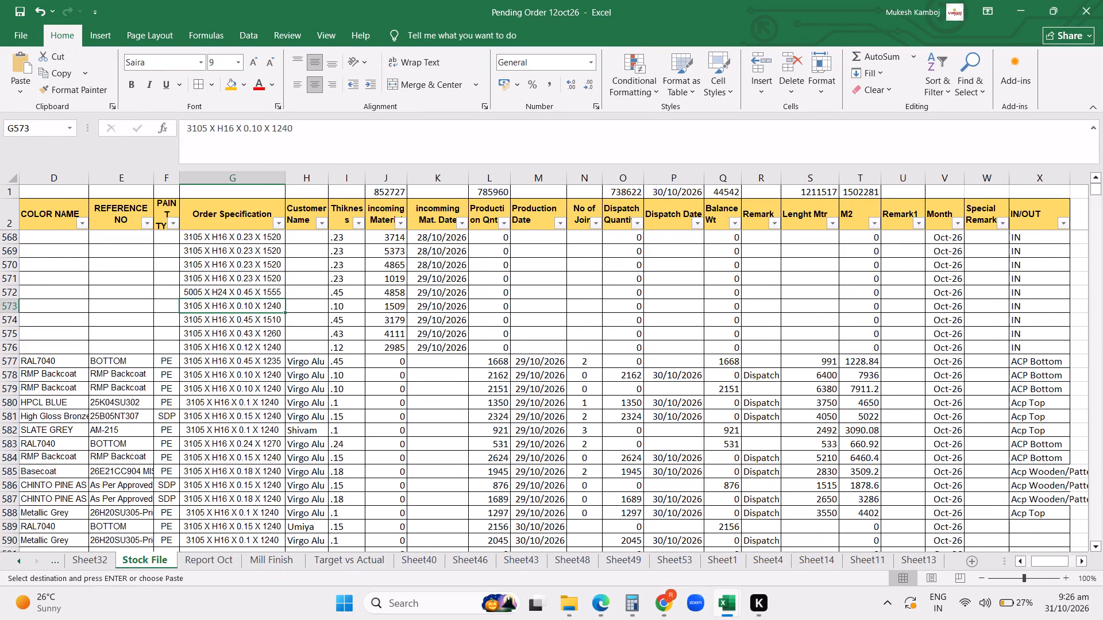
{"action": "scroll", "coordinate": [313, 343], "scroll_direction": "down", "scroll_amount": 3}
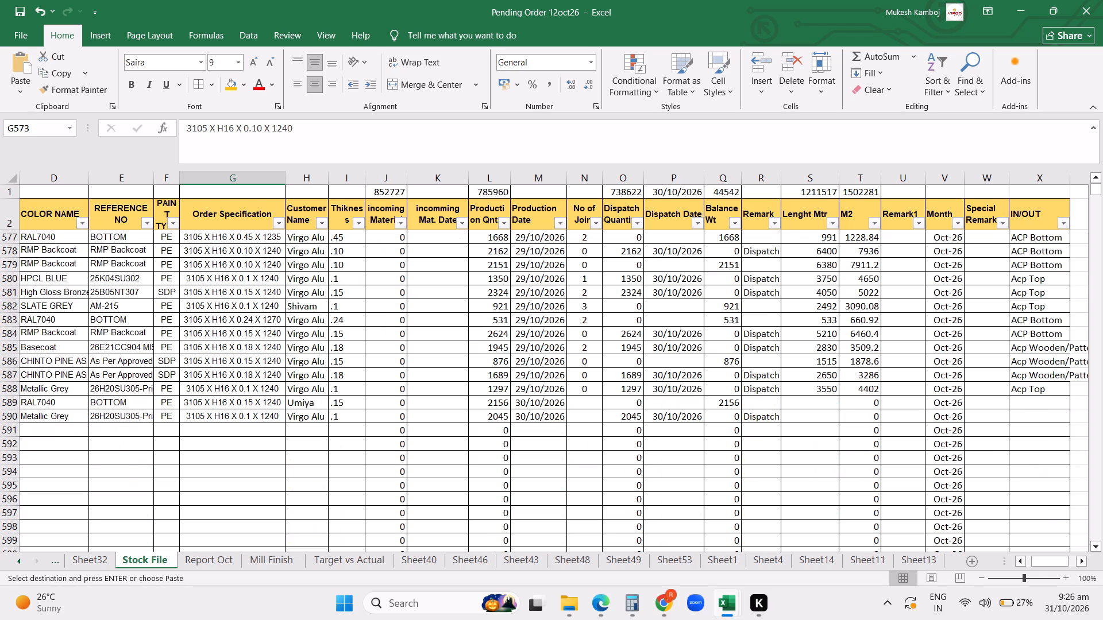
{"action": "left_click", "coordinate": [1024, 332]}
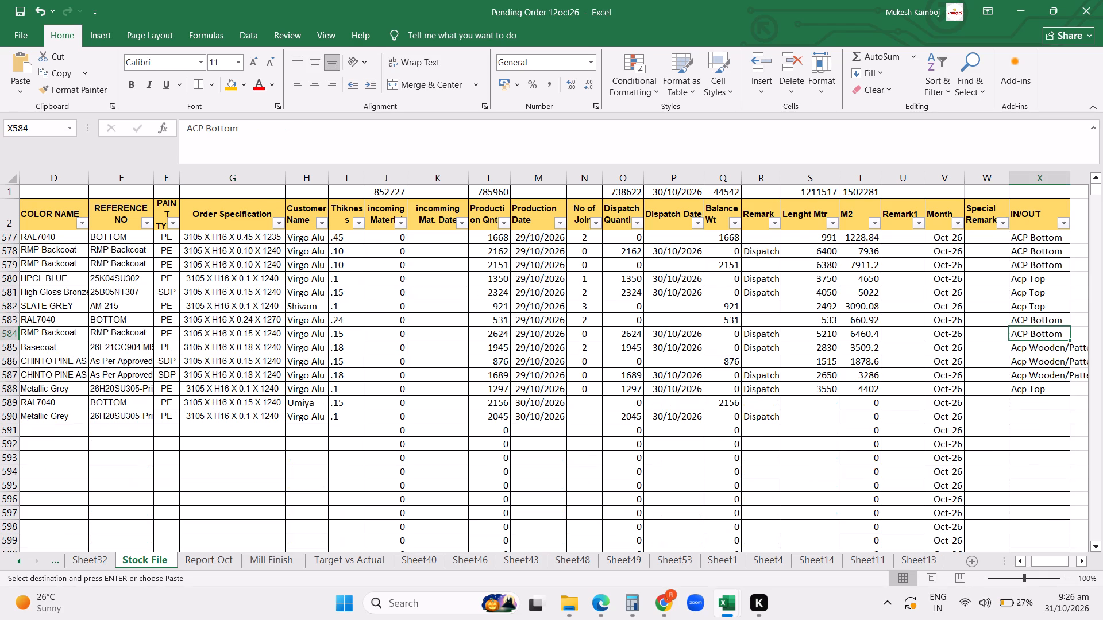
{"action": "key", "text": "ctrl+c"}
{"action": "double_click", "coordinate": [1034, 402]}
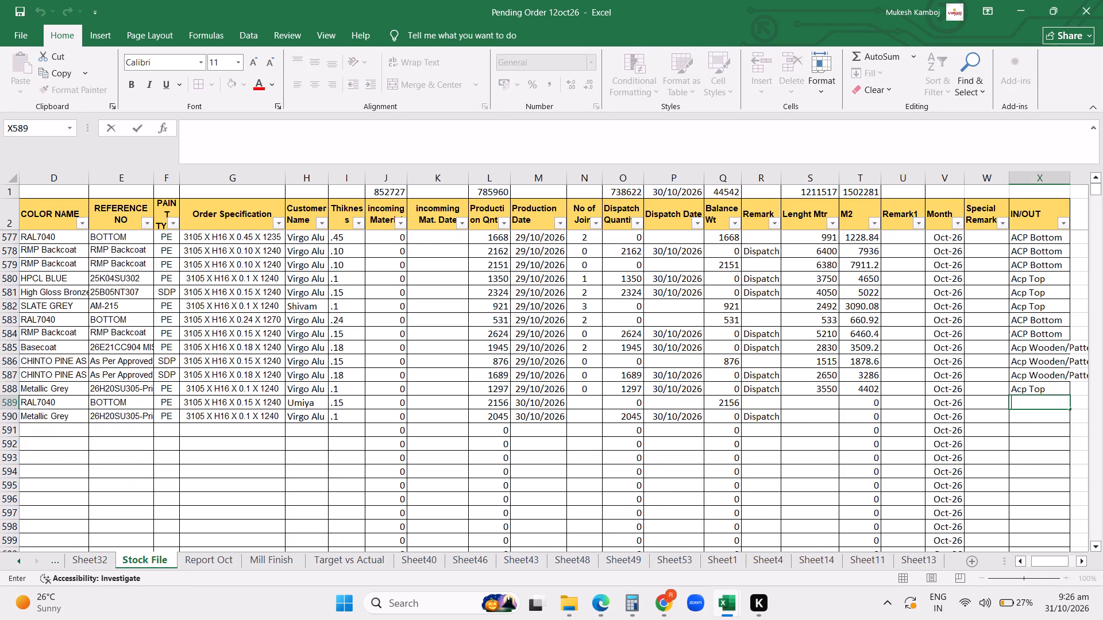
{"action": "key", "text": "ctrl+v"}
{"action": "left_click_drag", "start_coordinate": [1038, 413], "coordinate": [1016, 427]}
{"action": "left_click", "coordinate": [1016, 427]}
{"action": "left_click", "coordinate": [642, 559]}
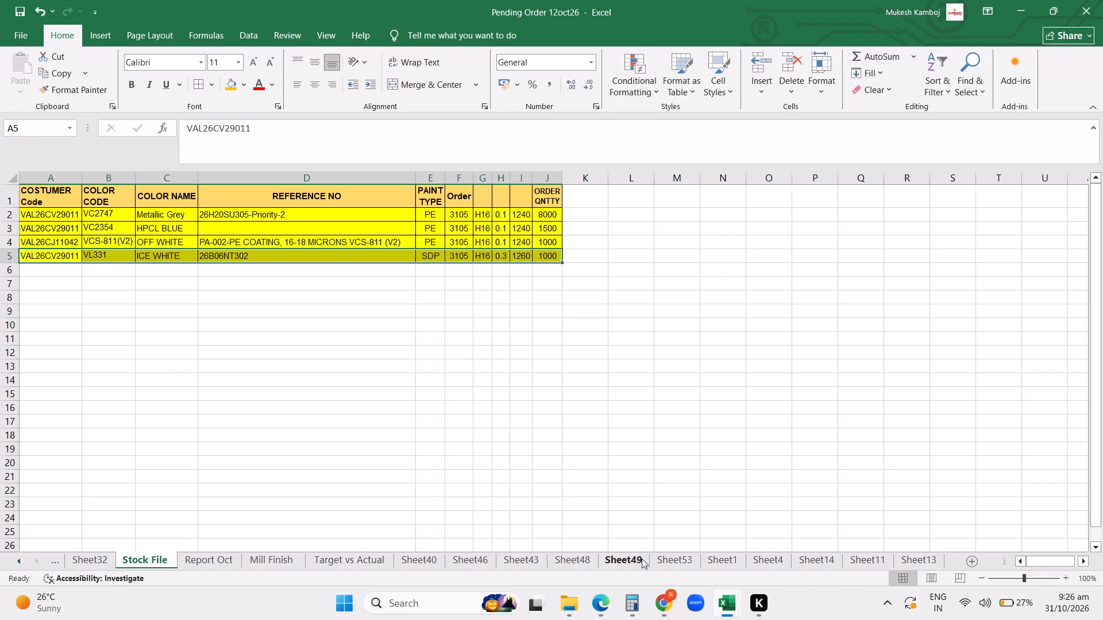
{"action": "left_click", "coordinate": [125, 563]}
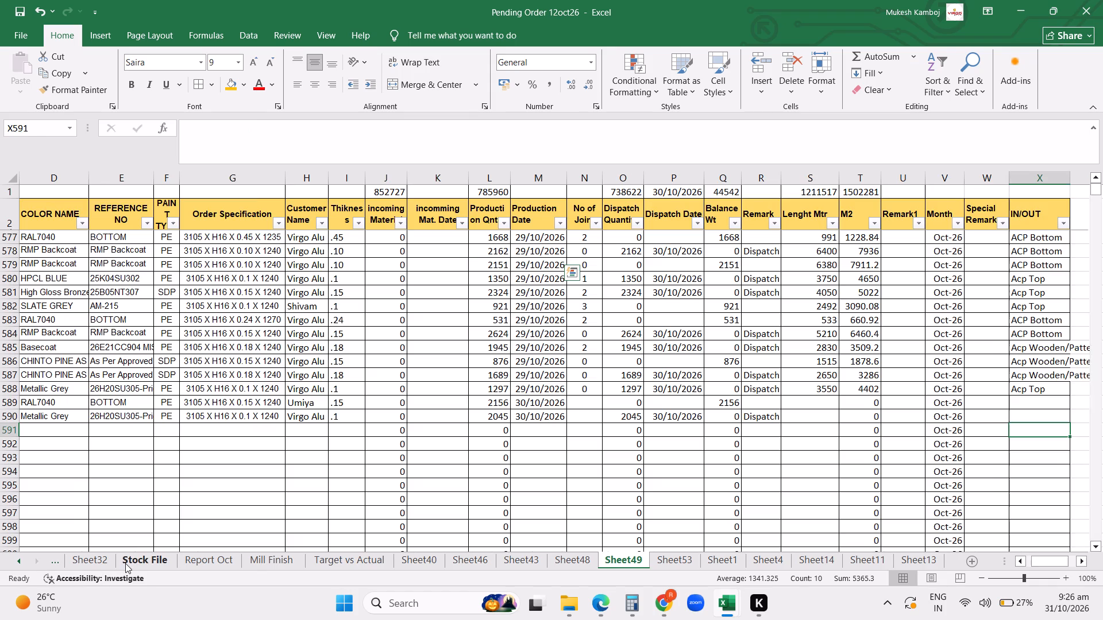
Copy ACP Bottom from row 584 into the IN/OUT cell of the RAL7040 coil in row 589 on Stock File.
{"action": "left_click", "coordinate": [263, 400]}
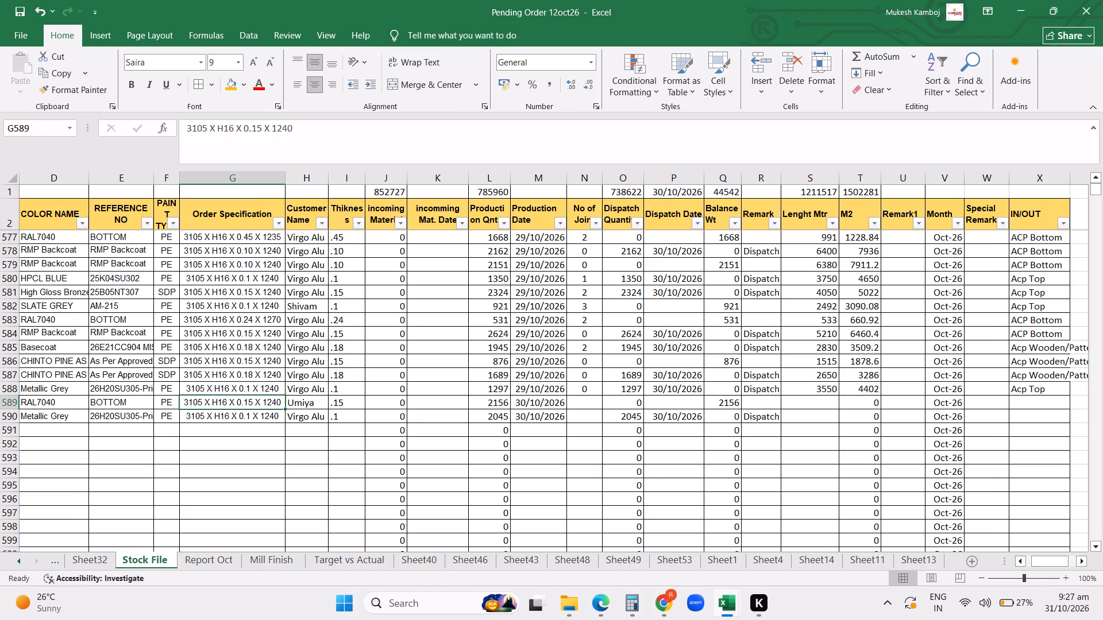
{"action": "key", "text": "Right"}
{"action": "key", "text": "Right"}
{"action": "key", "text": "Right"}
{"action": "key", "text": "Right"}
{"action": "key", "text": "Right"}
{"action": "key", "text": "Right"}
{"action": "key", "text": "Right"}
{"action": "key", "text": "Right"}
{"action": "key", "text": "Right"}
{"action": "key", "text": "Right"}
{"action": "key", "text": "Right"}
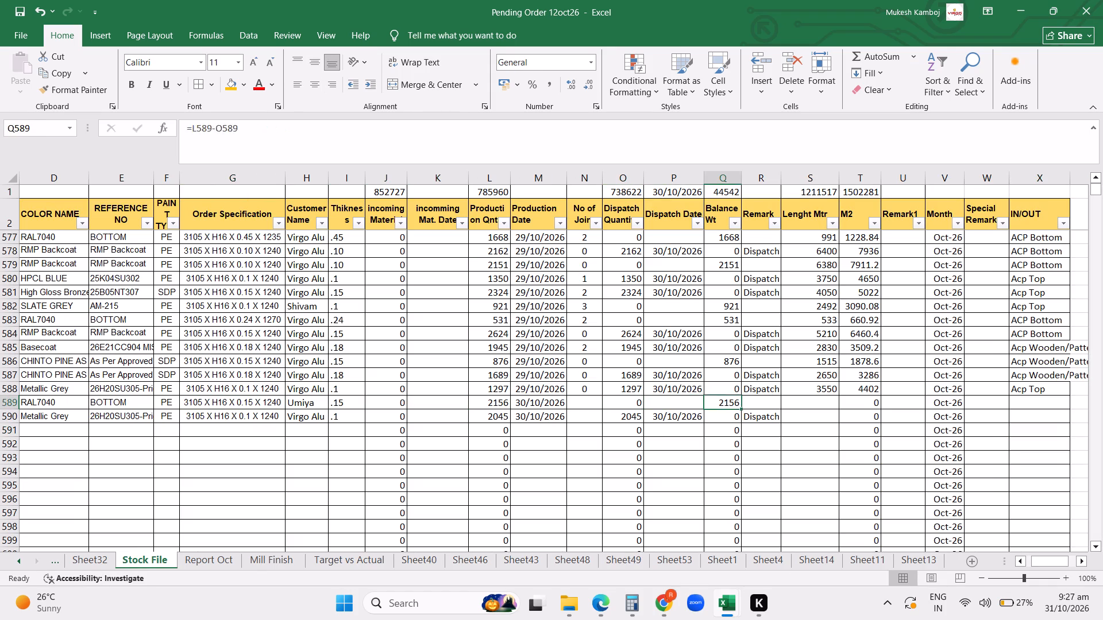
{"action": "key", "text": "Right"}
{"action": "key", "text": "Right"}
{"action": "key", "text": "Right"}
{"action": "key", "text": "Right"}
{"action": "key", "text": "Right"}
{"action": "key", "text": "Right"}
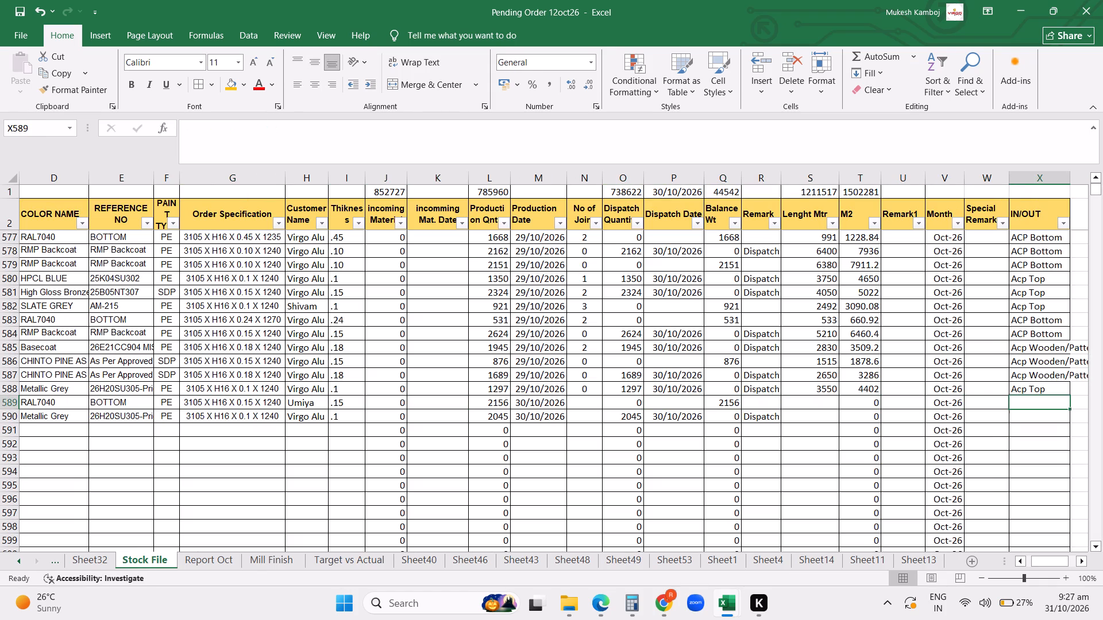
{"action": "left_click", "coordinate": [1027, 332]}
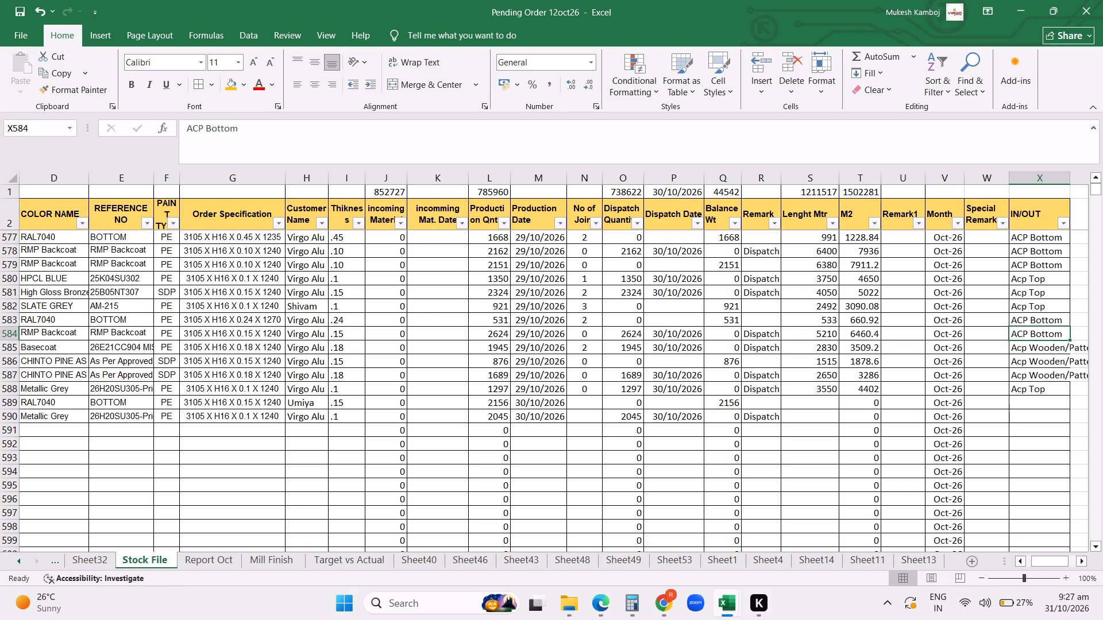
{"action": "key", "text": "ctrl+c"}
{"action": "left_click", "coordinate": [1021, 405]}
{"action": "key", "text": "ctrl+v"}
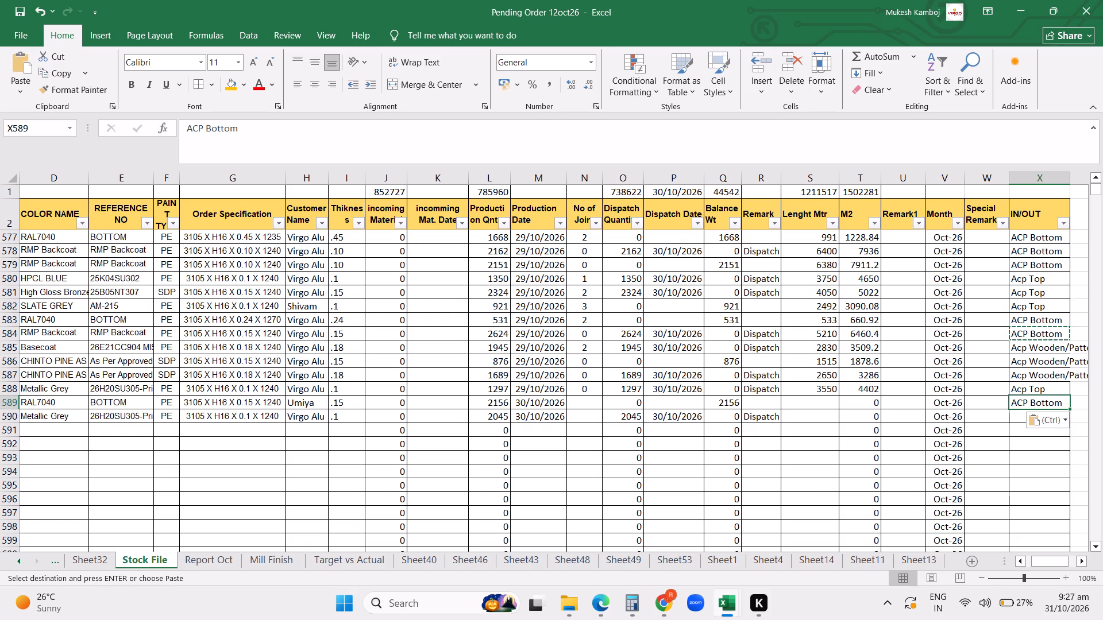
Copy Acp Top from row 582 into the IN/OUT cell of the Metallic Grey coil in row 590.
{"action": "left_click", "coordinate": [1032, 309]}
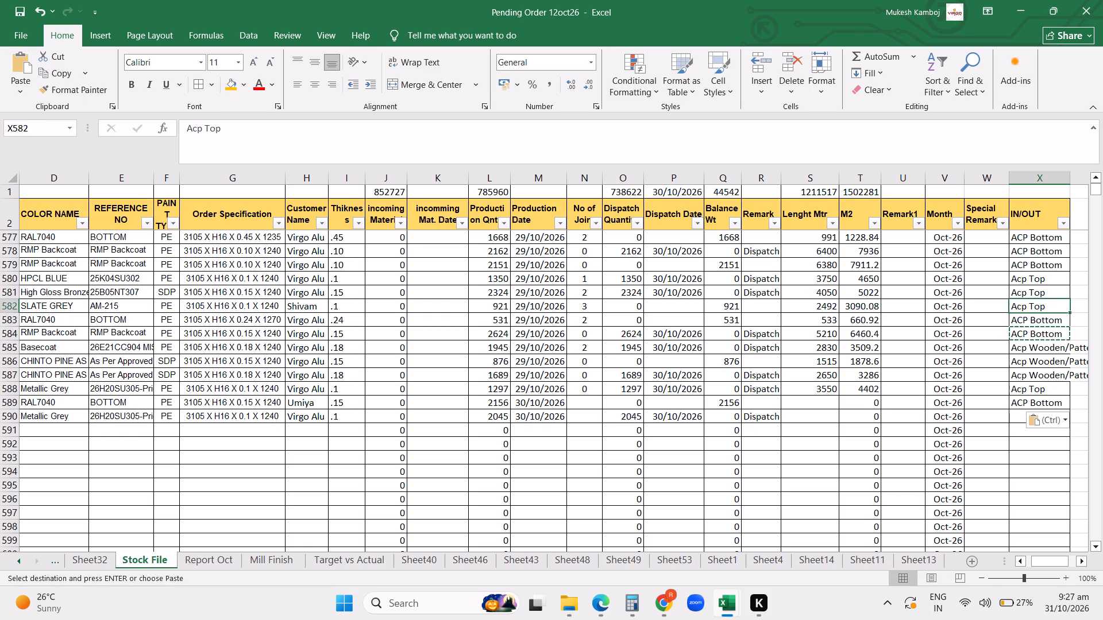
{"action": "key", "text": "ctrl+c"}
{"action": "left_click", "coordinate": [1021, 417]}
{"action": "key", "text": "ctrl+v"}
{"action": "double_click", "coordinate": [756, 432]}
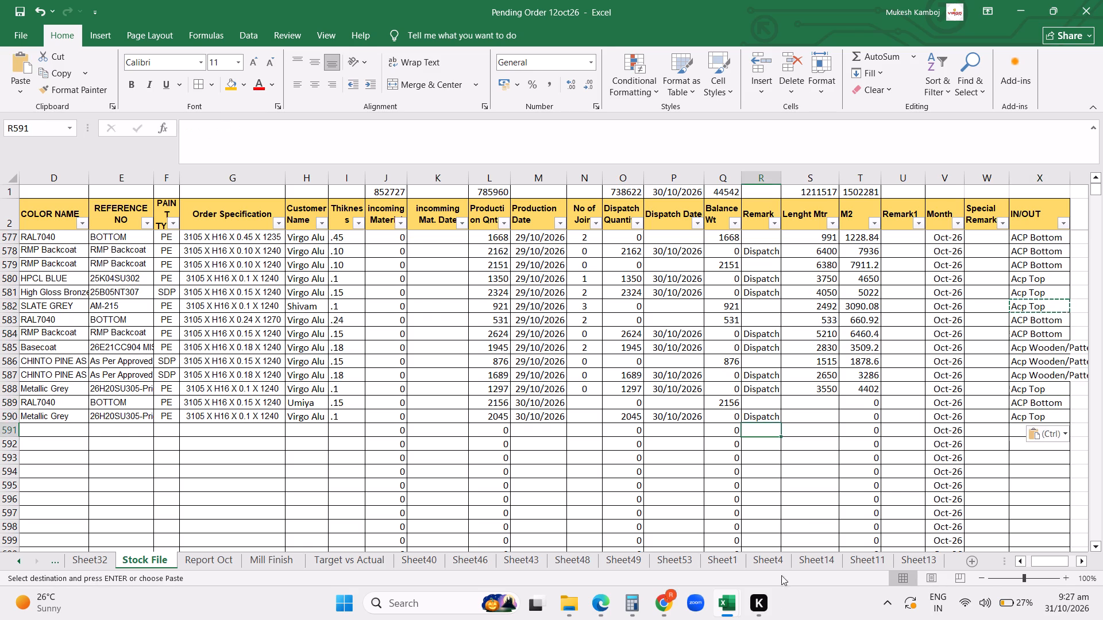
Check the CCL LINE-3 plan on the 30-10-2026 sheet of the NEW PLANNING3 workbook and return to Pending Order 12oct26.
{"action": "left_click", "coordinate": [723, 609]}
{"action": "left_click", "coordinate": [553, 534]}
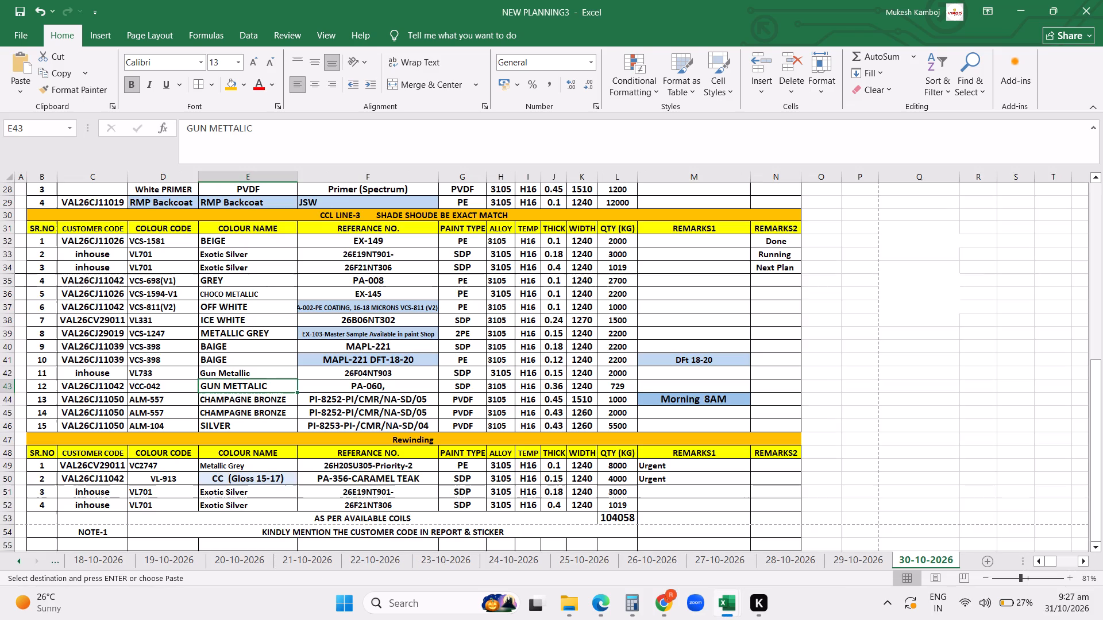
{"action": "left_click", "coordinate": [553, 416]}
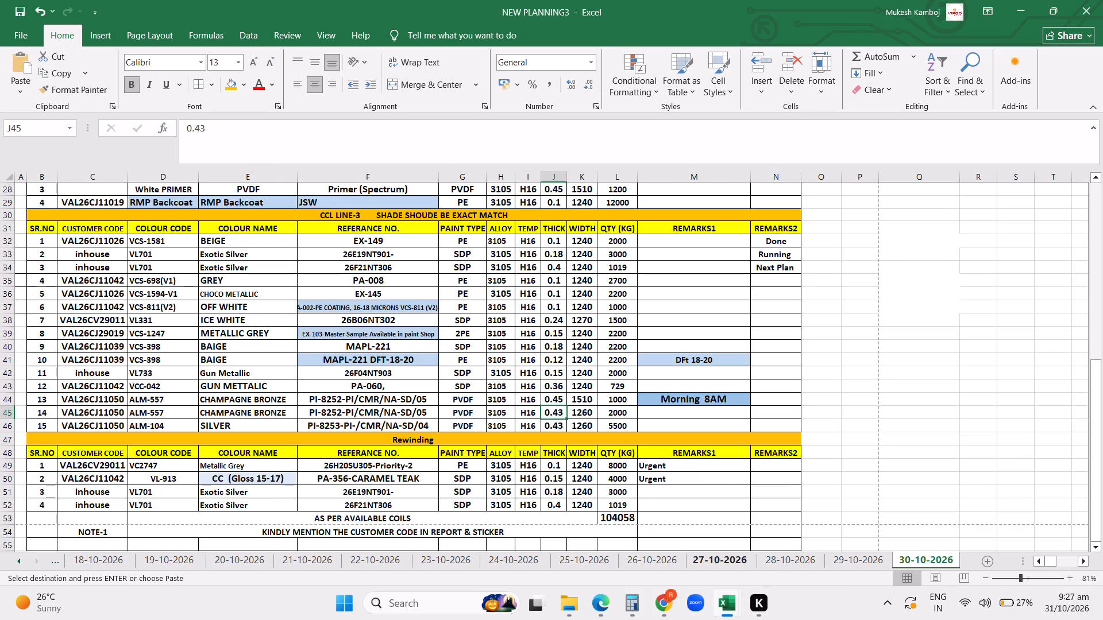
{"action": "left_click", "coordinate": [723, 607]}
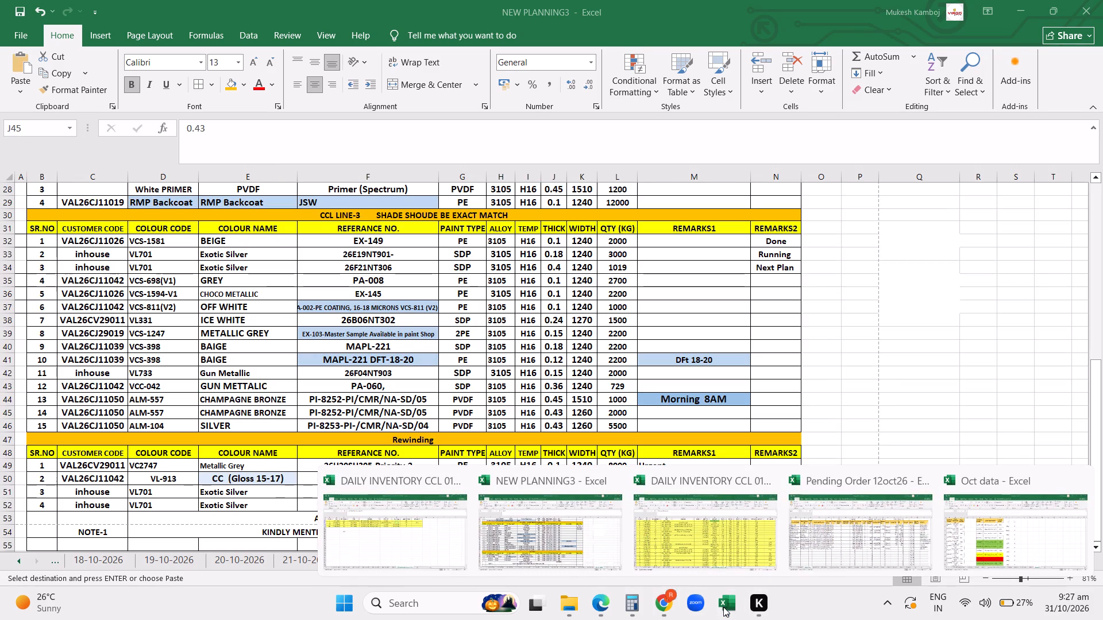
{"action": "left_click", "coordinate": [849, 529]}
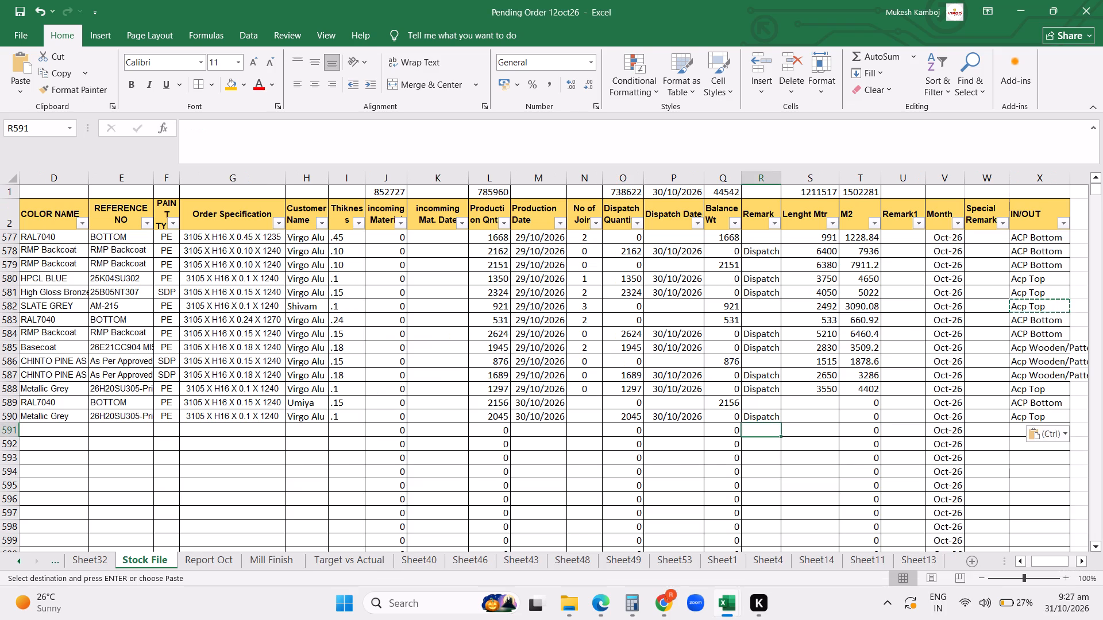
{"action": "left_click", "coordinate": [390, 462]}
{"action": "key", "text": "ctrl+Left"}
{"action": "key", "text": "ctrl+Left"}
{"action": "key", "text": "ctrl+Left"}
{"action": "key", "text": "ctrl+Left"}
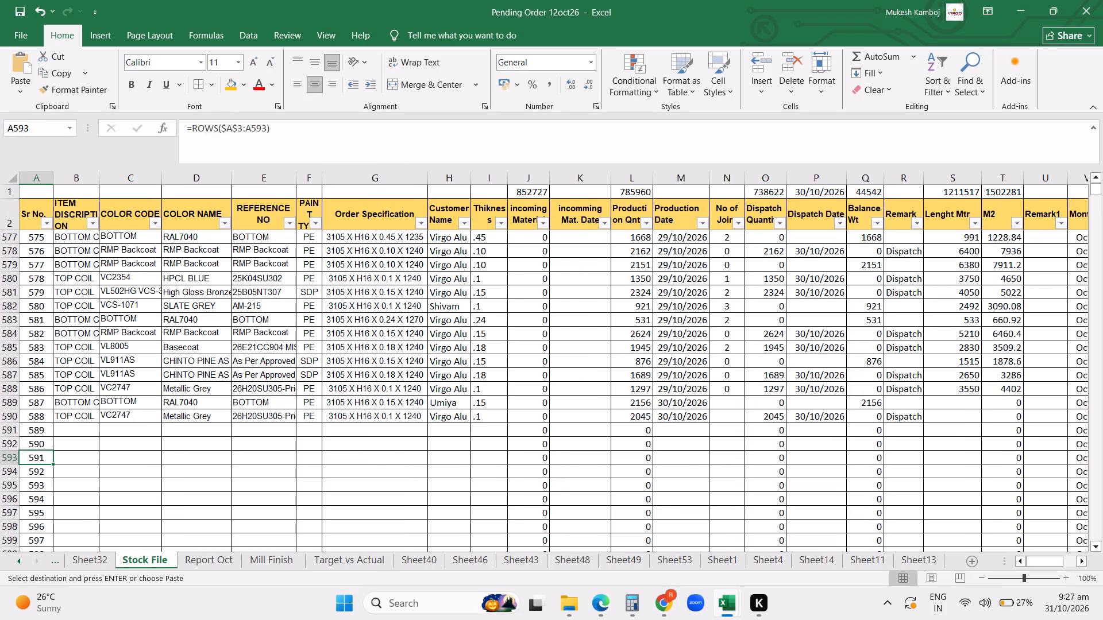
Delete the worksheet Sheet40 from the Pending Order 12oct26 workbook.
{"action": "left_click", "coordinate": [204, 559]}
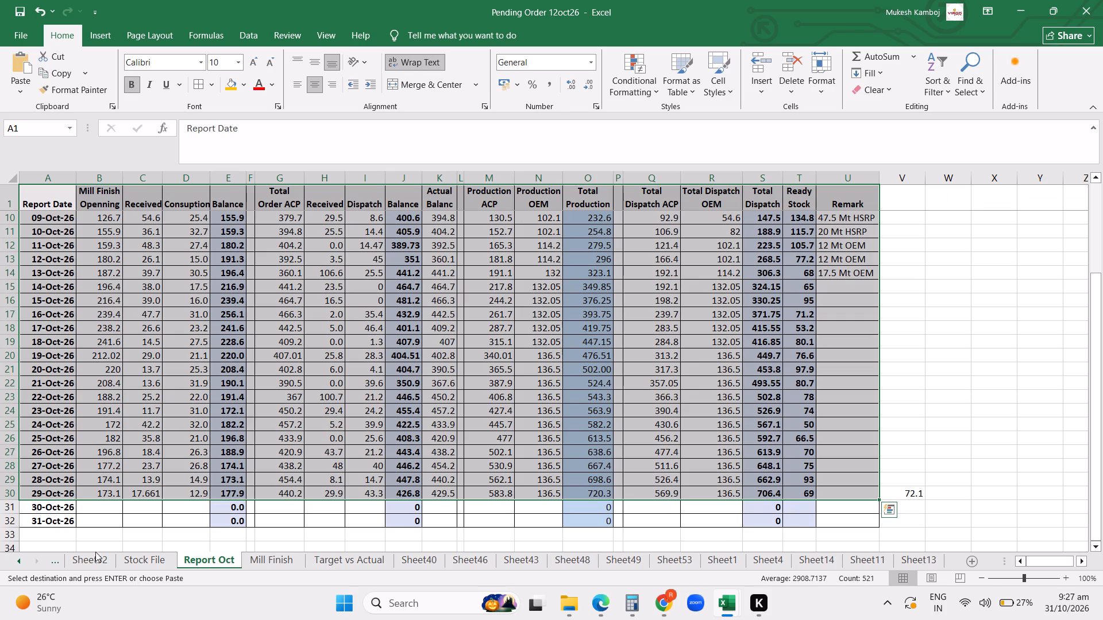
{"action": "triple_click", "coordinate": [16, 563]}
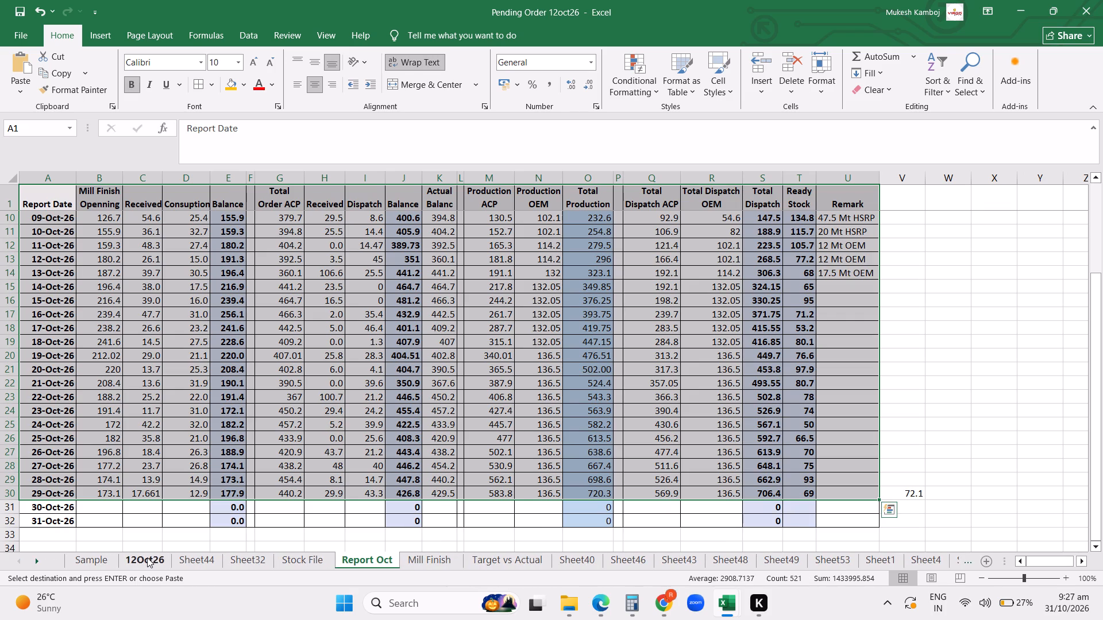
{"action": "left_click", "coordinate": [578, 560]}
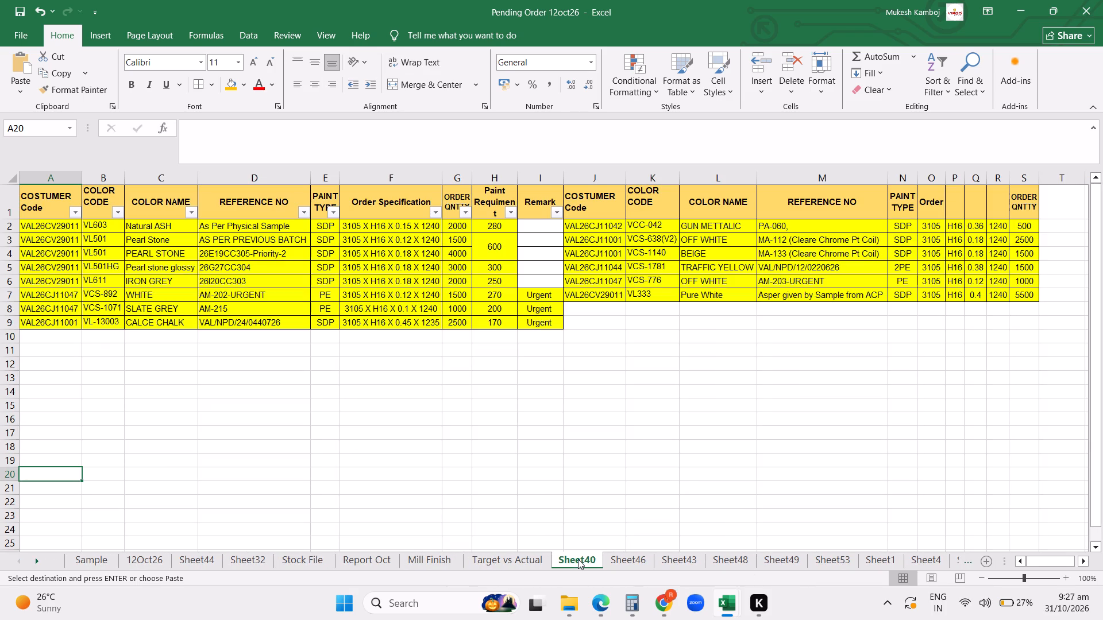
{"action": "right_click", "coordinate": [578, 559]}
{"action": "left_click", "coordinate": [621, 410]}
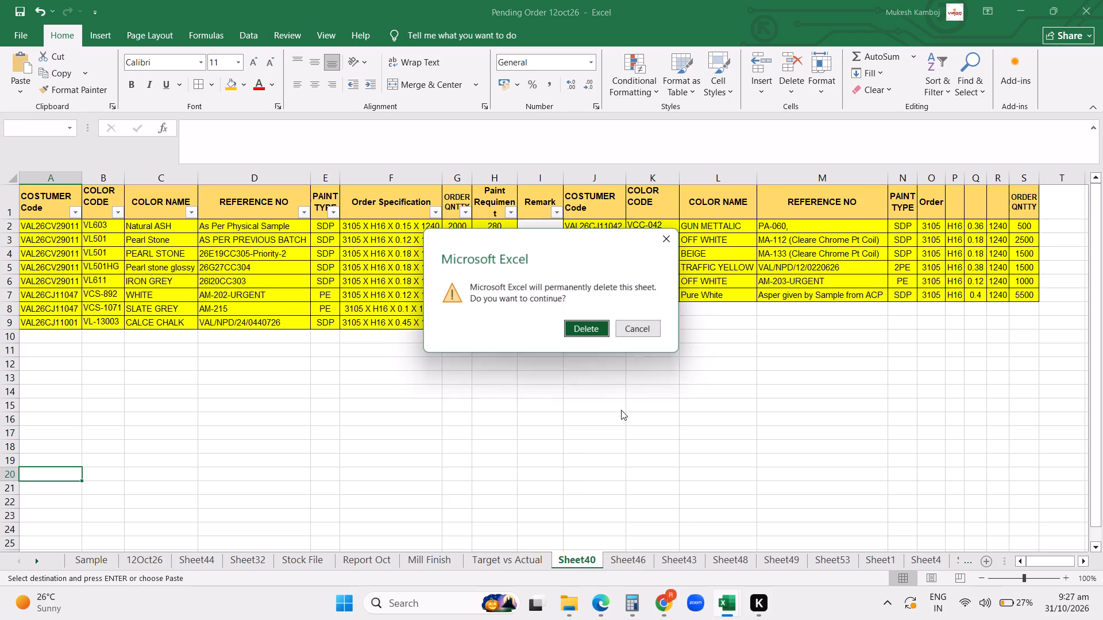
{"action": "left_click", "coordinate": [598, 328]}
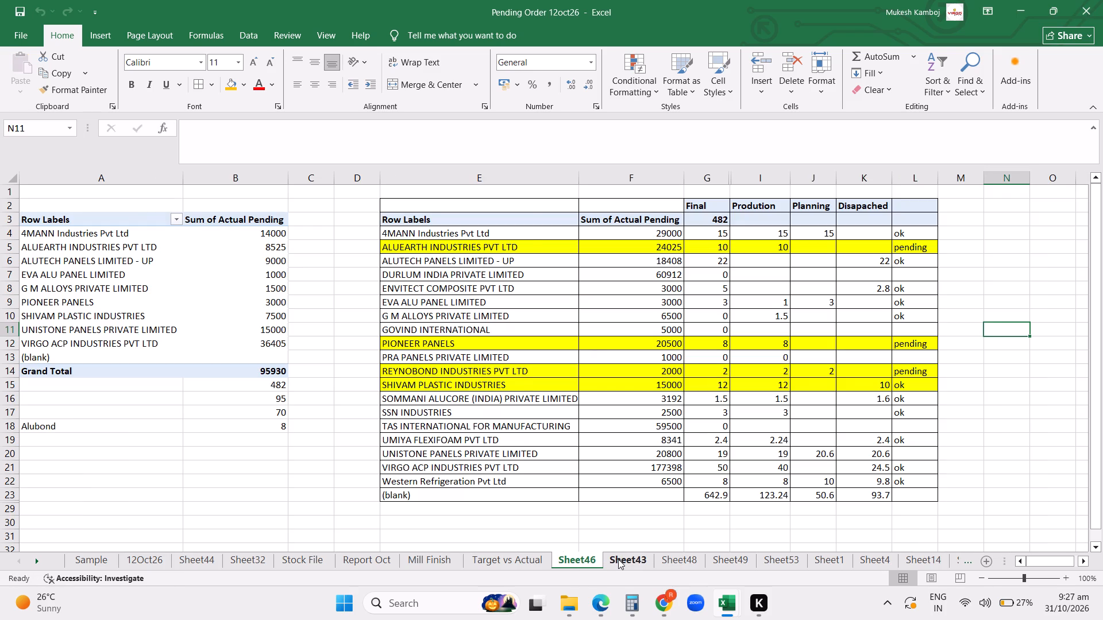
Look through the order list on Sheet43 and delete that worksheet.
{"action": "left_click", "coordinate": [618, 559]}
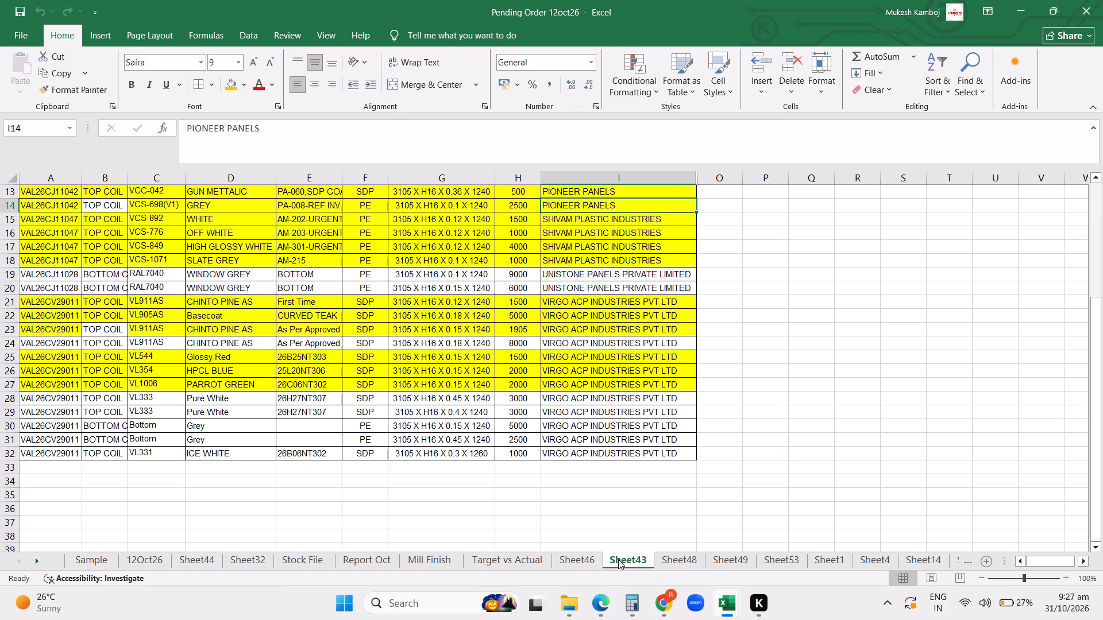
{"action": "scroll", "coordinate": [617, 447], "scroll_direction": "up", "scroll_amount": 6}
{"action": "scroll", "coordinate": [618, 449], "scroll_direction": "down", "scroll_amount": 1}
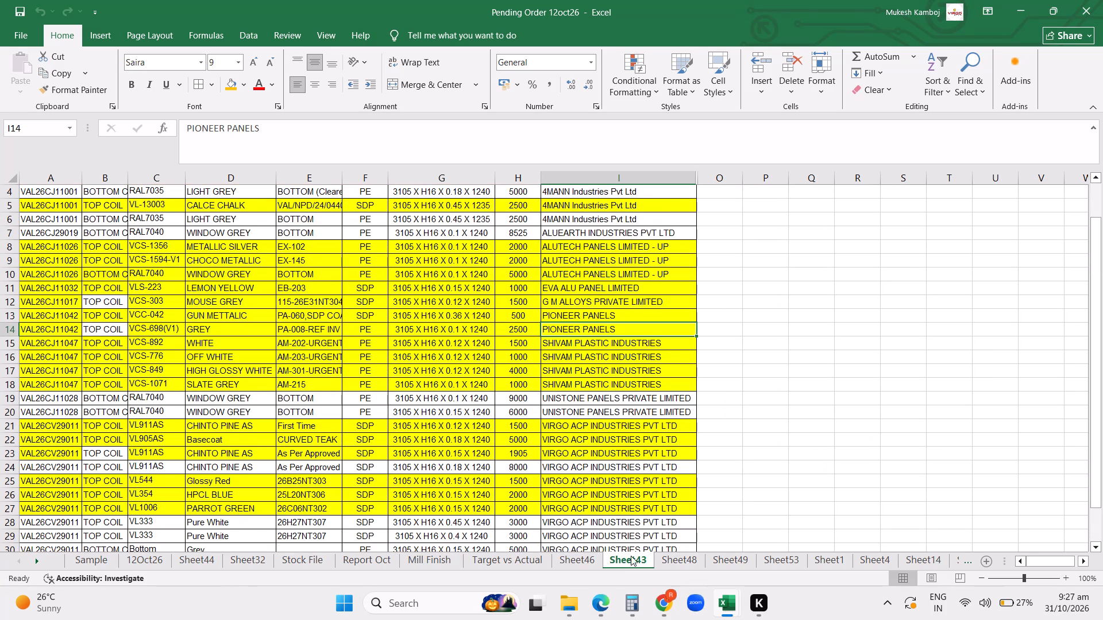
{"action": "scroll", "coordinate": [653, 445], "scroll_direction": "down", "scroll_amount": 4}
{"action": "right_click", "coordinate": [620, 560]}
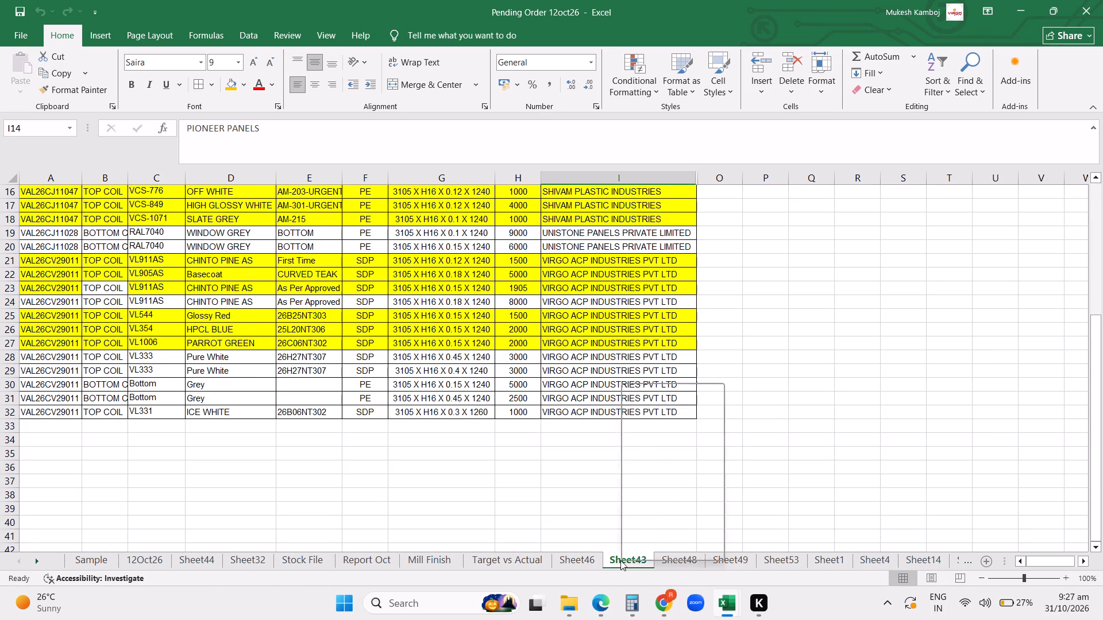
{"action": "left_click", "coordinate": [653, 408]}
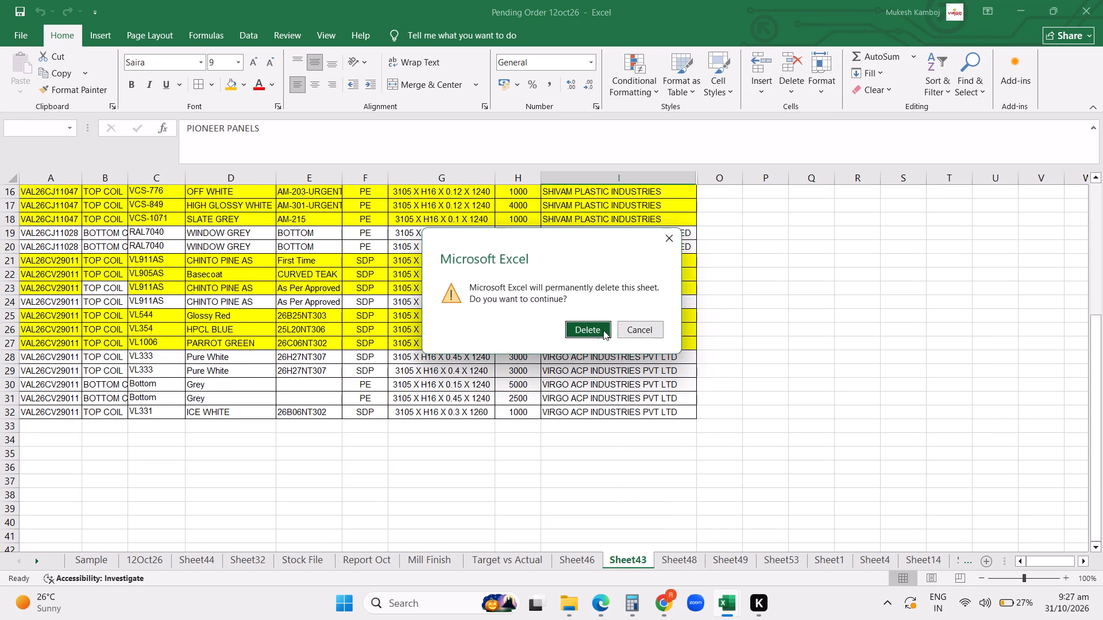
{"action": "left_click", "coordinate": [599, 328]}
Delete the worksheet Sheet49, which holds the four-row coil plan.
{"action": "left_click", "coordinate": [585, 554]}
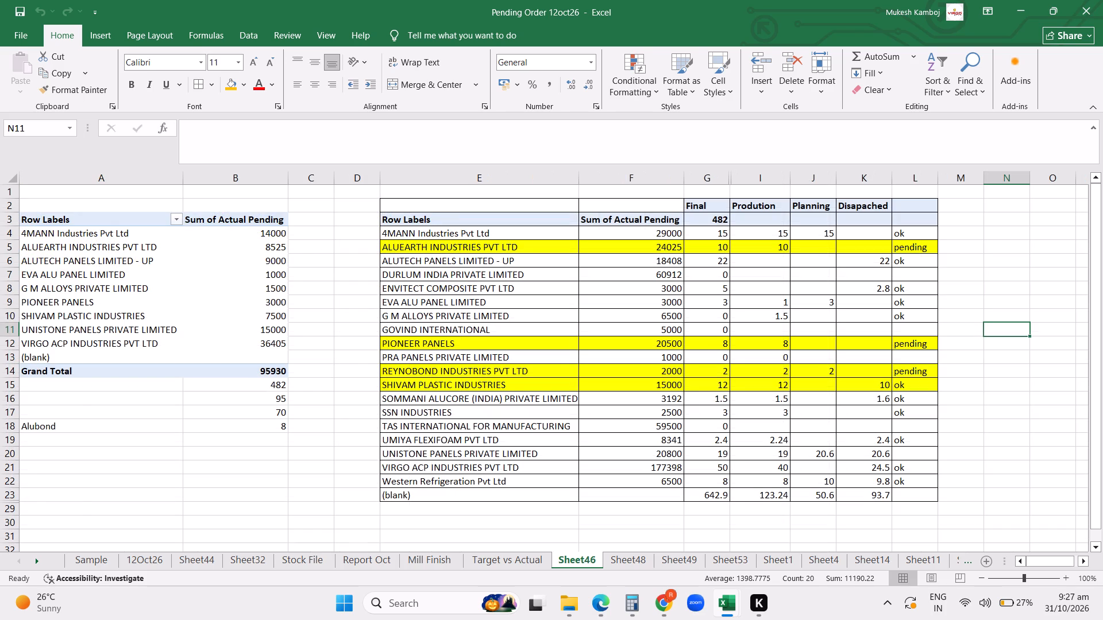
{"action": "left_click", "coordinate": [628, 559]}
{"action": "left_click", "coordinate": [675, 560]}
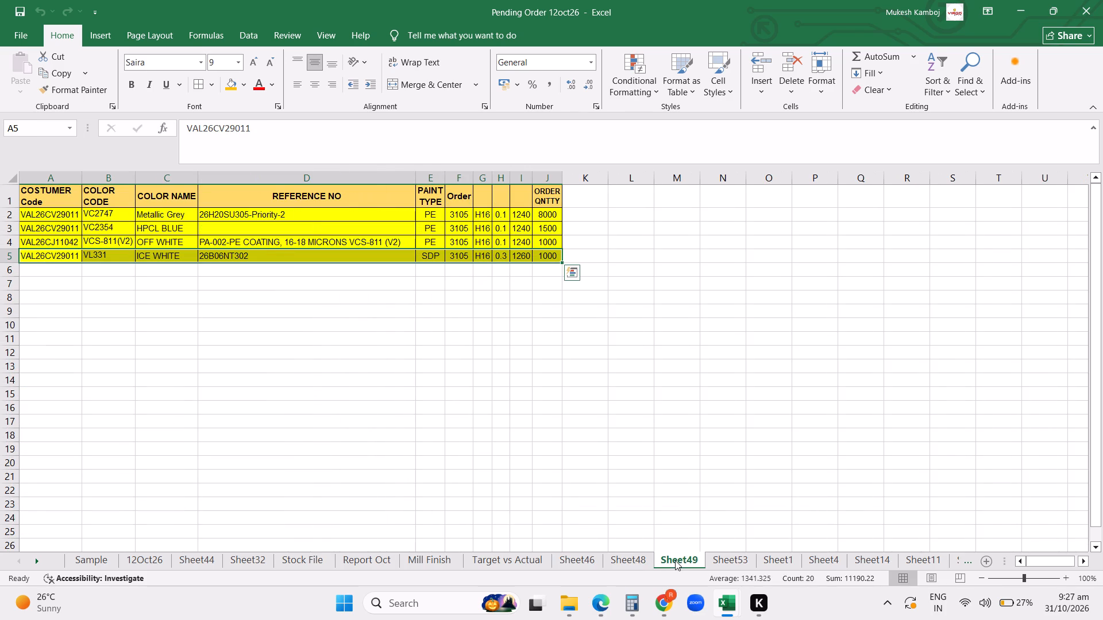
{"action": "right_click", "coordinate": [675, 560]}
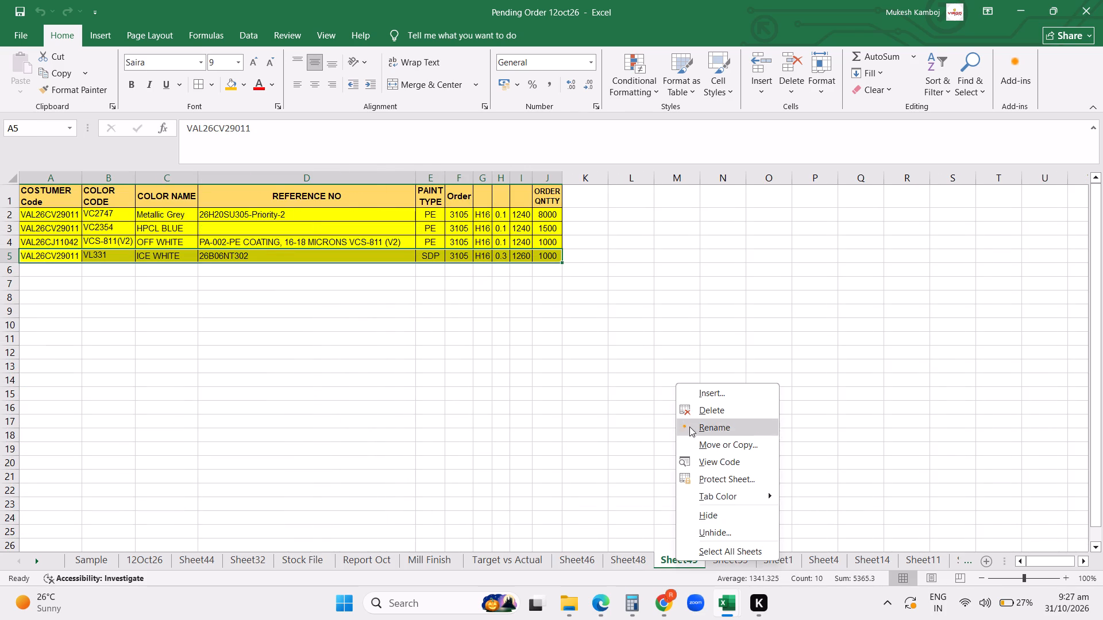
{"action": "left_click", "coordinate": [696, 413]}
{"action": "left_click", "coordinate": [584, 328]}
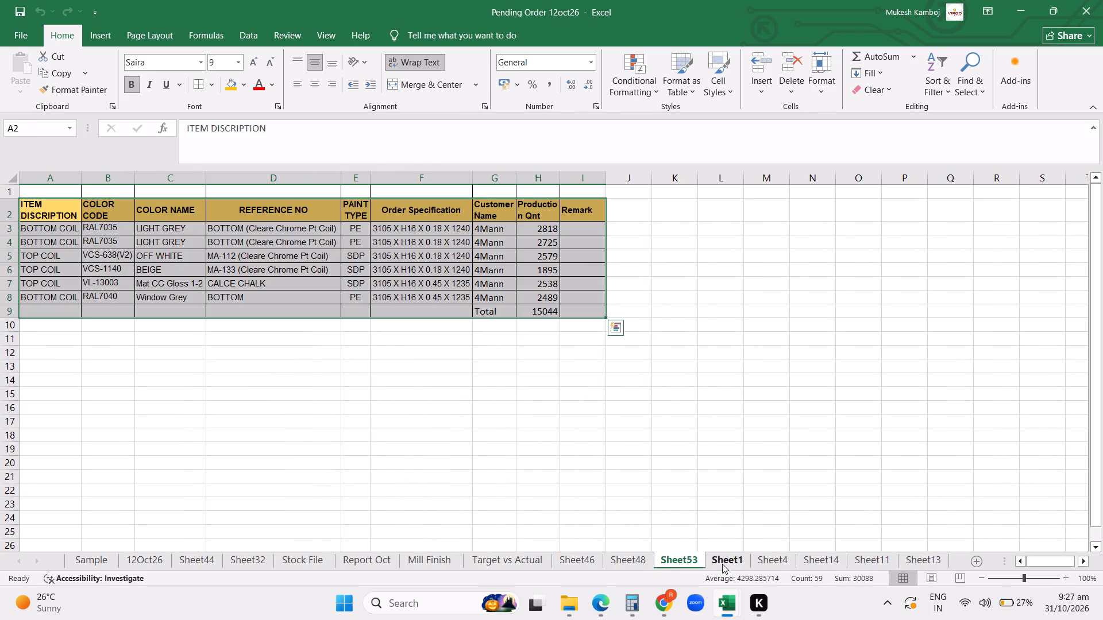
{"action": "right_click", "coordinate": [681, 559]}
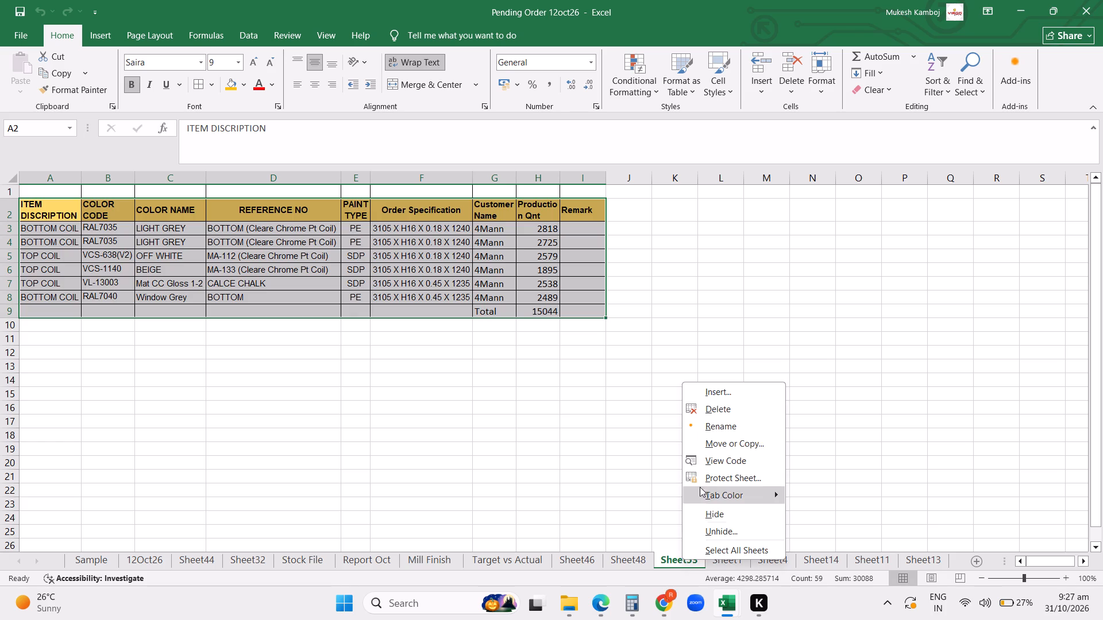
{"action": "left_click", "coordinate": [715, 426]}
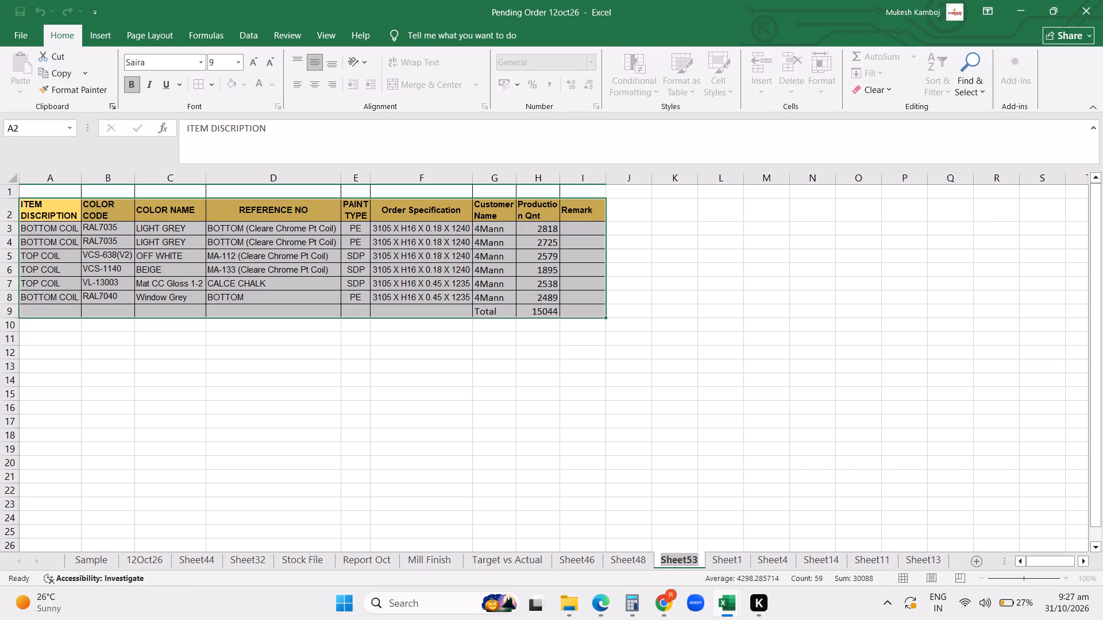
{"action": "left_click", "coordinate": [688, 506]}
Delete the worksheet Sheet53, which holds the six-row 4Mann coil table.
{"action": "right_click", "coordinate": [678, 563]}
{"action": "left_click", "coordinate": [707, 413]}
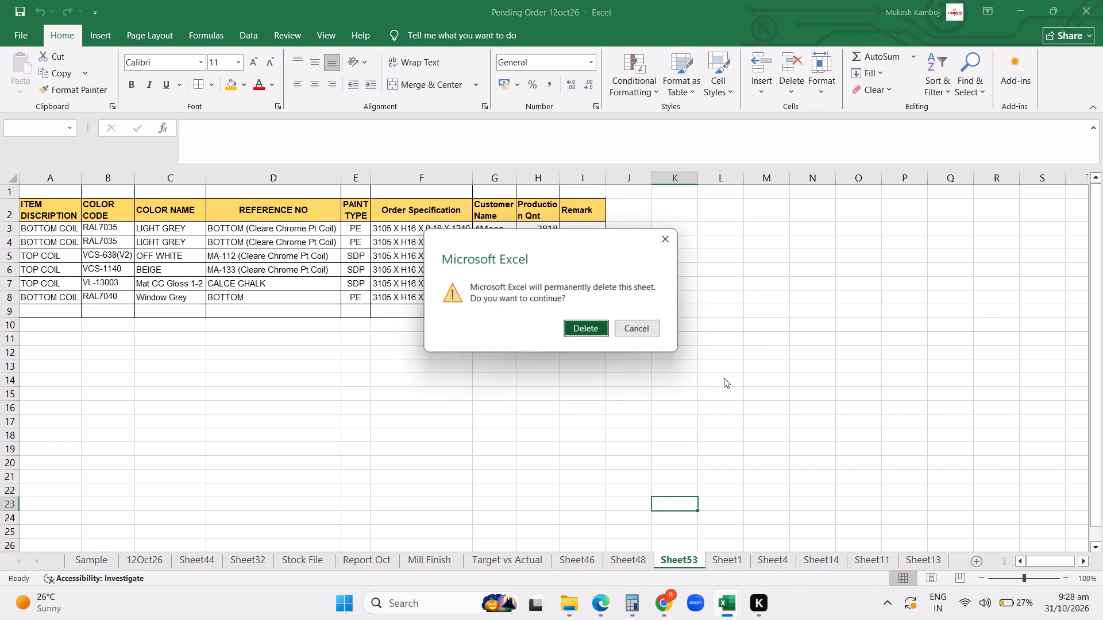
{"action": "left_click", "coordinate": [594, 326]}
Delete the worksheet Sheet1, which holds the VAL26CJ11028 colour order list.
{"action": "right_click", "coordinate": [670, 555]}
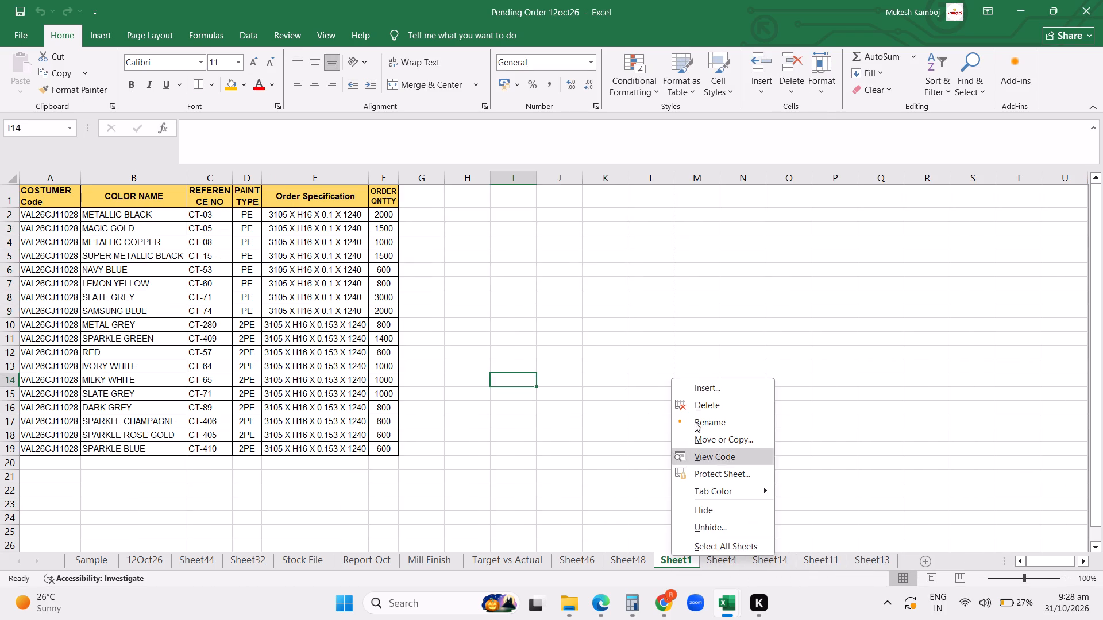
{"action": "left_click", "coordinate": [697, 406]}
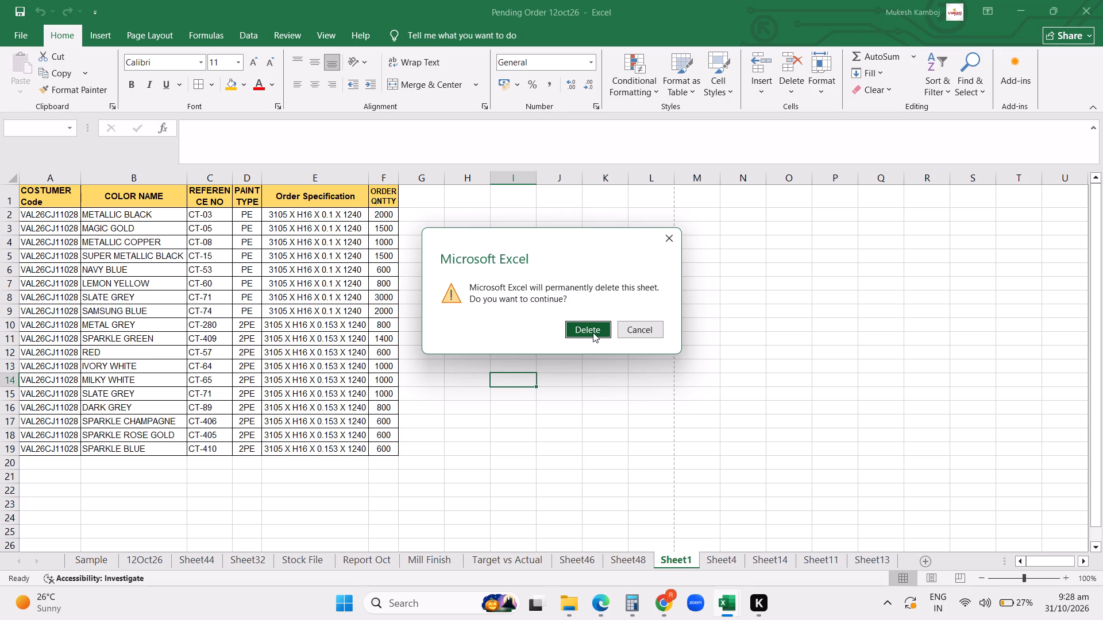
{"action": "left_click", "coordinate": [592, 331]}
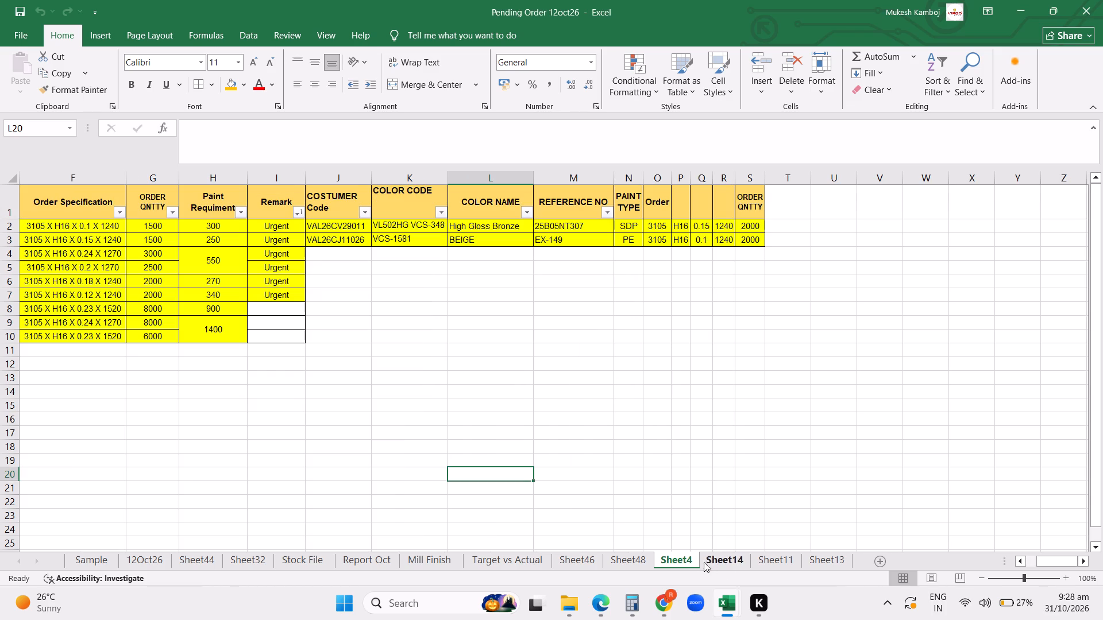
Check the contents of Sheet14, return to Sheet4 with the yellow-highlighted orders, and delete Sheet4.
{"action": "left_click", "coordinate": [715, 556]}
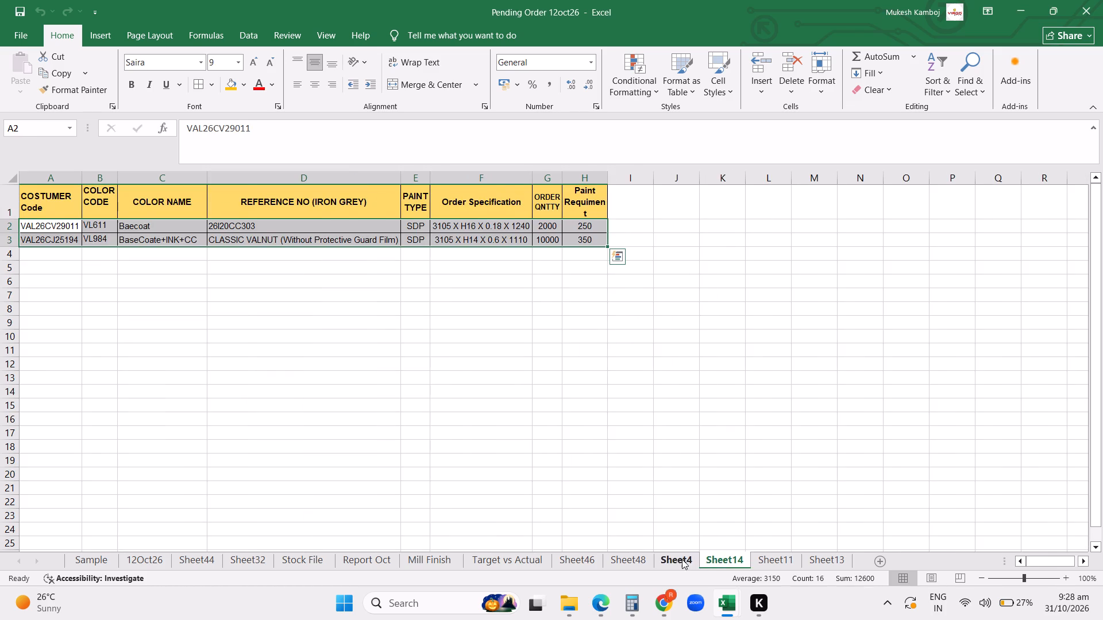
{"action": "left_click", "coordinate": [673, 556]}
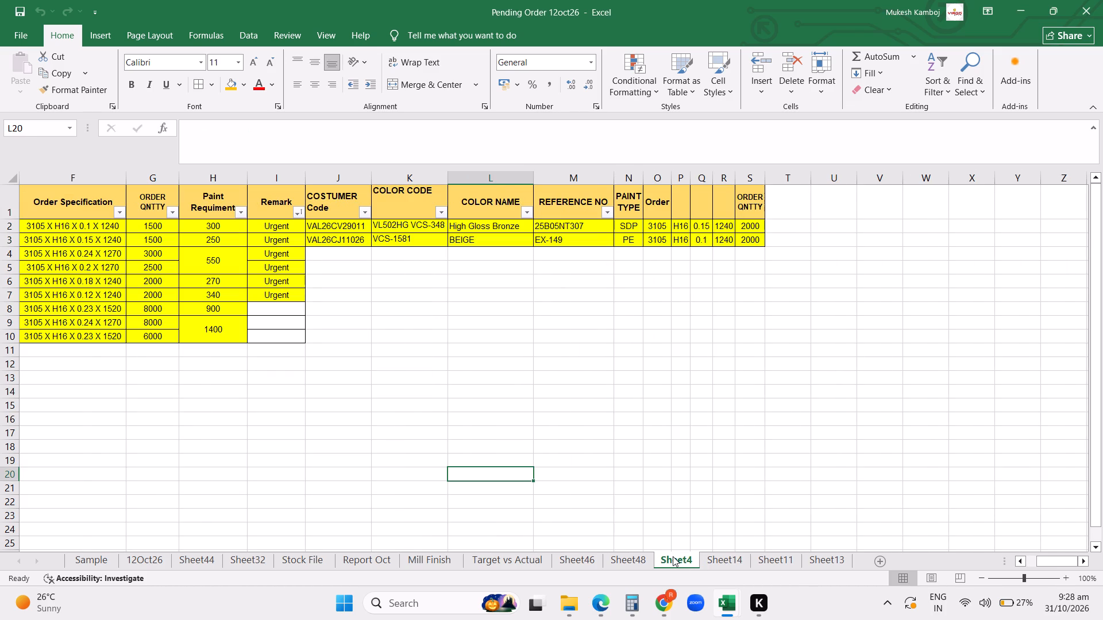
{"action": "right_click", "coordinate": [673, 556]}
{"action": "left_click", "coordinate": [705, 412]}
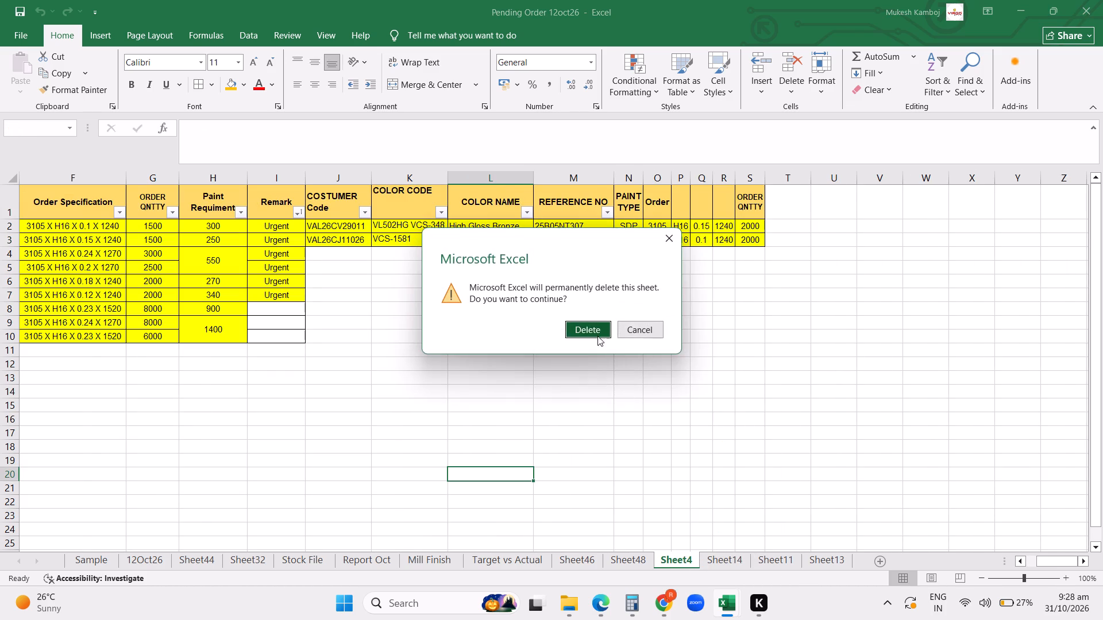
{"action": "left_click", "coordinate": [595, 331]}
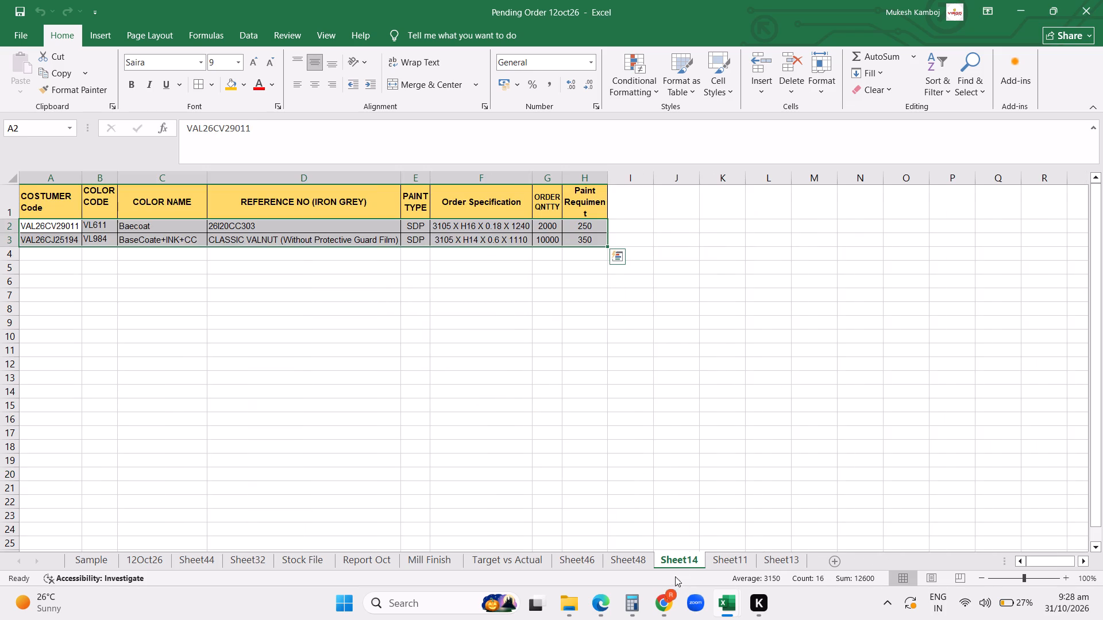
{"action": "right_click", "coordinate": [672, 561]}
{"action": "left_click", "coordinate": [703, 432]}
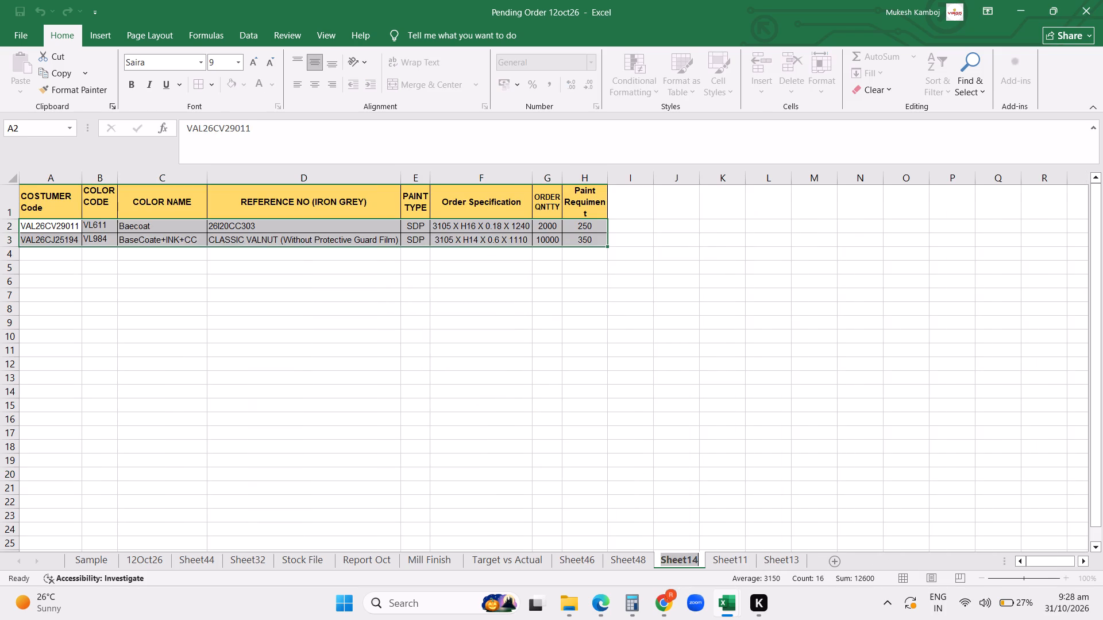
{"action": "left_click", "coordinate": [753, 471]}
Delete the worksheet Sheet14, which holds the two-row paint requirement table.
{"action": "right_click", "coordinate": [680, 562]}
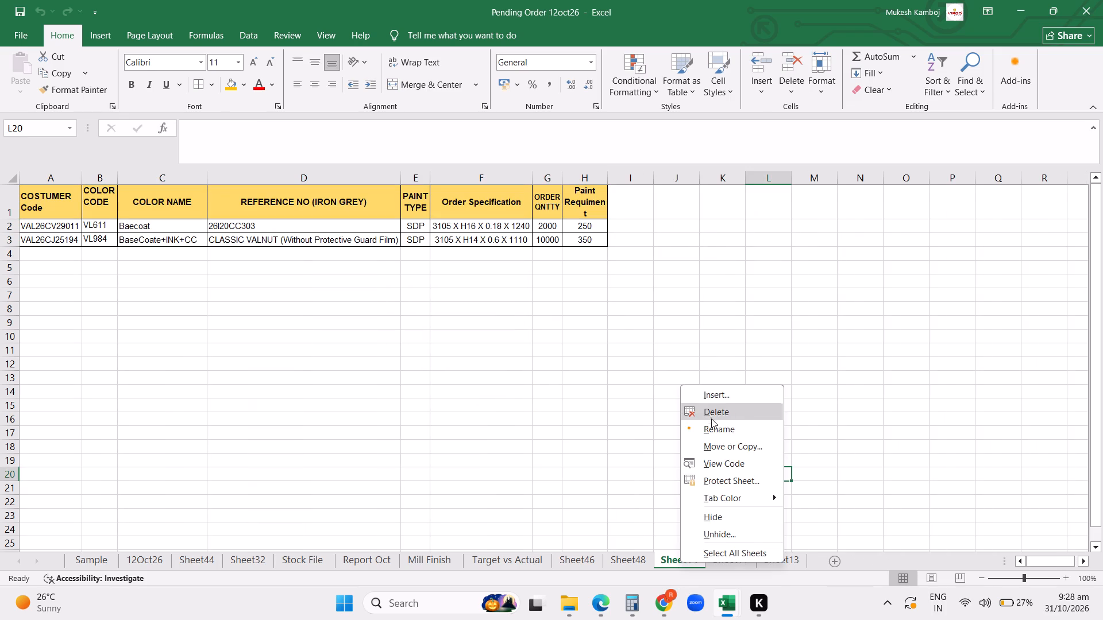
Delete the worksheet Sheet14, which holds the two-row paint requirement table.
{"action": "left_click", "coordinate": [711, 413]}
{"action": "left_click", "coordinate": [589, 327]}
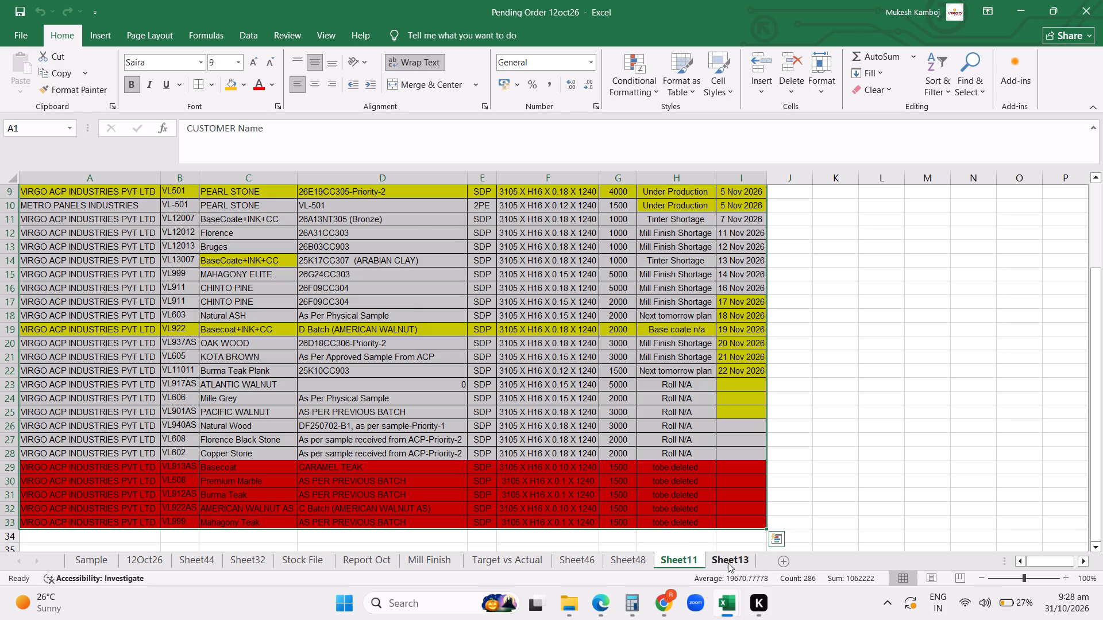
Look over the order list with remarks and dates in Sheet11, and open Sheet13 to check its paint requirement table.
{"action": "scroll", "coordinate": [726, 461], "scroll_direction": "up", "scroll_amount": 5}
{"action": "scroll", "coordinate": [726, 460], "scroll_direction": "down", "scroll_amount": 3}
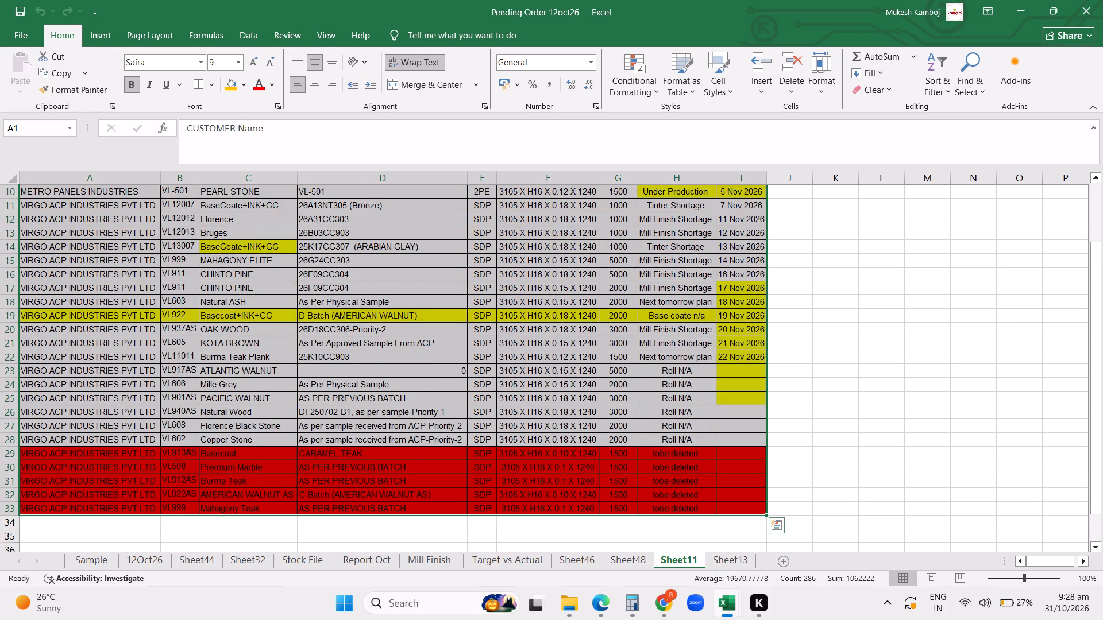
{"action": "left_click", "coordinate": [718, 552]}
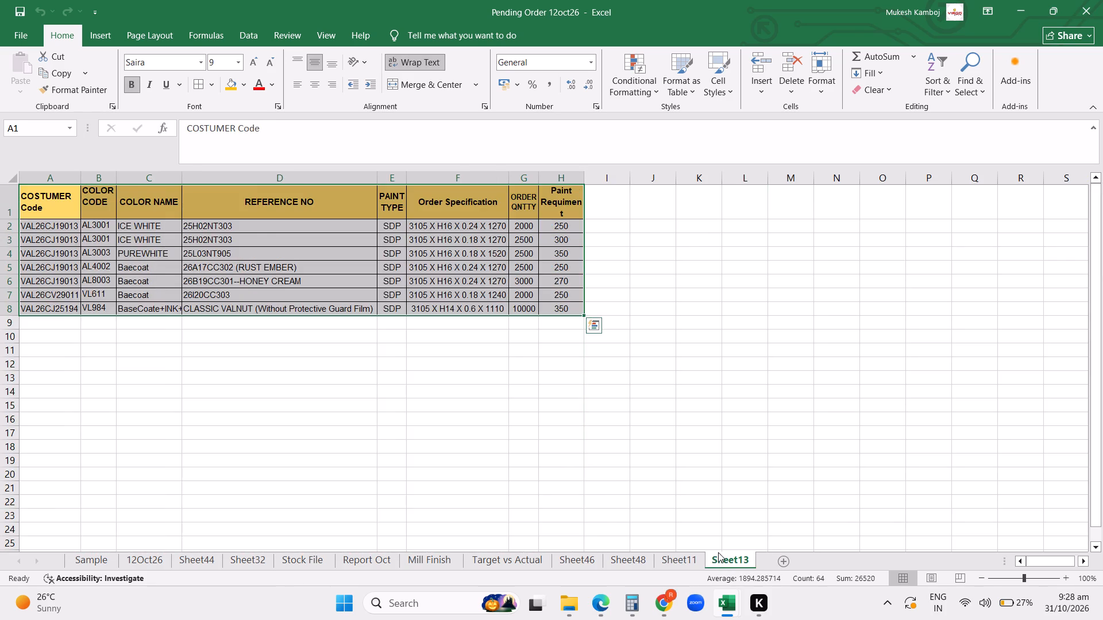
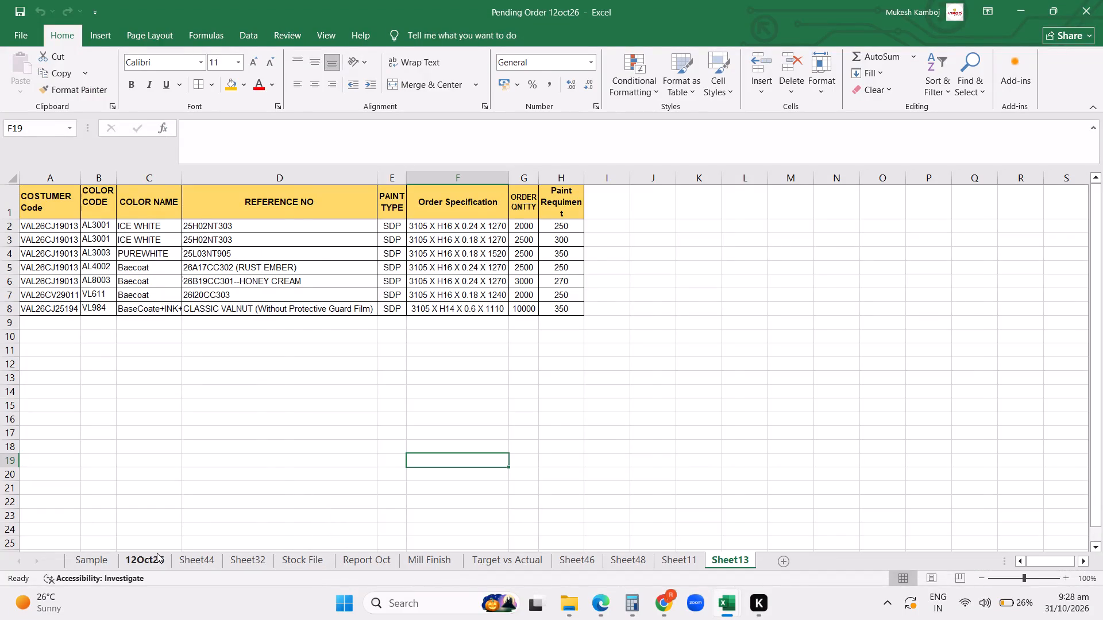
On the 12Oct26 worksheet, clear the CCL Remark1 and CUSTOMER Name filters and go to the last orders in the full list.
{"action": "left_click", "coordinate": [145, 554]}
{"action": "left_click", "coordinate": [704, 363]}
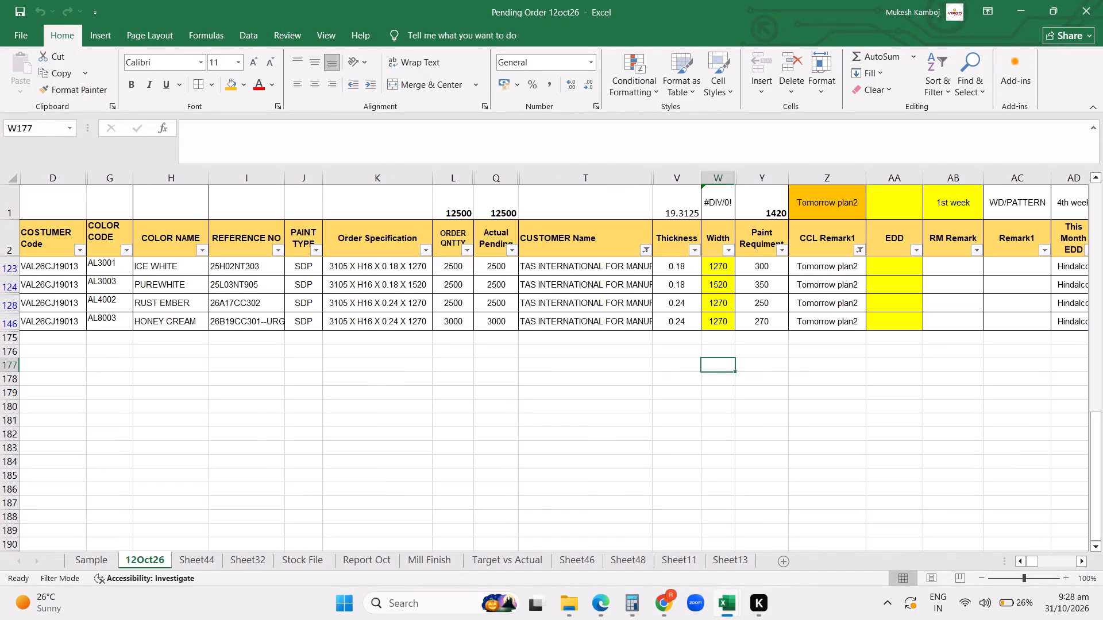
{"action": "left_click", "coordinate": [860, 251]}
{"action": "left_click", "coordinate": [781, 336]}
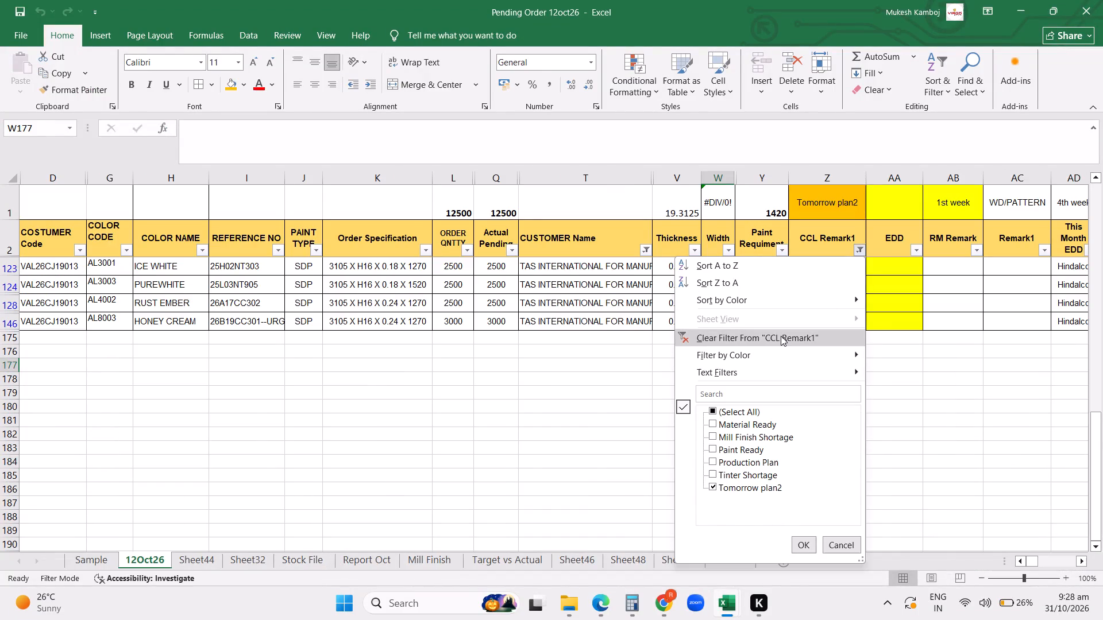
{"action": "left_click", "coordinate": [643, 248]}
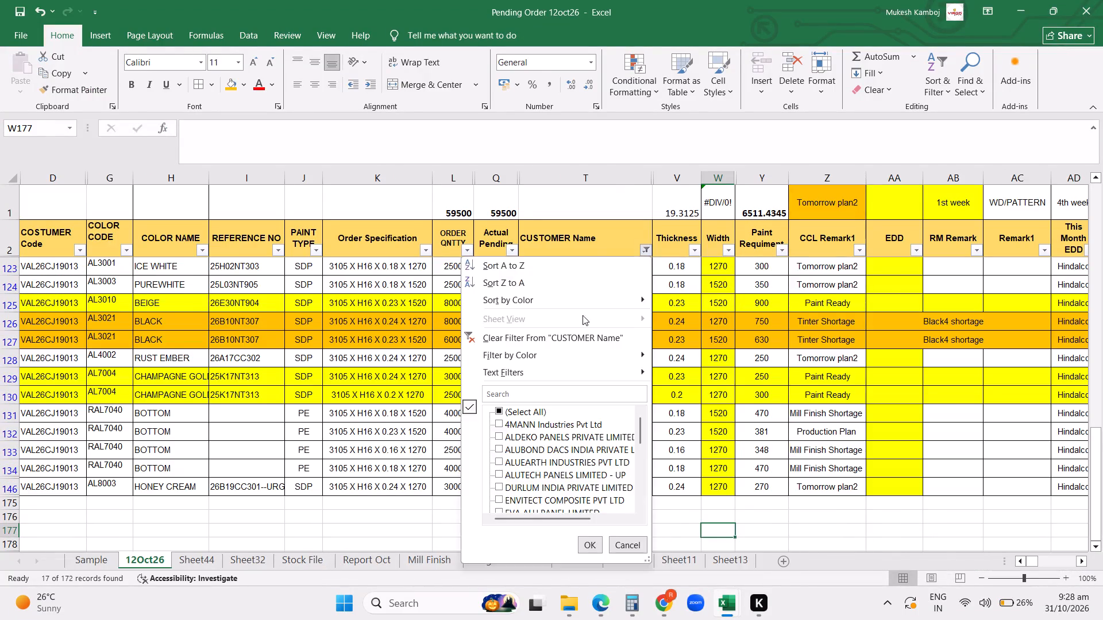
{"action": "left_click", "coordinate": [558, 335]}
{"action": "left_click", "coordinate": [572, 380]}
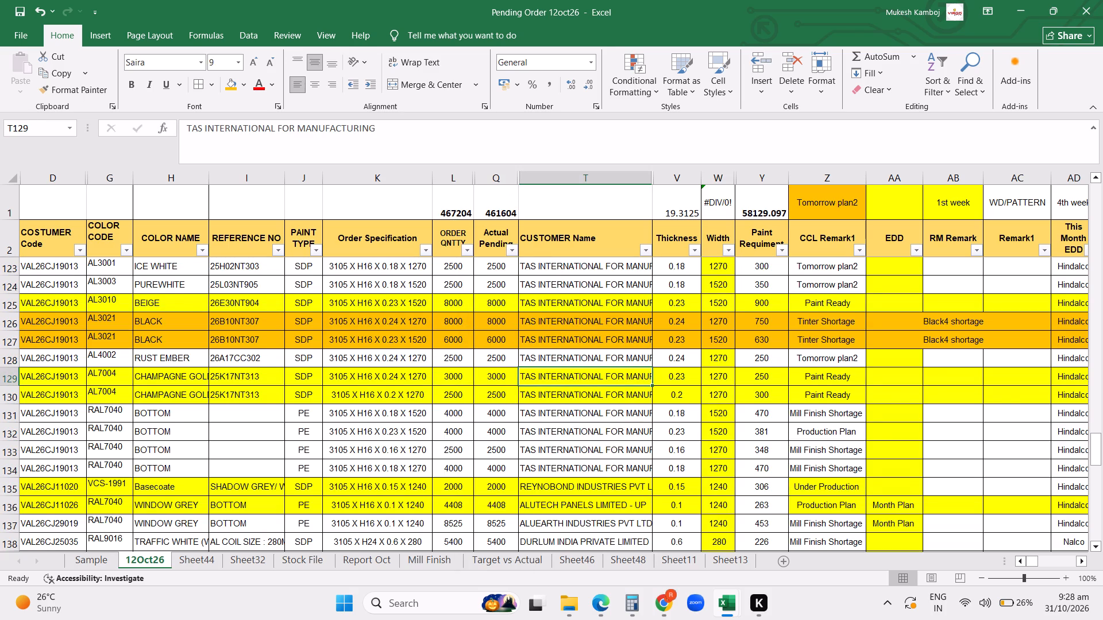
{"action": "key", "text": "ctrl+Down"}
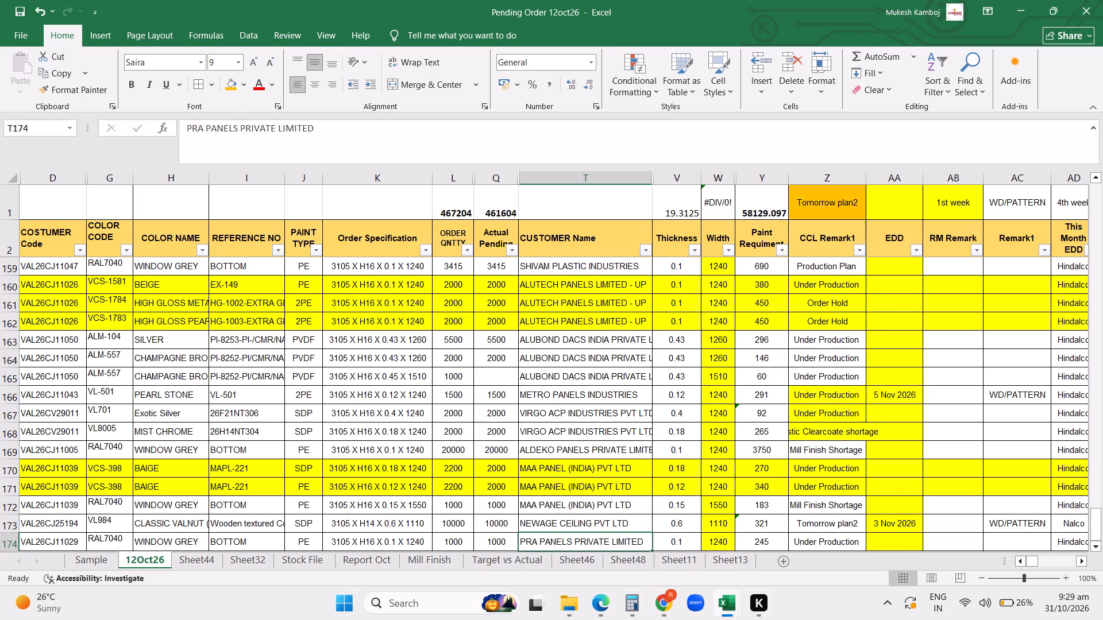
{"action": "left_click", "coordinate": [572, 380]}
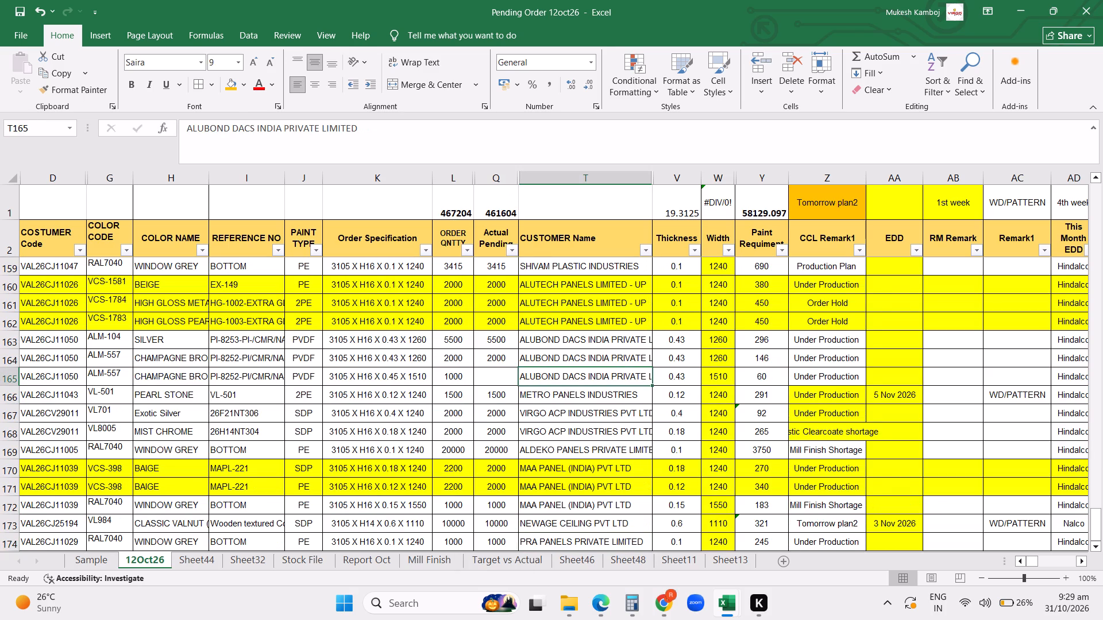
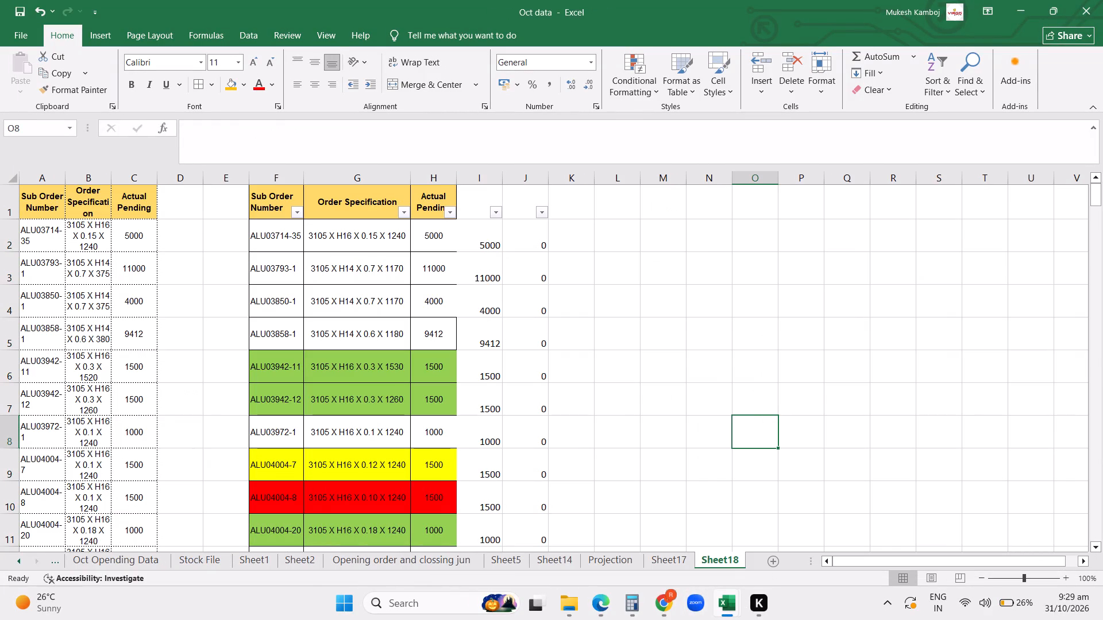
Delete the worksheet Sheet18, which holds the two side-by-side sub order pending lists.
{"action": "right_click", "coordinate": [723, 564]}
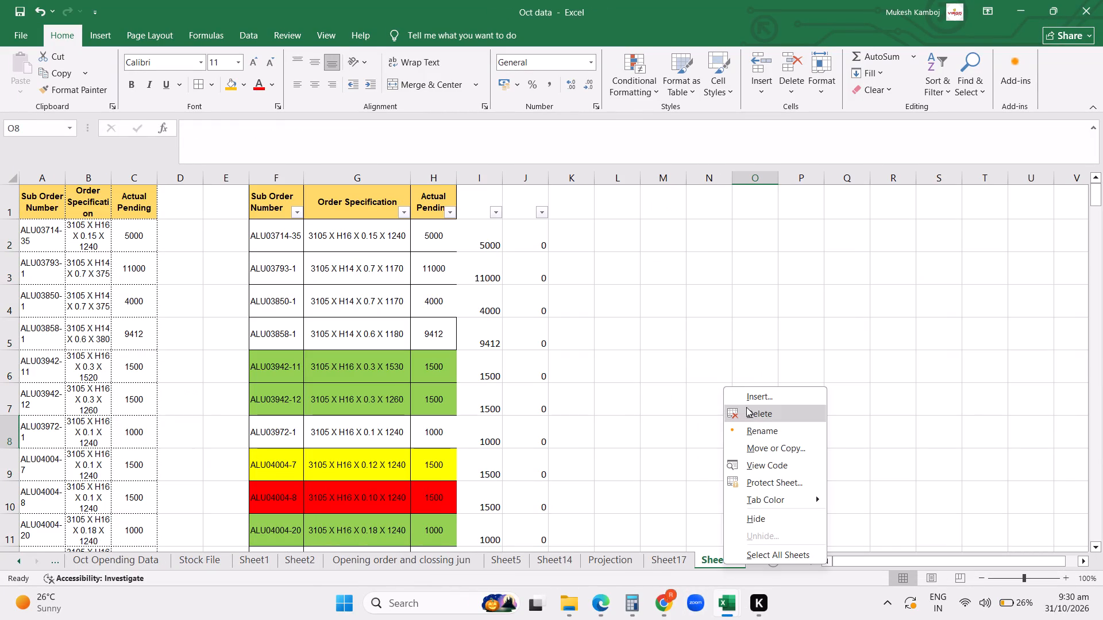
Delete the worksheet after Sheet17, which holds the two sub-order pending lists with green, yellow and red rows.
{"action": "left_click", "coordinate": [746, 407]}
{"action": "left_click", "coordinate": [595, 327]}
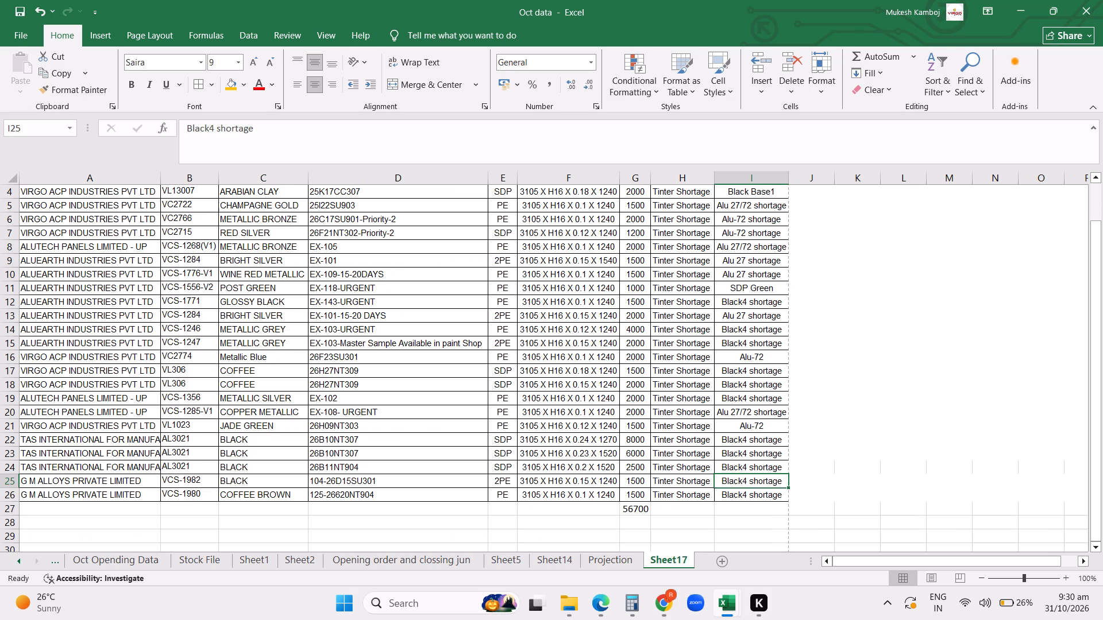
Check the tinter shortage list on Sheet17, return to the Projection sheet, and save the Oct data workbook.
{"action": "scroll", "coordinate": [822, 443], "scroll_direction": "up", "scroll_amount": 11}
{"action": "scroll", "coordinate": [826, 456], "scroll_direction": "down", "scroll_amount": 3}
{"action": "left_click", "coordinate": [631, 557]}
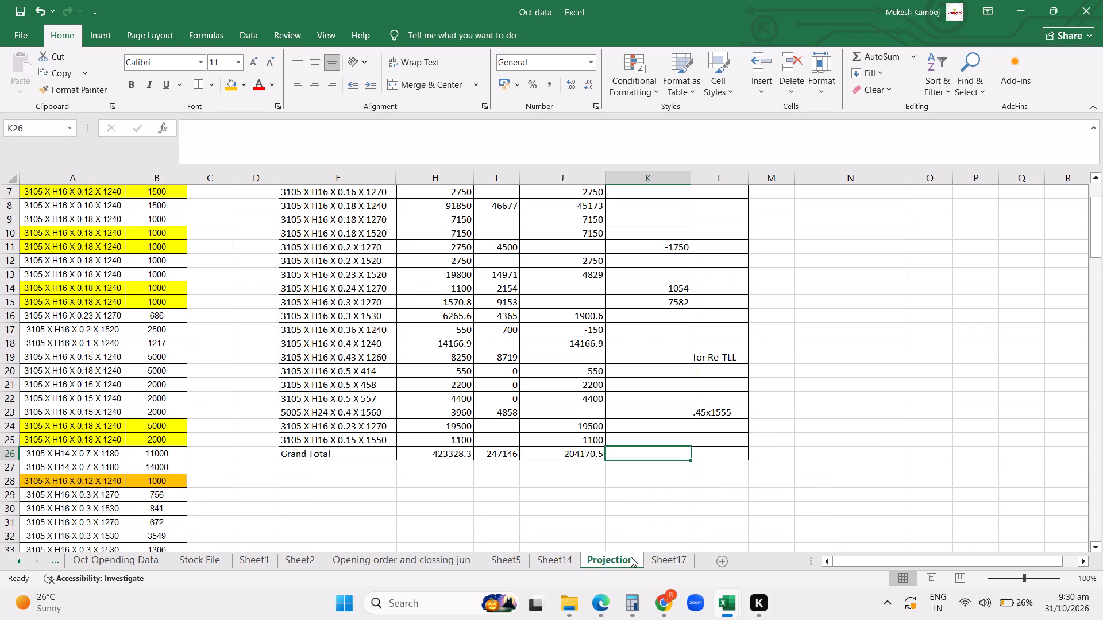
{"action": "left_click", "coordinate": [736, 387]}
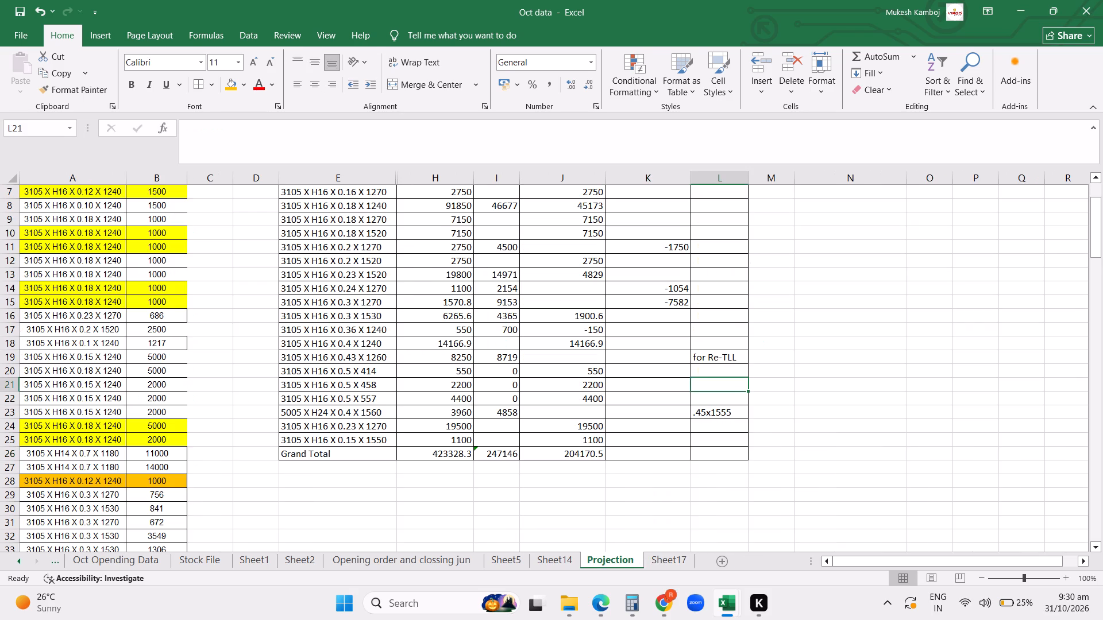
{"action": "key", "text": "ctrl+s"}
{"action": "key", "text": "ctrl+s"}
{"action": "key", "text": "ctrl+s"}
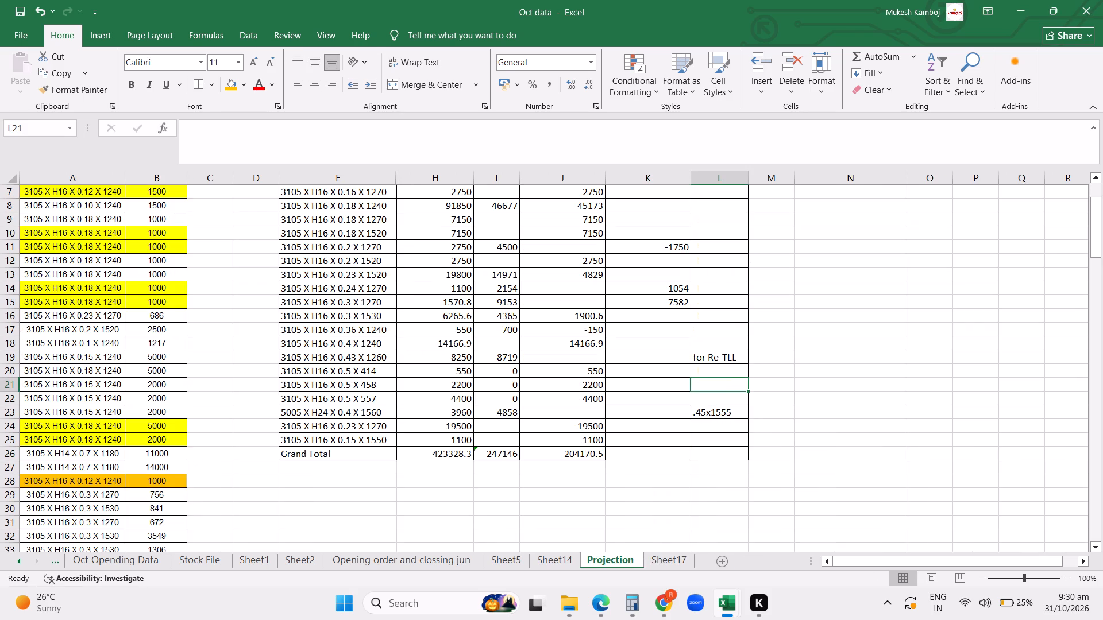
{"action": "left_click", "coordinate": [744, 429]}
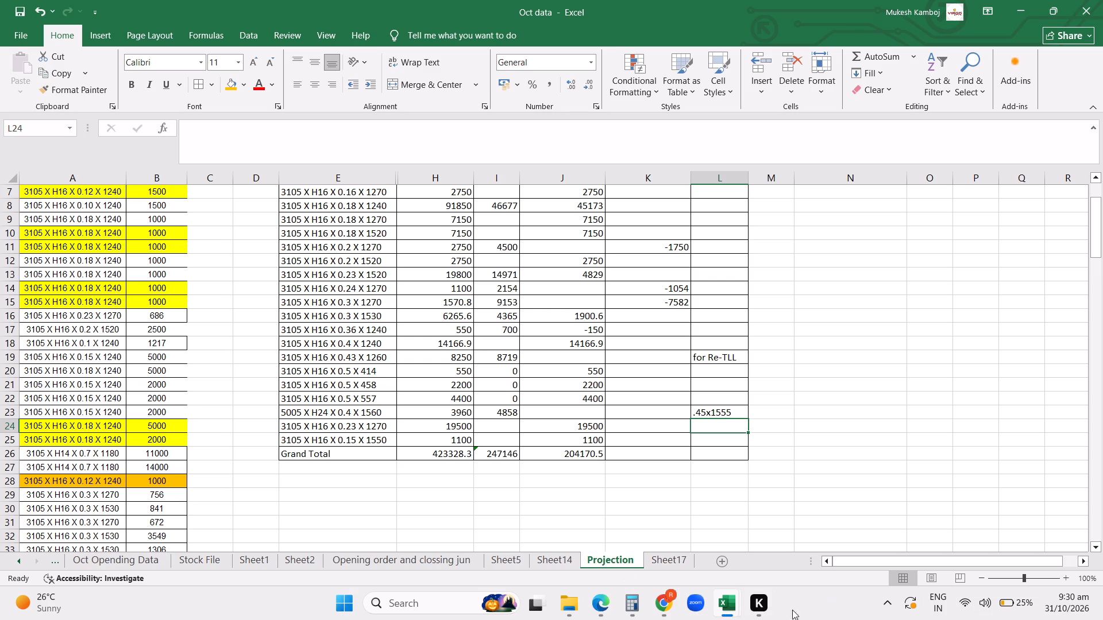
Switch to the workbook DAILY INVENTORY CCL 01 OCT 2026 (33) and close it without saving its changes.
{"action": "left_click", "coordinate": [730, 604]}
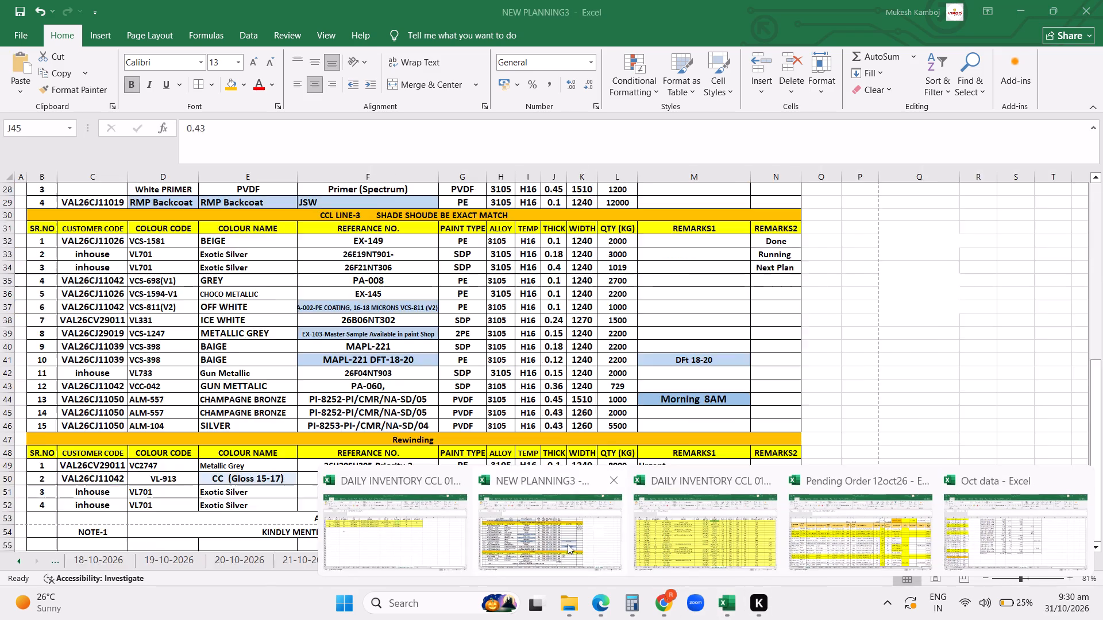
{"action": "left_click", "coordinate": [728, 536]}
{"action": "left_click", "coordinate": [718, 599]}
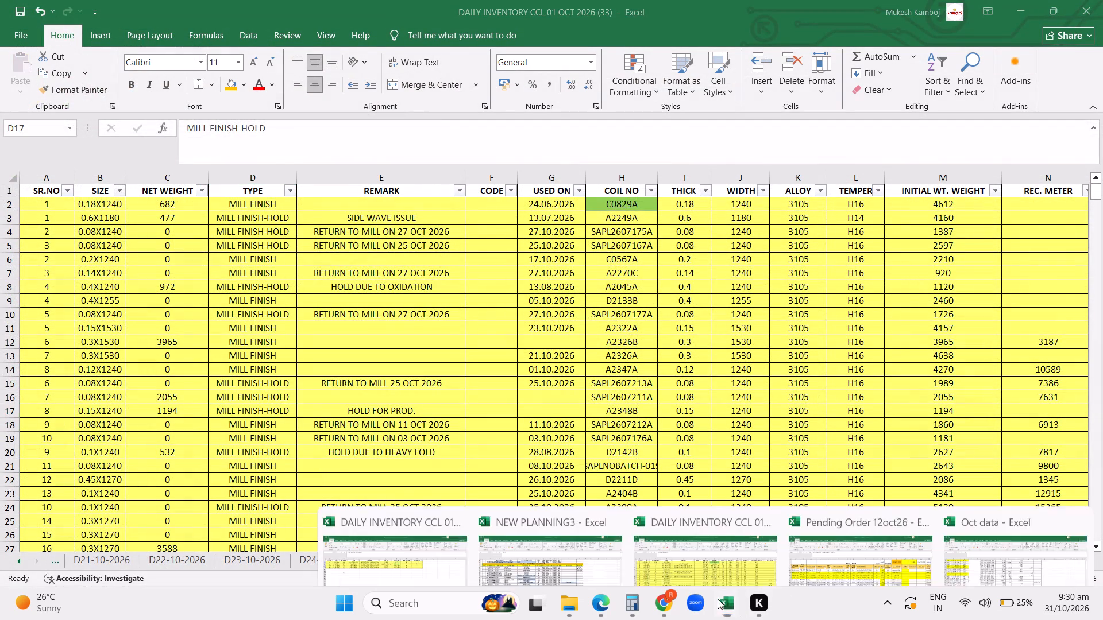
{"action": "left_click", "coordinate": [730, 522]}
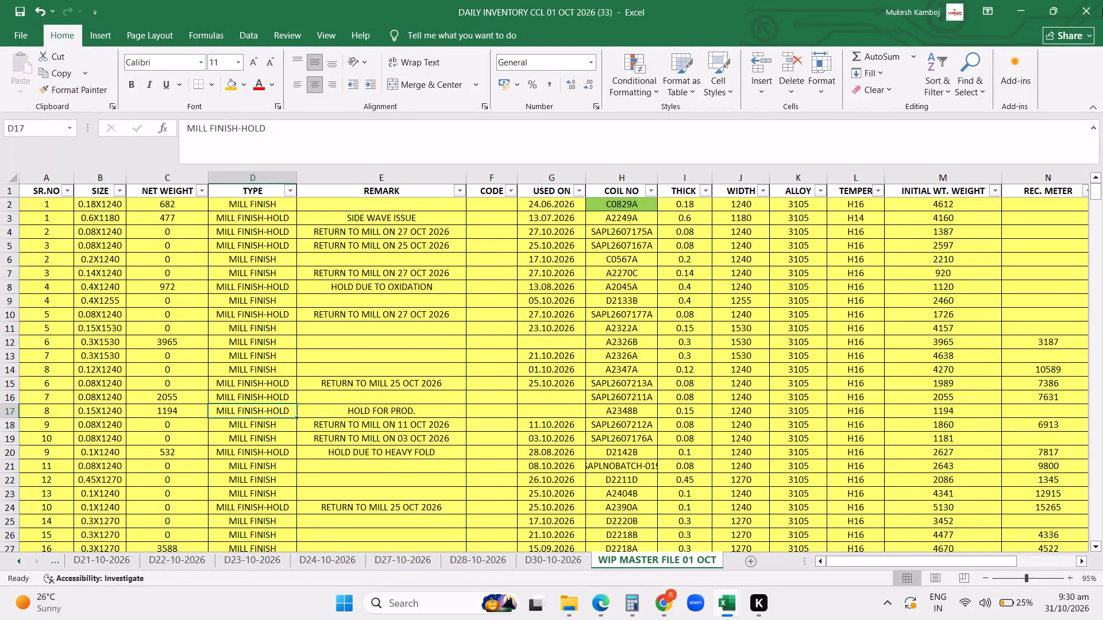
{"action": "left_click", "coordinate": [1079, 10]}
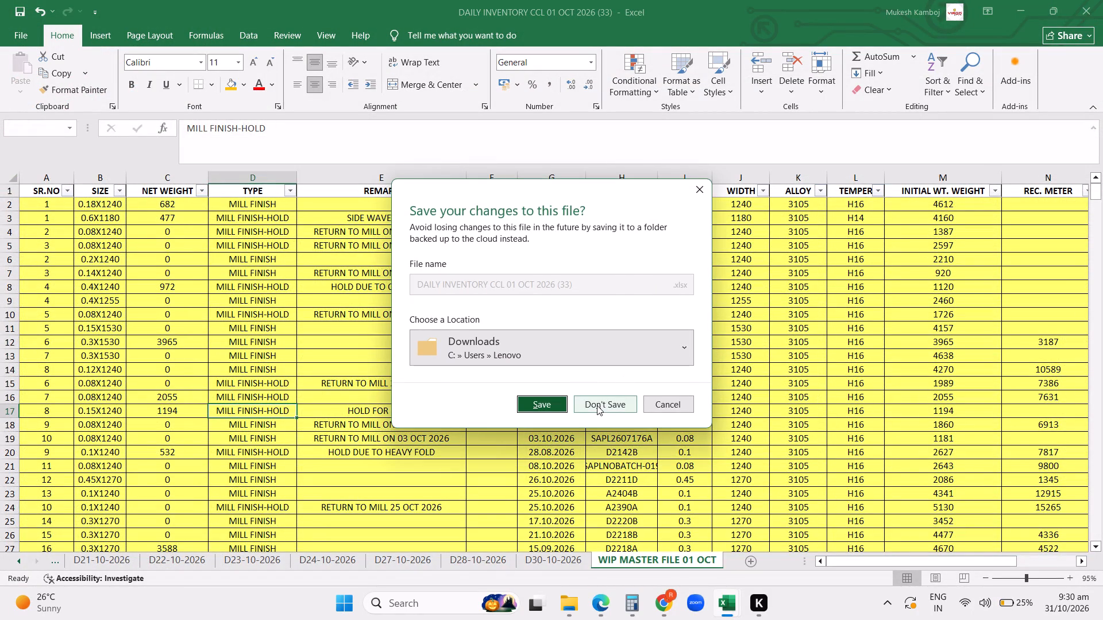
{"action": "left_click", "coordinate": [597, 405]}
Switch to the workbook DAILY INVENTORY CCL 01 OCT 2026 (32) and close it.
{"action": "left_click", "coordinate": [726, 602]}
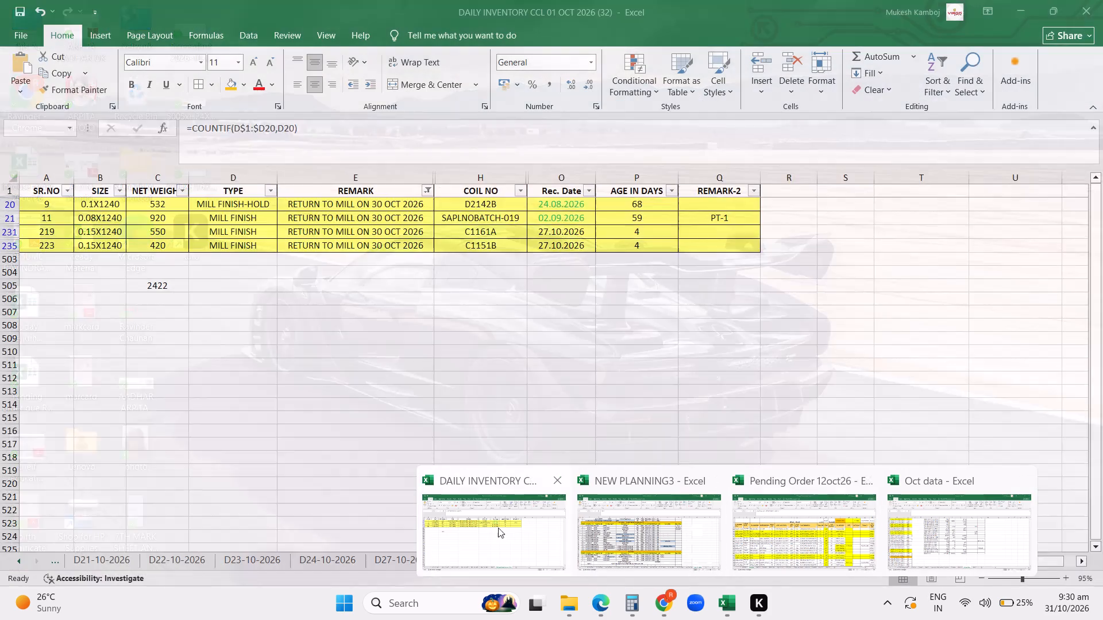
{"action": "left_click", "coordinate": [475, 531]}
{"action": "left_click", "coordinate": [1094, 14]}
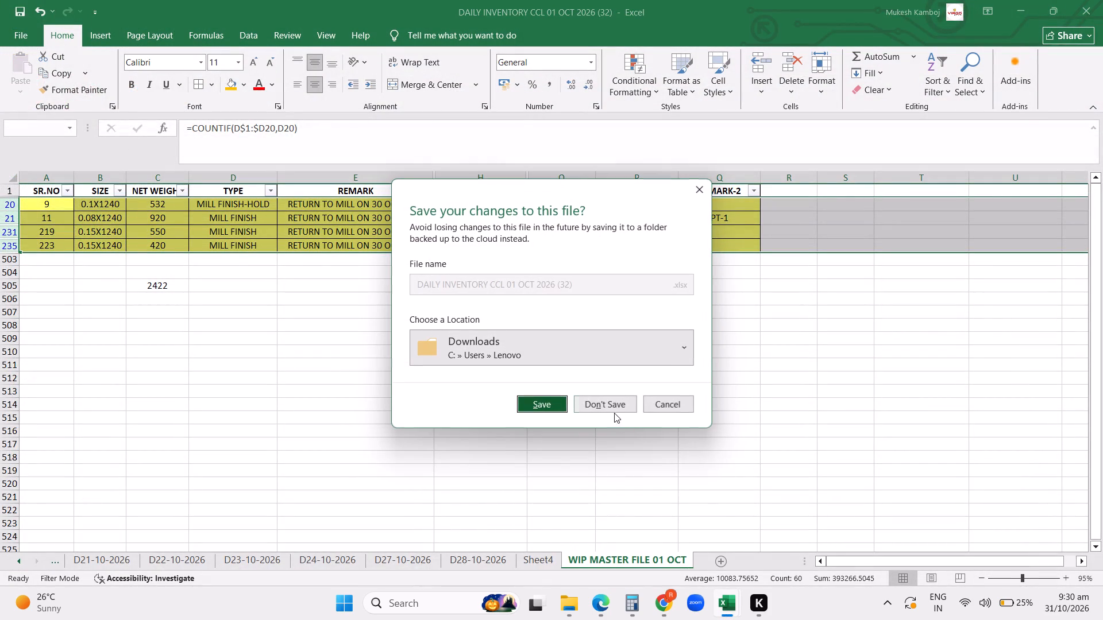
Save the changes to the workbook DAILY INVENTORY CCL 01 OCT 2026 (32) in Downloads as it closes.
{"action": "left_click", "coordinate": [547, 404]}
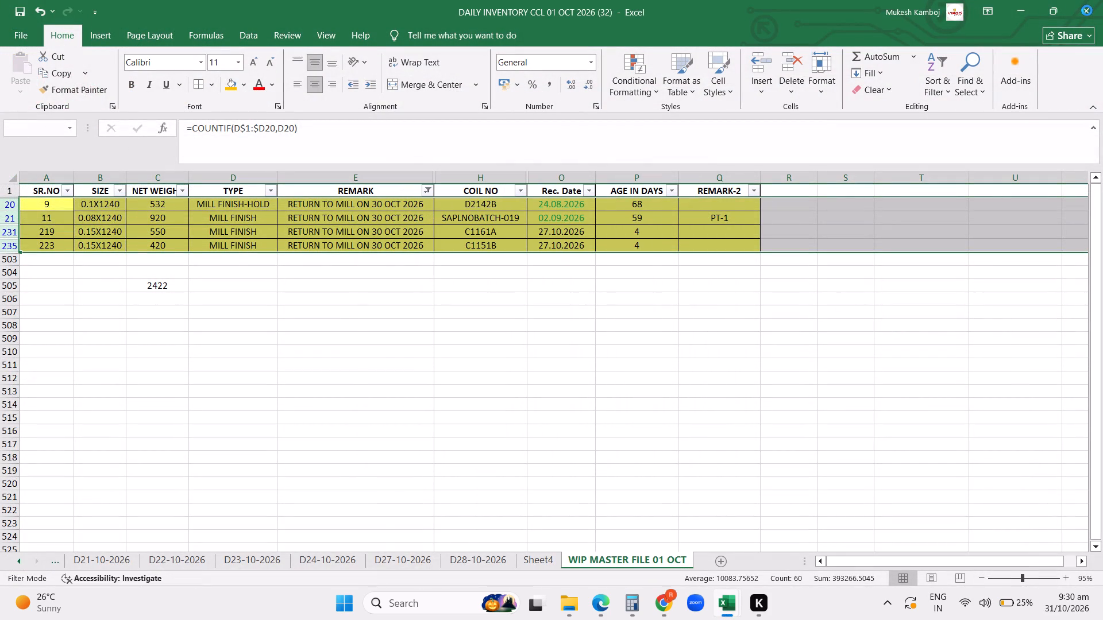
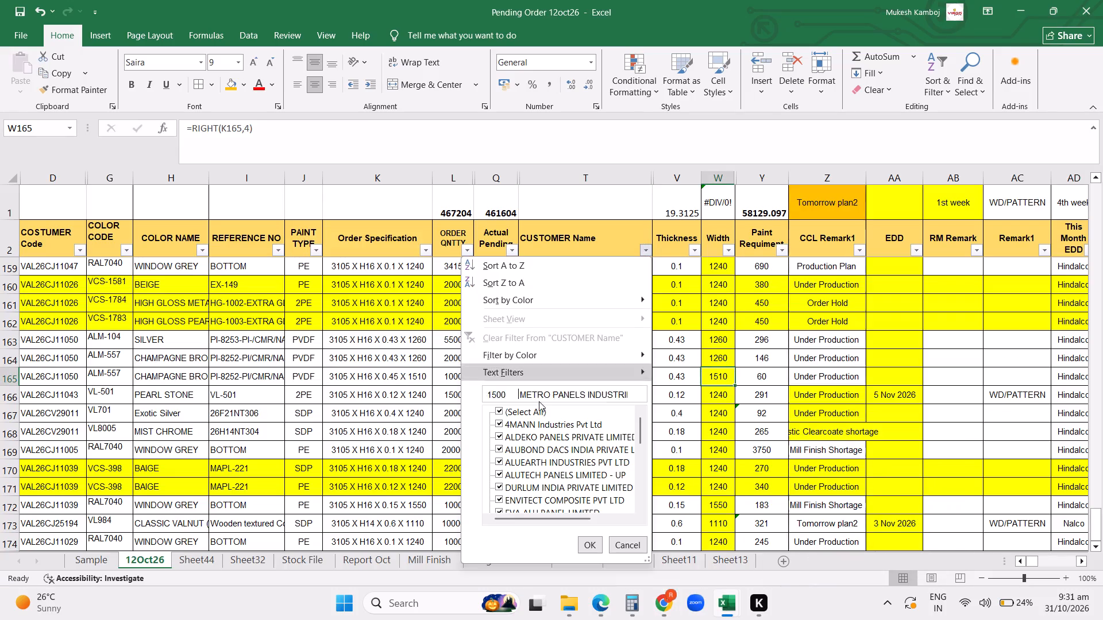
Filter the 12Oct26 sheet's CUSTOMER Name column to show only the SOMMANI ALUCORE (INDIA) orders.
{"action": "left_click", "coordinate": [511, 410]}
{"action": "scroll", "coordinate": [582, 478], "scroll_direction": "down", "scroll_amount": 14}
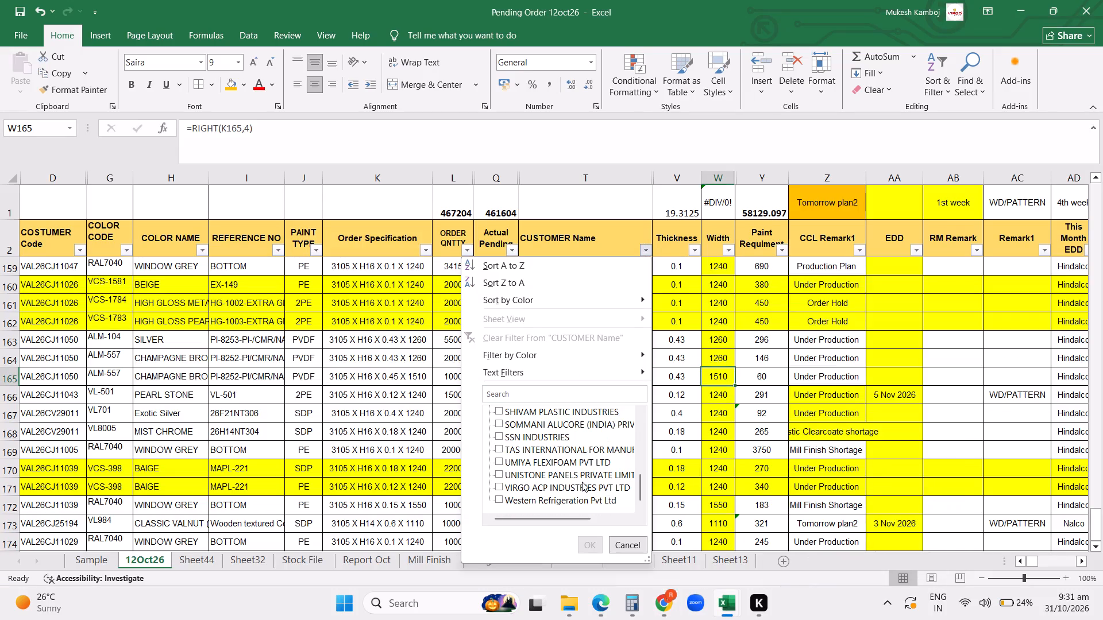
{"action": "left_click", "coordinate": [539, 427]}
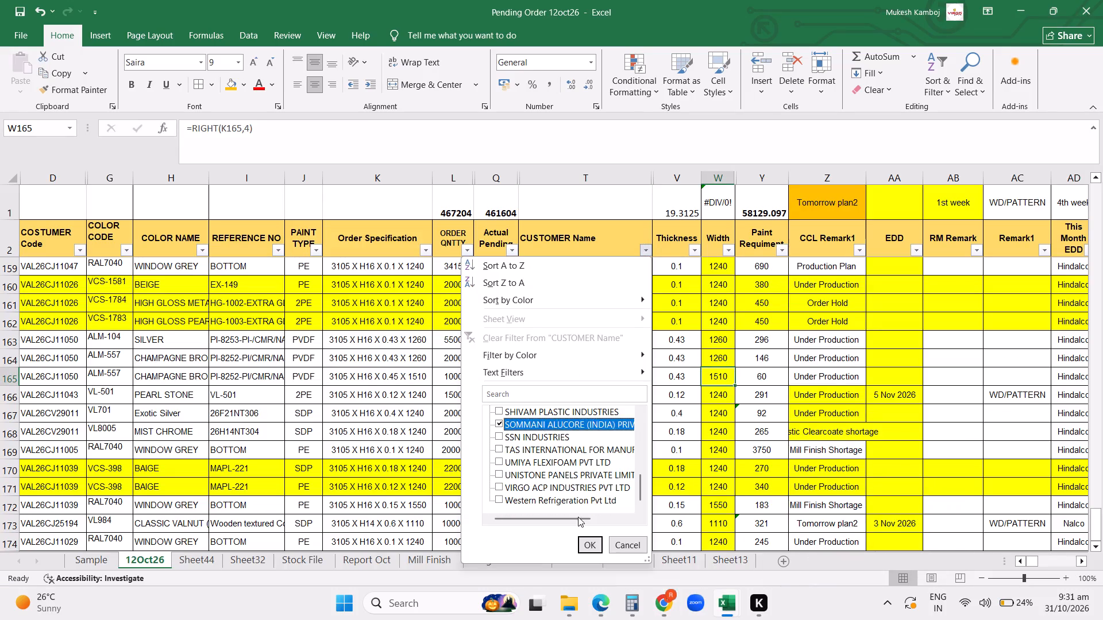
{"action": "left_click", "coordinate": [580, 549]}
{"action": "scroll", "coordinate": [561, 343], "scroll_direction": "up", "scroll_amount": 5}
{"action": "left_click", "coordinate": [500, 338]}
{"action": "left_click", "coordinate": [385, 342]}
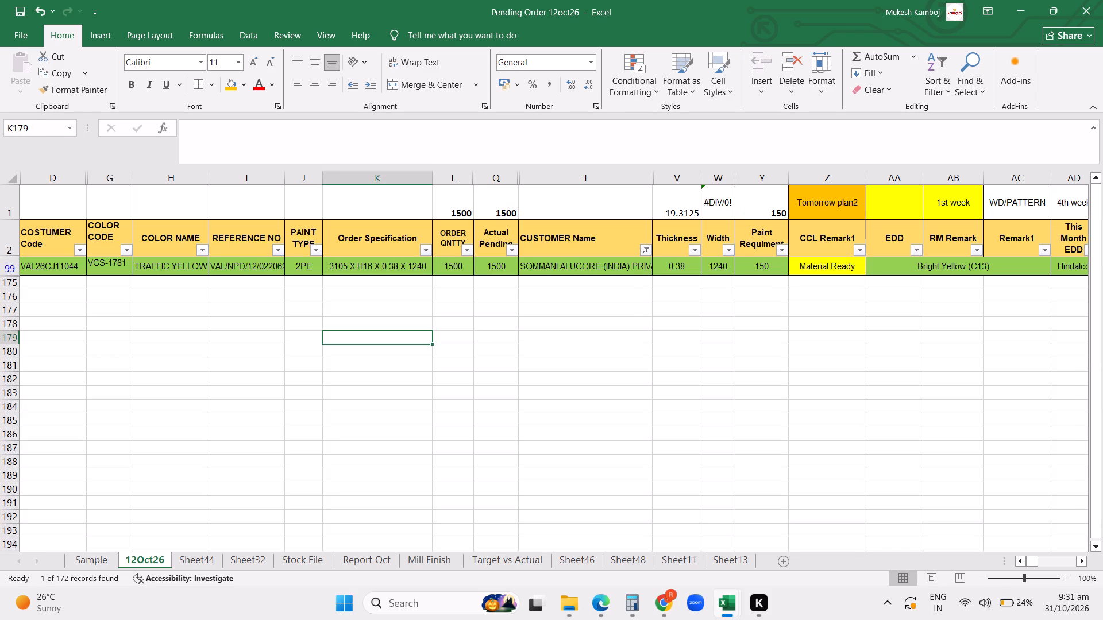
Hide columns G through Q, from Color Code to Actual Pending, on the 12Oct26 sheet.
{"action": "left_click", "coordinate": [531, 268]}
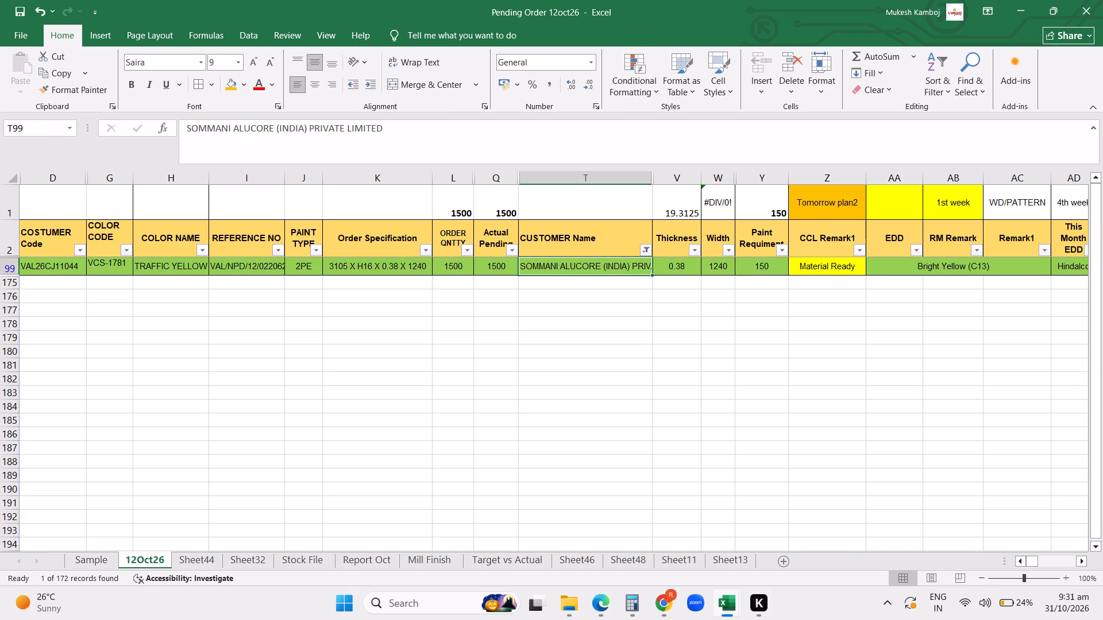
{"action": "left_click_drag", "start_coordinate": [122, 179], "coordinate": [379, 175]}
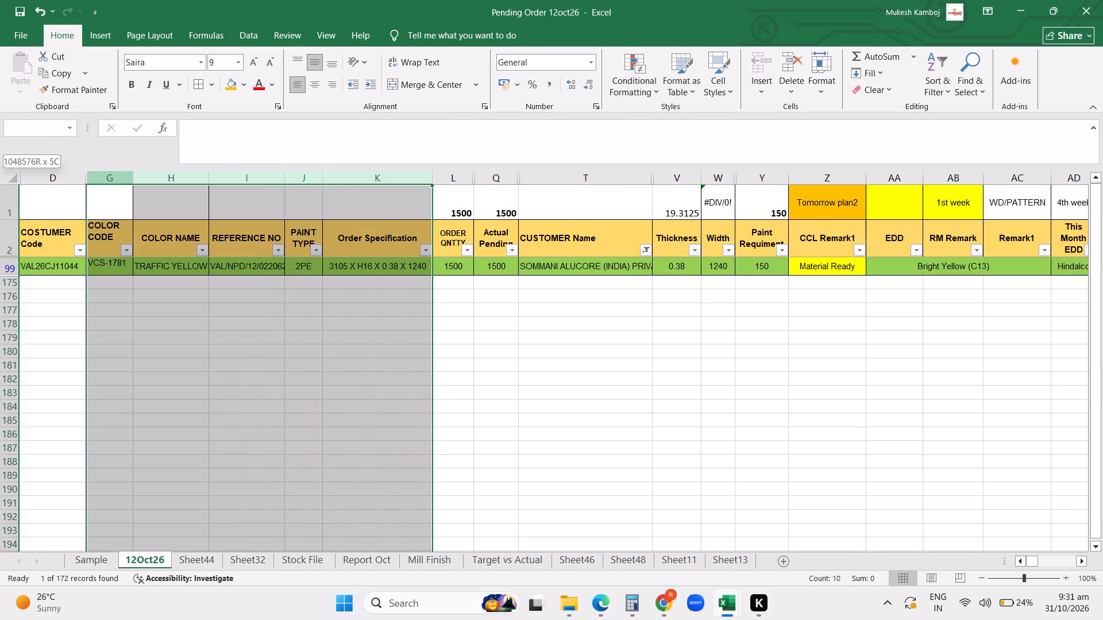
{"action": "left_click_drag", "start_coordinate": [379, 175], "coordinate": [483, 181]}
{"action": "right_click", "coordinate": [483, 180]}
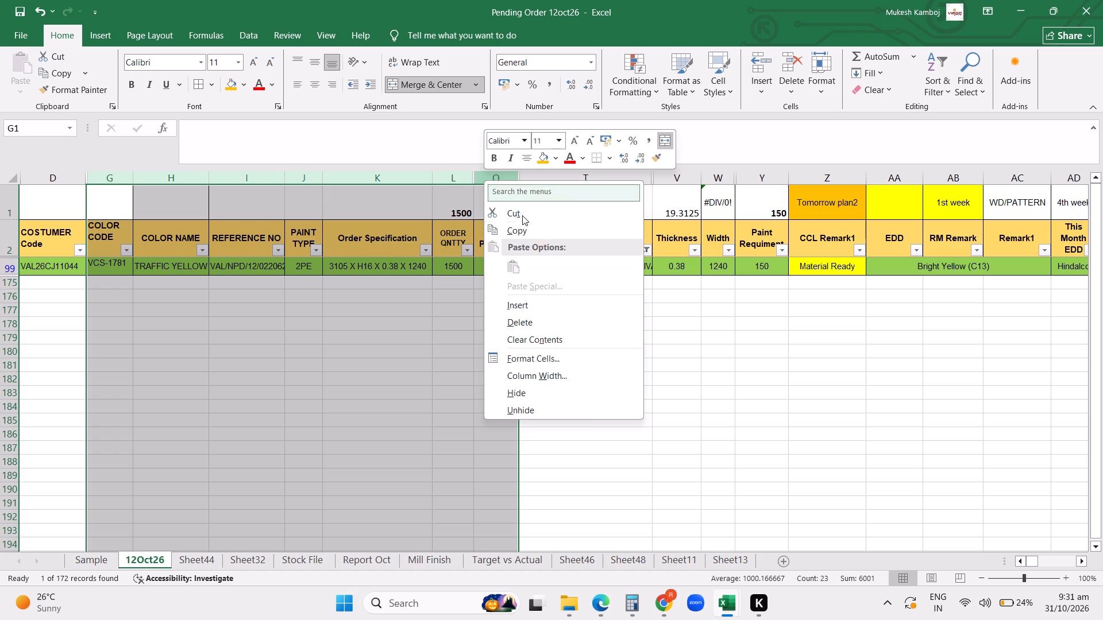
{"action": "left_click", "coordinate": [530, 392]}
{"action": "left_click", "coordinate": [315, 400]}
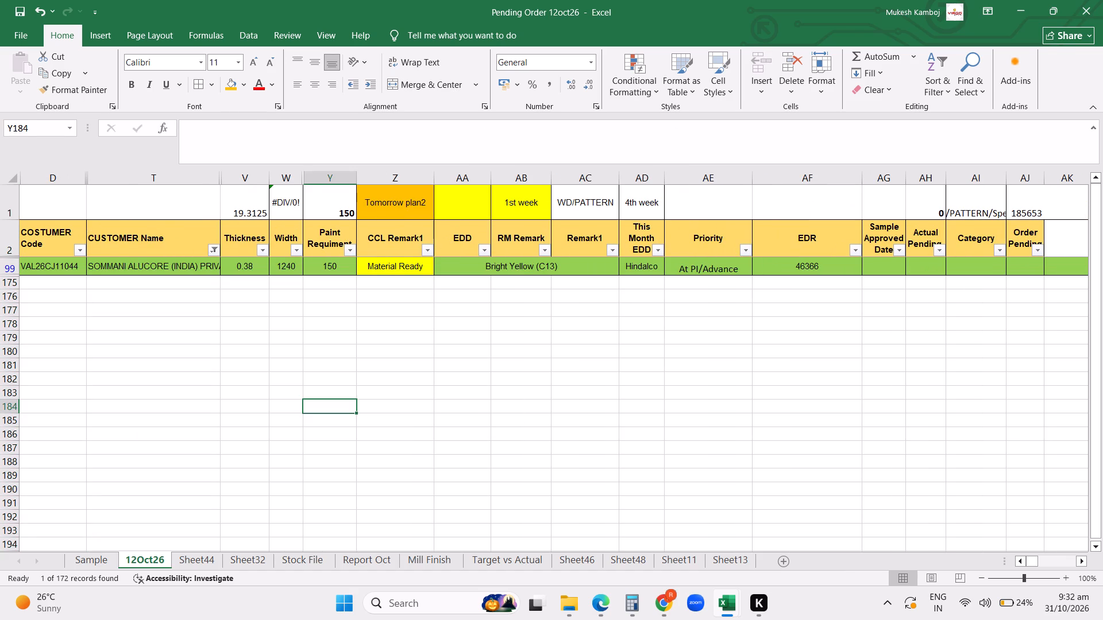
Select the Costumer Code and Customer Name cells, covering the header row and the filtered SOMMANI ALUCORE order row.
{"action": "left_click_drag", "start_coordinate": [65, 235], "coordinate": [128, 263]}
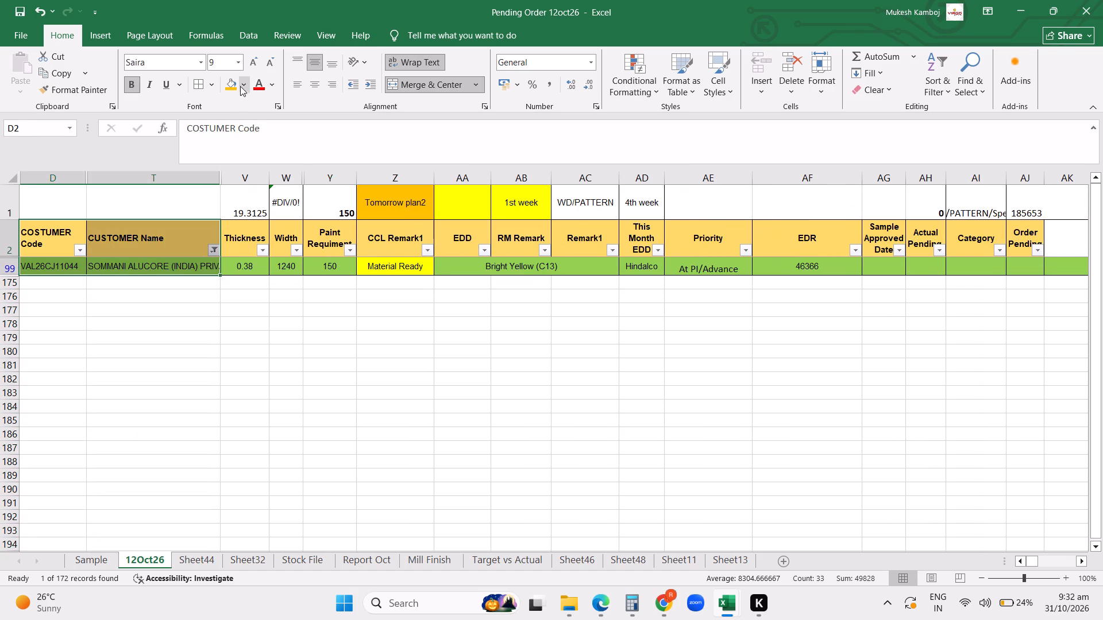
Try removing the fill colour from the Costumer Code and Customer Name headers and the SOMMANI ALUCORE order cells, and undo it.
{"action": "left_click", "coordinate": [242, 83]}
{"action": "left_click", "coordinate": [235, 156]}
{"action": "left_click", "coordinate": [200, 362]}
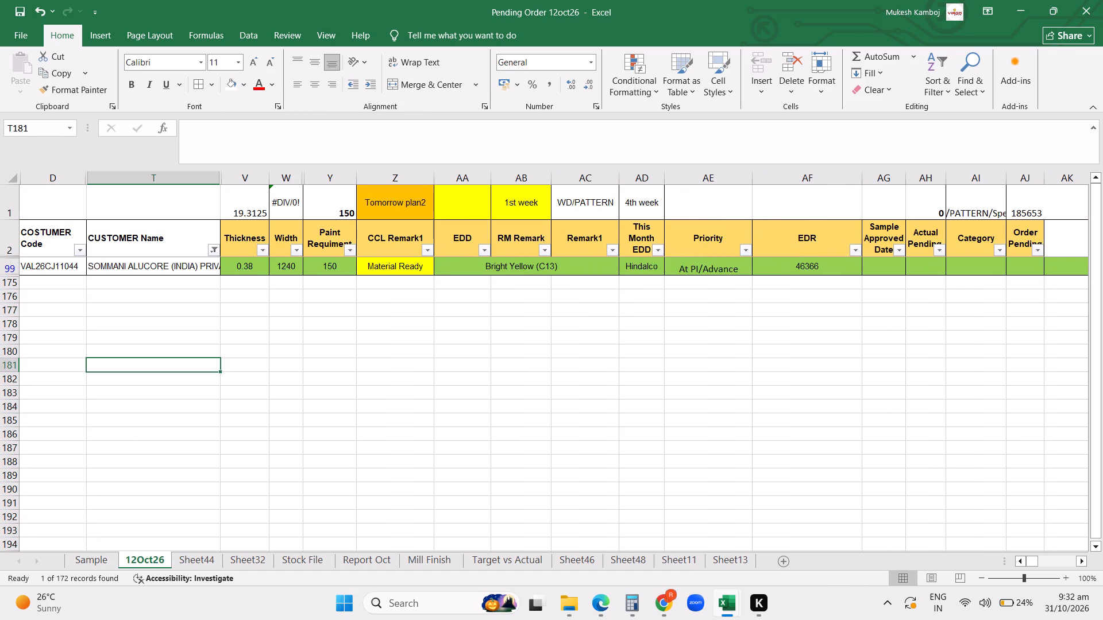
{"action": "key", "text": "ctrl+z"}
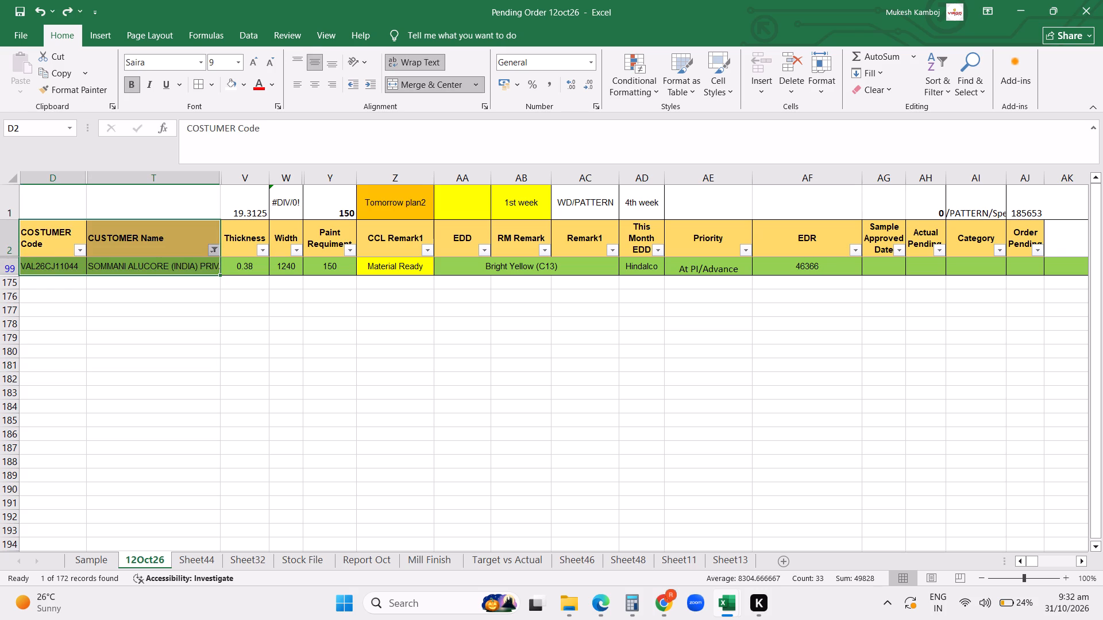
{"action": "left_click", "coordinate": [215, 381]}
Remove the green fill from only the Costumer Code and Customer Name cells of the SOMMANI ALUCORE order row.
{"action": "left_click_drag", "start_coordinate": [63, 268], "coordinate": [106, 268]}
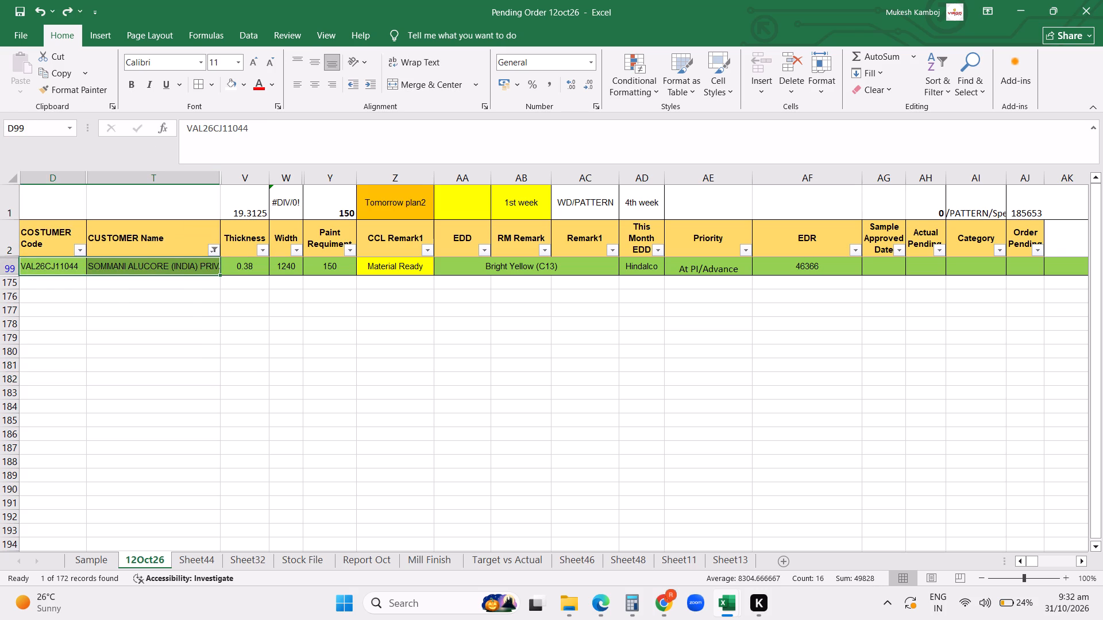
{"action": "left_click", "coordinate": [226, 83]}
{"action": "left_click", "coordinate": [194, 320]}
Select the Costumer Code and Customer Name headers together with the SOMMANI ALUCORE order cells in row 99.
{"action": "left_click_drag", "start_coordinate": [68, 238], "coordinate": [97, 251]}
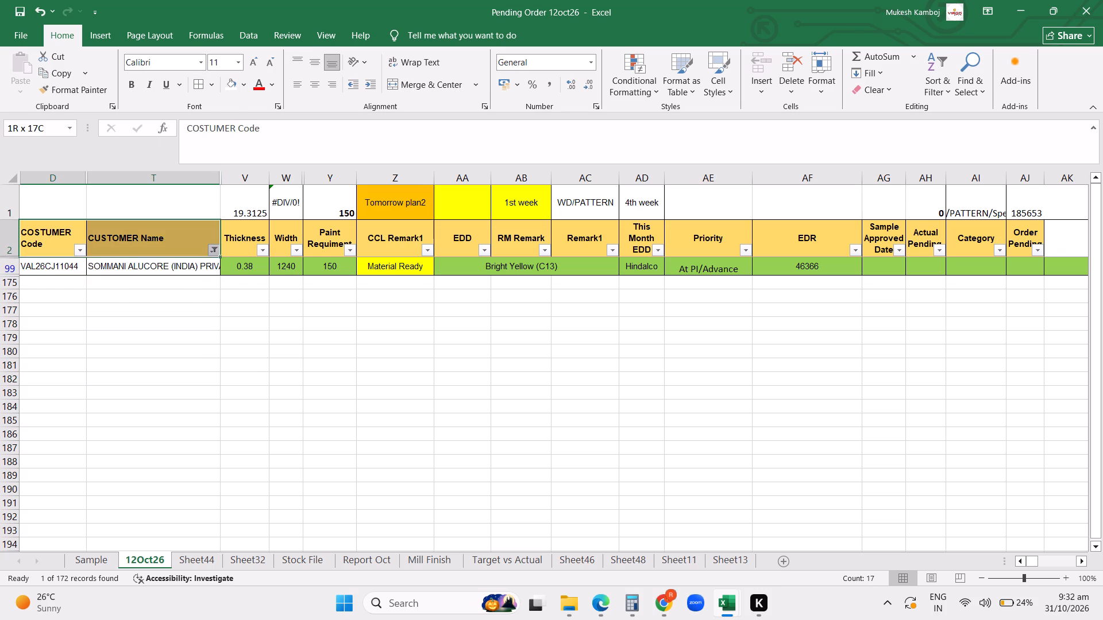
{"action": "left_click_drag", "start_coordinate": [97, 251], "coordinate": [97, 266]}
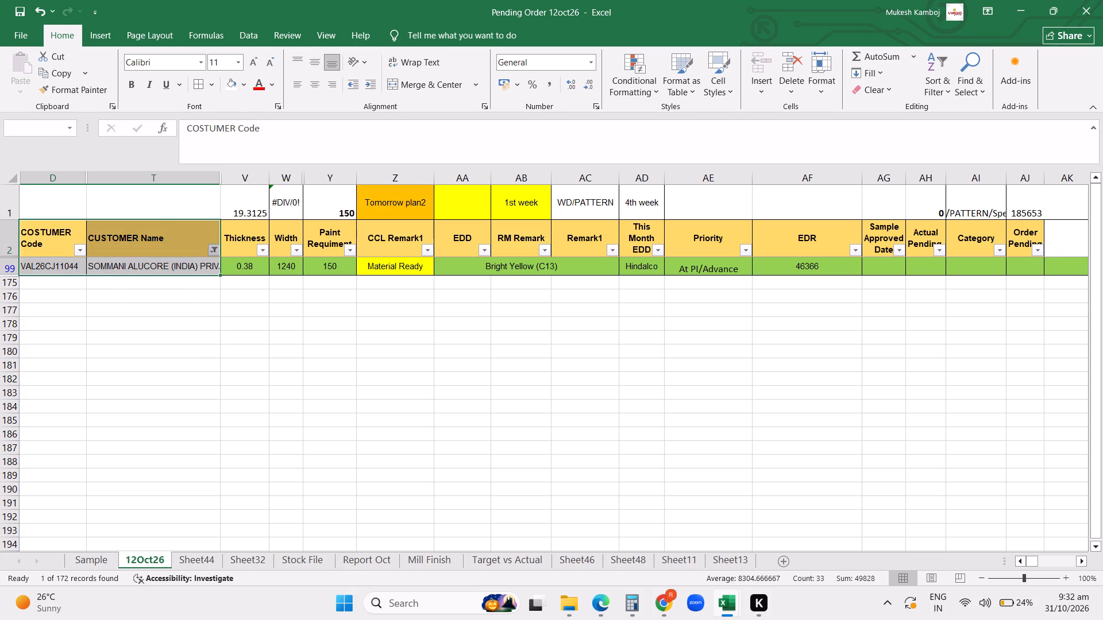
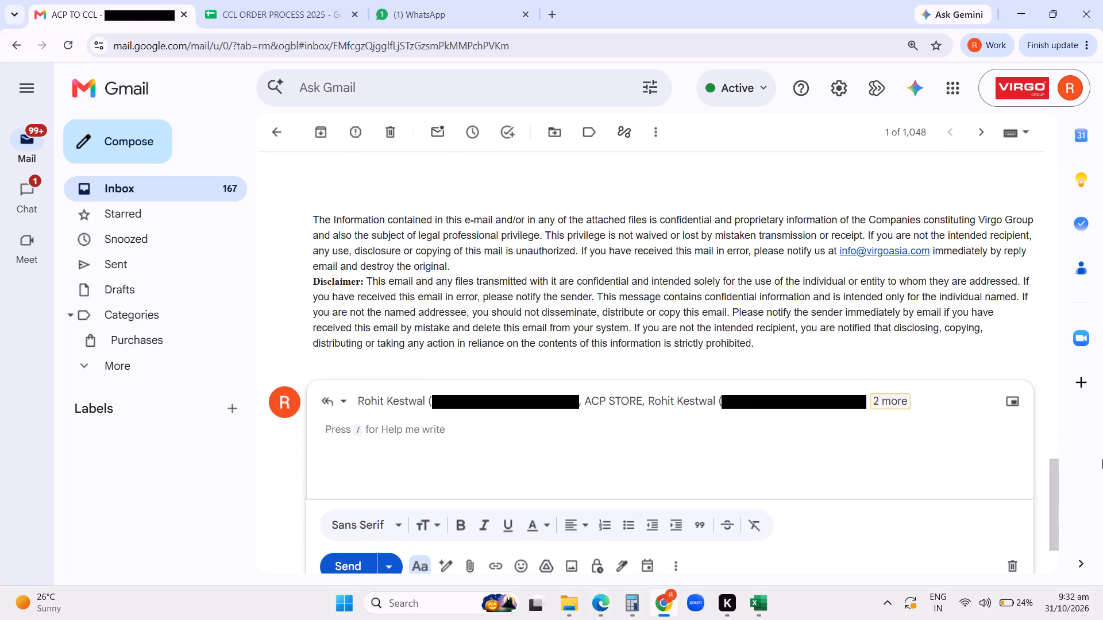
Start the reply to the ACP TO CCL email with the greeting "Dear Rohit".
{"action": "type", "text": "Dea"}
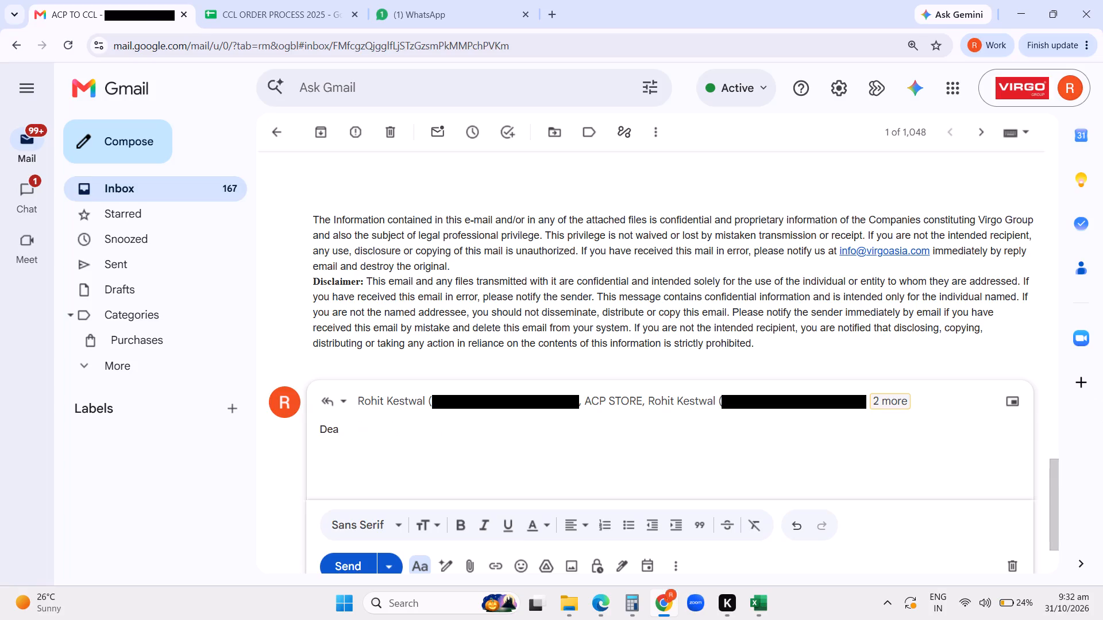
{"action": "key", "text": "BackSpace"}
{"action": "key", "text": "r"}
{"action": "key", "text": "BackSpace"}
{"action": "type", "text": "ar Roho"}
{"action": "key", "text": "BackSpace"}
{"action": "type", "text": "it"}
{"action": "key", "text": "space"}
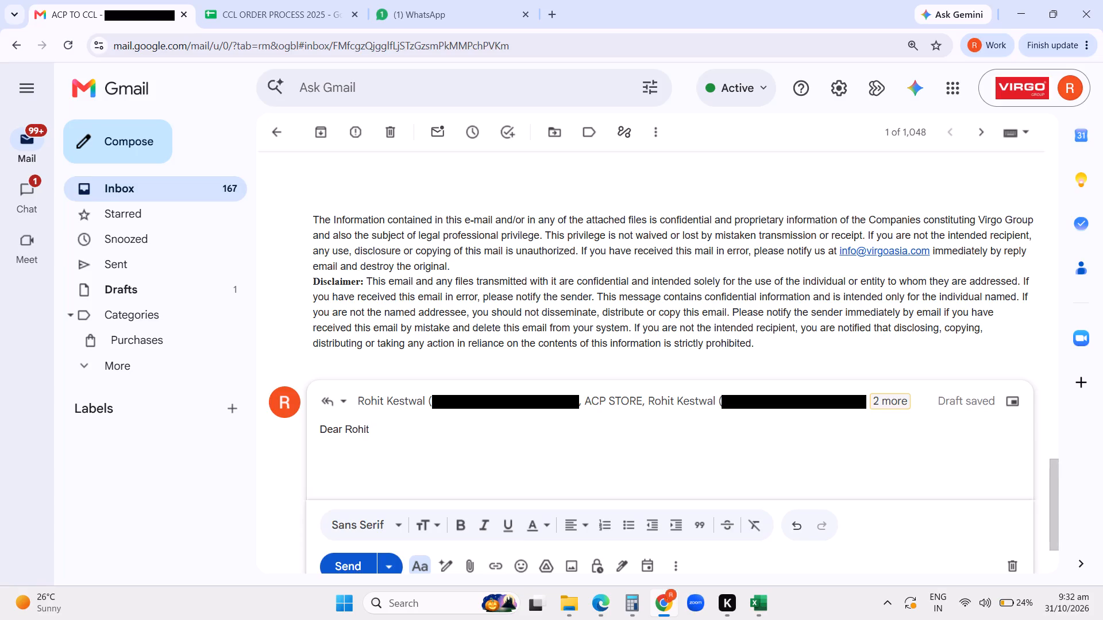
Write the indented line "this bottom sale to below customer already" beneath the greeting.
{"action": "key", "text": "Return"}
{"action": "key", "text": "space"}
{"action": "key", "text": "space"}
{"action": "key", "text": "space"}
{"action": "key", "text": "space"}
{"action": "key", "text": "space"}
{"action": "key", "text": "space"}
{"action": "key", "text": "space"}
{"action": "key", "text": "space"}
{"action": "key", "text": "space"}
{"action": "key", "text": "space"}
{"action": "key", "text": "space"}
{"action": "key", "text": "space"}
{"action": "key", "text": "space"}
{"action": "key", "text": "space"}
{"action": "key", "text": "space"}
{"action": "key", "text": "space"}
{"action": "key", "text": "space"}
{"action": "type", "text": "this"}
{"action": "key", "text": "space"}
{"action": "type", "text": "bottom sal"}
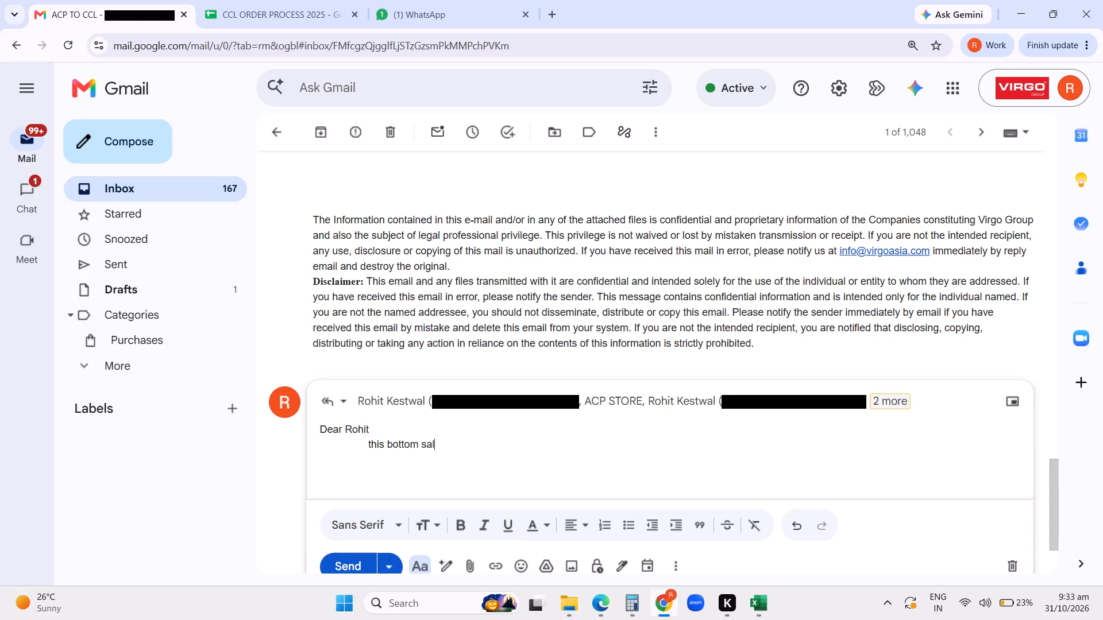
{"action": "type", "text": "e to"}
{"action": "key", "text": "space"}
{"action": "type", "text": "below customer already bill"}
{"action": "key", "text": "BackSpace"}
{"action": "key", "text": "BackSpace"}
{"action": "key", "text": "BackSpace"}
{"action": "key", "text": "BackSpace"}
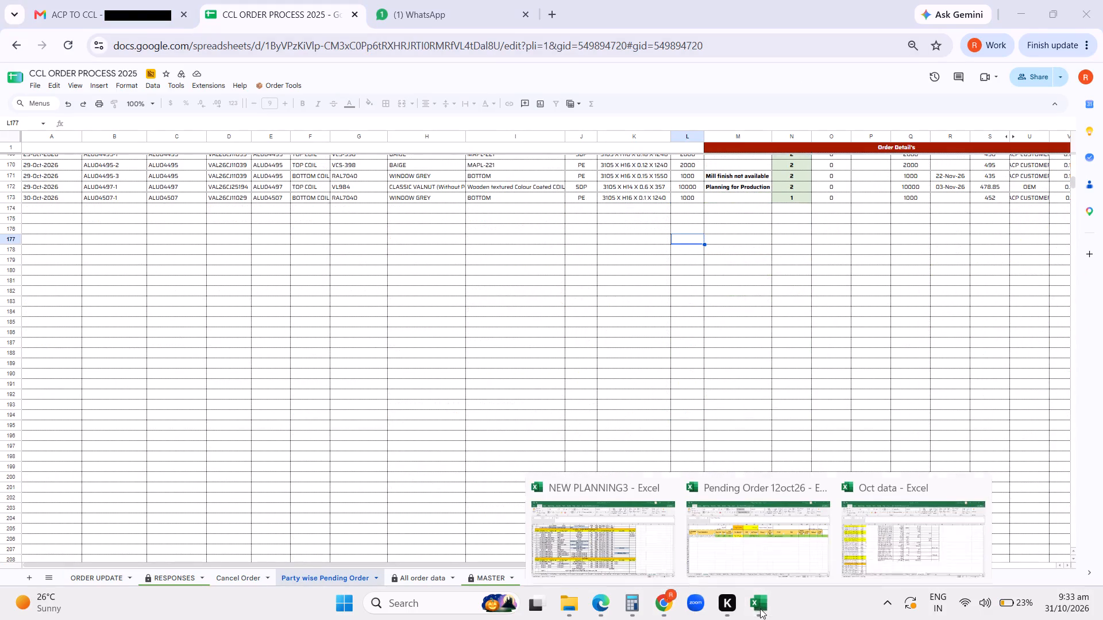
{"action": "left_click", "coordinate": [734, 543]}
{"action": "left_click", "coordinate": [367, 563]}
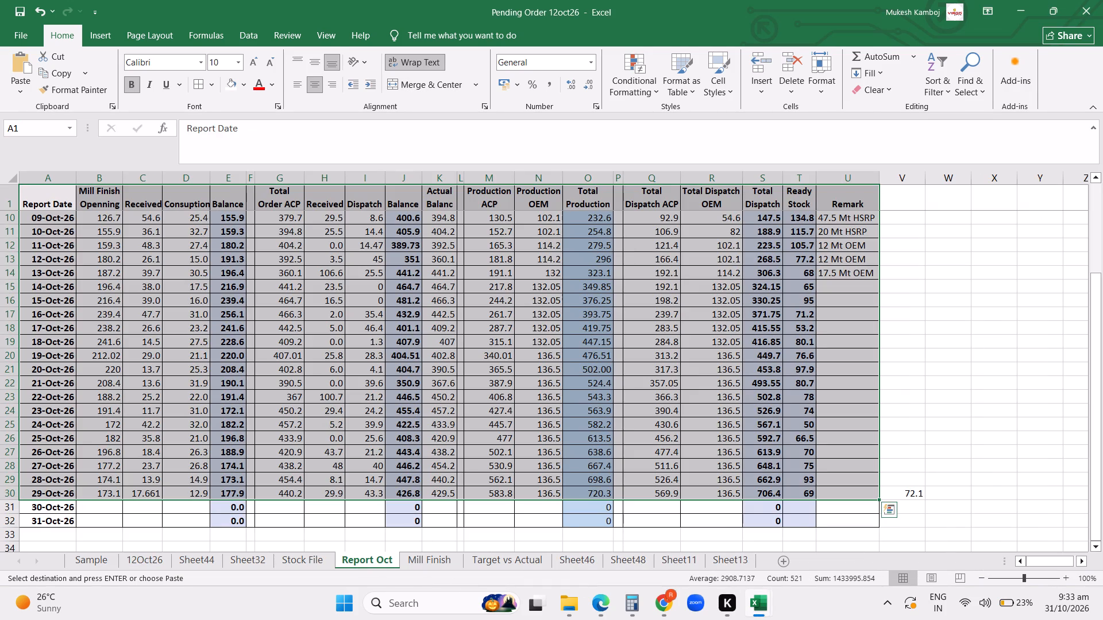
{"action": "scroll", "coordinate": [399, 466], "scroll_direction": "up", "scroll_amount": 16}
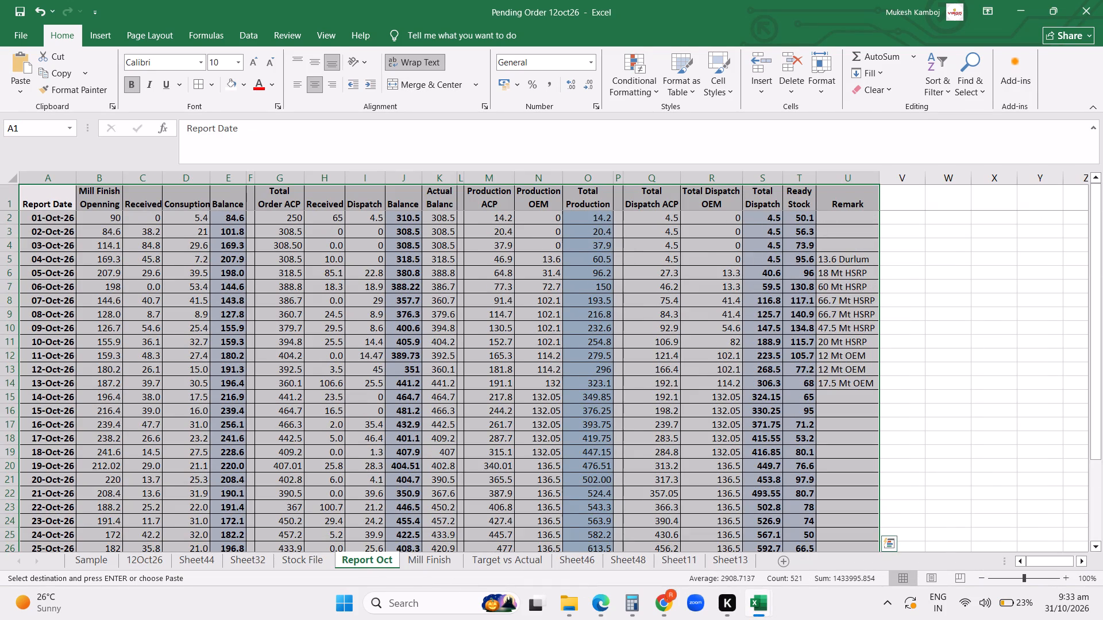
{"action": "left_click", "coordinate": [448, 406]}
{"action": "scroll", "coordinate": [449, 417], "scroll_direction": "down", "scroll_amount": 3}
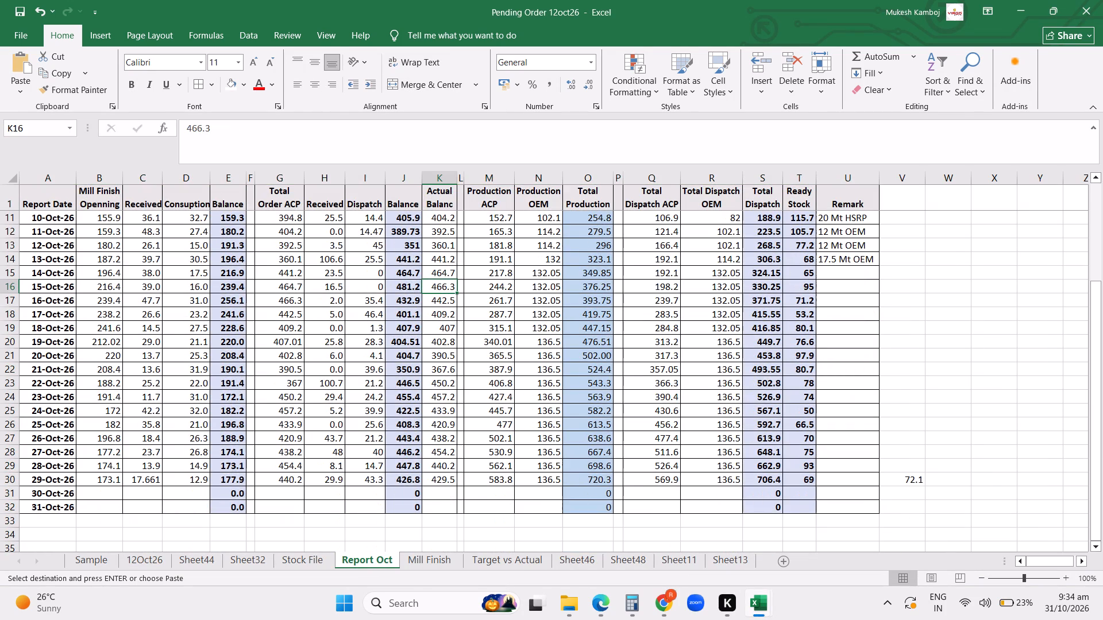
Select the empty order Received cell in the 30-Oct-26 row of the Report Oct sheet.
{"action": "left_click", "coordinate": [298, 494]}
{"action": "left_click", "coordinate": [334, 493]}
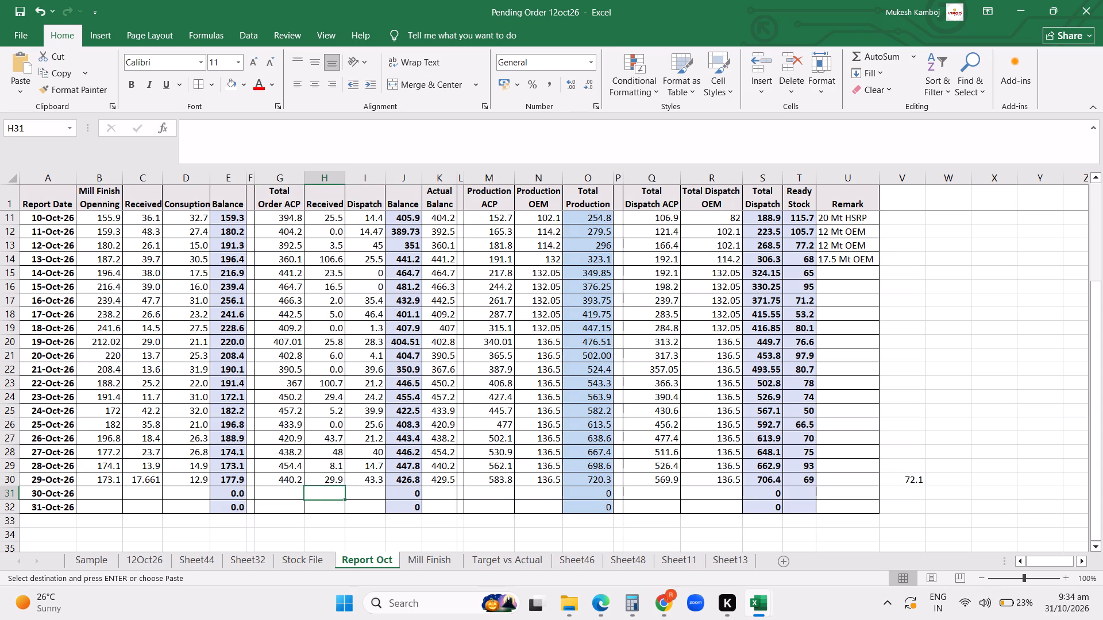
Select the empty Total Order ACP cell in the 30-Oct-26 row of the Report Oct sheet.
{"action": "left_click", "coordinate": [295, 493]}
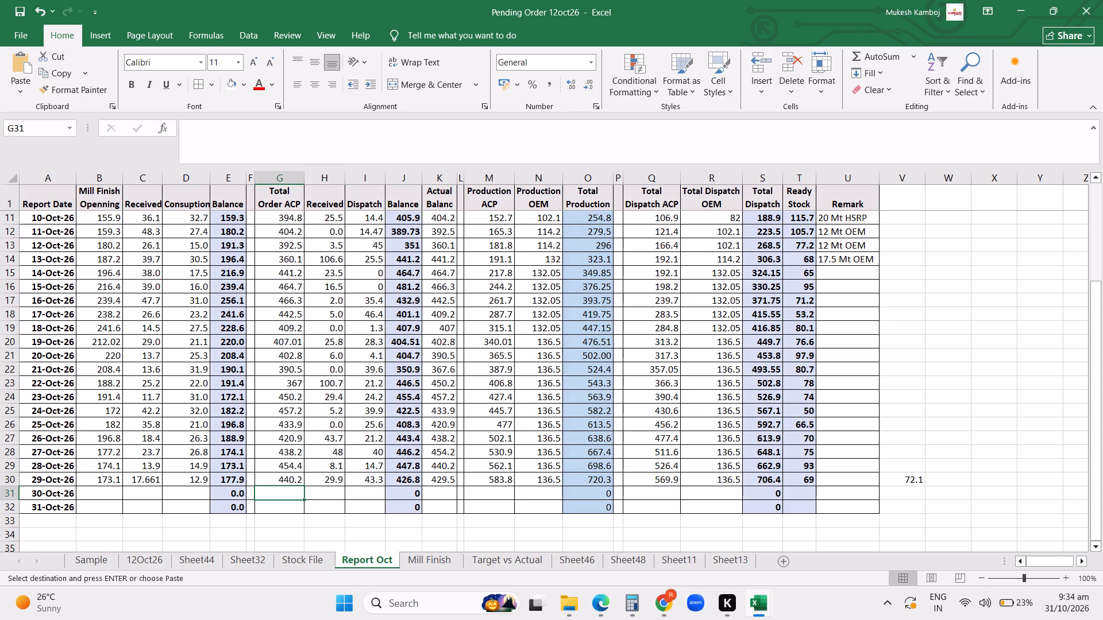
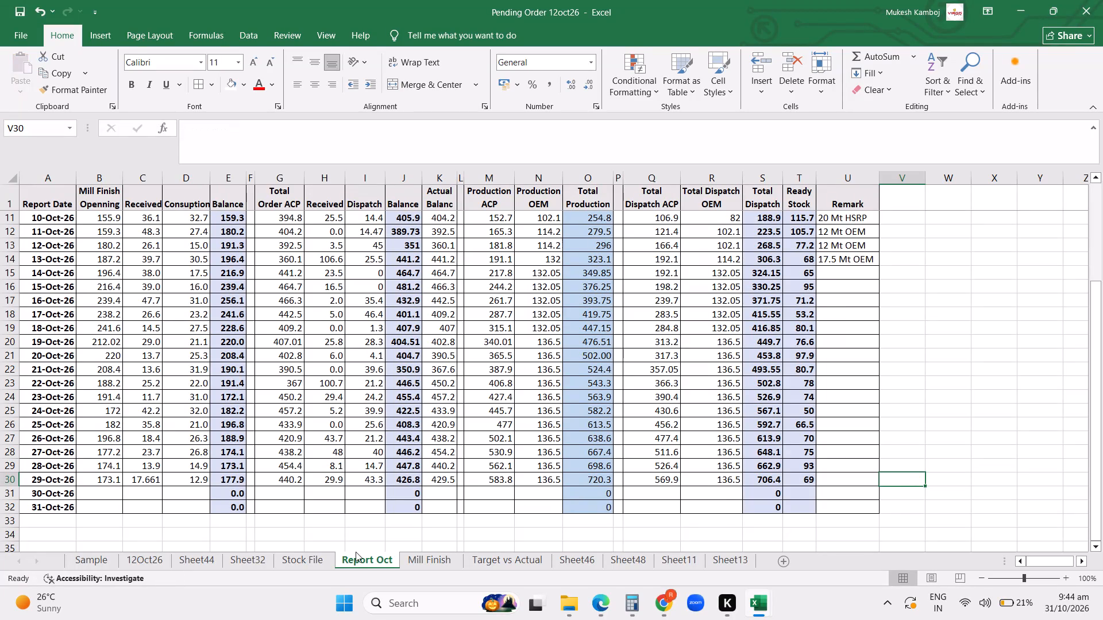
In Stock File, insert a row above row 590's VC2747 coil and fill it down from the Umiya RAL7040 bottom coil row.
{"action": "left_click", "coordinate": [314, 560]}
{"action": "left_click", "coordinate": [420, 487]}
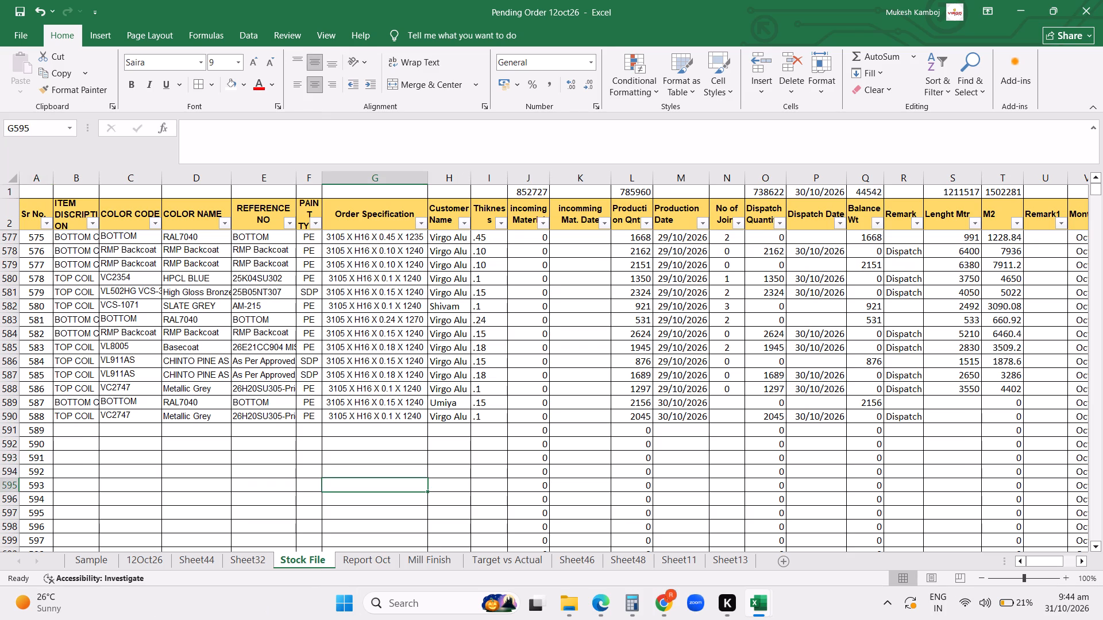
{"action": "left_click", "coordinate": [7, 417]}
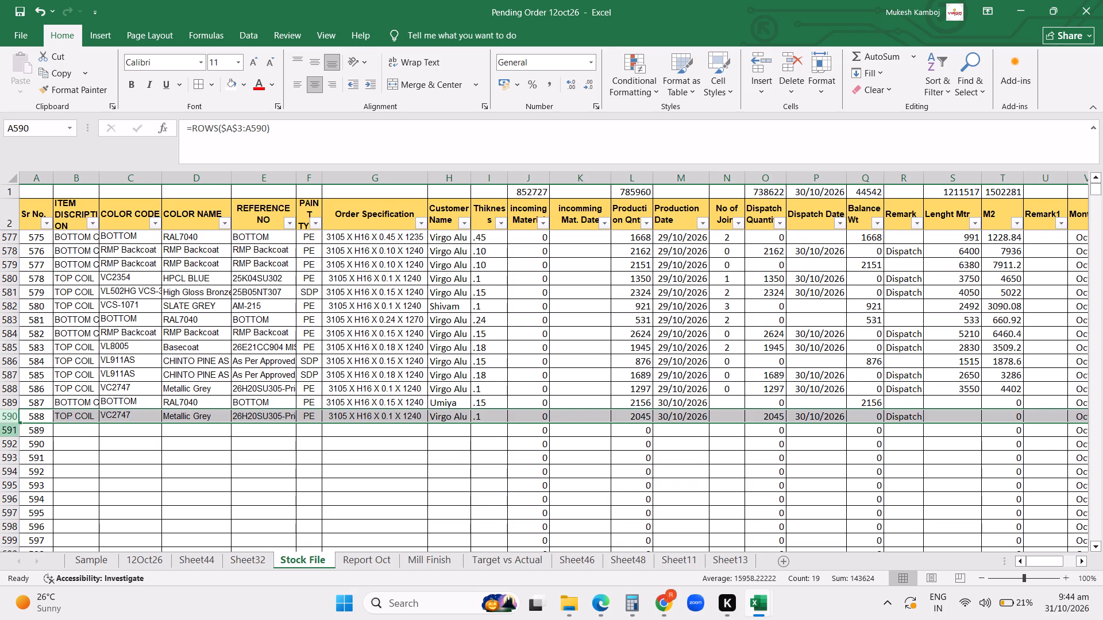
{"action": "left_click", "coordinate": [0, 420]}
{"action": "key", "text": "ctrl+shift+equal"}
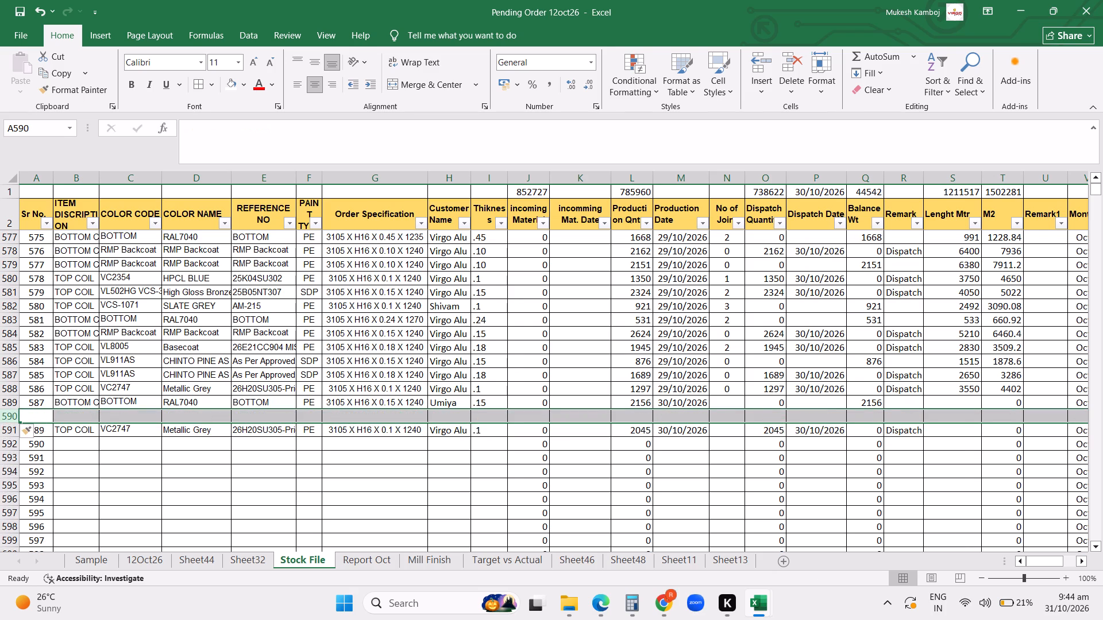
{"action": "key", "text": "ctrl+d"}
{"action": "left_click", "coordinate": [0, 420]}
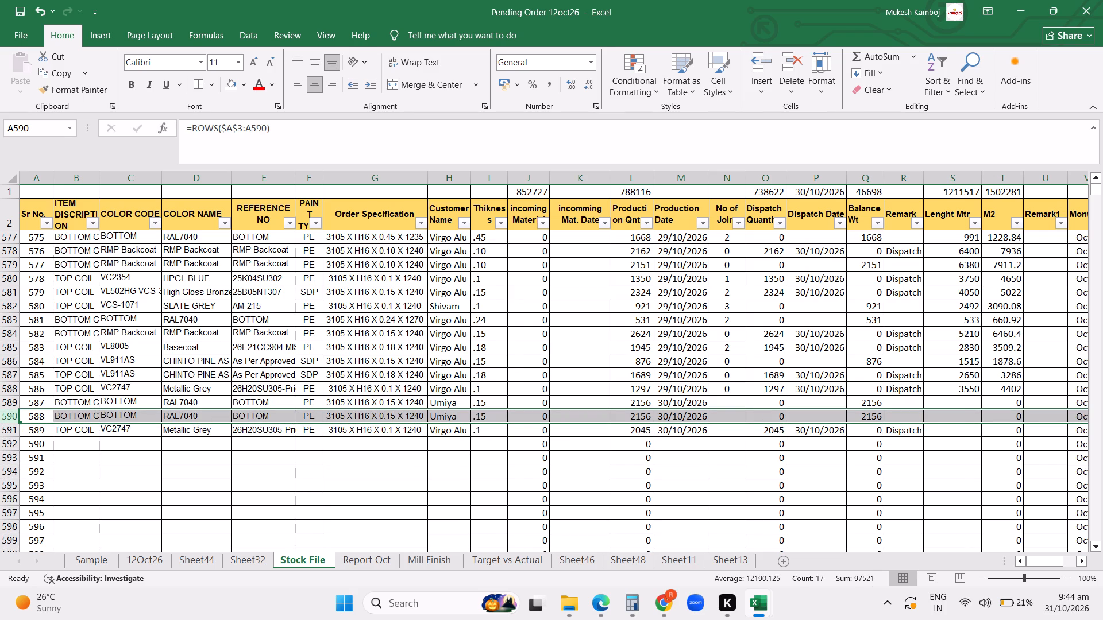
In the new row 590, set the production quantity to 2189 and the customer name to Virgo Alu.
{"action": "left_click_drag", "start_coordinate": [495, 424], "coordinate": [565, 418]}
{"action": "left_click", "coordinate": [616, 413]}
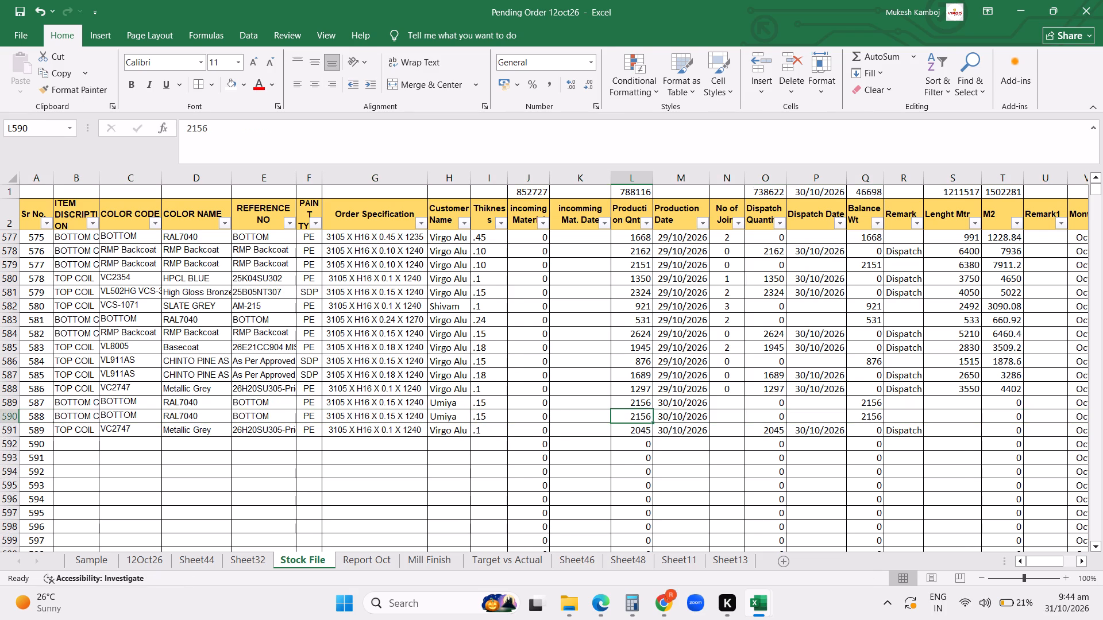
{"action": "type", "text": "2189"}
{"action": "key", "text": "Return"}
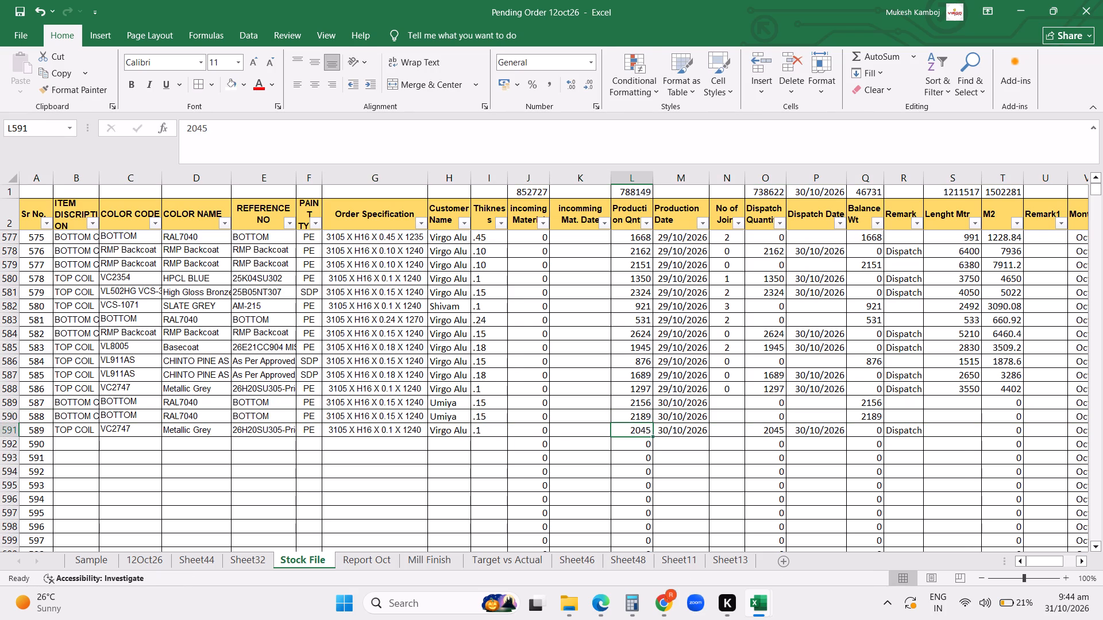
{"action": "left_click", "coordinate": [462, 418]}
{"action": "key", "text": "v"}
{"action": "key", "text": "Right"}
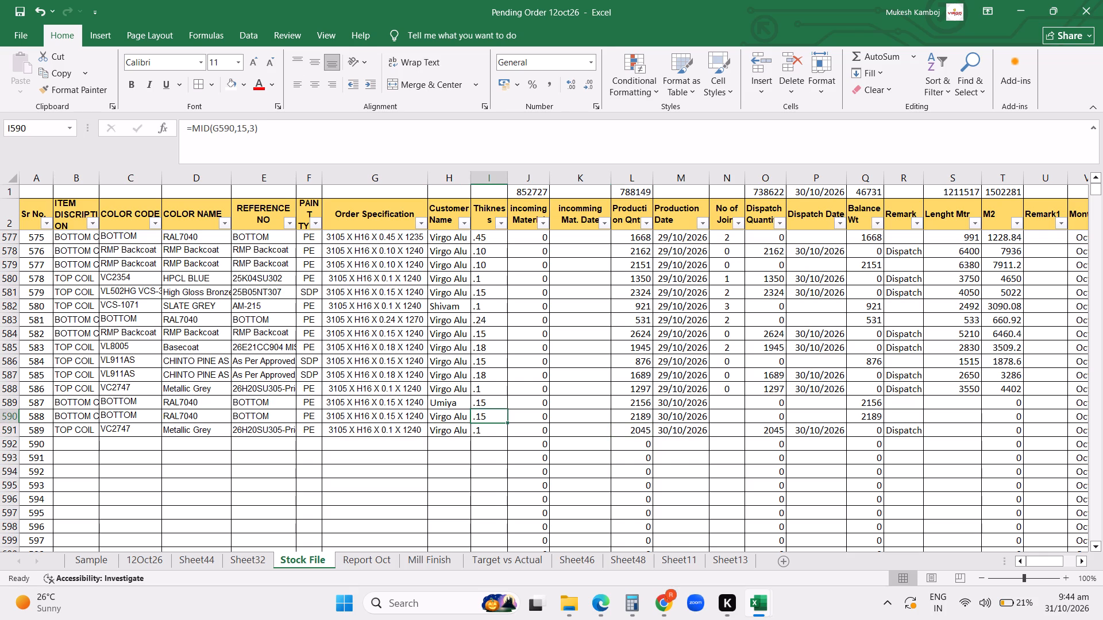
Enter the No of Joint values for the two RAL7040 bottom coils: 0 in row 589 and 1 in row 590.
{"action": "key", "text": "Up"}
{"action": "key", "text": "Right"}
{"action": "key", "text": "Right"}
{"action": "key", "text": "Right"}
{"action": "key", "text": "Right"}
{"action": "key", "text": "Right"}
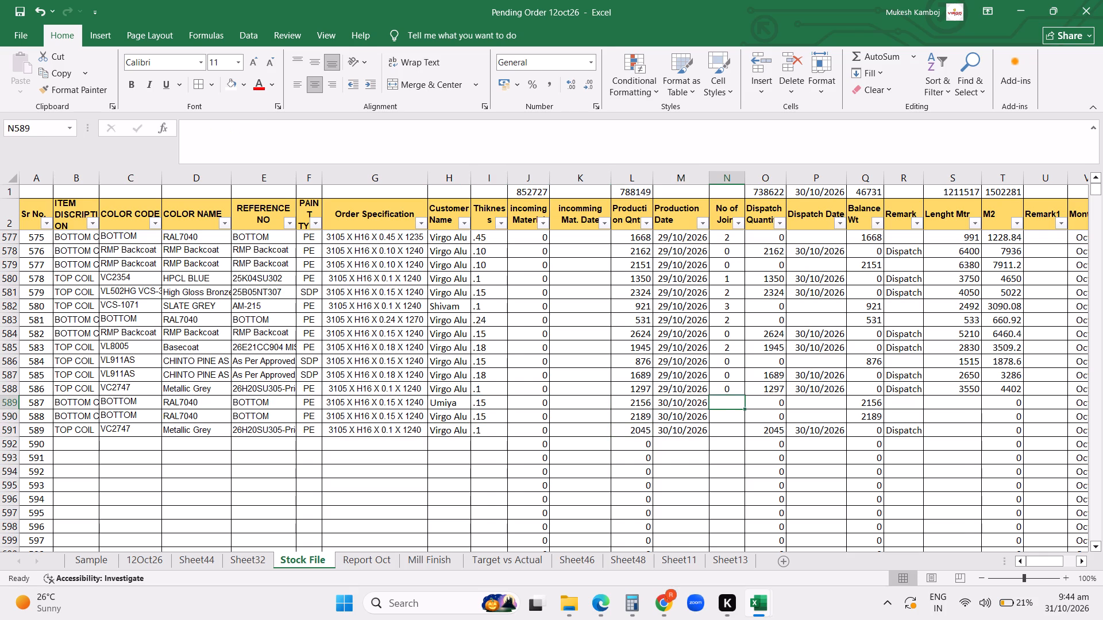
{"action": "key", "text": "0"}
{"action": "key", "text": "Return"}
{"action": "key", "text": "1"}
Enter the lengths in metres for the two RAL7040 bottom coils: 4100 in row 589 and 4180 in row 590.
{"action": "key", "text": "Right"}
{"action": "key", "text": "Right"}
{"action": "key", "text": "Right"}
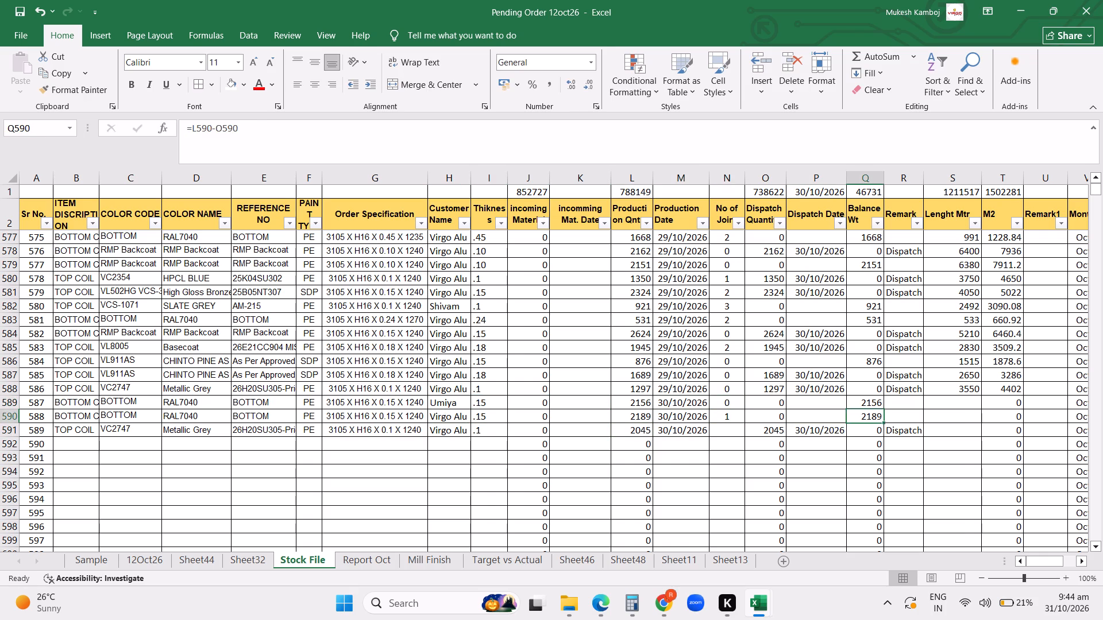
{"action": "key", "text": "Right"}
{"action": "key", "text": "Right"}
{"action": "key", "text": "Up"}
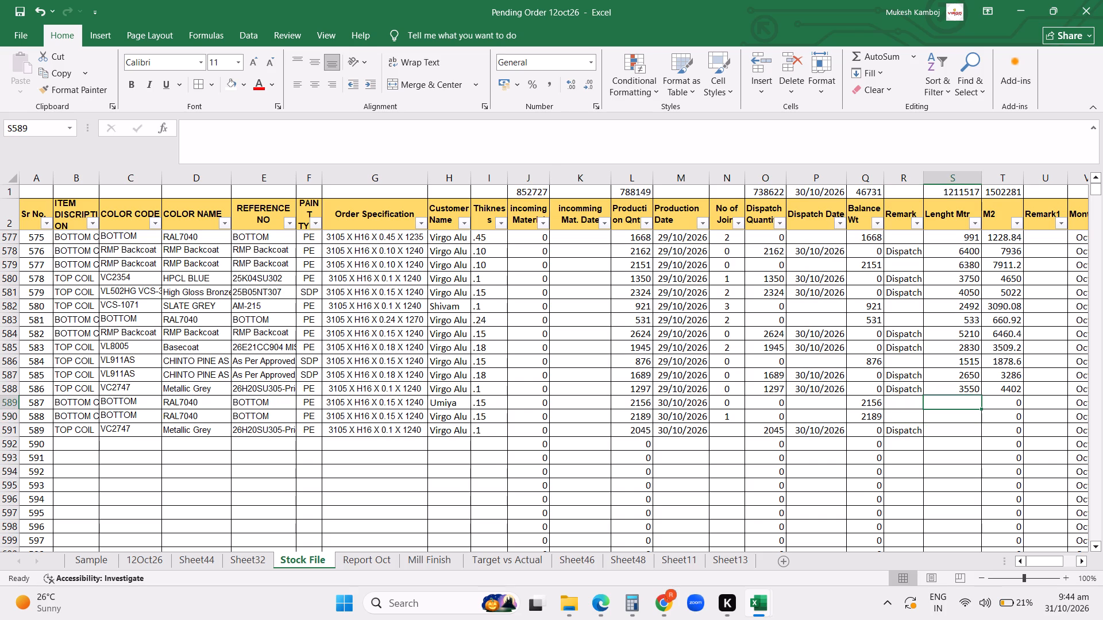
{"action": "type", "text": "4100"}
{"action": "key", "text": "Return"}
{"action": "type", "text": "4180"}
{"action": "key", "text": "Return"}
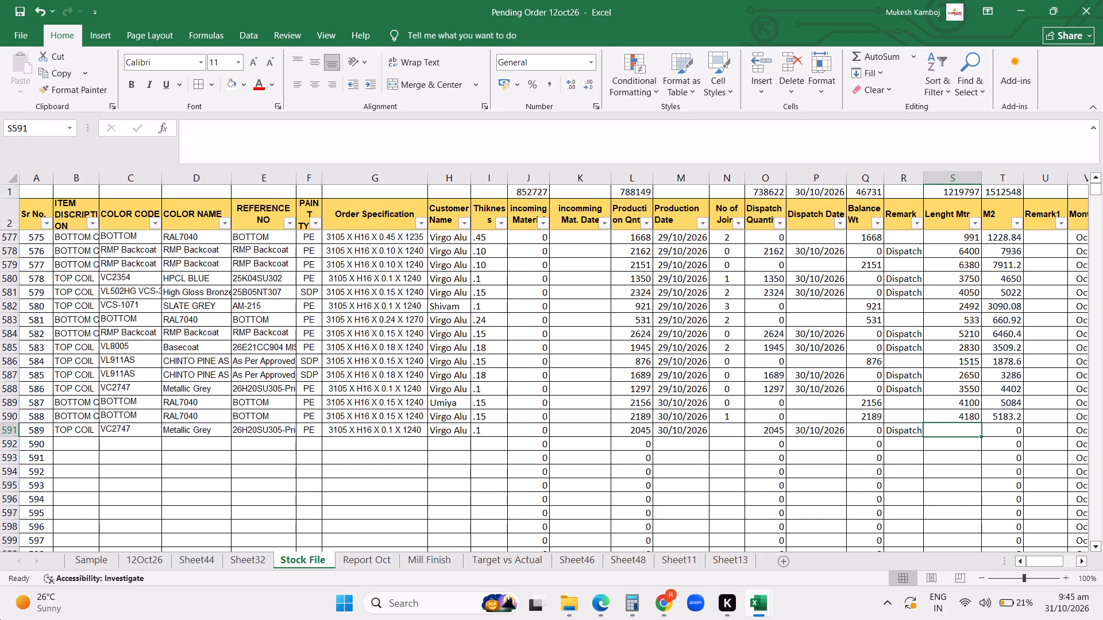
On the 12Oct26 sheet, fill the customer code and customer name cells of the SOMMANI ALUCORE order light green.
{"action": "left_click", "coordinate": [130, 562]}
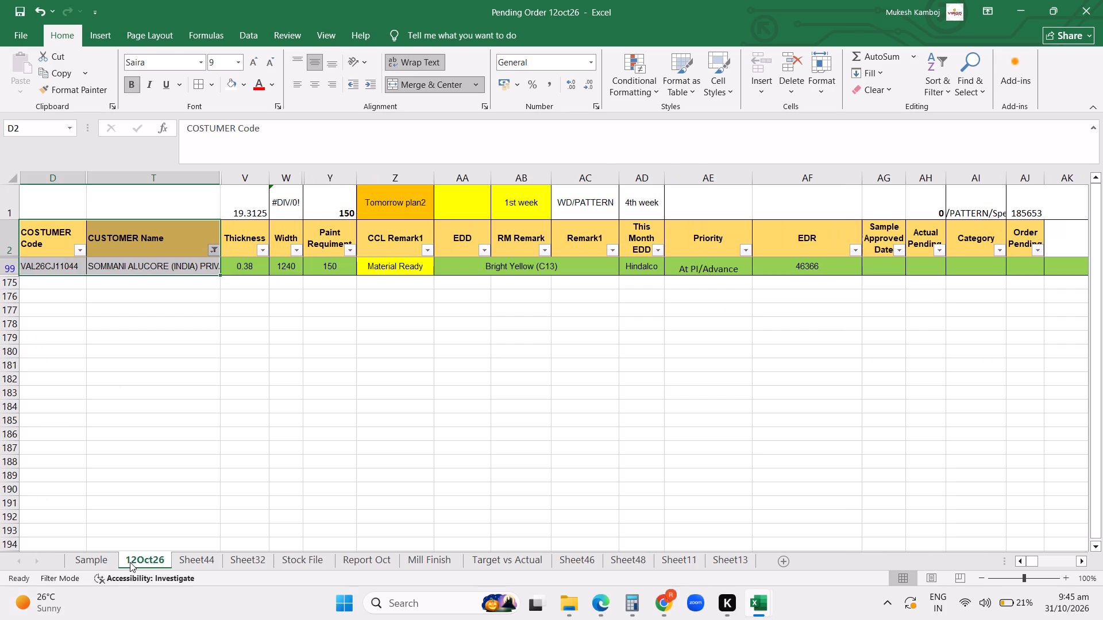
{"action": "left_click", "coordinate": [488, 355]}
{"action": "scroll", "coordinate": [549, 289], "scroll_direction": "up", "scroll_amount": 4}
{"action": "left_click", "coordinate": [142, 268]}
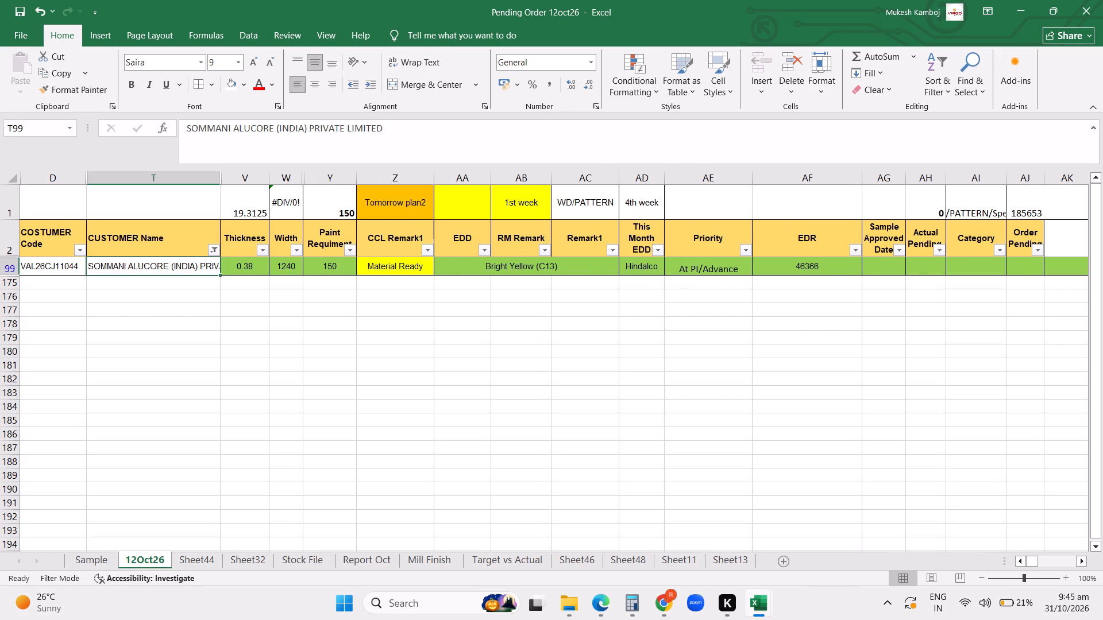
{"action": "key", "text": "Left"}
{"action": "key", "text": "Left"}
{"action": "key", "text": "Left"}
{"action": "key", "text": "Left"}
{"action": "key", "text": "Left"}
{"action": "left_click_drag", "start_coordinate": [144, 267], "coordinate": [193, 267]}
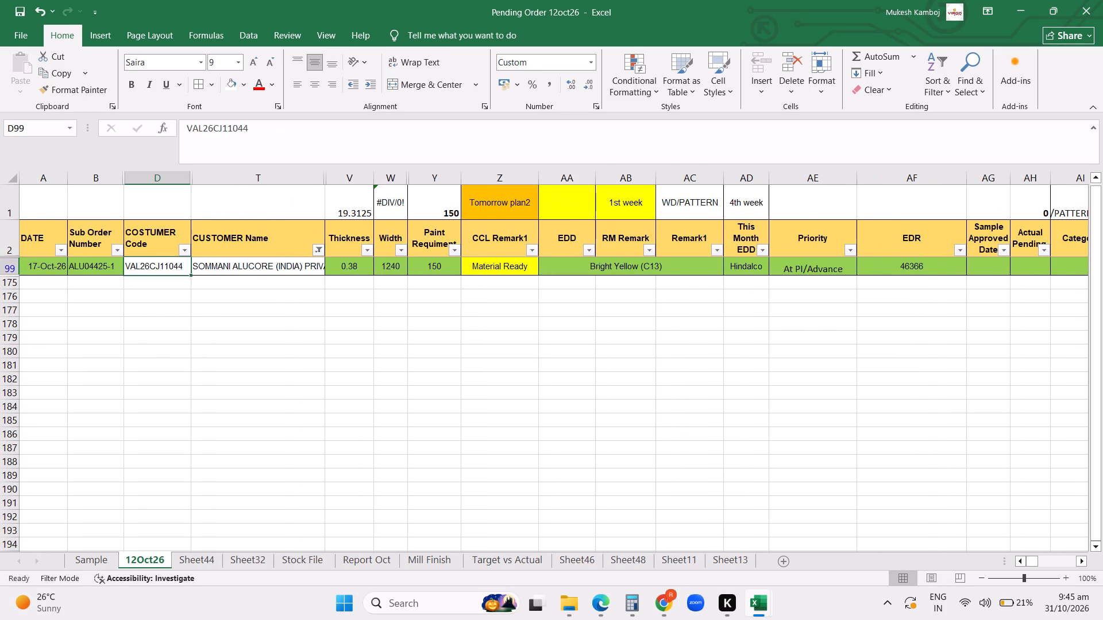
{"action": "left_click_drag", "start_coordinate": [193, 267], "coordinate": [206, 269]}
{"action": "left_click", "coordinate": [243, 83]}
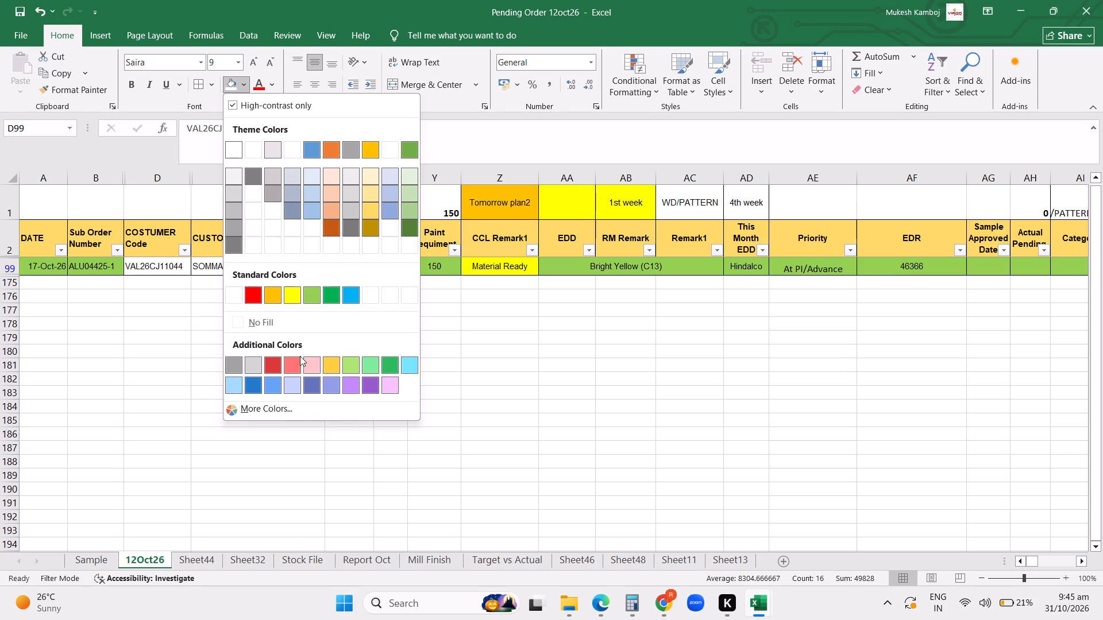
{"action": "left_click", "coordinate": [315, 294]}
{"action": "left_click", "coordinate": [357, 352]}
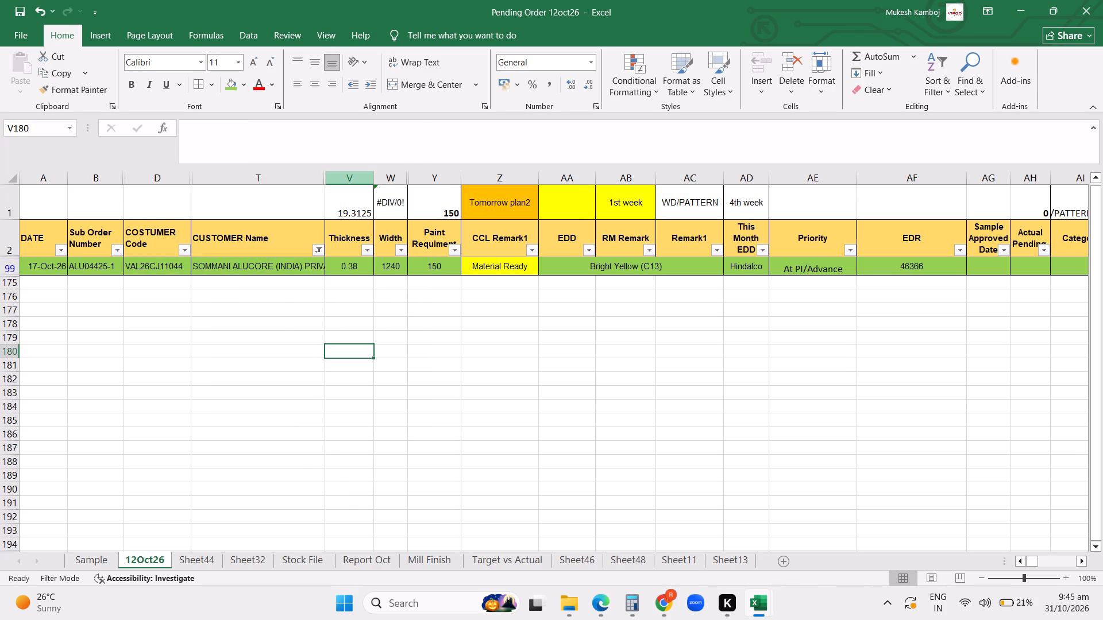
Unhide the columns between Costumer Code (D) and Customer Name (T).
{"action": "left_click_drag", "start_coordinate": [166, 177], "coordinate": [215, 177]}
{"action": "right_click", "coordinate": [215, 177]}
{"action": "left_click", "coordinate": [267, 408]}
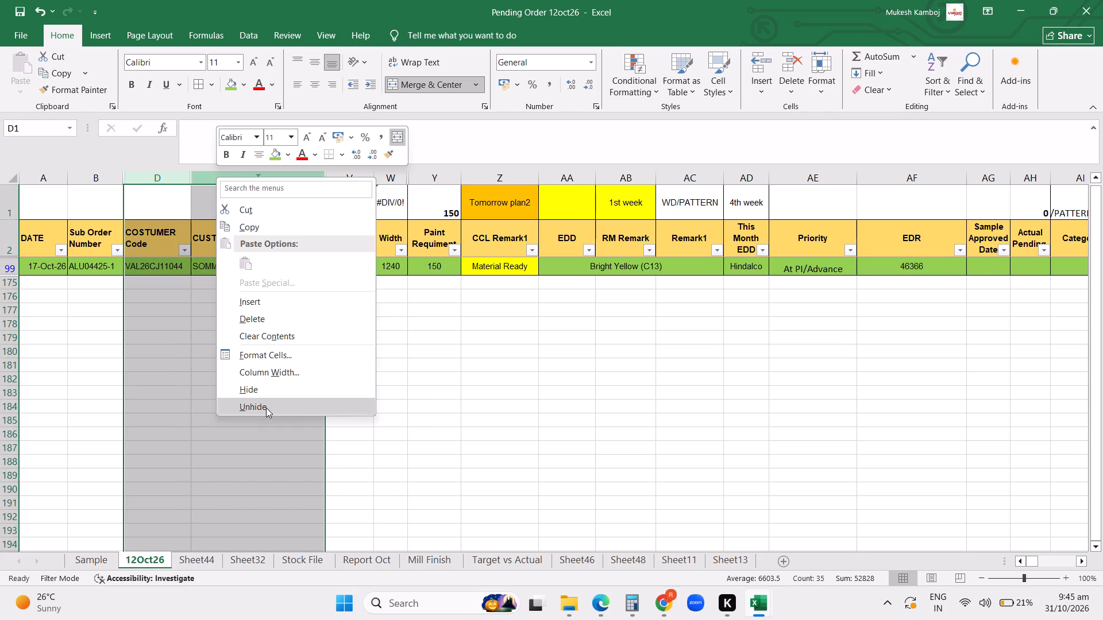
{"action": "left_click", "coordinate": [364, 407]}
{"action": "left_click", "coordinate": [523, 379]}
{"action": "left_click", "coordinate": [751, 369]}
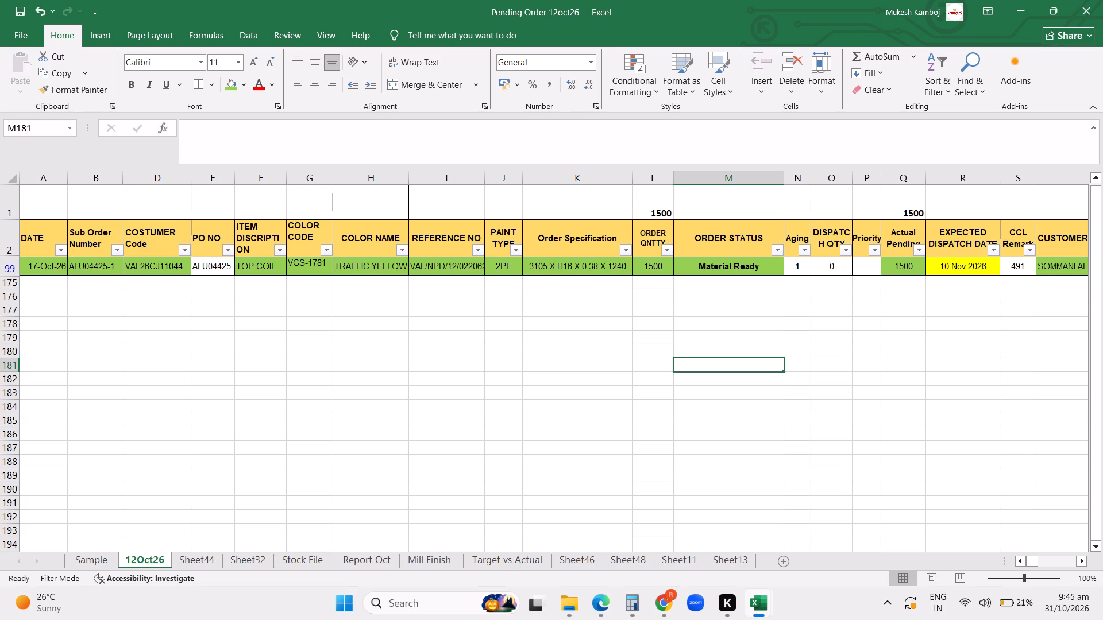
Hide the Order Status through Priority columns (M to P) and the Expected Dispatch Date and CCL Remark columns (R and S).
{"action": "left_click_drag", "start_coordinate": [747, 179], "coordinate": [858, 176]}
{"action": "right_click", "coordinate": [858, 176]}
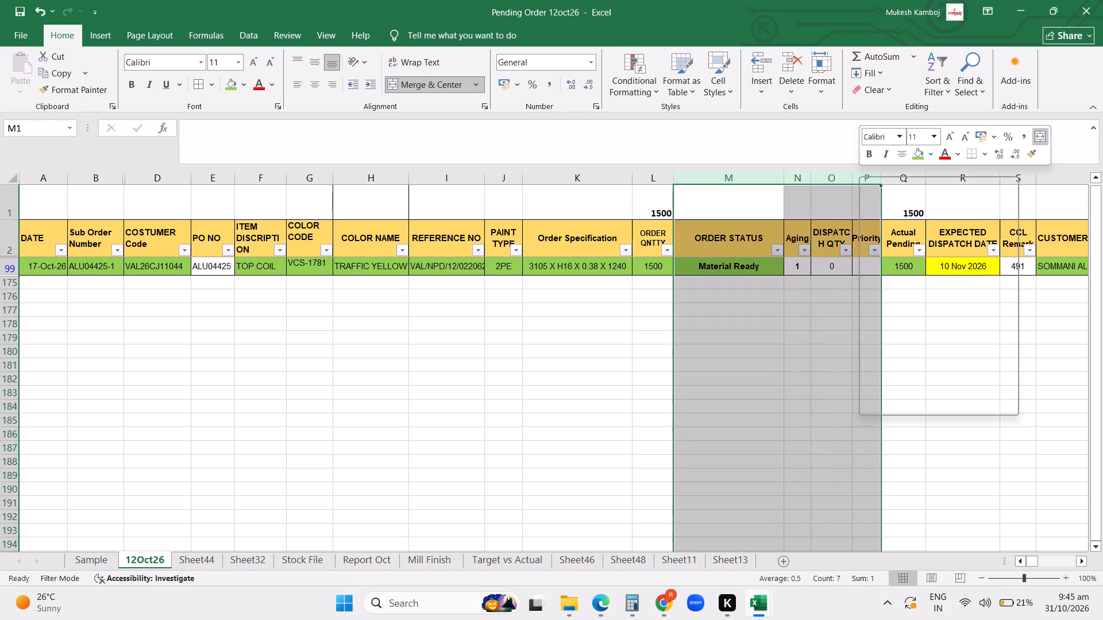
{"action": "left_click_drag", "start_coordinate": [883, 385], "coordinate": [880, 390]}
{"action": "left_click", "coordinate": [831, 404]}
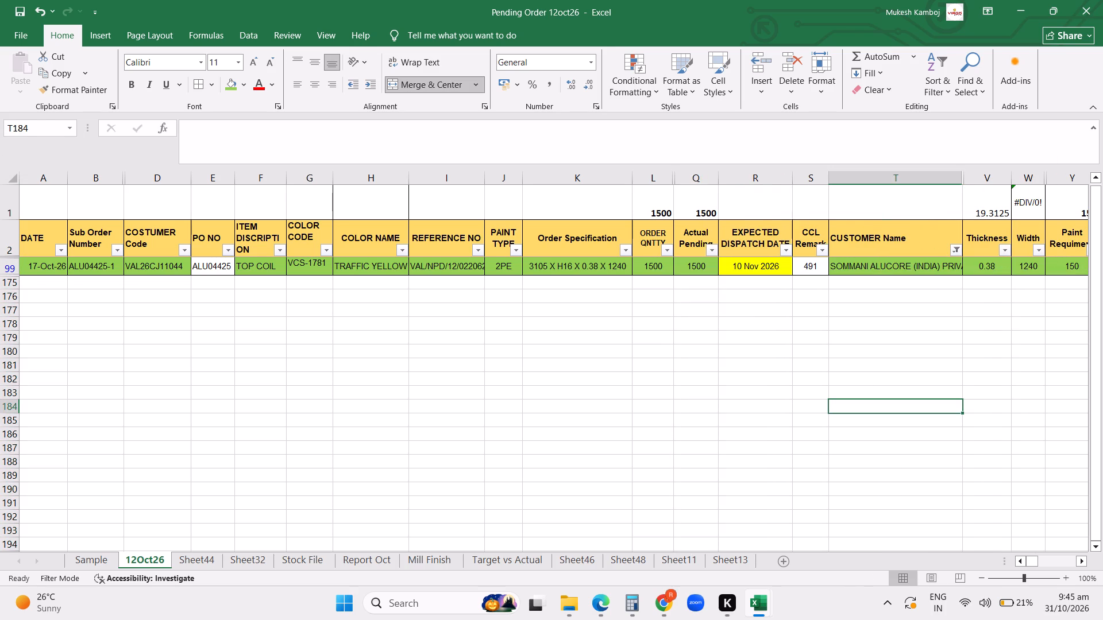
{"action": "left_click_drag", "start_coordinate": [734, 177], "coordinate": [812, 175]}
{"action": "right_click", "coordinate": [812, 175]}
{"action": "left_click", "coordinate": [841, 389]}
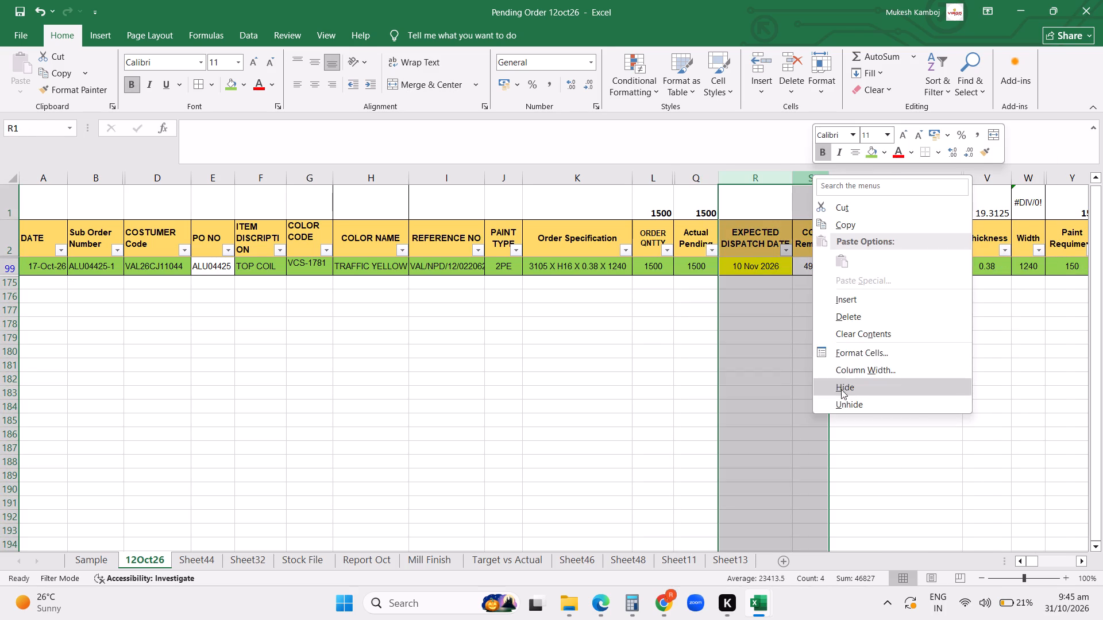
{"action": "left_click", "coordinate": [647, 414]}
{"action": "left_click", "coordinate": [430, 390]}
Hide the PO NO column (E).
{"action": "left_click", "coordinate": [219, 176]}
{"action": "right_click", "coordinate": [222, 176]}
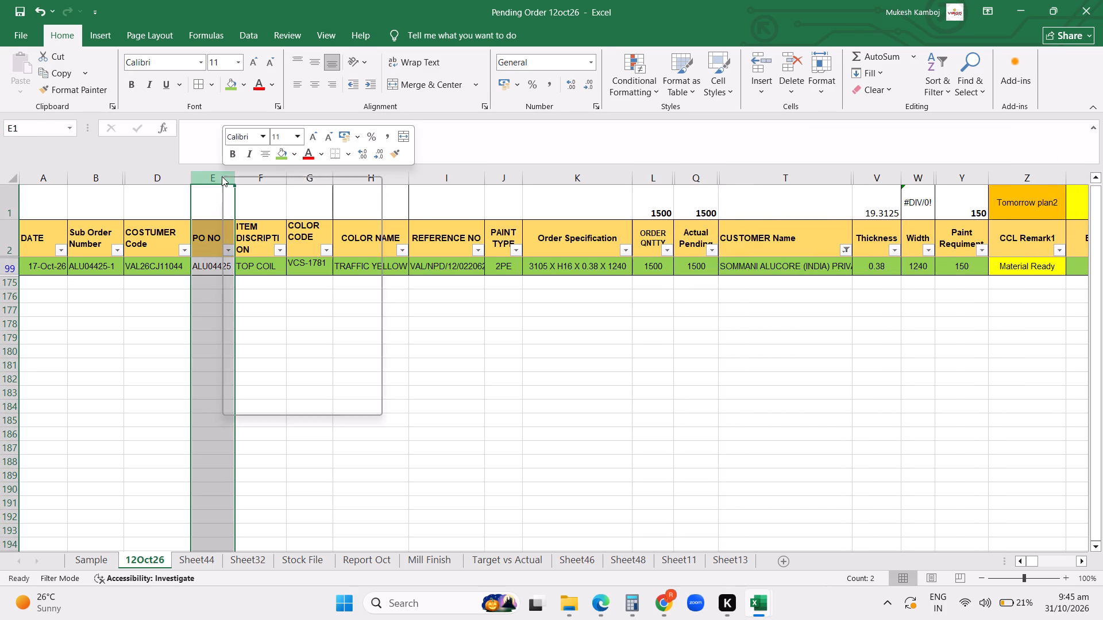
{"action": "left_click", "coordinate": [255, 389]}
{"action": "left_click", "coordinate": [292, 390]}
{"action": "left_click", "coordinate": [483, 360]}
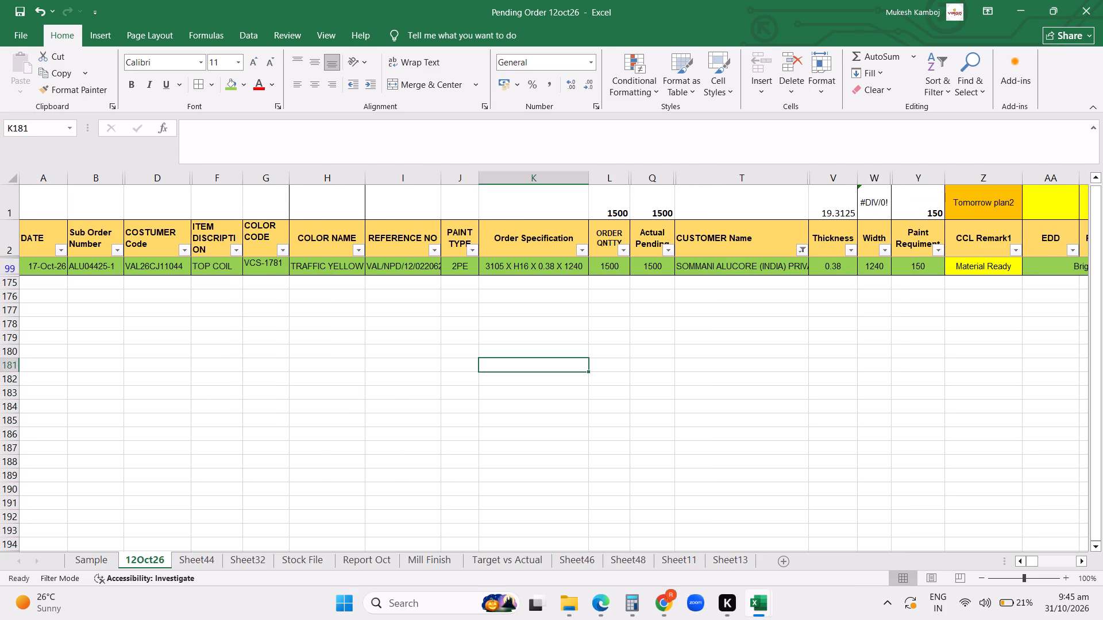
Clear the Customer Name filter and filter the orders by Color Code 913 instead.
{"action": "scroll", "coordinate": [592, 358], "scroll_direction": "up", "scroll_amount": 6}
{"action": "left_click", "coordinate": [801, 249]}
{"action": "left_click", "coordinate": [726, 340]}
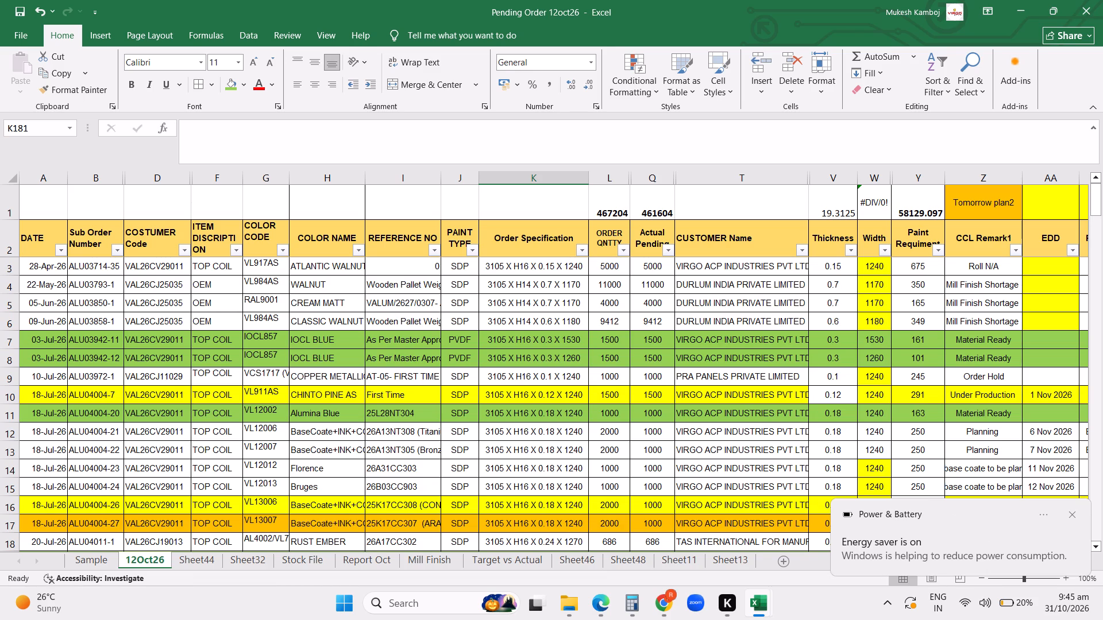
{"action": "left_click", "coordinate": [287, 246]}
{"action": "left_click", "coordinate": [153, 393]}
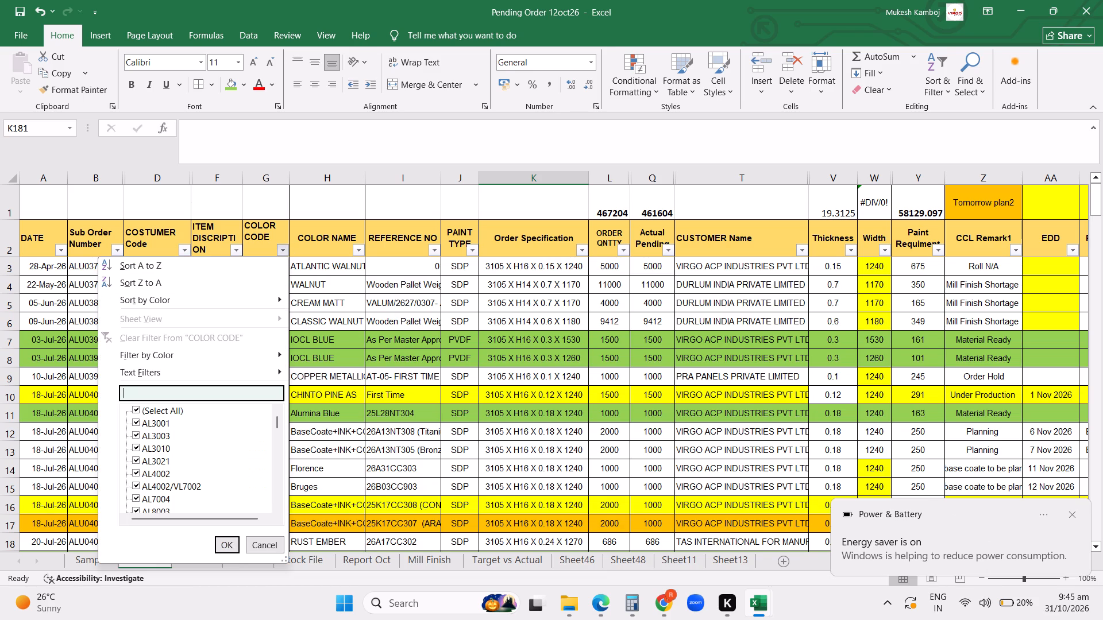
{"action": "type", "text": "913"}
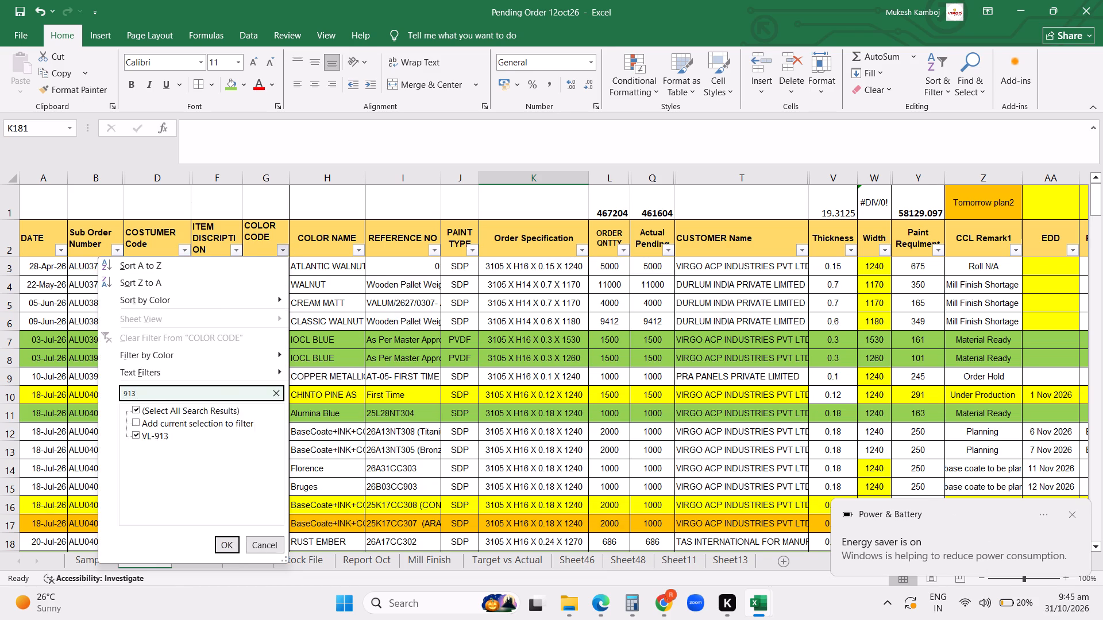
{"action": "key", "text": "Return"}
{"action": "scroll", "coordinate": [32, 362], "scroll_direction": "up", "scroll_amount": 3}
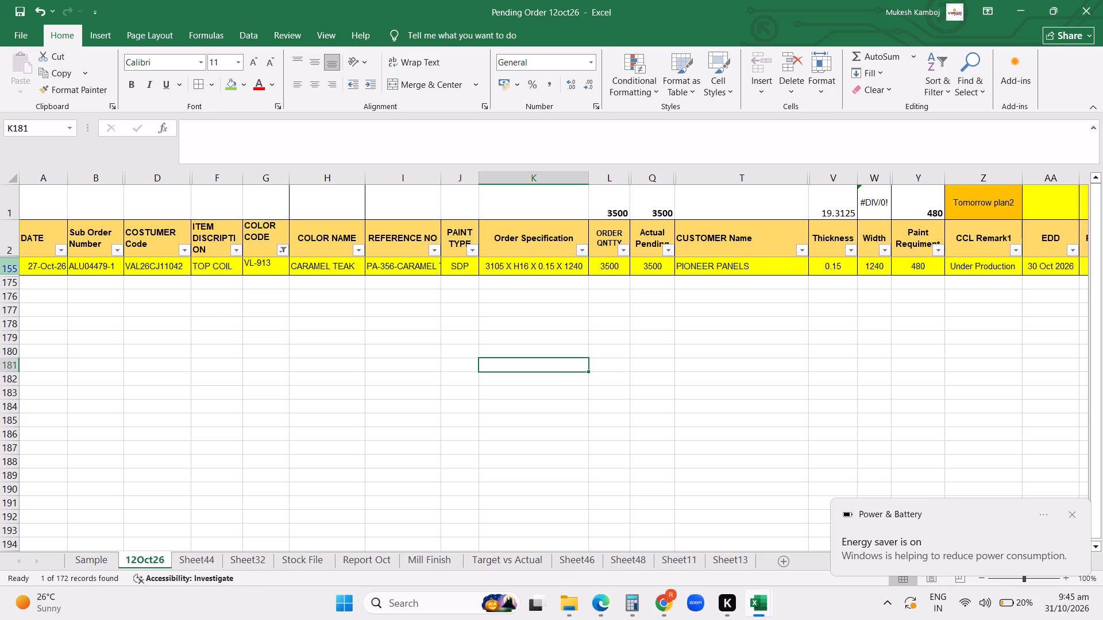
Fill the entire VL-913 Caramel Teak order row light green.
{"action": "left_click", "coordinate": [12, 264]}
{"action": "left_click", "coordinate": [229, 87]}
{"action": "left_click", "coordinate": [284, 330]}
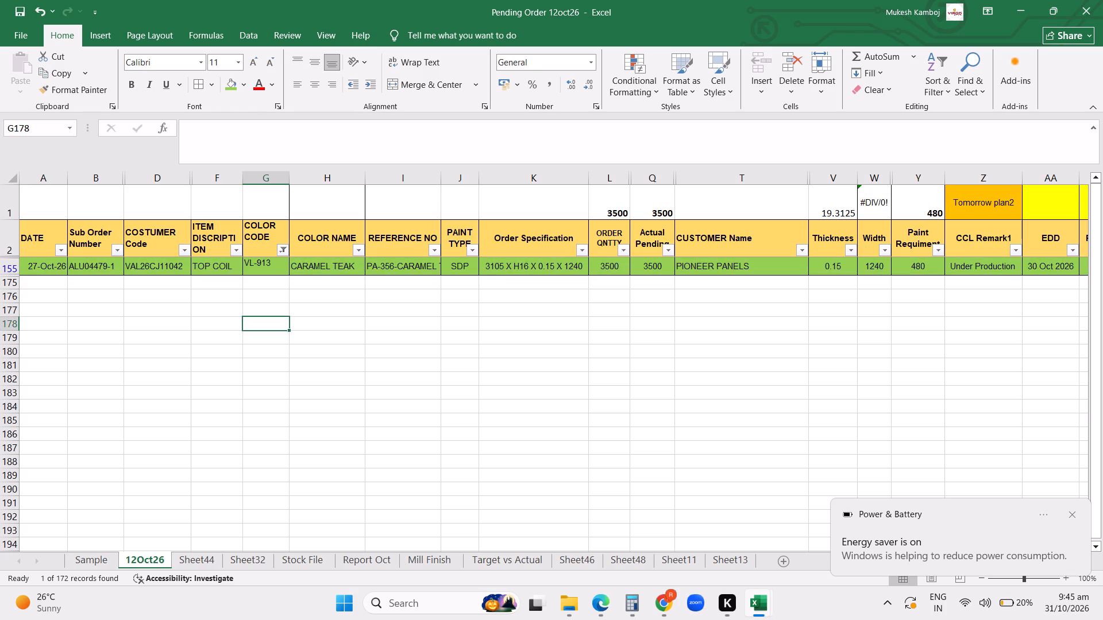
Copy the VL-913 order's item description through order specification cells into the first empty row, 592, of Stock File.
{"action": "left_click_drag", "start_coordinate": [208, 265], "coordinate": [489, 268]}
{"action": "key", "text": "ctrl+c"}
{"action": "left_click", "coordinate": [367, 561]}
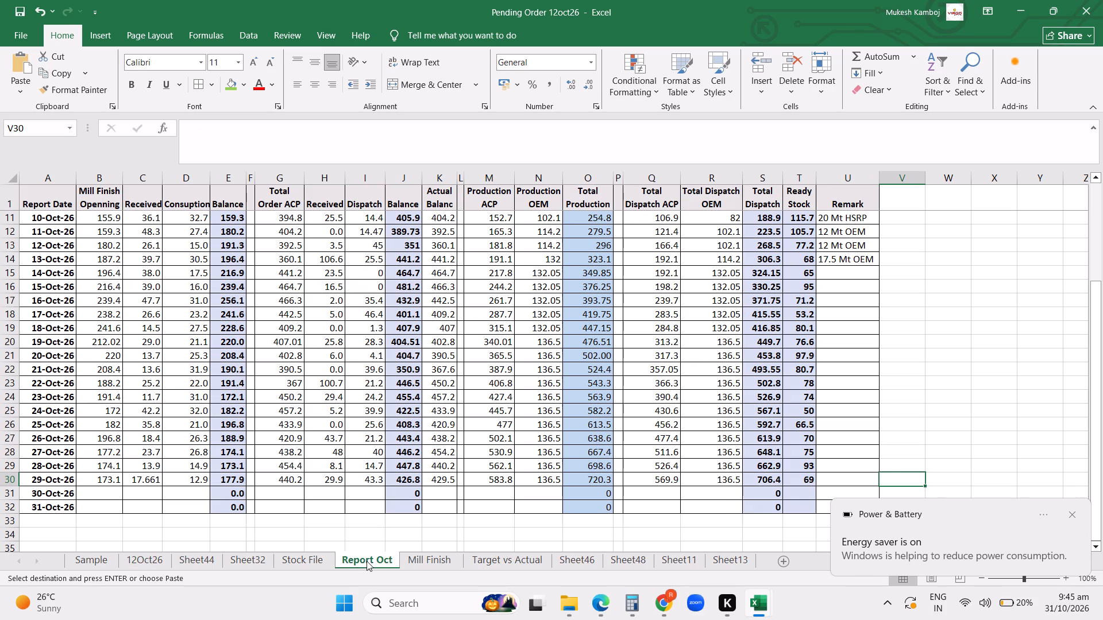
{"action": "left_click", "coordinate": [302, 558]}
{"action": "left_click", "coordinate": [75, 445]}
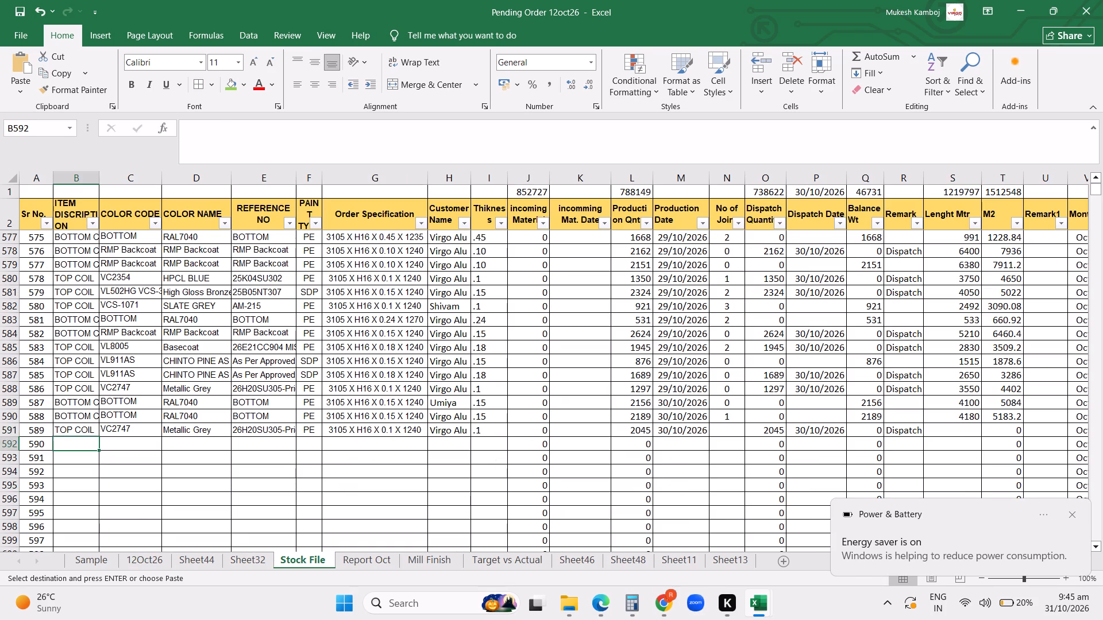
{"action": "key", "text": "ctrl+v"}
Enter Pioneer as the customer name for the VL-913 coil in row 592.
{"action": "left_click", "coordinate": [441, 440]}
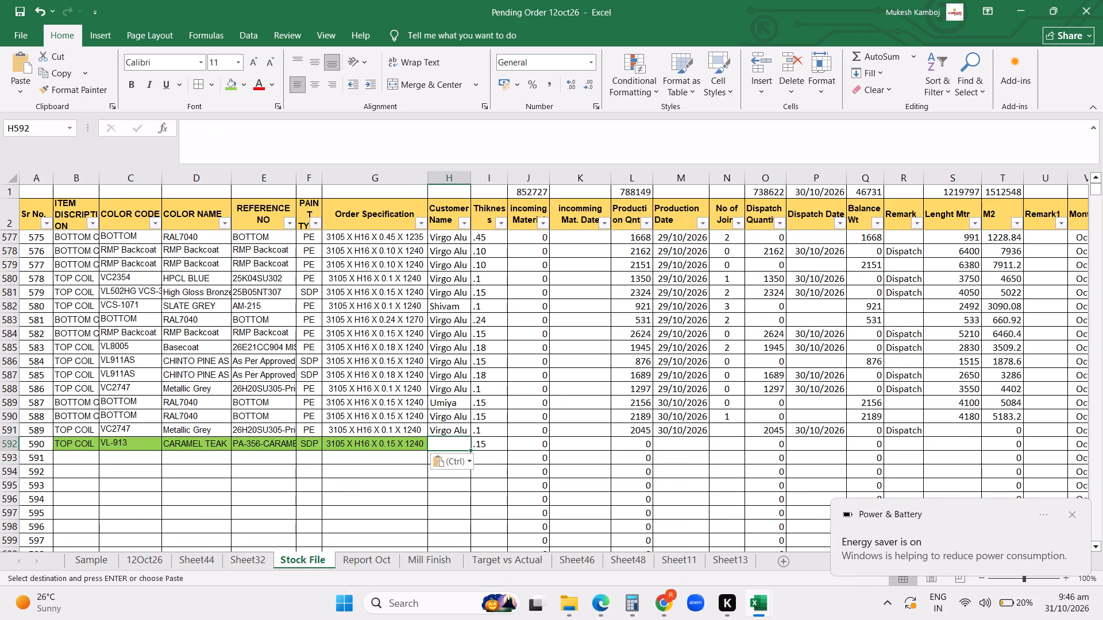
{"action": "type", "text": "pi"}
{"action": "key", "text": "BackSpace"}
{"action": "key", "text": "BackSpace"}
{"action": "key", "text": "BackSpace"}
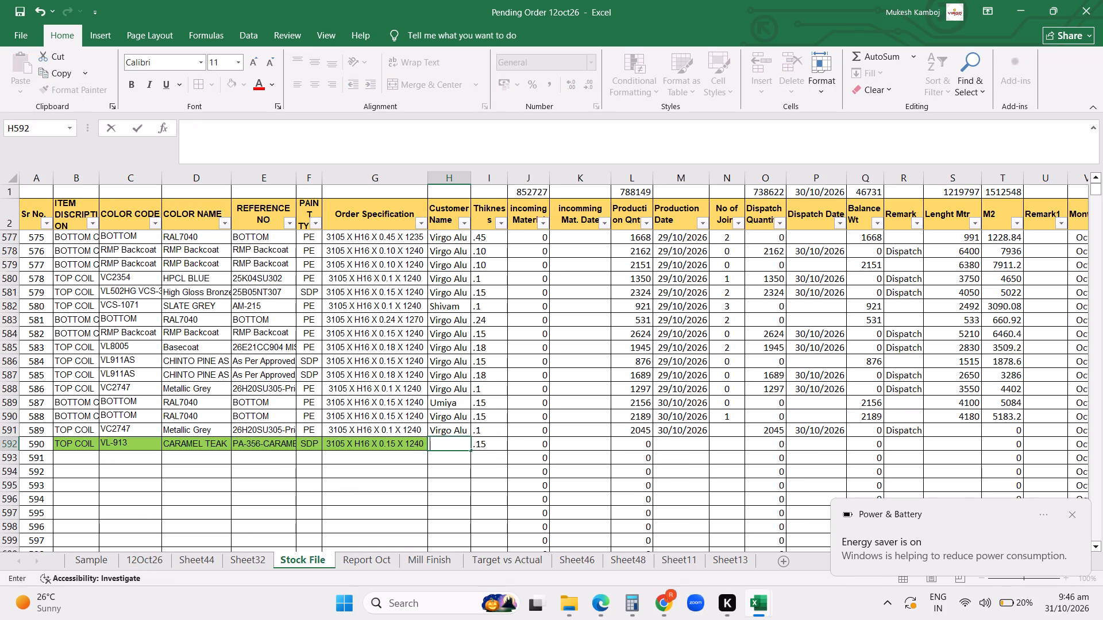
{"action": "type", "text": "Pio"}
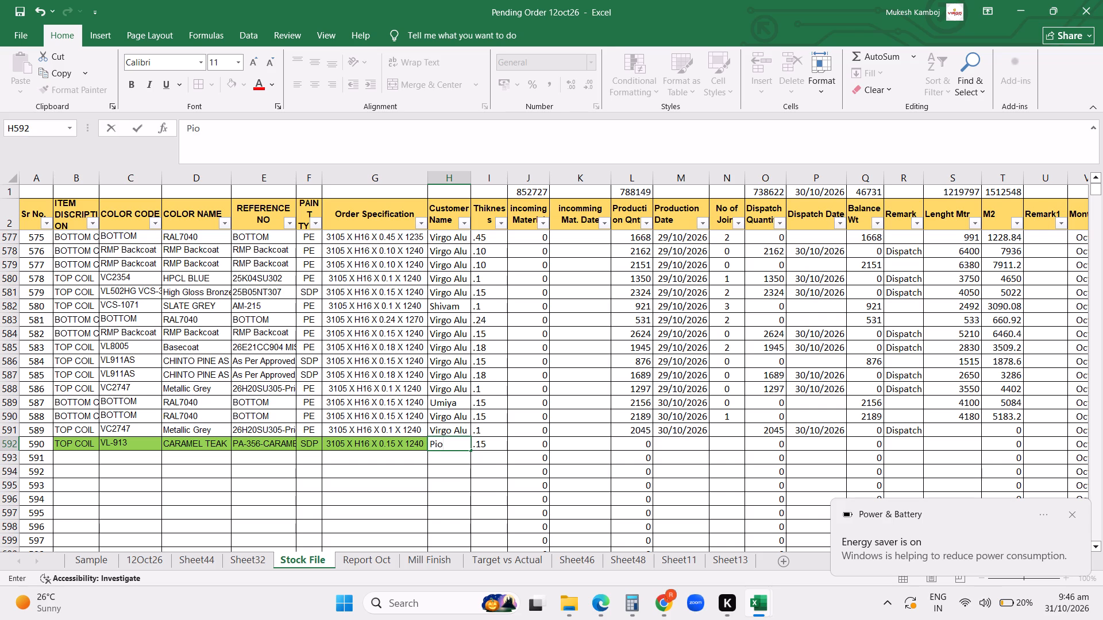
{"action": "type", "text": "neer"}
{"action": "key", "text": "Return"}
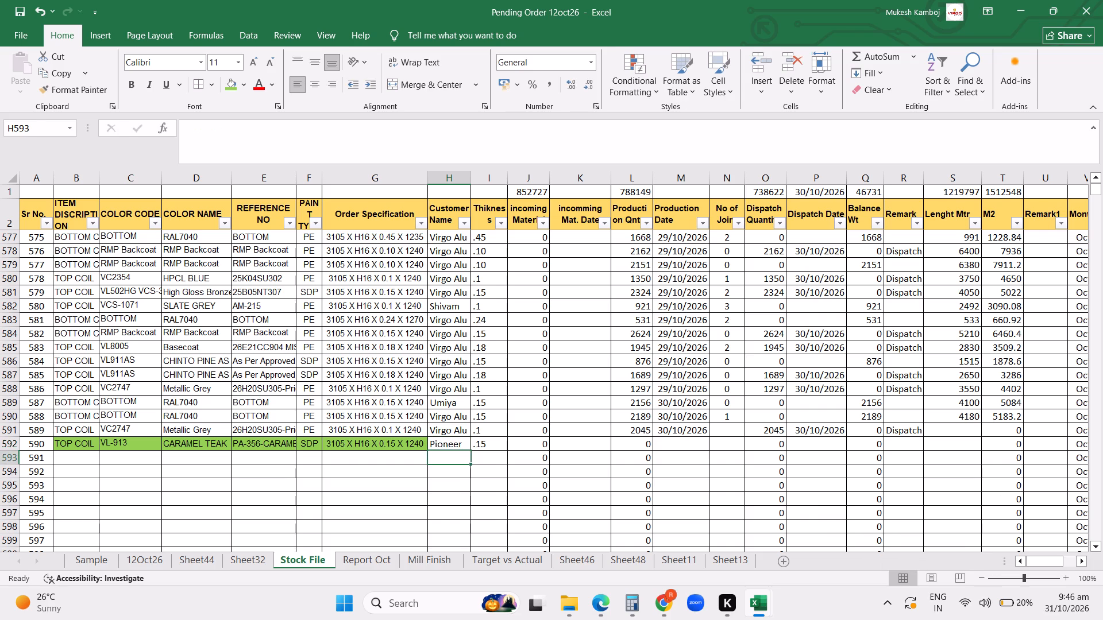
Enter a production quantity of 2233 for the VL-913 Pioneer coil in row 592.
{"action": "left_click", "coordinate": [640, 448]}
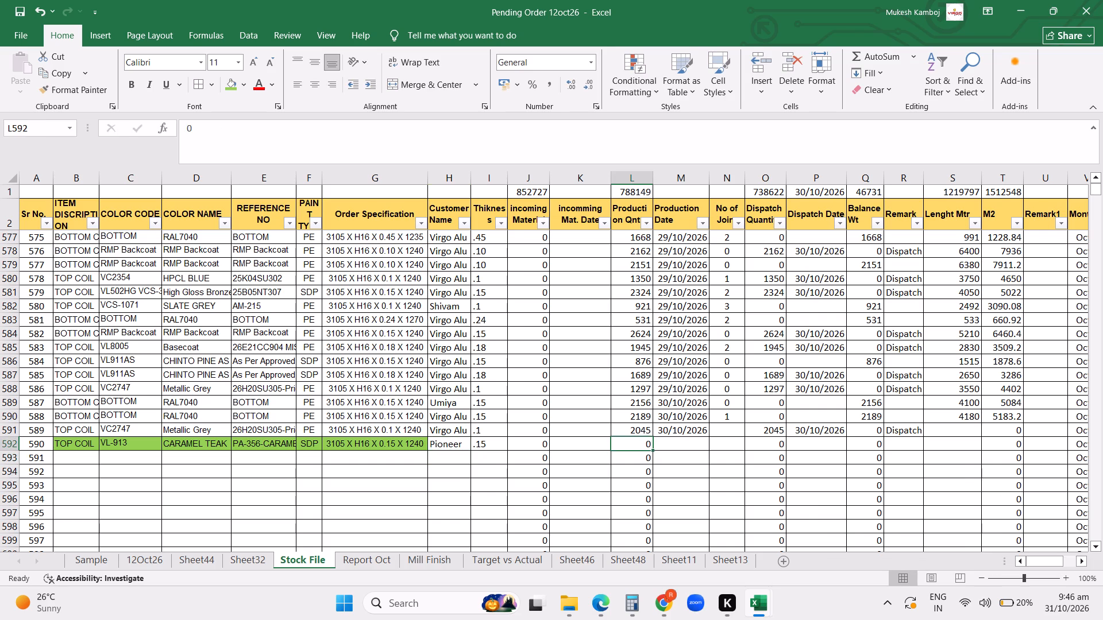
{"action": "type", "text": "2233"}
{"action": "key", "text": "Return"}
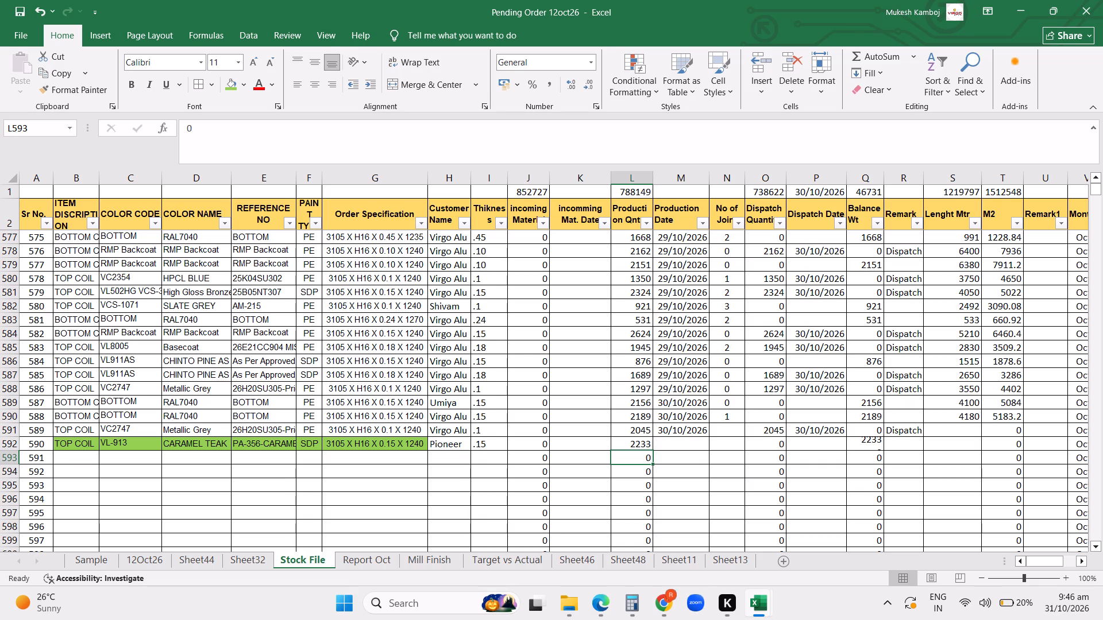
Change the color code of the Caramel Teak coil in row 592 to VL-913AS.
{"action": "left_click", "coordinate": [132, 439]}
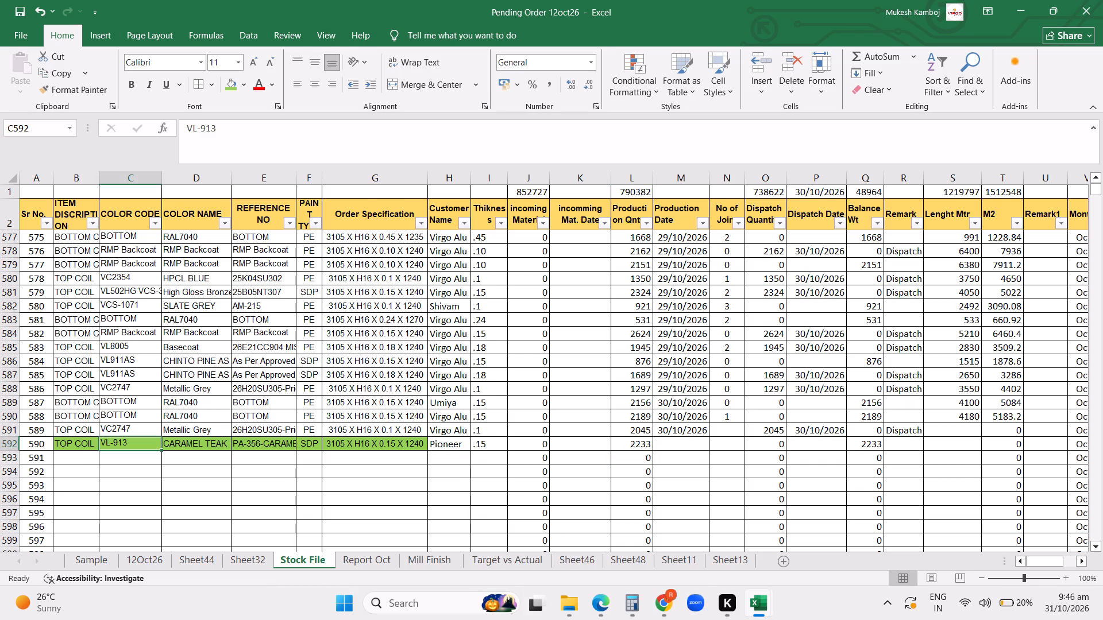
{"action": "left_click", "coordinate": [273, 138]}
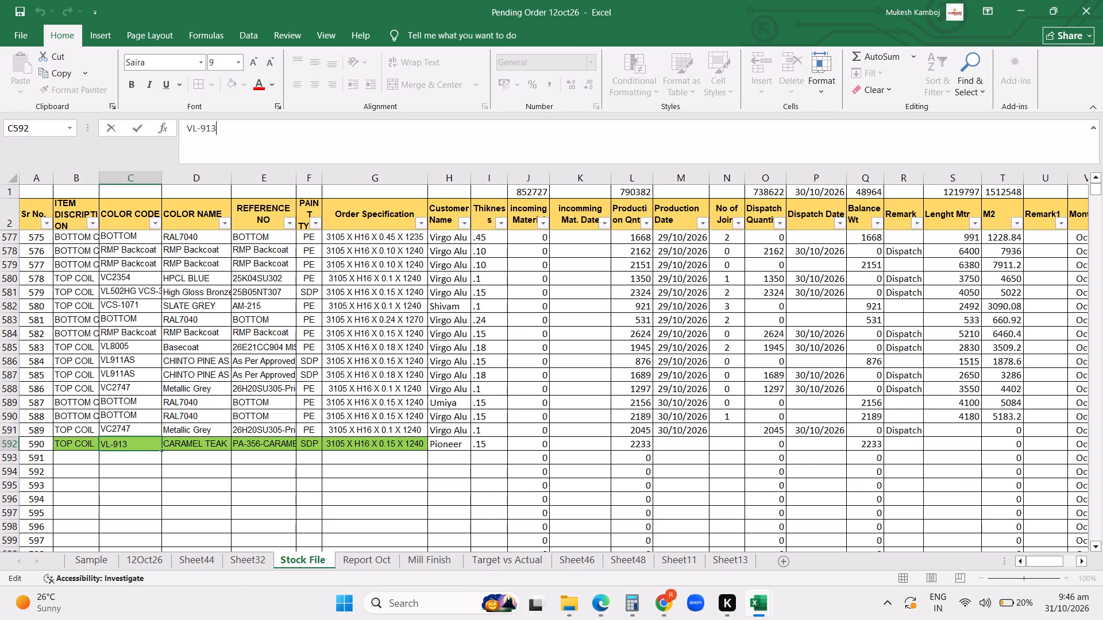
{"action": "type", "text": "AS"}
{"action": "key", "text": "Return"}
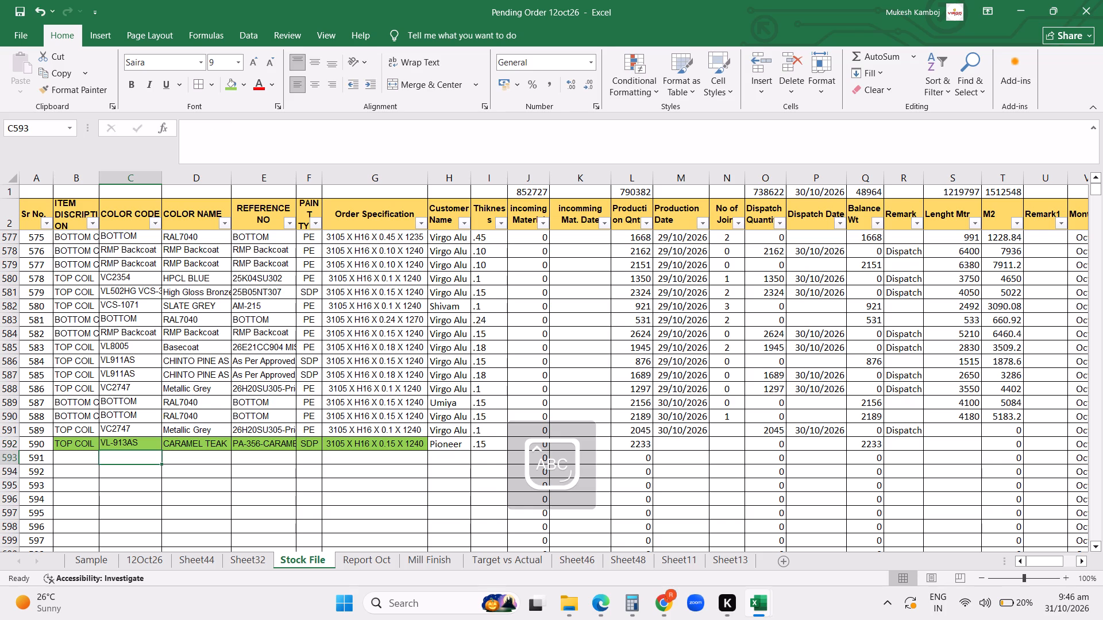
Duplicate row 592's coil details, from item description through thickness, into row 593 with a fill down.
{"action": "left_click_drag", "start_coordinate": [78, 454], "coordinate": [473, 456]}
{"action": "key", "text": "ctrl+d"}
Record 1 join and a length of 3893 m for the VL-913AS coil in row 592.
{"action": "left_click", "coordinate": [633, 459]}
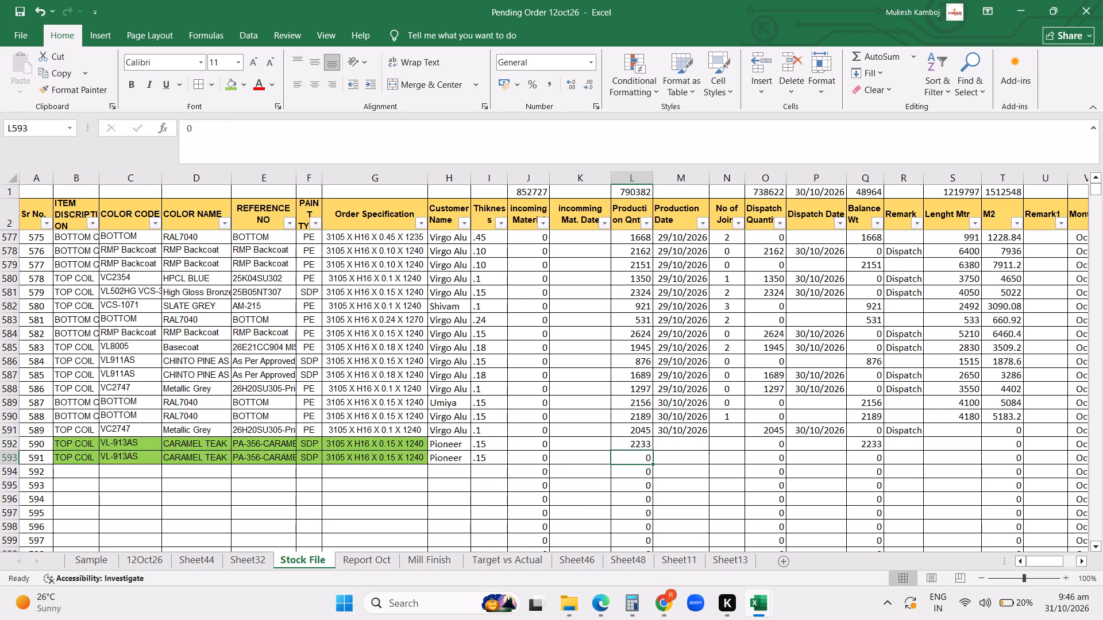
{"action": "key", "text": "Up"}
{"action": "key", "text": "Right"}
{"action": "key", "text": "Right"}
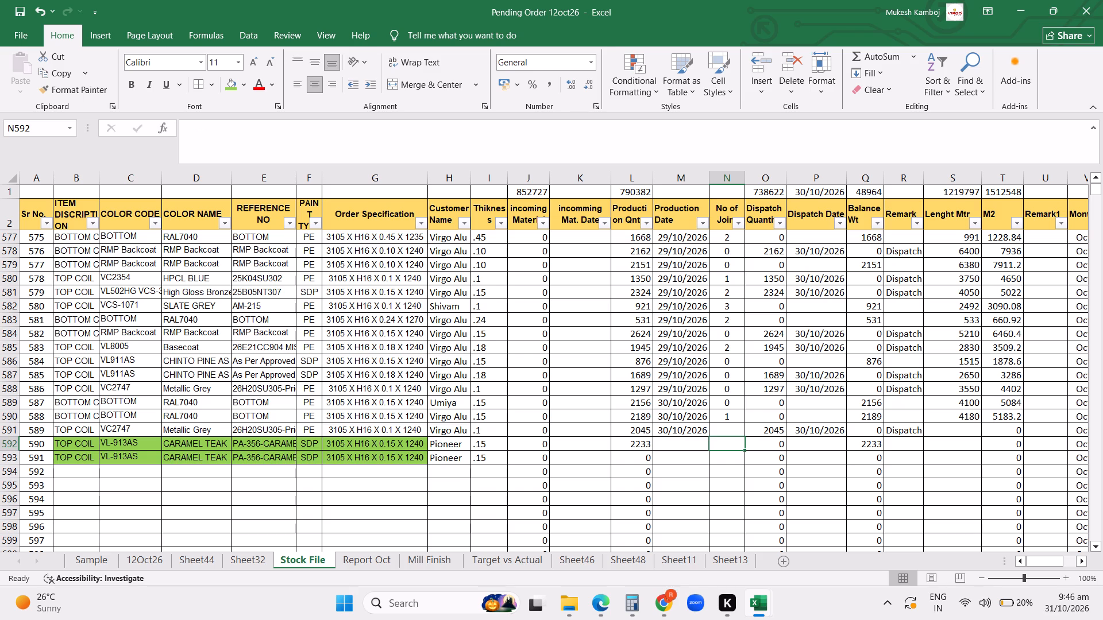
{"action": "key", "text": "1"}
{"action": "key", "text": "Right"}
{"action": "key", "text": "Right"}
{"action": "key", "text": "Right"}
{"action": "key", "text": "Right"}
{"action": "key", "text": "Right"}
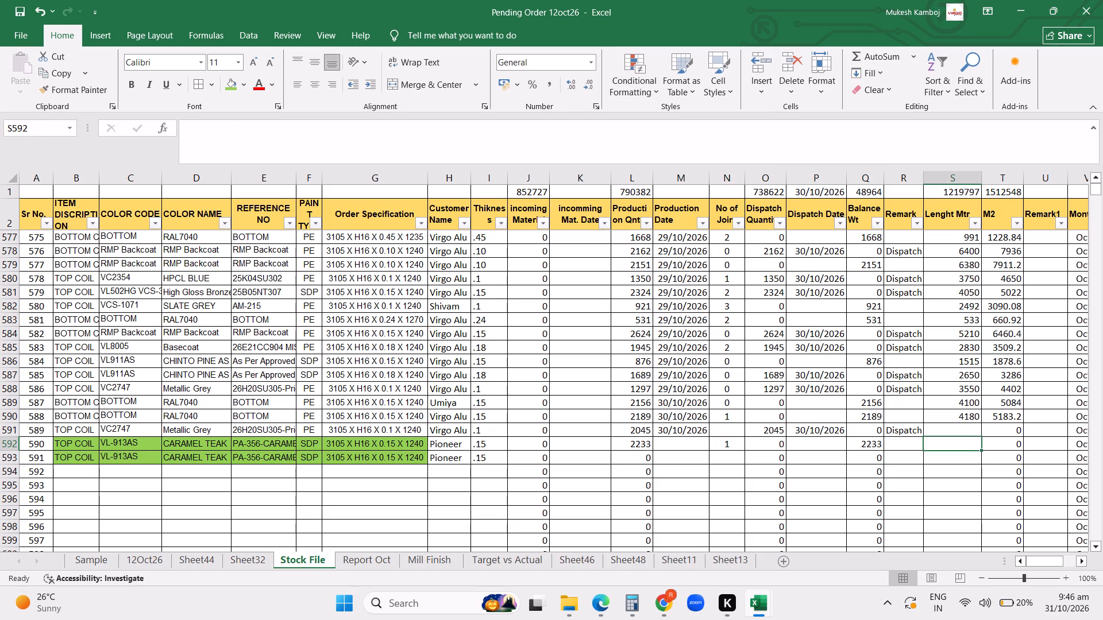
{"action": "type", "text": "3893"}
{"action": "key", "text": "Return"}
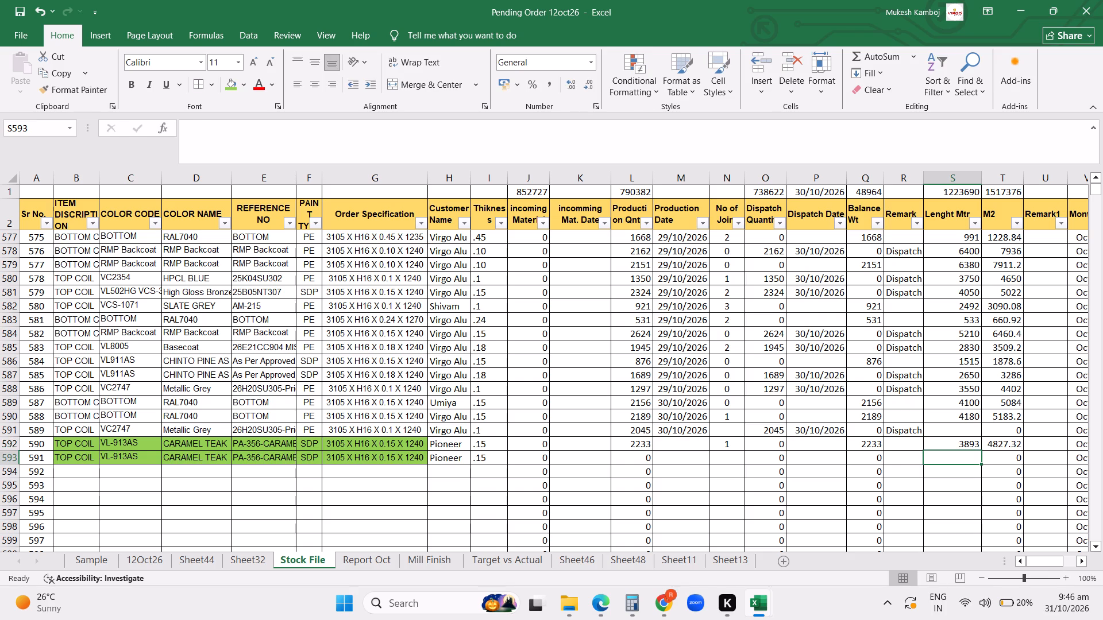
Record production quantity 1788, 0 joins and a length of 3075 m for the second VL-913AS coil in row 593.
{"action": "left_click", "coordinate": [650, 462]}
{"action": "key", "text": "1"}
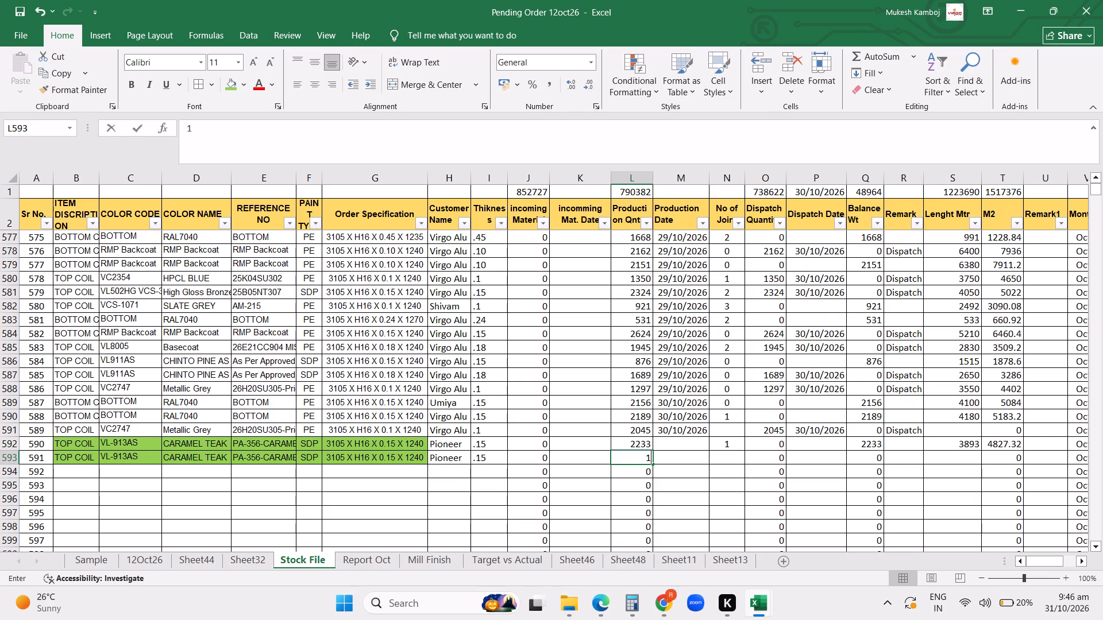
{"action": "type", "text": "788"}
{"action": "key", "text": "Return"}
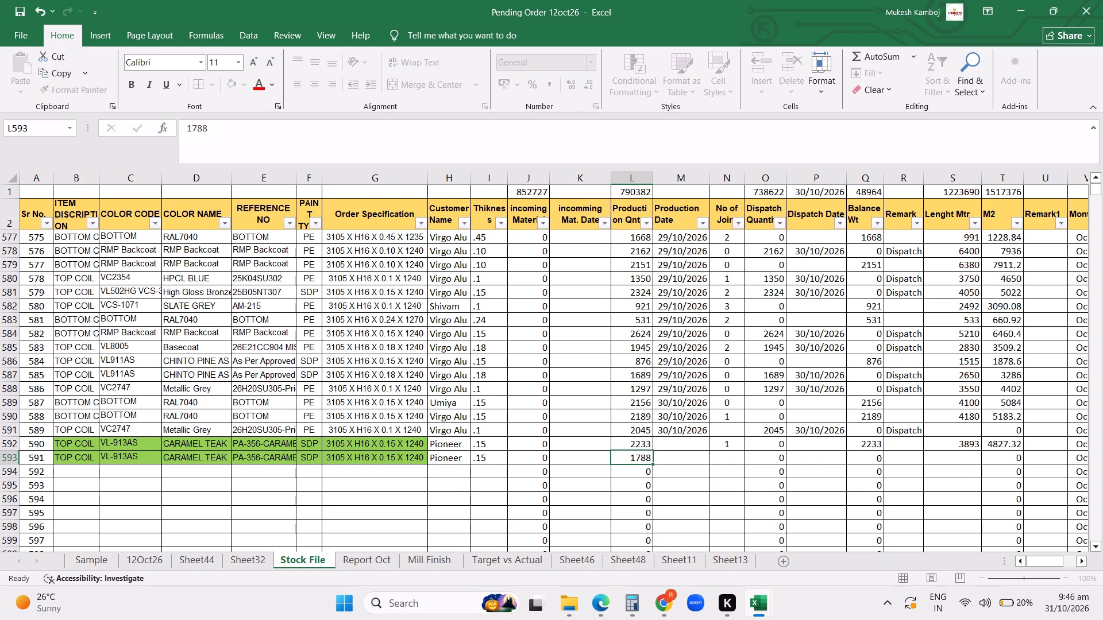
{"action": "key", "text": "Right"}
{"action": "key", "text": "Right"}
{"action": "key", "text": "Right"}
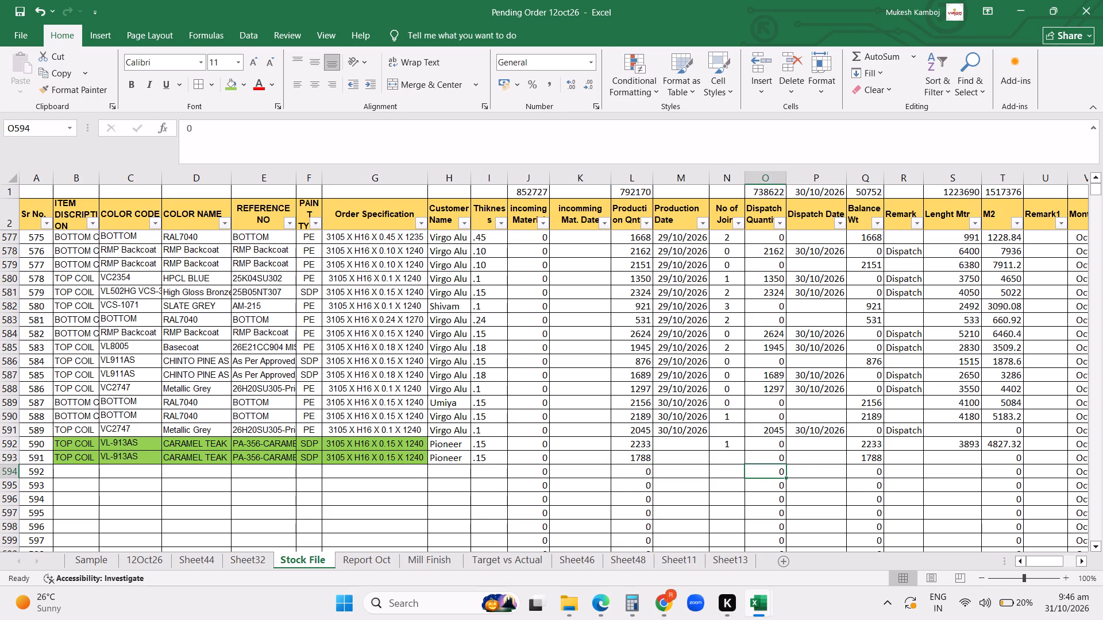
{"action": "key", "text": "Up"}
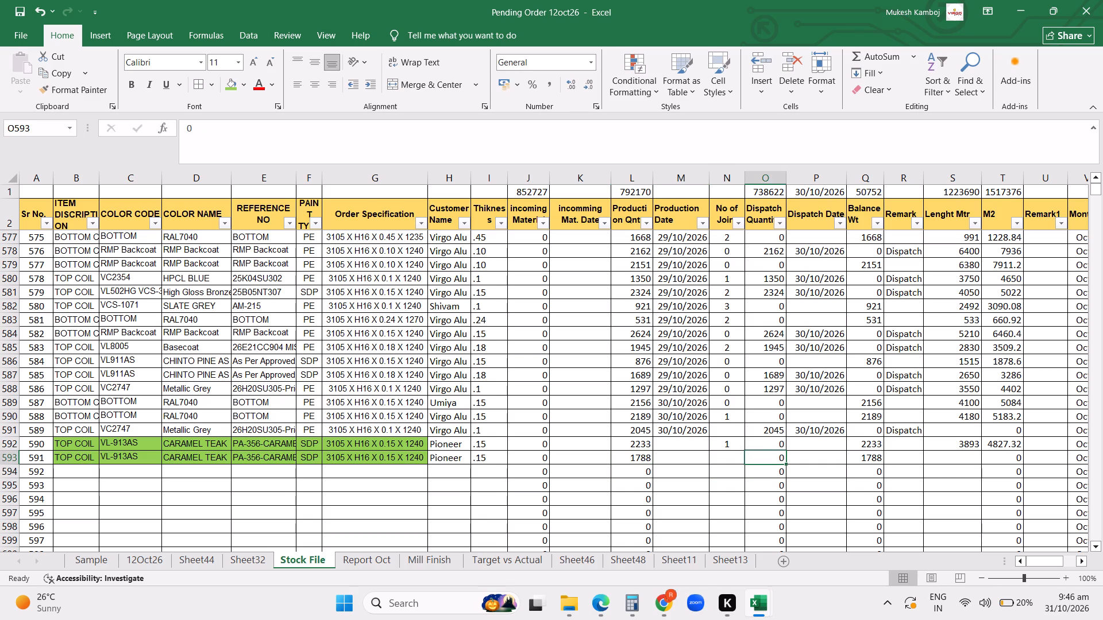
{"action": "key", "text": "Left"}
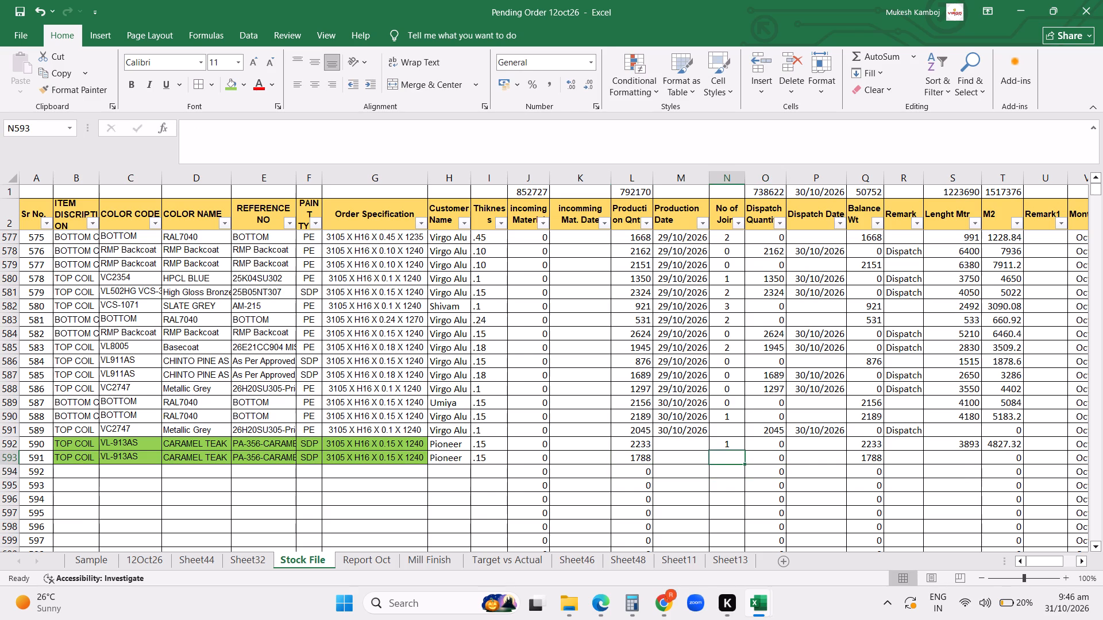
{"action": "key", "text": "0"}
{"action": "key", "text": "Right"}
{"action": "key", "text": "Right"}
{"action": "key", "text": "Right"}
{"action": "key", "text": "Right"}
{"action": "key", "text": "Right"}
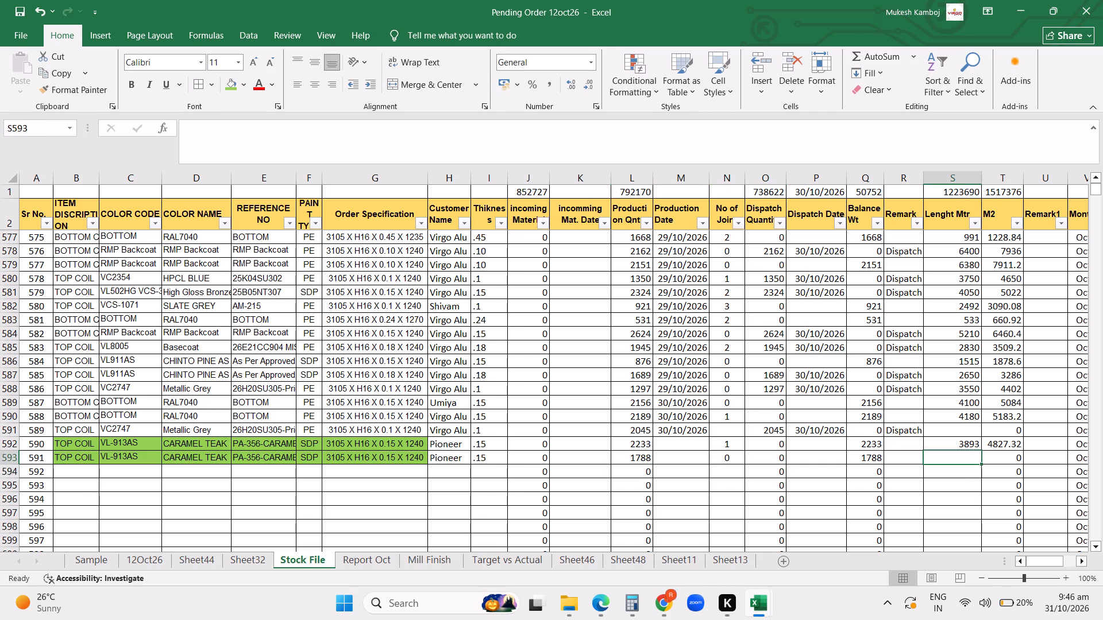
{"action": "type", "text": "3075"}
{"action": "key", "text": "Return"}
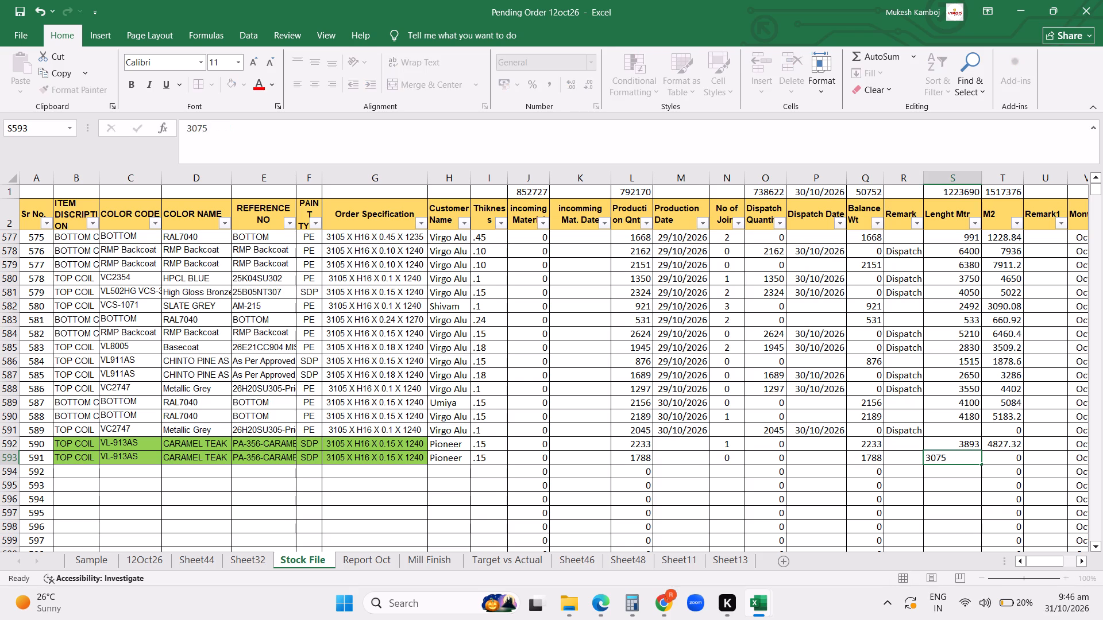
{"action": "left_click_drag", "start_coordinate": [623, 444], "coordinate": [624, 452]}
{"action": "left_click", "coordinate": [727, 463]}
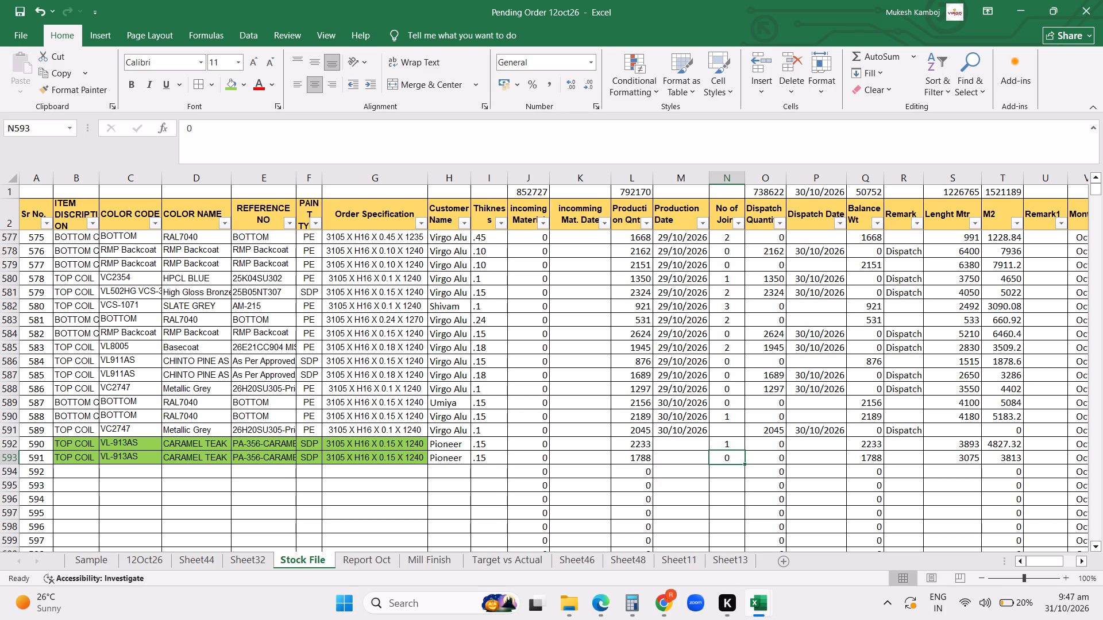
On the 12Oct26 sheet, set the CCL Remark1 of the VL-913 Caramel Teak order to Material Ready.
{"action": "left_click", "coordinate": [141, 557]}
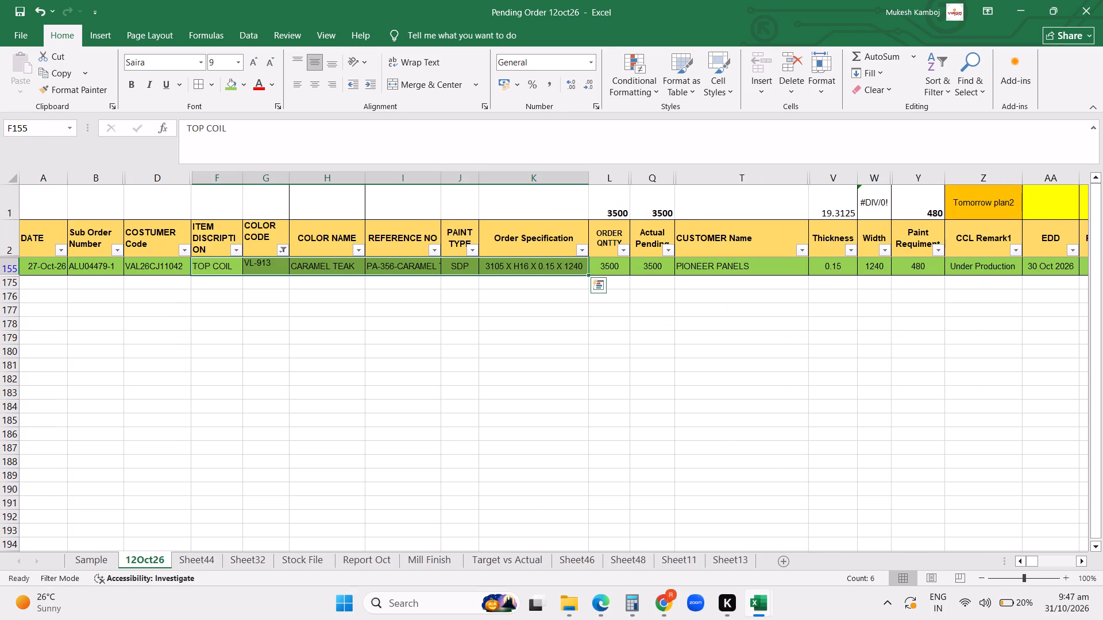
{"action": "left_click", "coordinate": [283, 249]}
{"action": "left_click_drag", "start_coordinate": [591, 366], "coordinate": [614, 359]}
{"action": "left_click", "coordinate": [973, 269]}
{"action": "type", "text": "MA"}
{"action": "key", "text": "Return"}
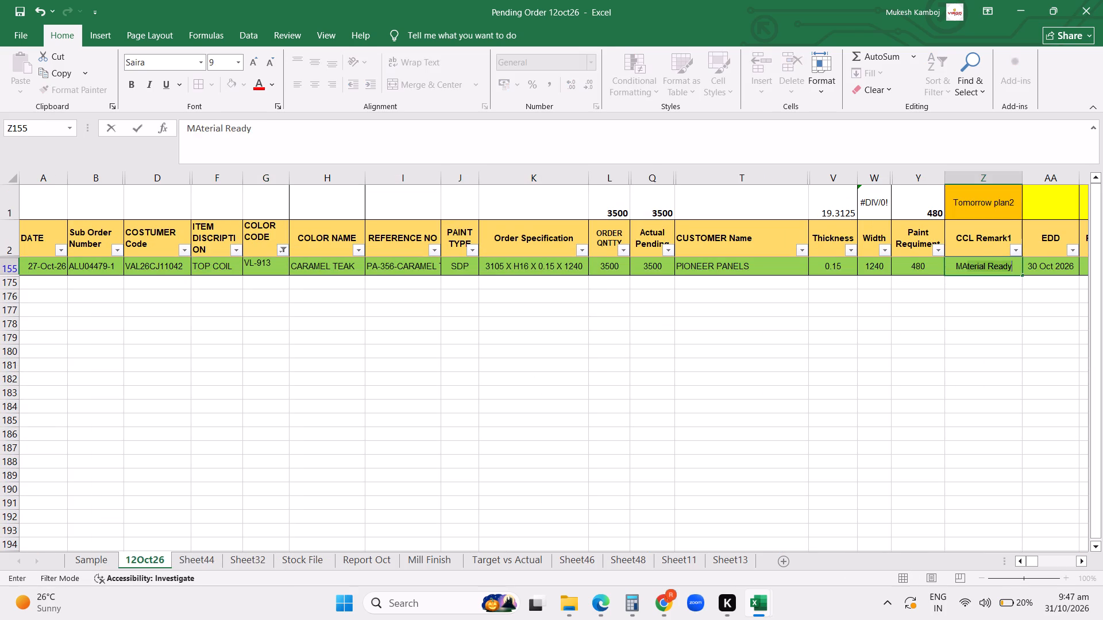
Filter the pending orders by Color Code 701 instead.
{"action": "left_click", "coordinate": [287, 253]}
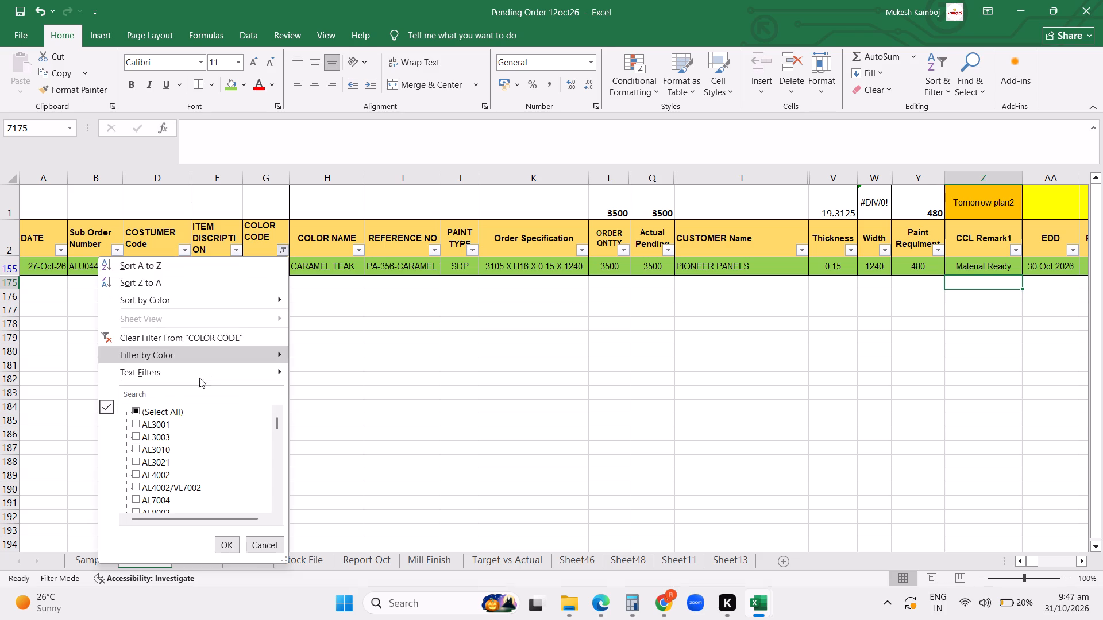
{"action": "left_click", "coordinate": [195, 396]}
{"action": "type", "text": "701"}
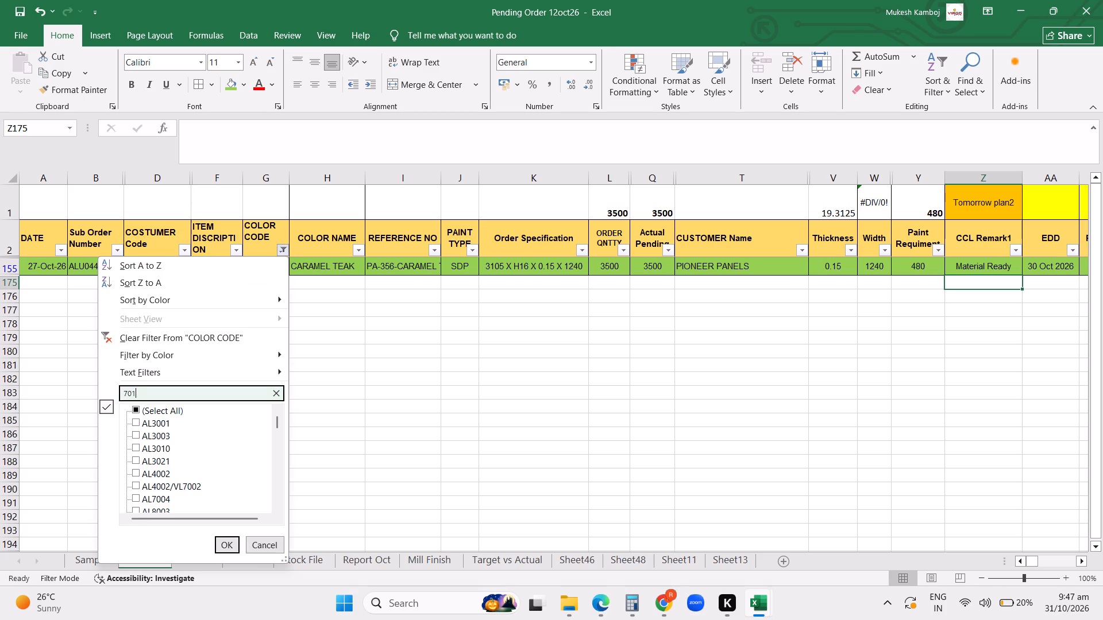
{"action": "key", "text": "Return"}
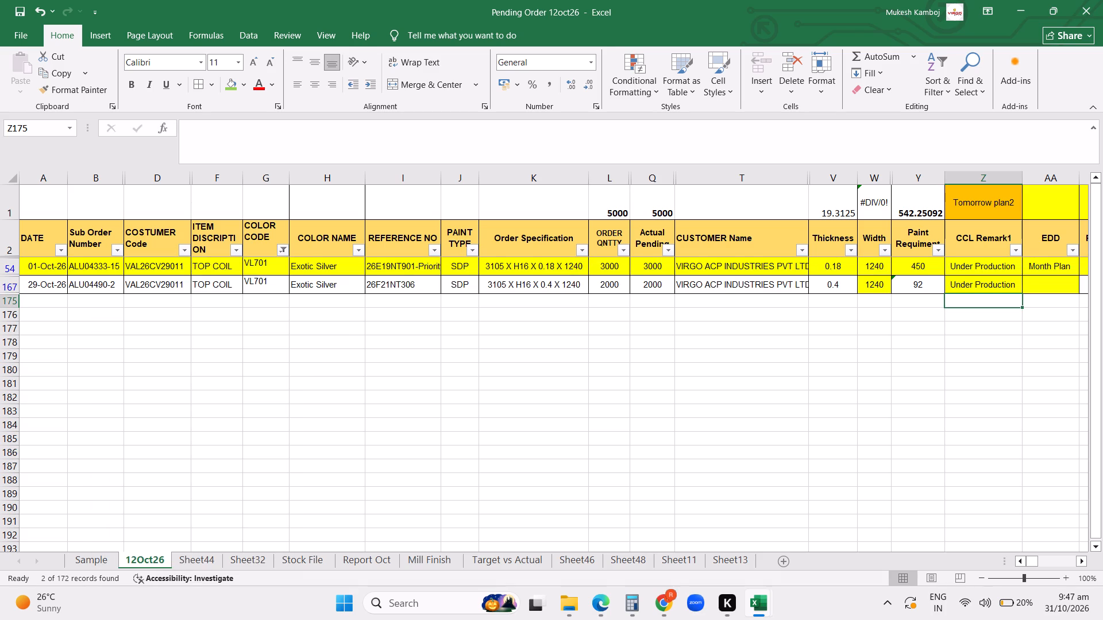
Fill both VL701 Exotic Silver order rows light green.
{"action": "left_click_drag", "start_coordinate": [10, 269], "coordinate": [10, 277]}
{"action": "left_click", "coordinate": [227, 86]}
{"action": "left_click", "coordinate": [287, 313]}
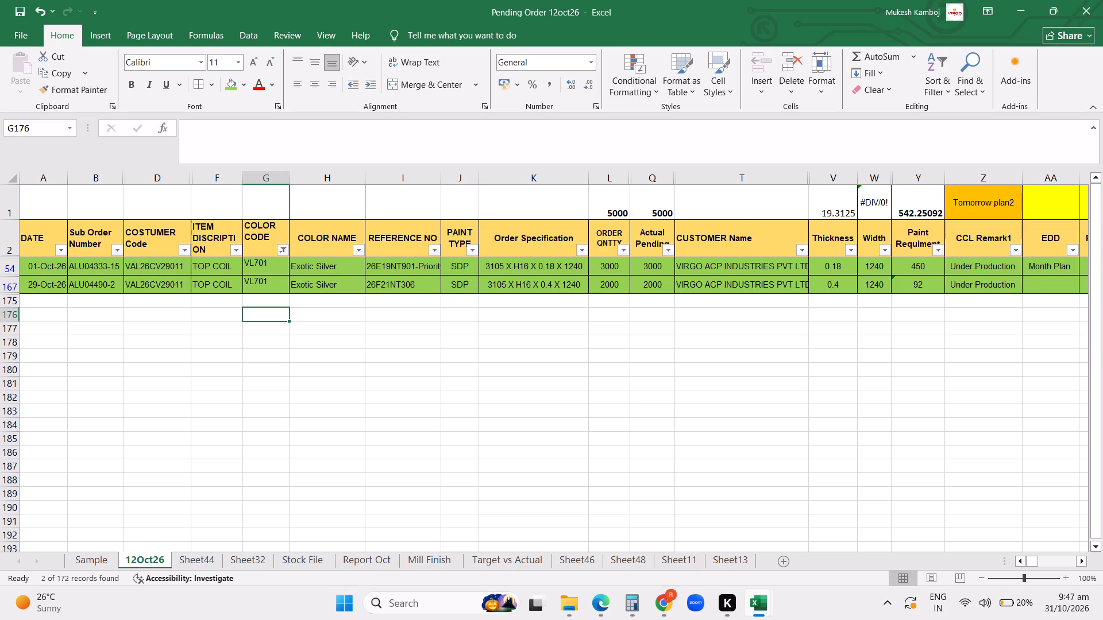
Copy the 0.4 mm VL701 order's item description through order specification cells into the first empty row, 594, of Stock File.
{"action": "left_click_drag", "start_coordinate": [218, 282], "coordinate": [520, 282]}
{"action": "key", "text": "ctrl+c"}
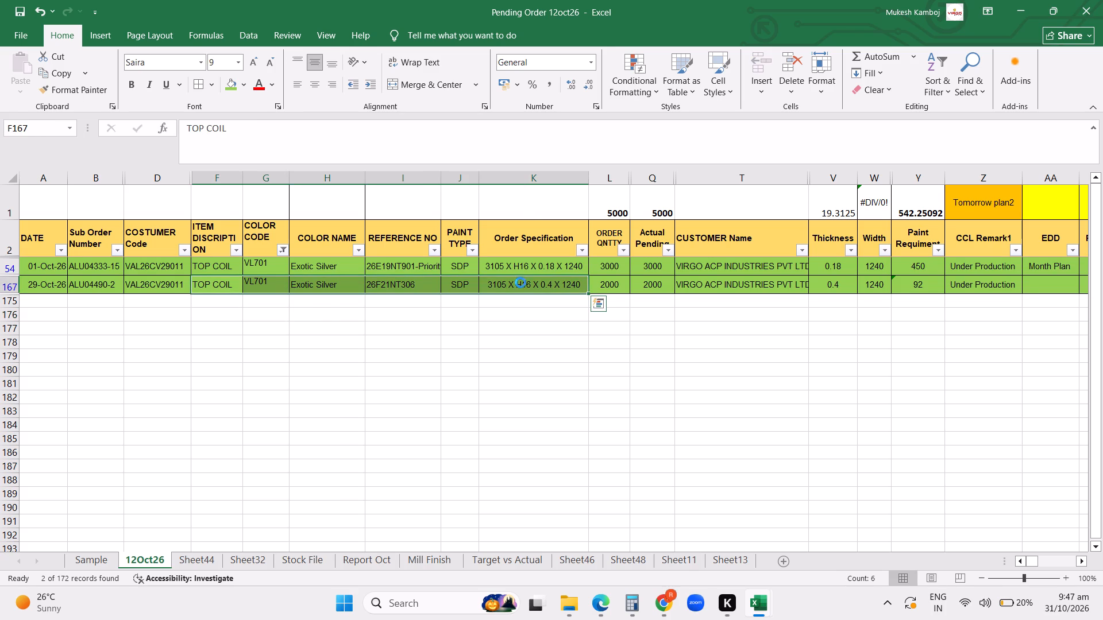
{"action": "left_click", "coordinate": [304, 560]}
{"action": "left_click", "coordinate": [74, 470]}
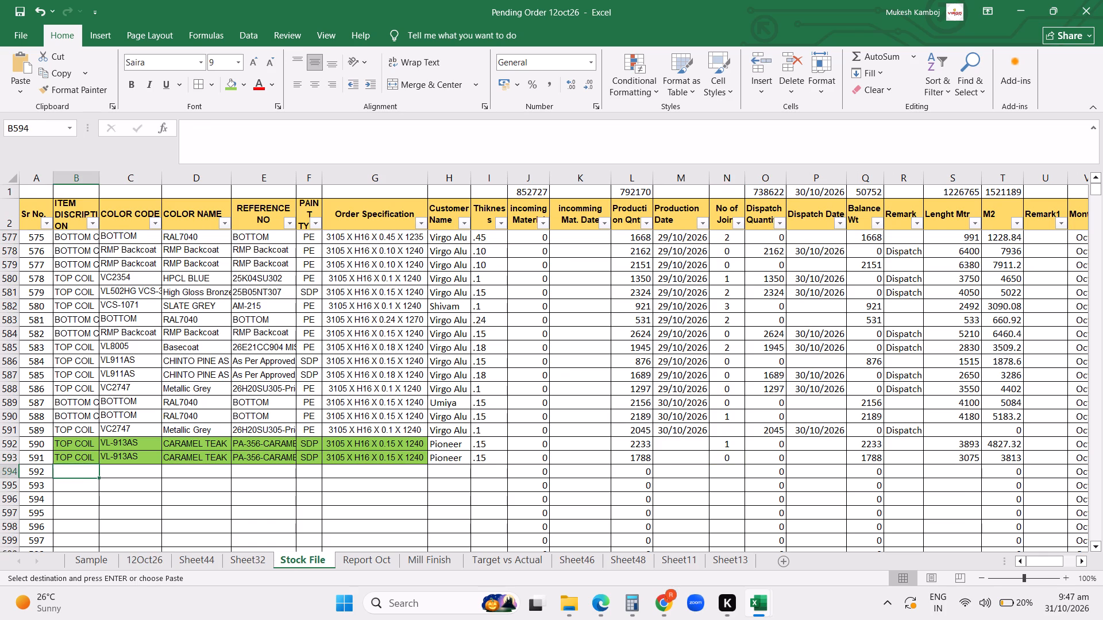
{"action": "key", "text": "ctrl+v"}
Enter the existing Virgo Alu customer name for the VL701 coil in row 594.
{"action": "left_click", "coordinate": [458, 470]}
{"action": "key", "text": "v"}
{"action": "key", "text": "Right"}
Record production quantity 756, 1 join and a length of 538 m for the VL701 coil in row 594.
{"action": "key", "text": "Right"}
{"action": "key", "text": "Right"}
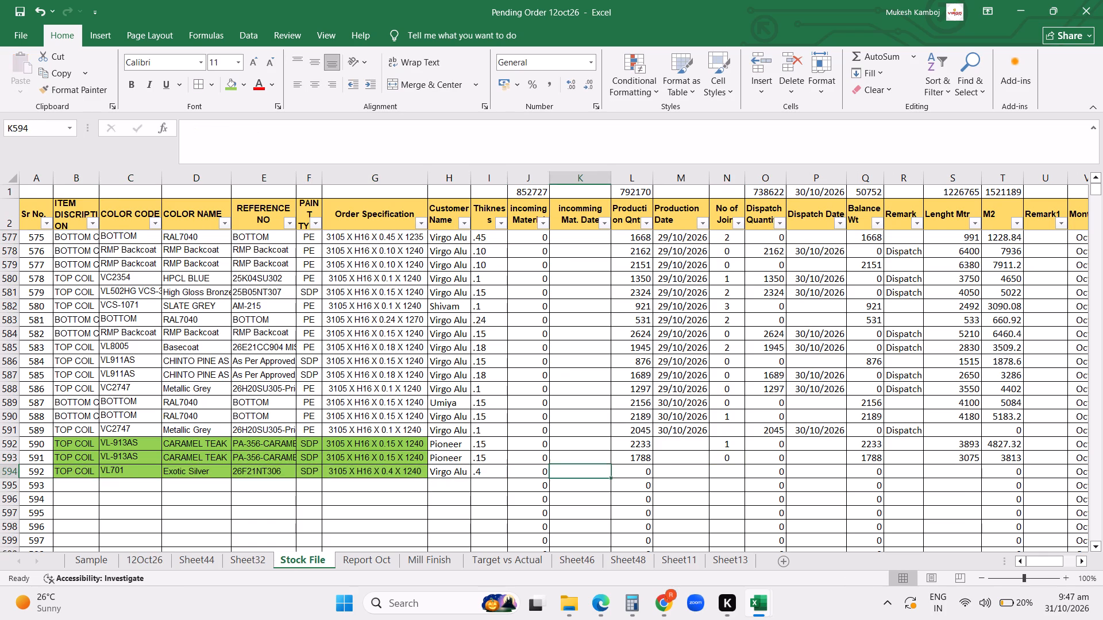
{"action": "key", "text": "Right"}
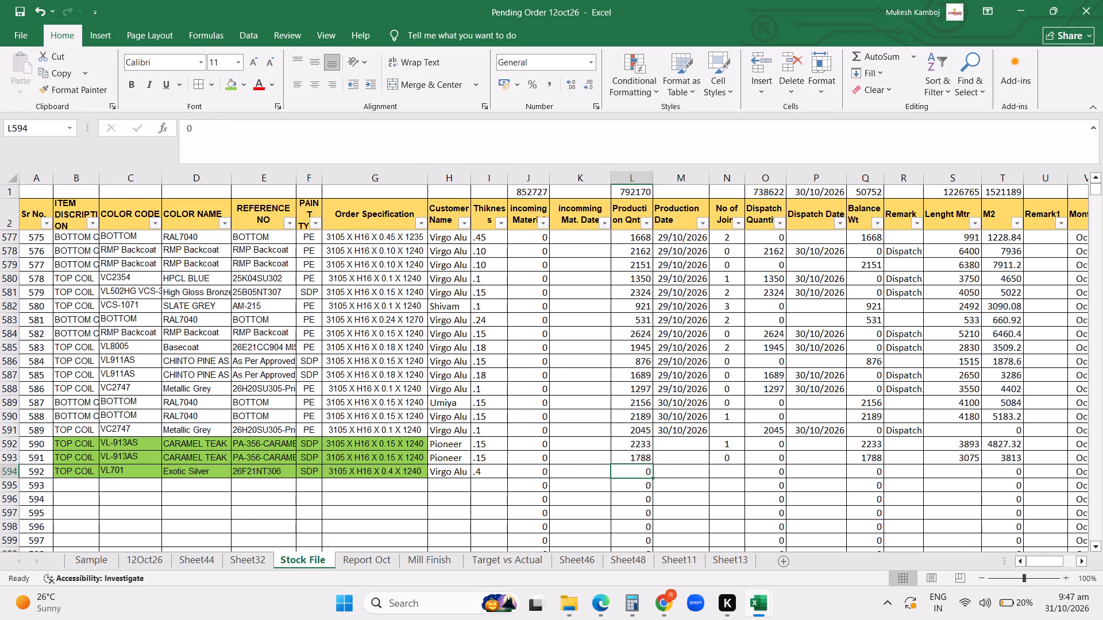
{"action": "type", "text": "756"}
{"action": "key", "text": "Right"}
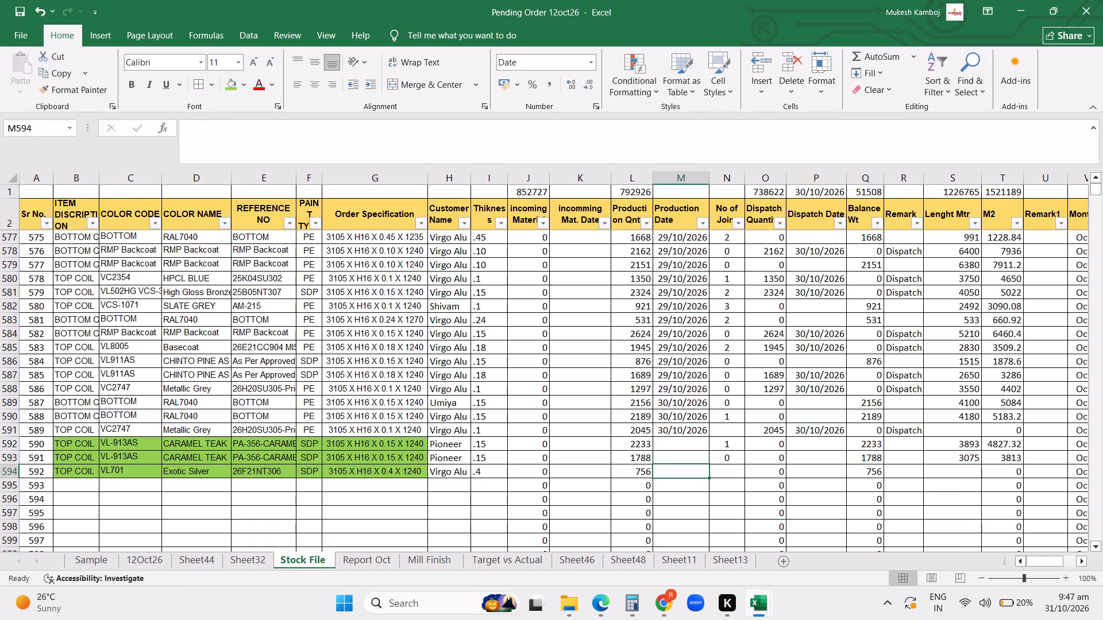
{"action": "key", "text": "Right"}
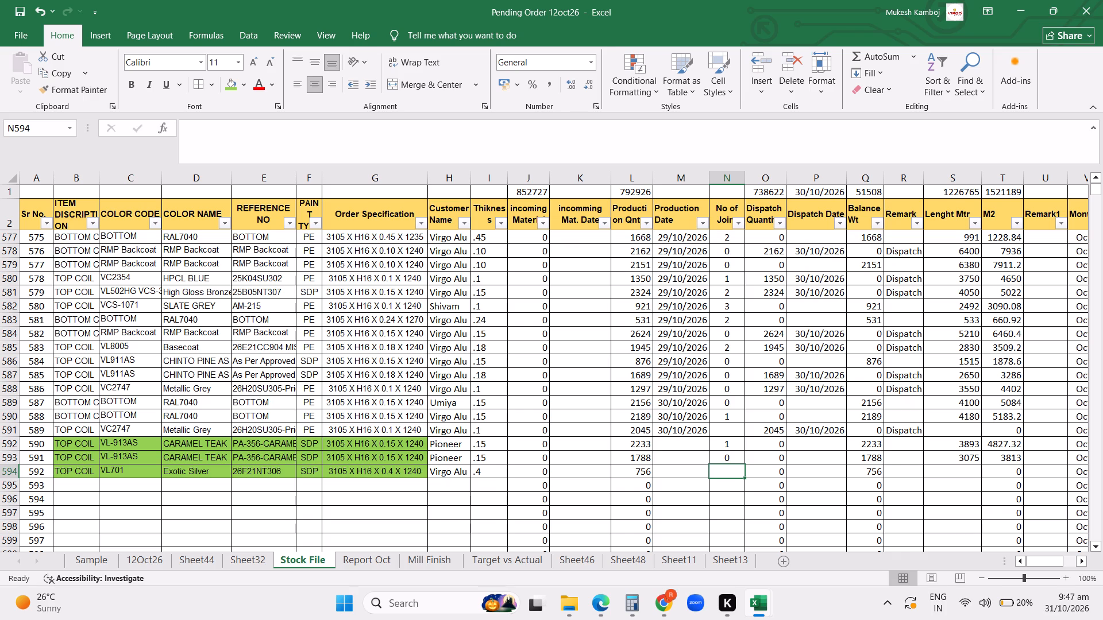
{"action": "key", "text": "1"}
{"action": "key", "text": "Right"}
{"action": "key", "text": "Right"}
{"action": "key", "text": "Right"}
{"action": "key", "text": "Right"}
{"action": "key", "text": "Right"}
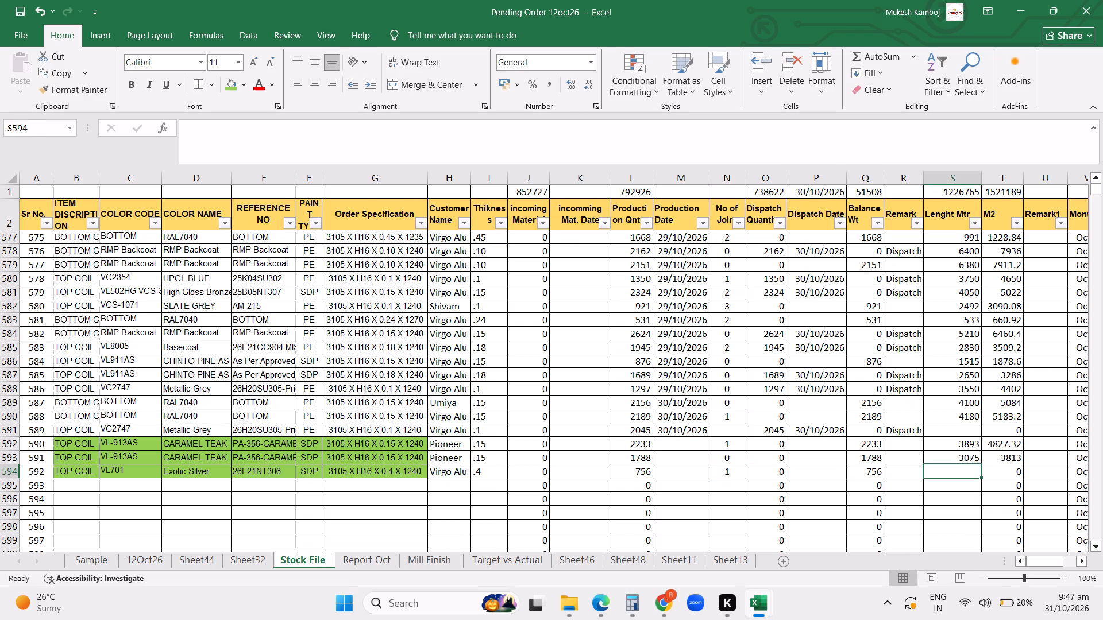
{"action": "type", "text": "538"}
{"action": "key", "text": "Return"}
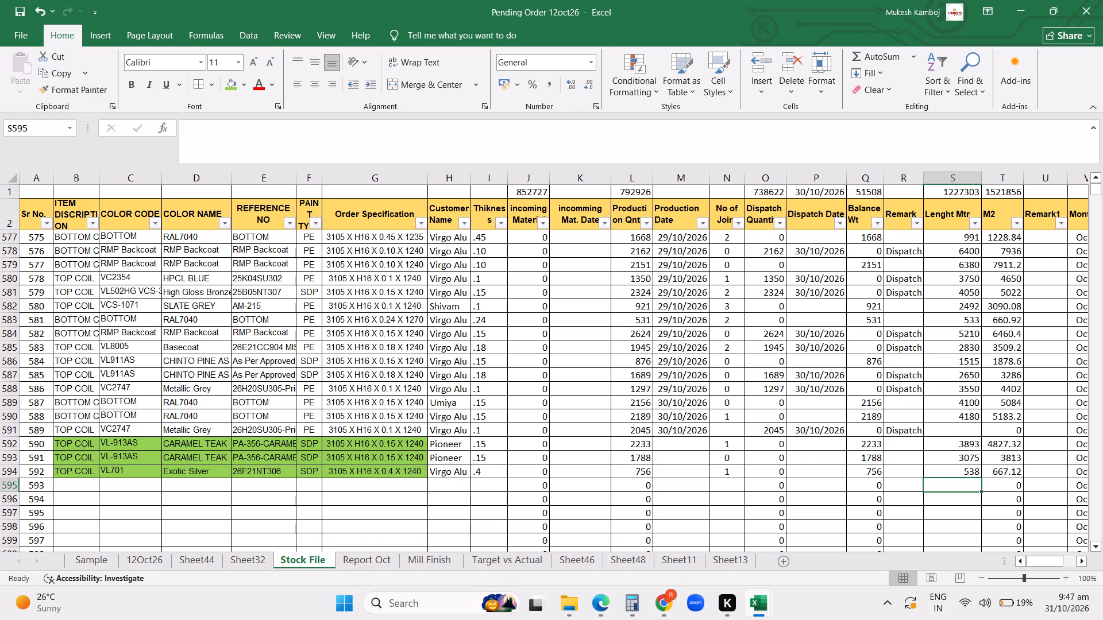
Filter the color codes on the 12Oct26 sheet with the search term 13006 to isolate the VL13006 order.
{"action": "left_click", "coordinate": [146, 559]}
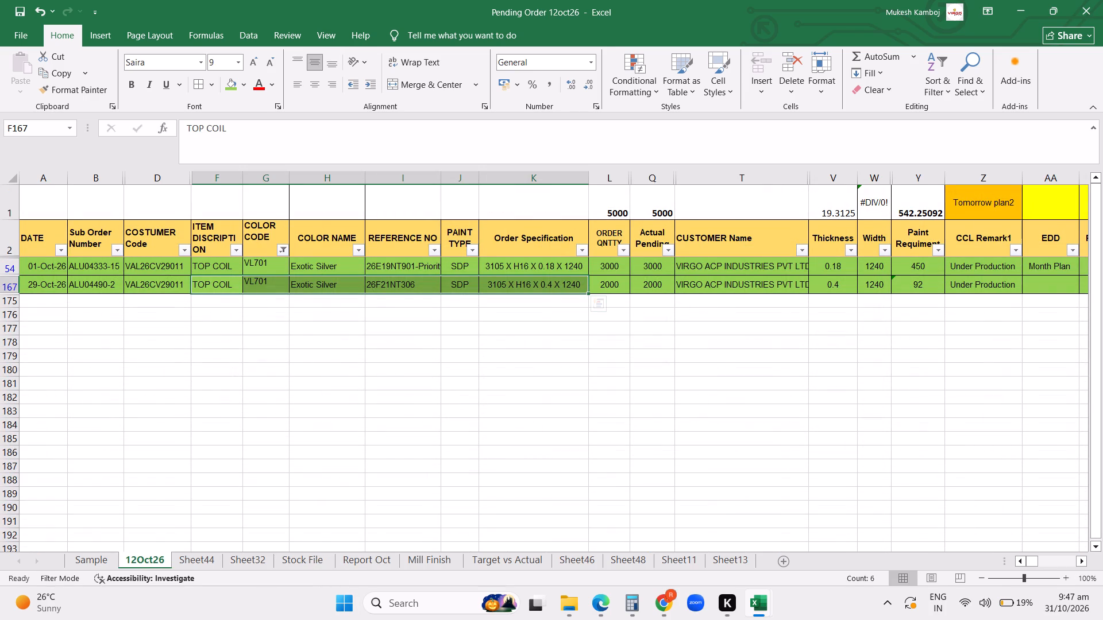
{"action": "left_click", "coordinate": [367, 433]}
{"action": "left_click", "coordinate": [284, 247]}
{"action": "left_click", "coordinate": [171, 388]}
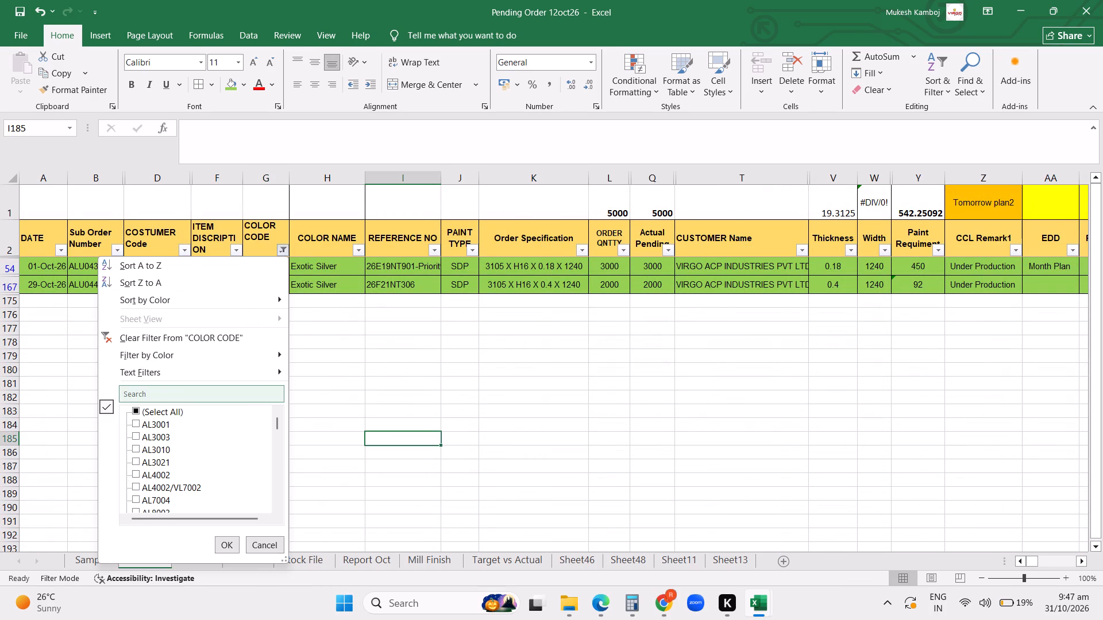
{"action": "left_click", "coordinate": [169, 396]}
{"action": "key", "text": "1"}
{"action": "type", "text": "306"}
{"action": "key", "text": "BackSpace"}
{"action": "type", "text": "06"}
{"action": "key", "text": "Return"}
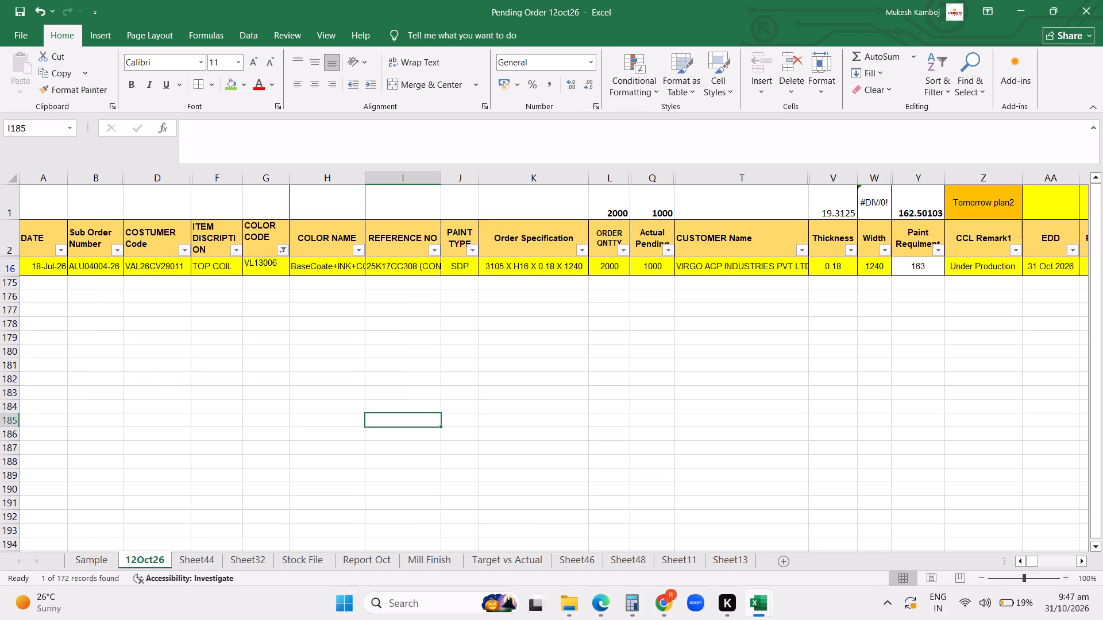
Fill the VL13006 order row light green and set its CCL remark to Material Ready.
{"action": "left_click", "coordinate": [6, 262]}
{"action": "left_click", "coordinate": [231, 88]}
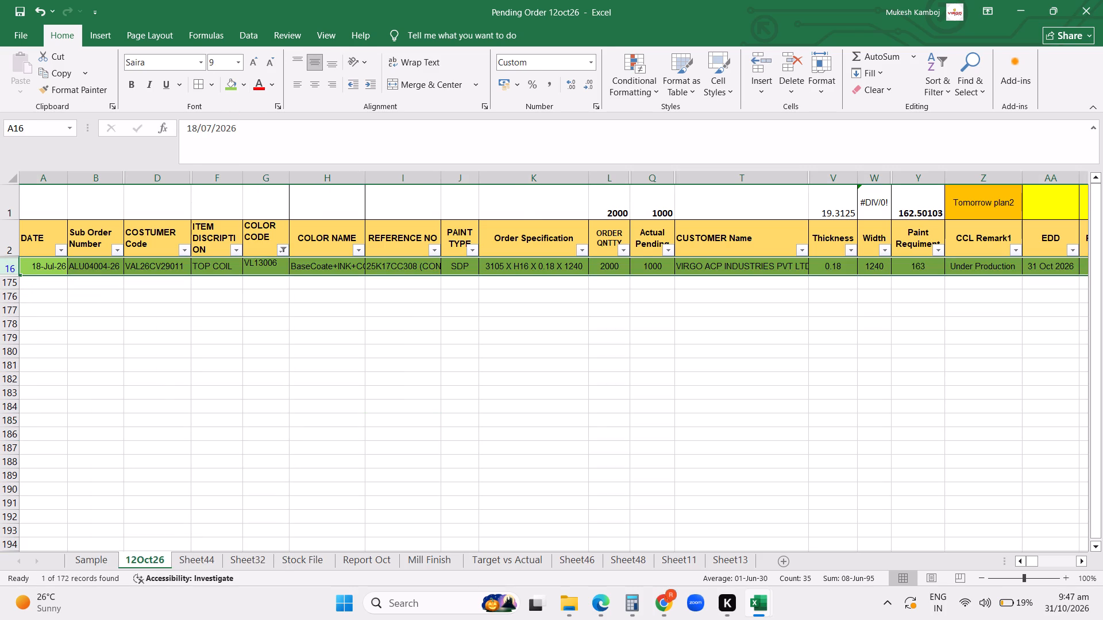
{"action": "left_click", "coordinate": [960, 265]}
{"action": "type", "text": "MA"}
{"action": "key", "text": "Return"}
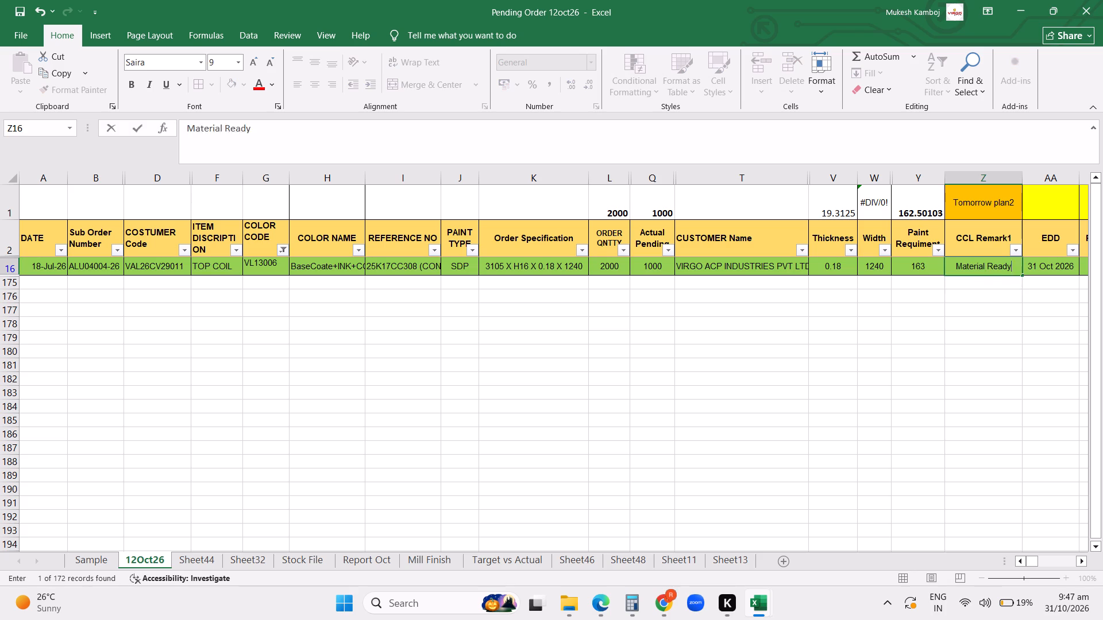
Copy the VL13006 order's item description through order specification cells into the first empty row, 595, of Stock File.
{"action": "left_click_drag", "start_coordinate": [224, 267], "coordinate": [511, 261]}
{"action": "key", "text": "ctrl+c"}
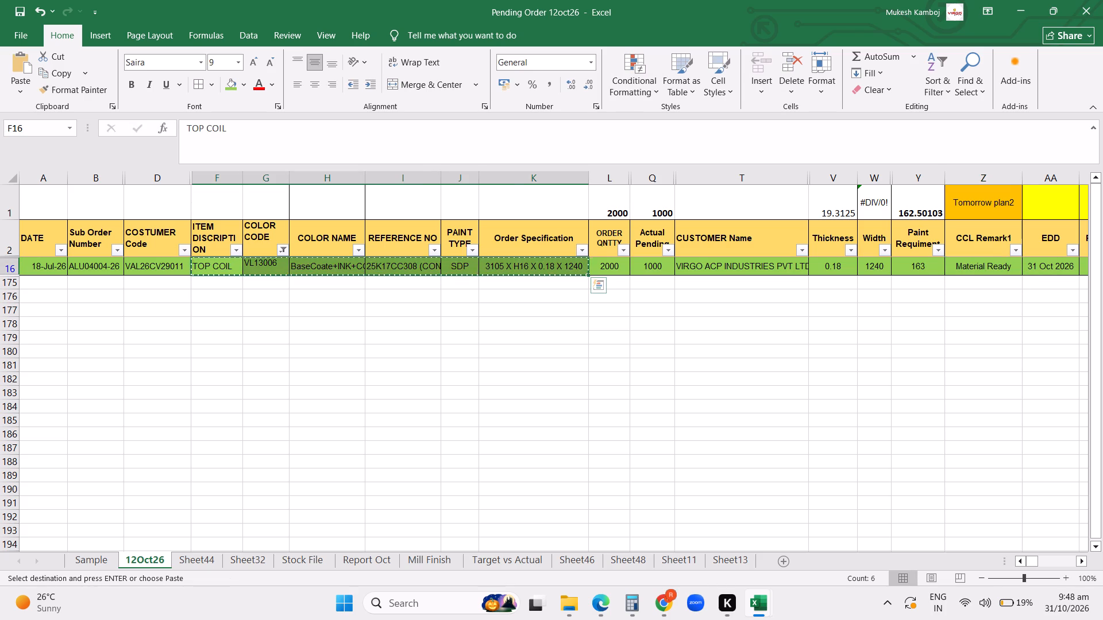
{"action": "left_click", "coordinate": [300, 559]}
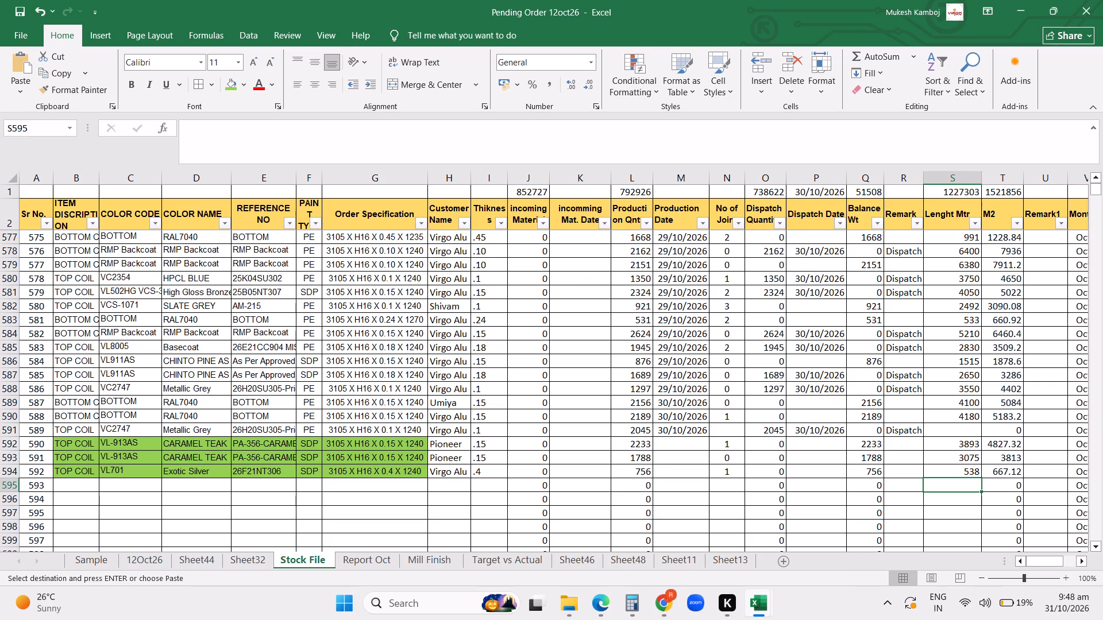
{"action": "left_click", "coordinate": [92, 488]}
{"action": "key", "text": "ctrl+v"}
Enter the existing Virgo Alu customer name for the VL13006 coil in row 595.
{"action": "left_click", "coordinate": [445, 485]}
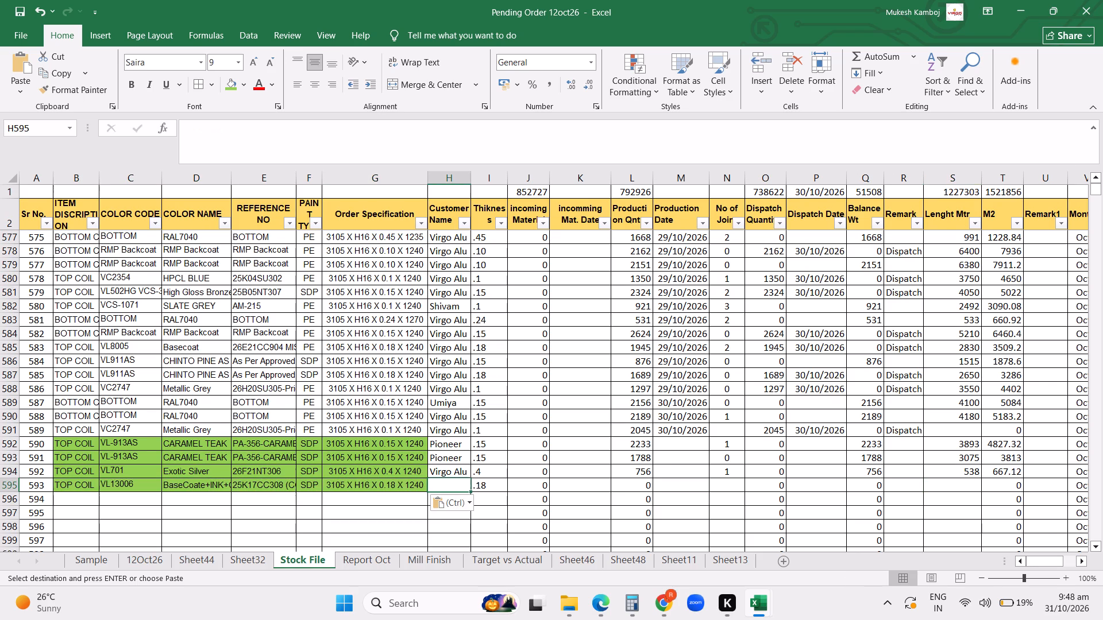
{"action": "key", "text": "v"}
Record production quantity 2304, 3 joins and a length of 3405 m for the VL13006 coil in row 595.
{"action": "key", "text": "Right"}
{"action": "key", "text": "Right"}
{"action": "key", "text": "Right"}
{"action": "key", "text": "Right"}
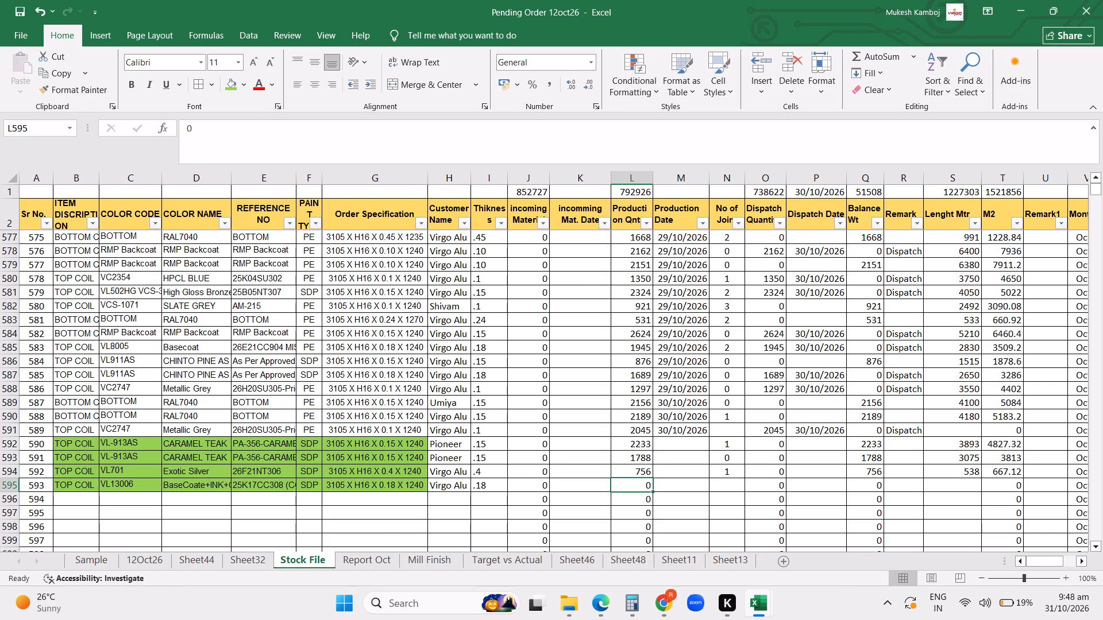
{"action": "type", "text": "2304"}
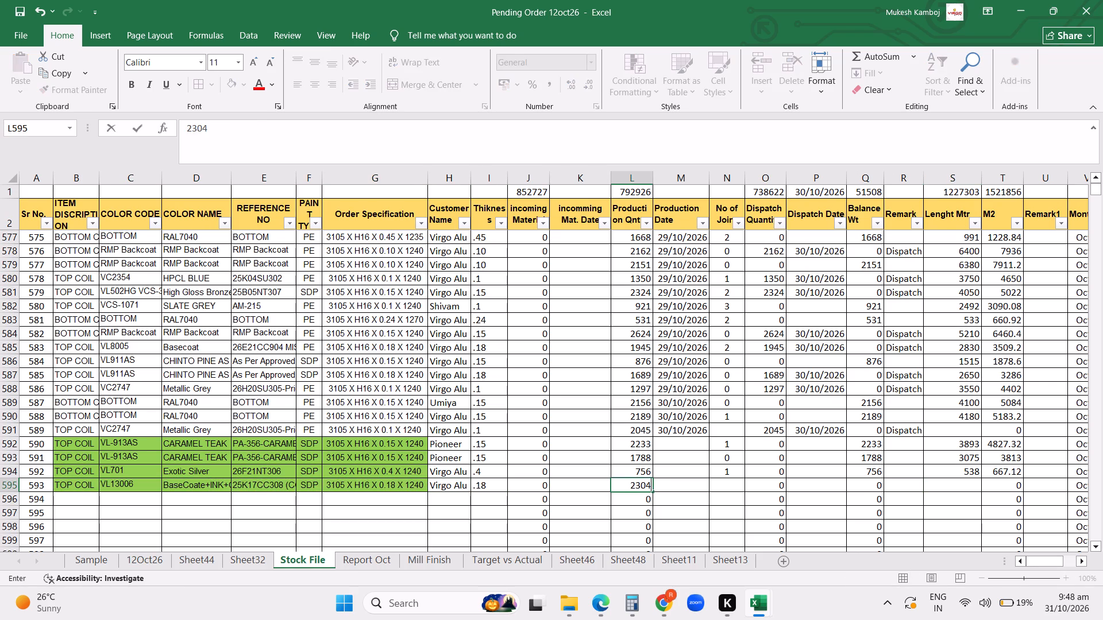
{"action": "key", "text": "Right"}
{"action": "key", "text": "Right"}
{"action": "key", "text": "3"}
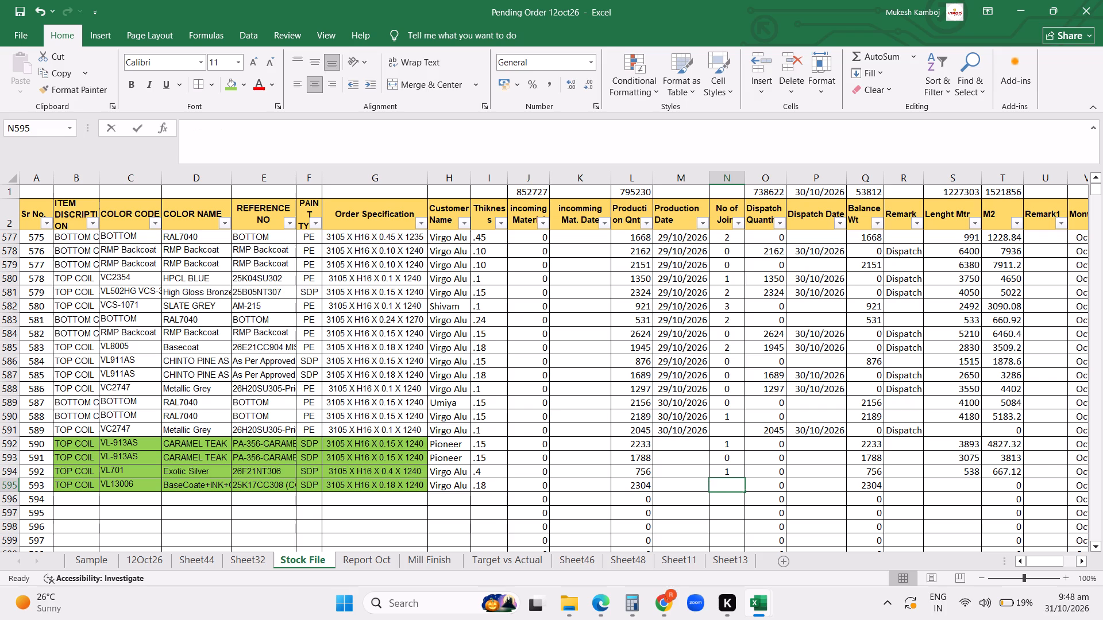
{"action": "key", "text": "Right"}
{"action": "key", "text": "Right"}
{"action": "key", "text": "Right"}
{"action": "key", "text": "Right"}
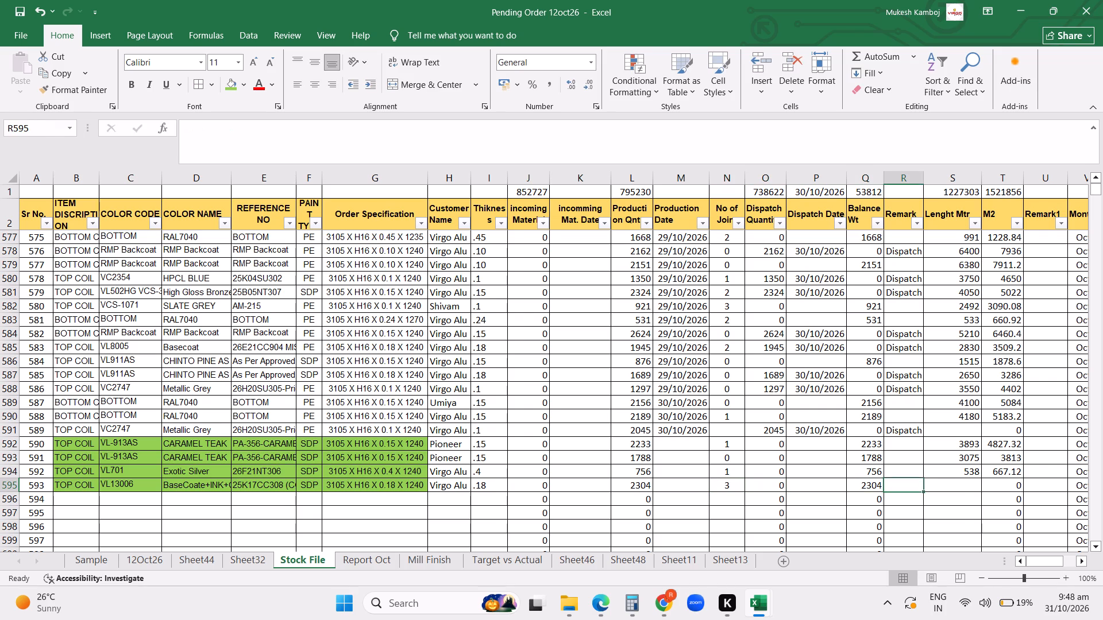
{"action": "key", "text": "Right"}
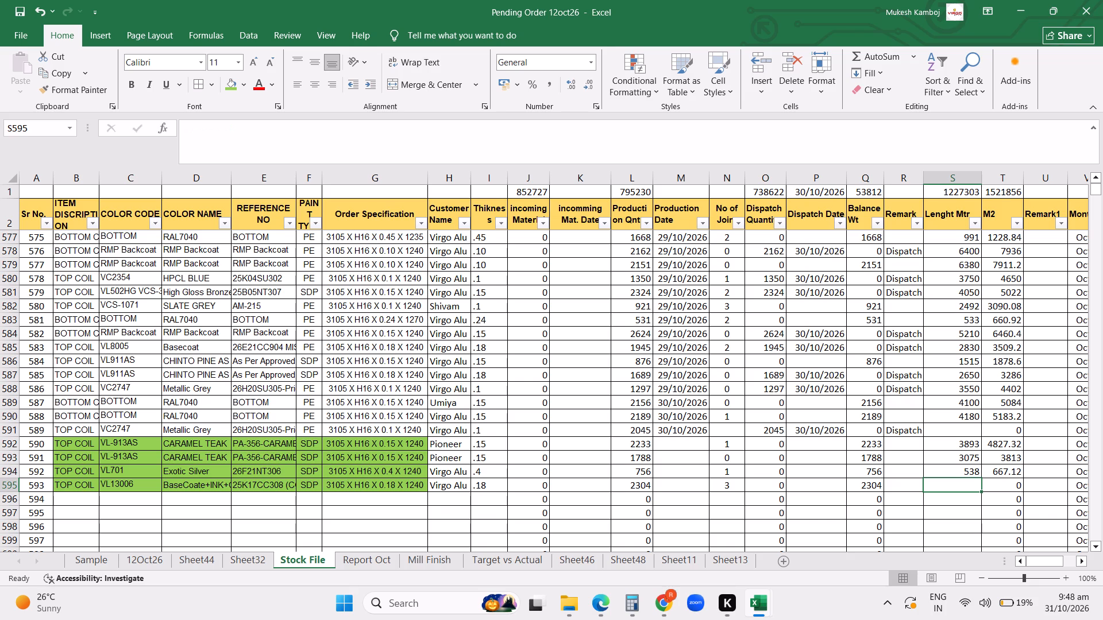
{"action": "type", "text": "3405"}
{"action": "key", "text": "Return"}
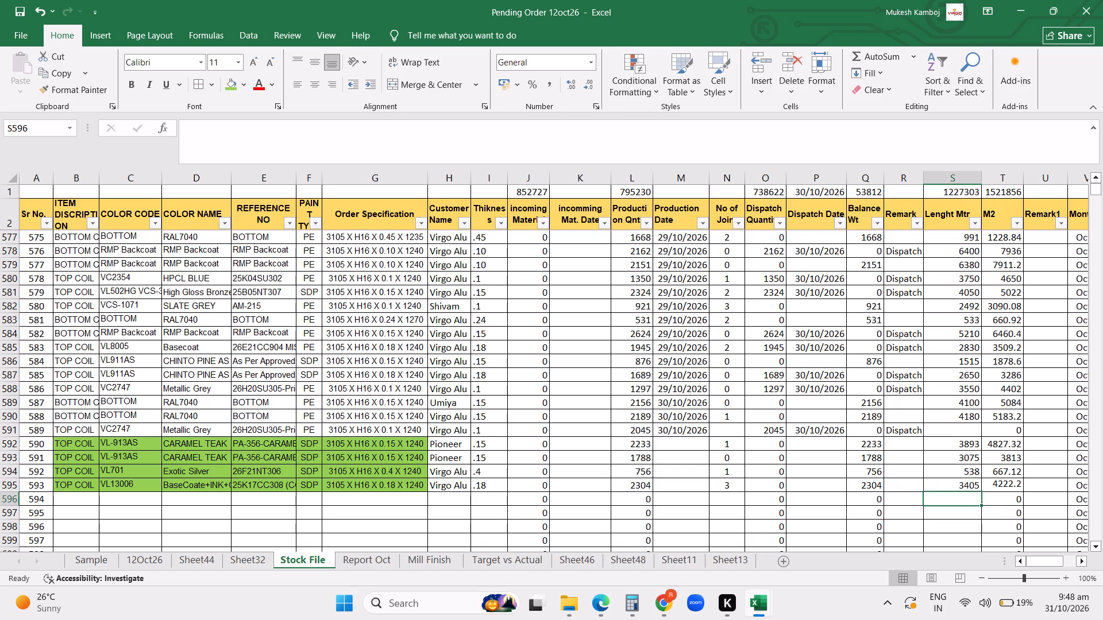
Filter the color codes on the 12Oct26 sheet with the search term 331 to isolate the VL331 order.
{"action": "left_click", "coordinate": [137, 557]}
{"action": "left_click", "coordinate": [284, 249]}
{"action": "left_click", "coordinate": [165, 393]}
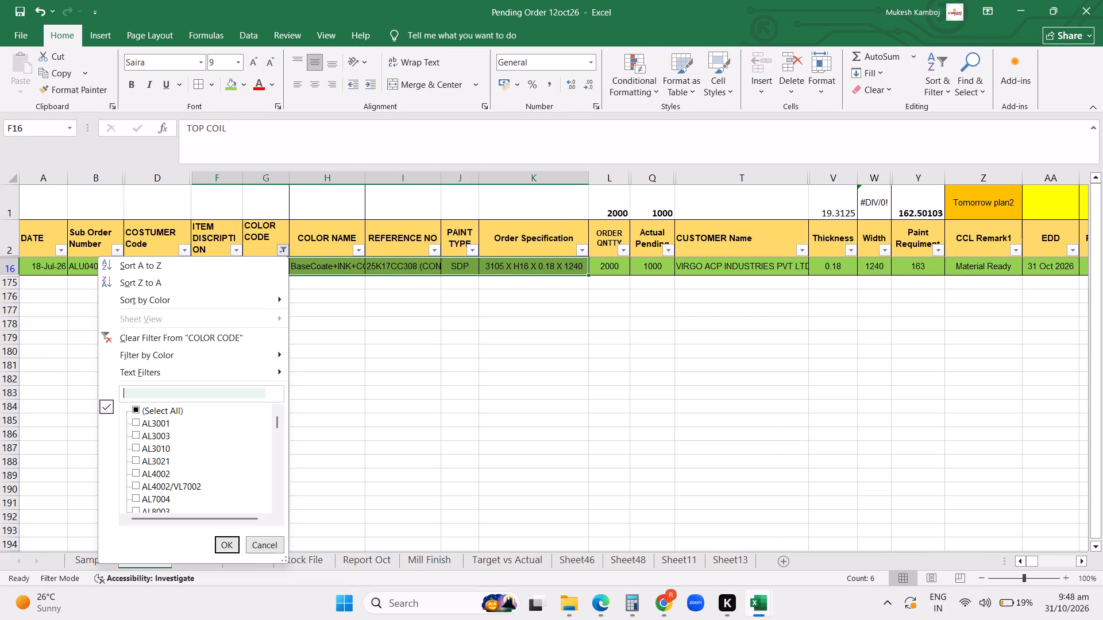
{"action": "type", "text": "331"}
{"action": "key", "text": "Return"}
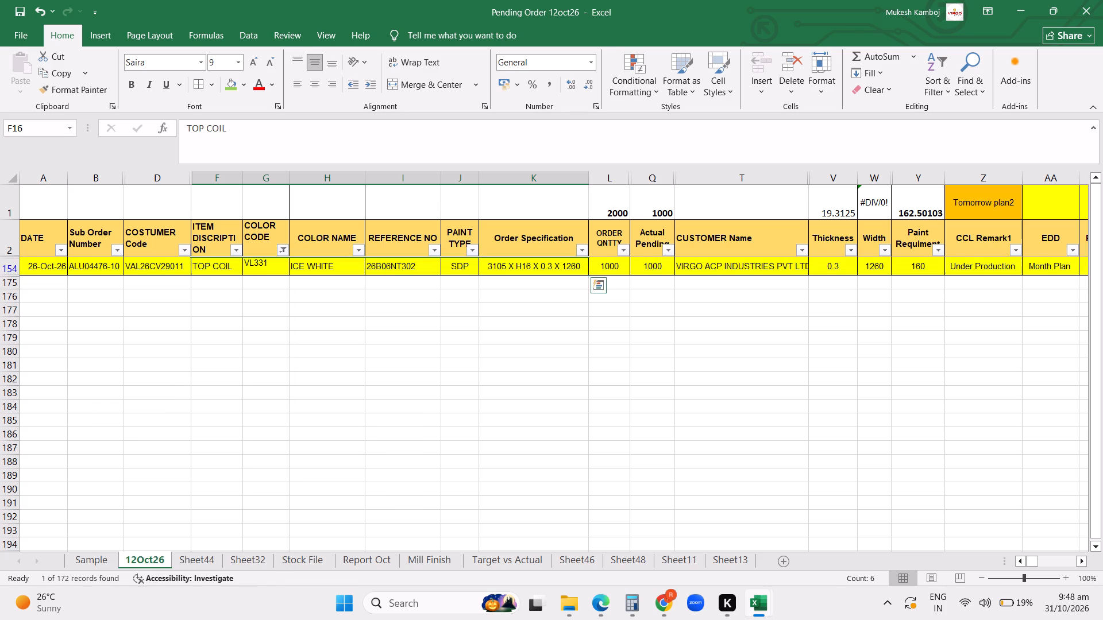
Fill the VL331 ICE WHITE order row light green.
{"action": "left_click", "coordinate": [10, 262]}
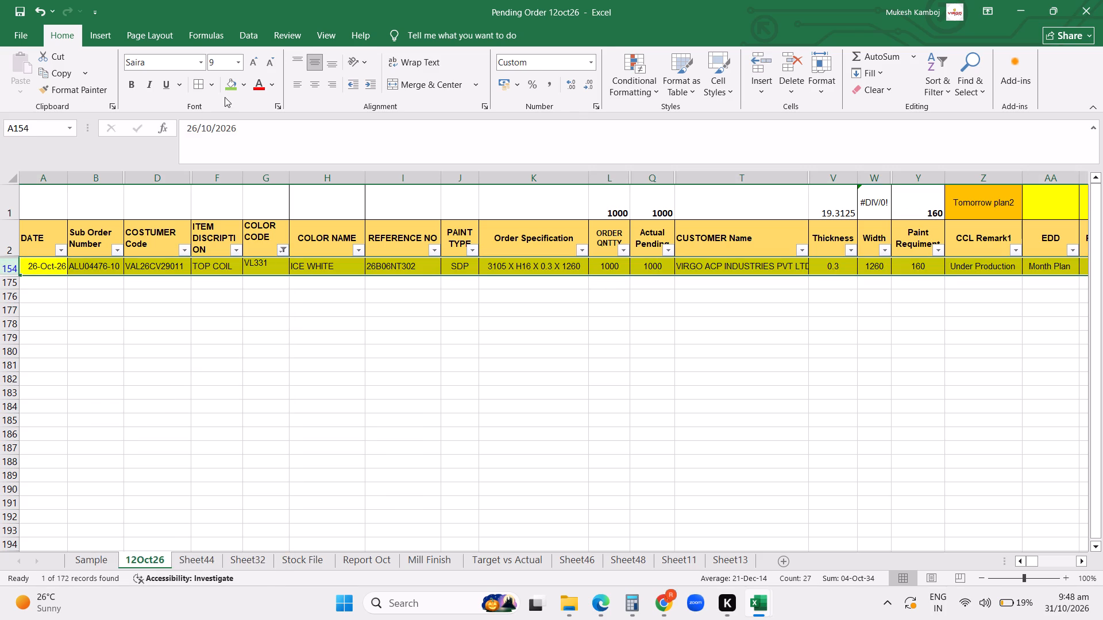
{"action": "left_click", "coordinate": [229, 85]}
{"action": "left_click", "coordinate": [300, 293]}
Copy the VL331 order's item description through order specification cells into the first empty row, 596, of Stock File.
{"action": "left_click_drag", "start_coordinate": [197, 267], "coordinate": [199, 267]}
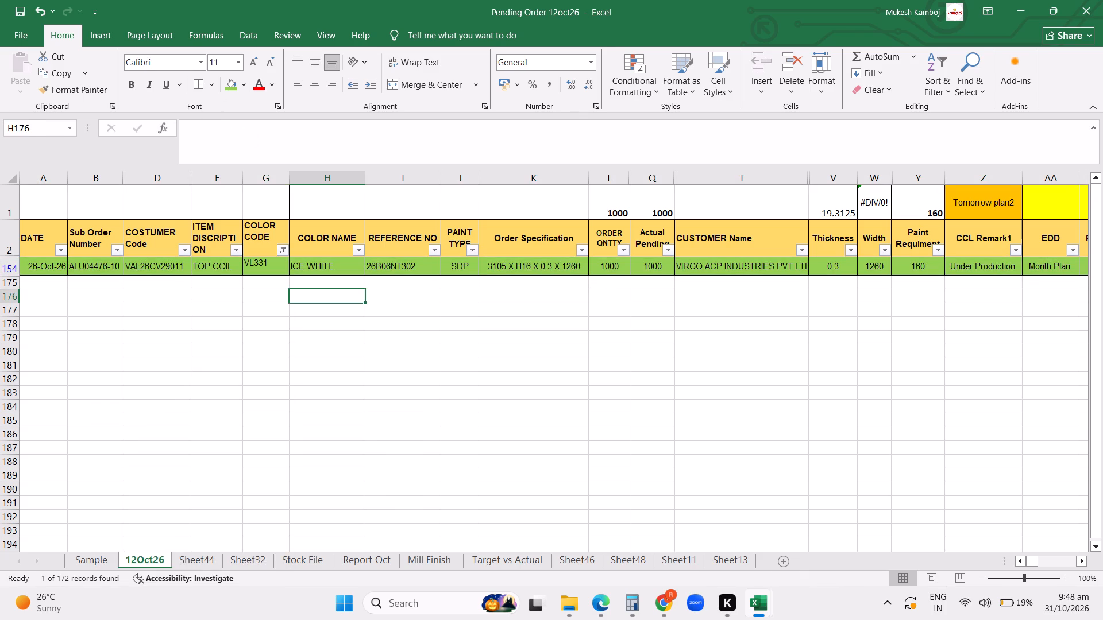
{"action": "left_click_drag", "start_coordinate": [199, 267], "coordinate": [580, 266]}
{"action": "key", "text": "ctrl+c"}
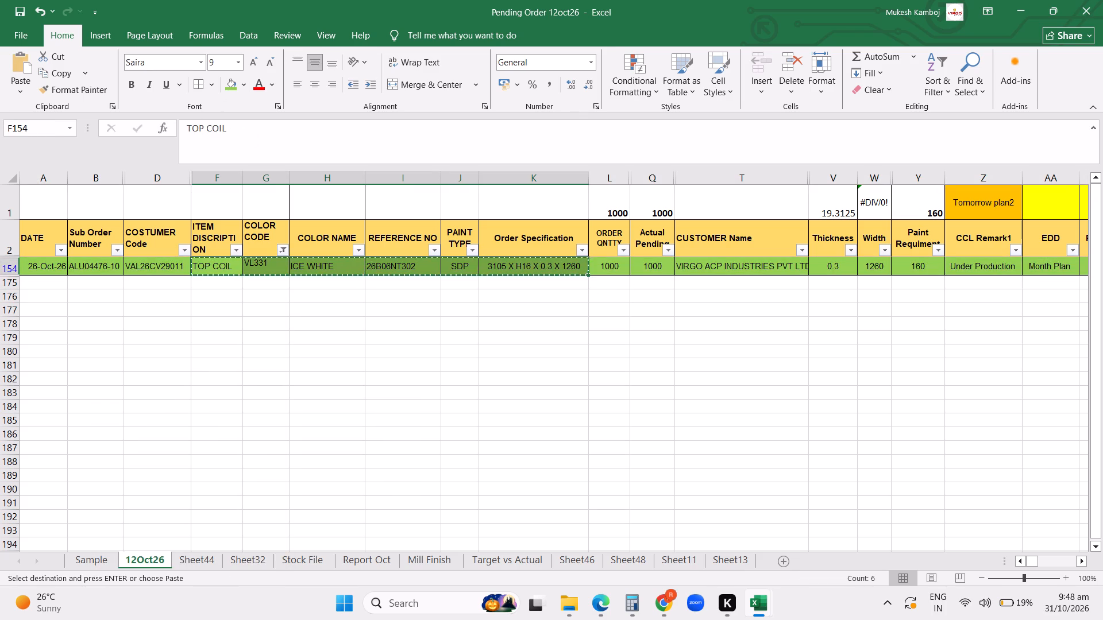
{"action": "left_click", "coordinate": [301, 559]}
{"action": "left_click", "coordinate": [83, 496]}
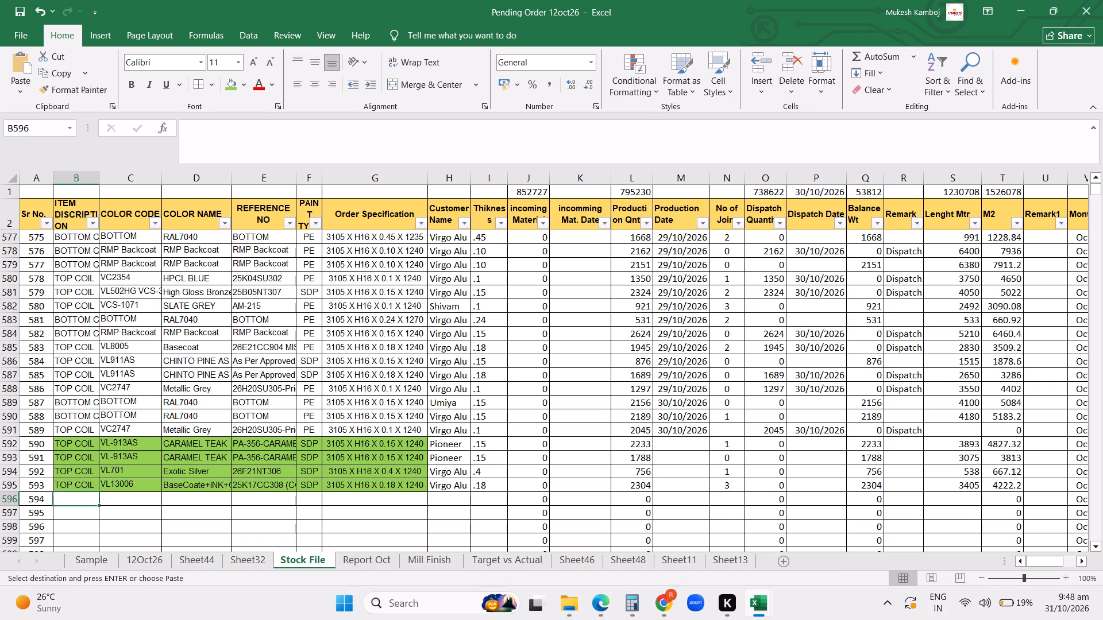
{"action": "key", "text": "ctrl+v"}
Enter the existing Virgo Alu customer name for the VL331 coil in row 596.
{"action": "left_click", "coordinate": [451, 497]}
{"action": "key", "text": "v"}
{"action": "key", "text": "Right"}
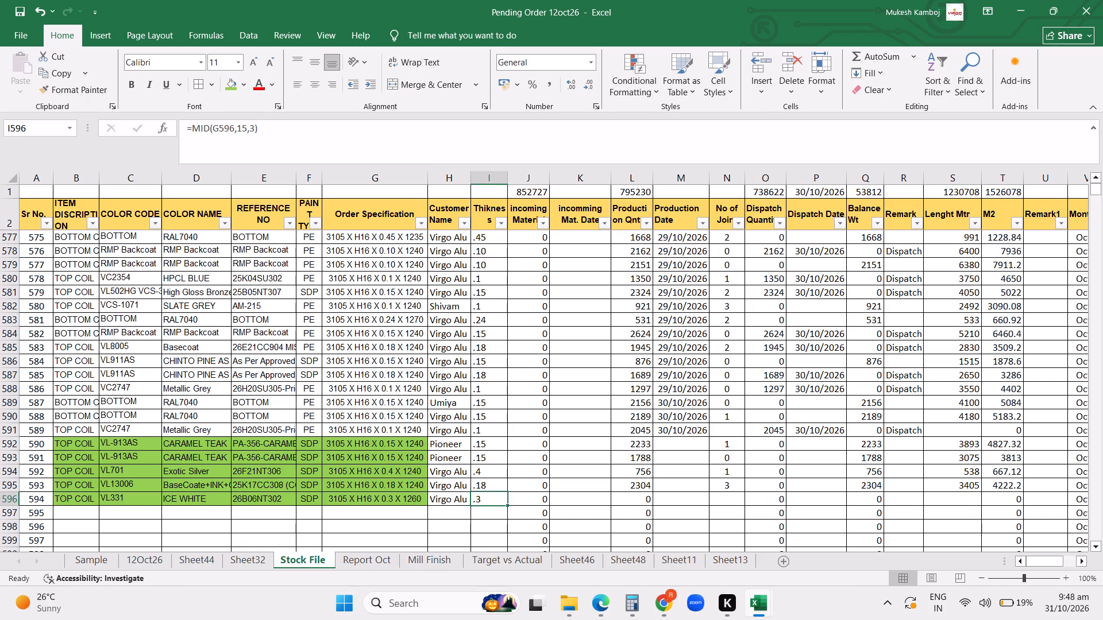
Change the VL331 coil's order specification in row 596 to 3105 X H16 X 0.24 X 1270.
{"action": "left_click", "coordinate": [396, 493]}
{"action": "left_click", "coordinate": [256, 130]}
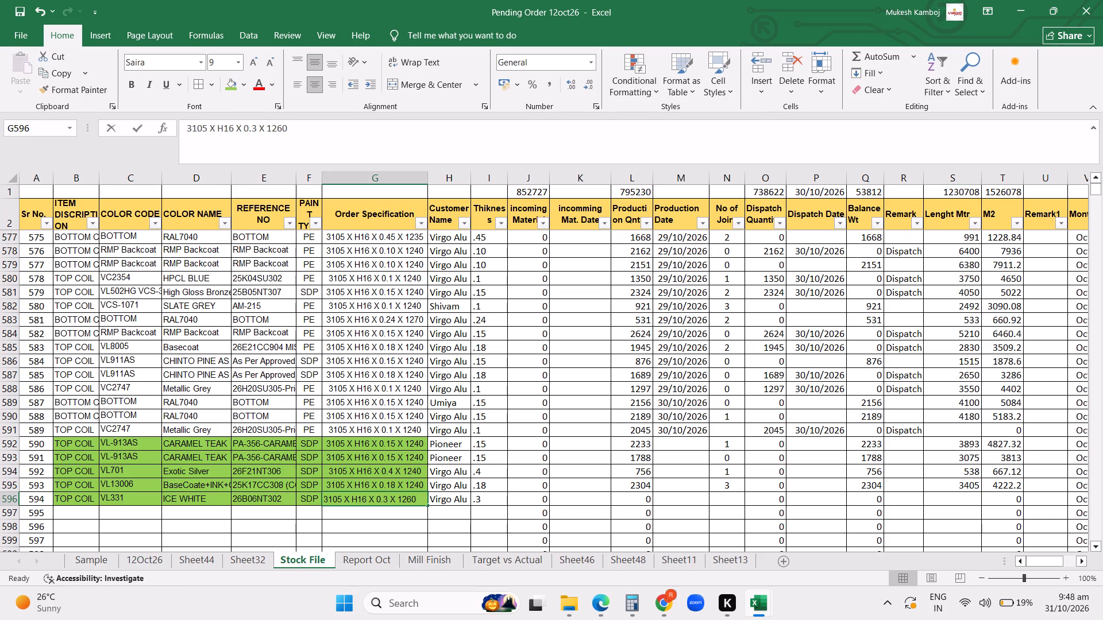
{"action": "key", "text": "BackSpace"}
{"action": "type", "text": "24"}
{"action": "key", "text": "Right"}
{"action": "key", "text": "Right"}
{"action": "key", "text": "Right"}
{"action": "key", "text": "Right"}
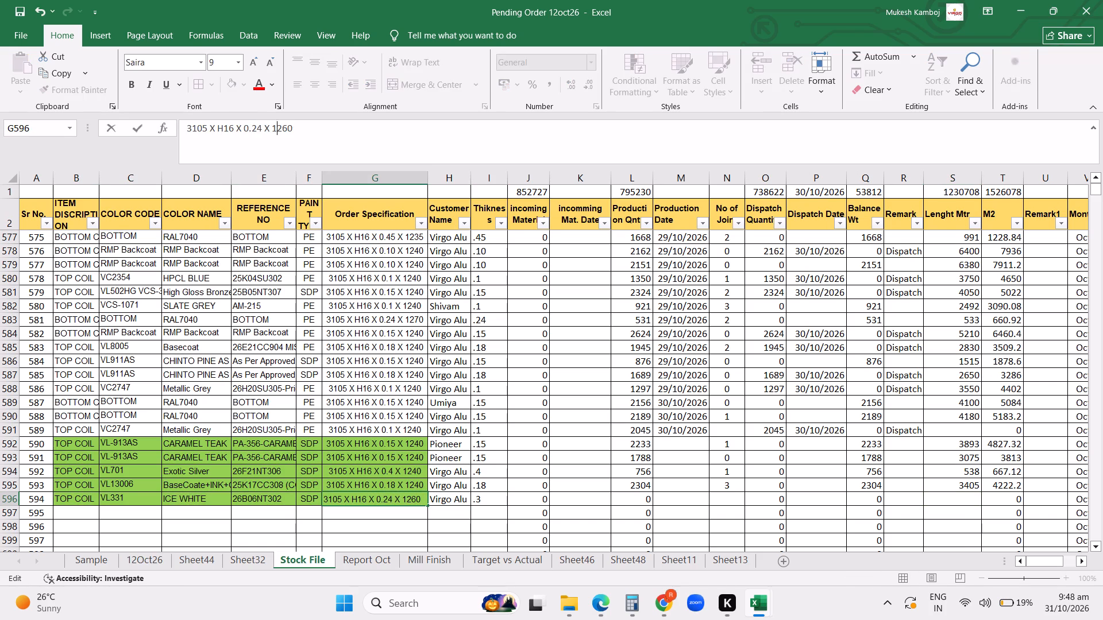
{"action": "key", "text": "Right"}
{"action": "key", "text": "Right"}
{"action": "key", "text": "BackSpace"}
{"action": "key", "text": "7"}
{"action": "key", "text": "Return"}
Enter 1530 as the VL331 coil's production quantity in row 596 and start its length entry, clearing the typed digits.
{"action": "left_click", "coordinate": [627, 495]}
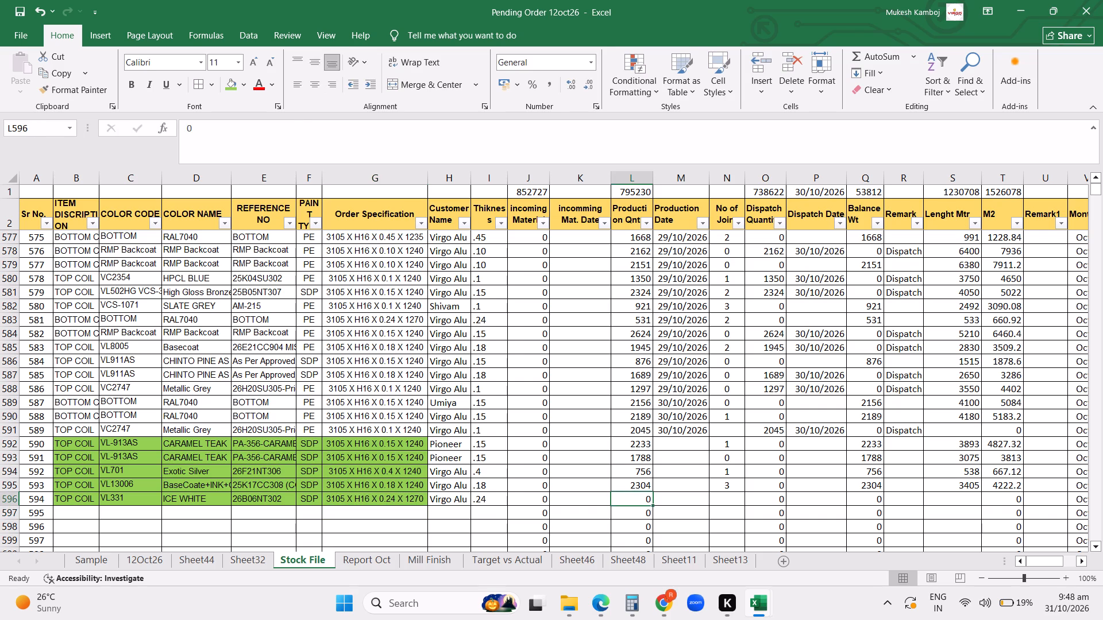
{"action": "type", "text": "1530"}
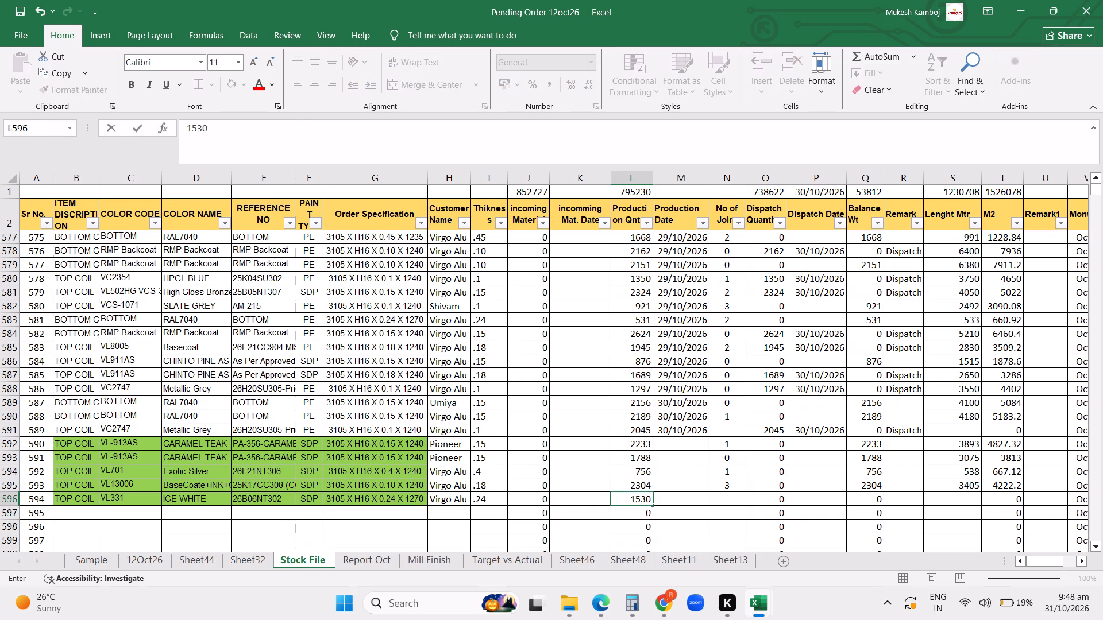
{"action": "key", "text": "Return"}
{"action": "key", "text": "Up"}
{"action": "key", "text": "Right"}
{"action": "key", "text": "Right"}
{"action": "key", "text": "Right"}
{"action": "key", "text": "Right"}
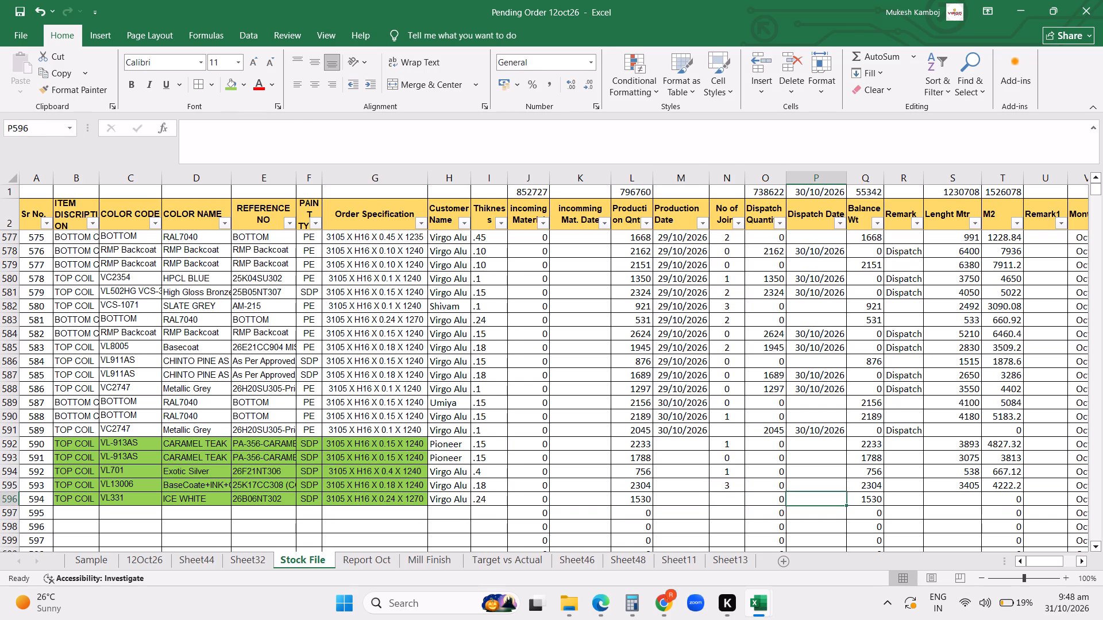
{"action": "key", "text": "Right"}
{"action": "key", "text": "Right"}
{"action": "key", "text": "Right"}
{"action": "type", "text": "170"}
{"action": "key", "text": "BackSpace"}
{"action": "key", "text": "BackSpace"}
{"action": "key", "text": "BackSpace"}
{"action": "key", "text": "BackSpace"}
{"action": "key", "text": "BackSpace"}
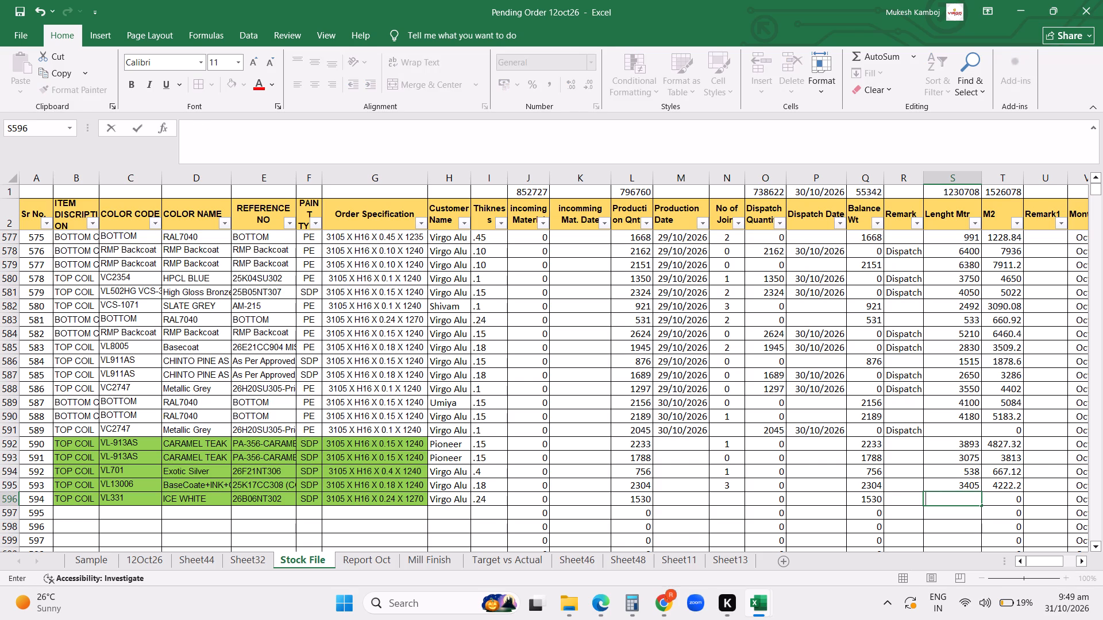
Record production quantity 1398, 1 join and a length of 1530 m for the VL331 coil in row 596.
{"action": "left_click", "coordinate": [627, 495]}
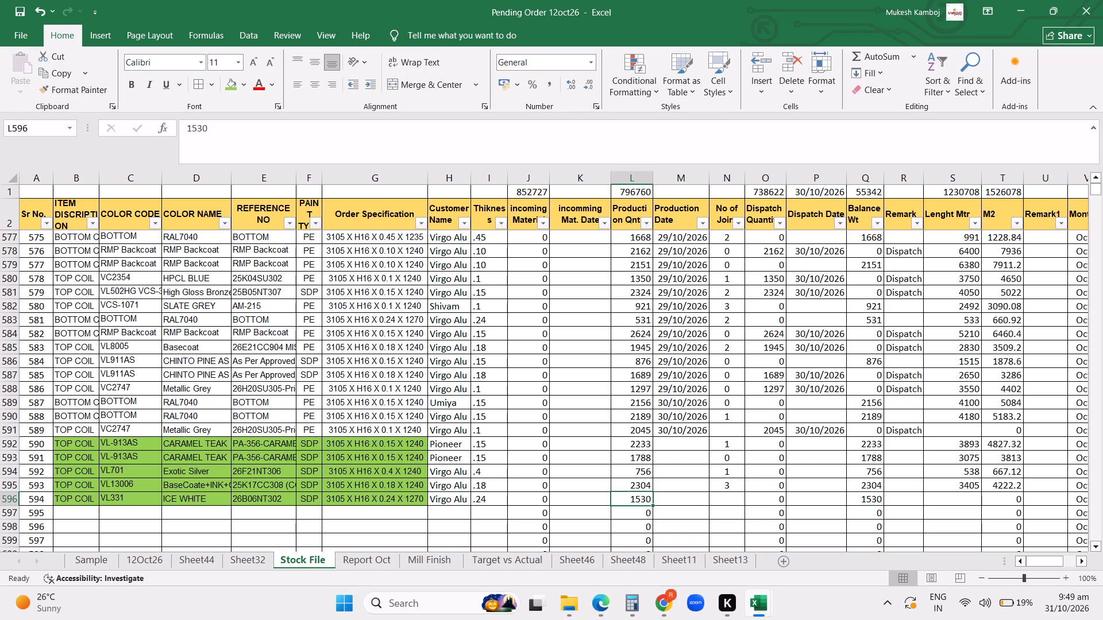
{"action": "type", "text": "1398"}
{"action": "key", "text": "Right"}
{"action": "key", "text": "Right"}
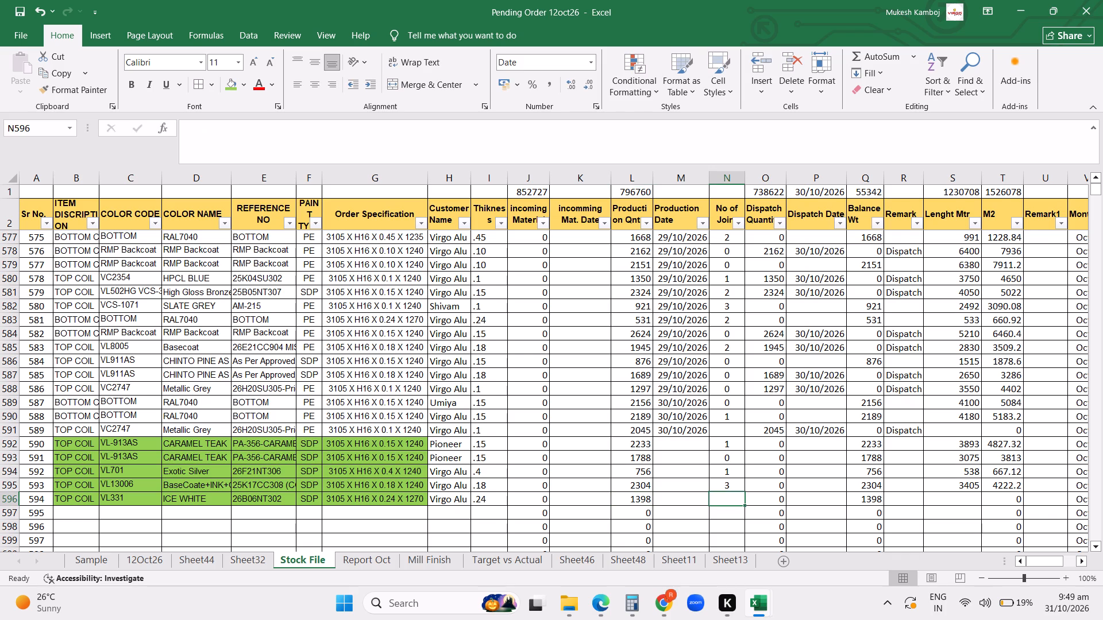
{"action": "key", "text": "1"}
{"action": "key", "text": "Right"}
{"action": "key", "text": "Right"}
{"action": "key", "text": "Right"}
{"action": "key", "text": "Right"}
{"action": "key", "text": "Right"}
{"action": "type", "text": "1530"}
{"action": "key", "text": "Return"}
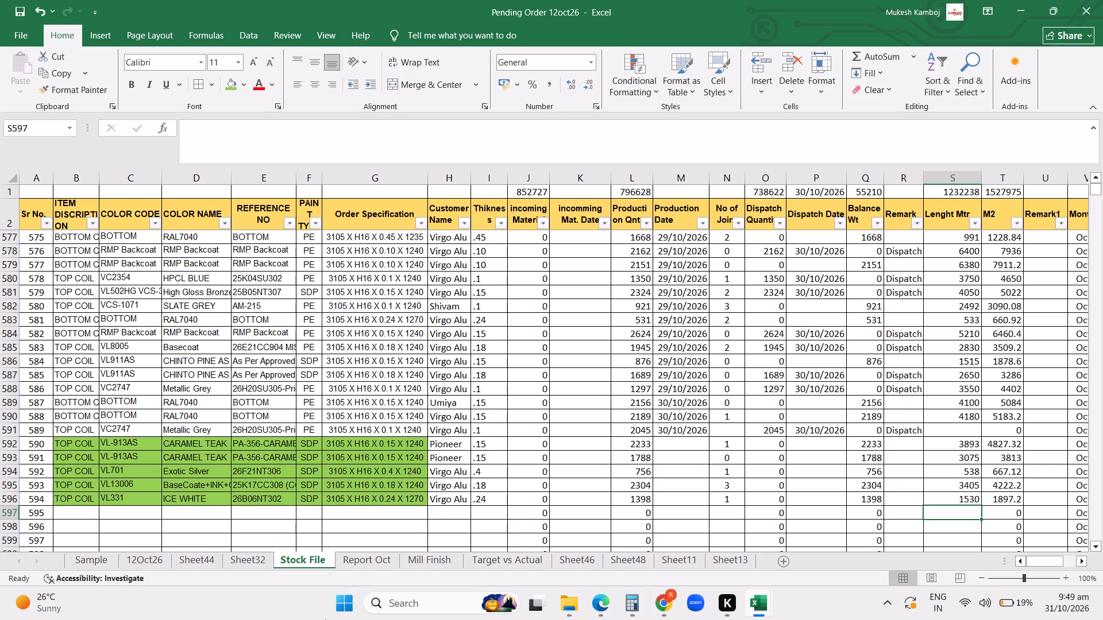
Check the sum of the production quantities in rows 589 through 596 of Stock File.
{"action": "left_click_drag", "start_coordinate": [628, 406], "coordinate": [630, 475]}
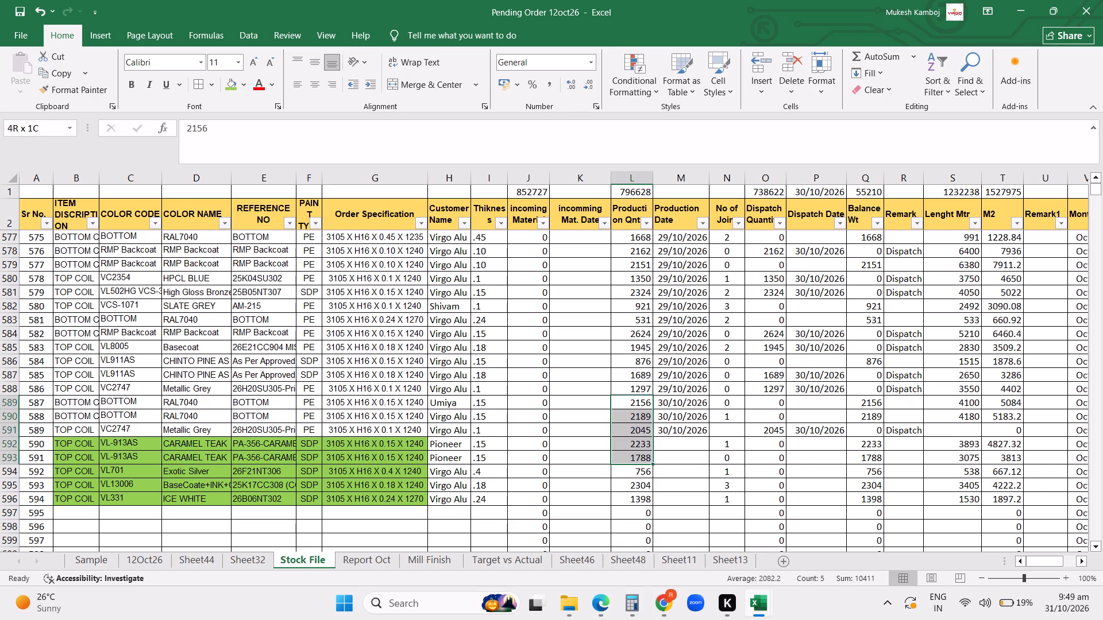
{"action": "left_click_drag", "start_coordinate": [630, 475], "coordinate": [630, 500]}
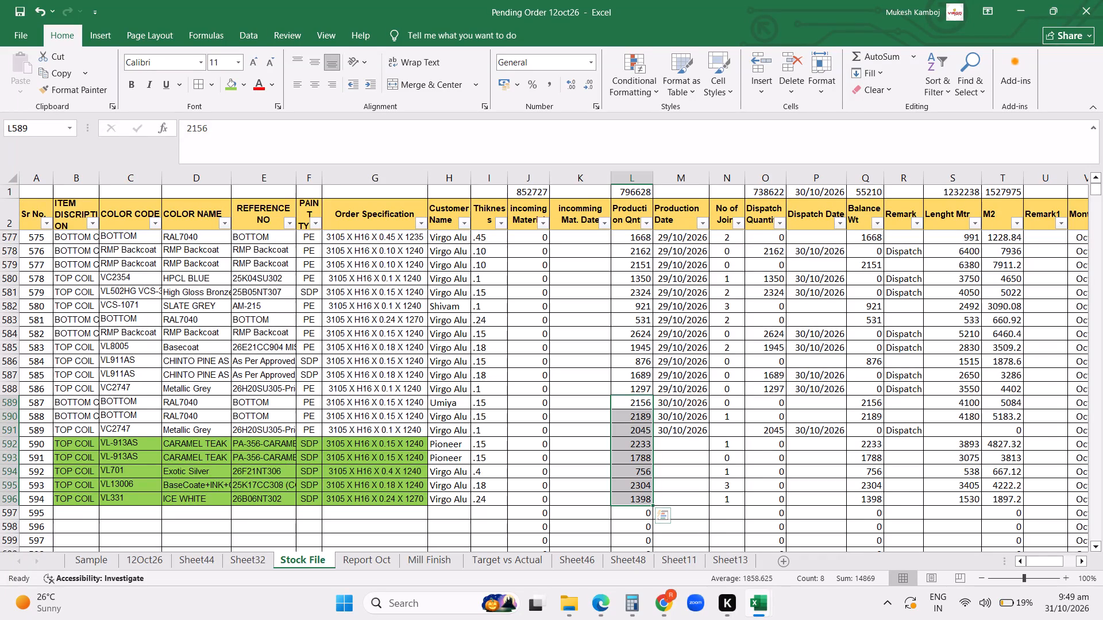
Move the VC2747 coil record from row 591 to row 597 and delete the emptied row.
{"action": "left_click", "coordinate": [637, 431]}
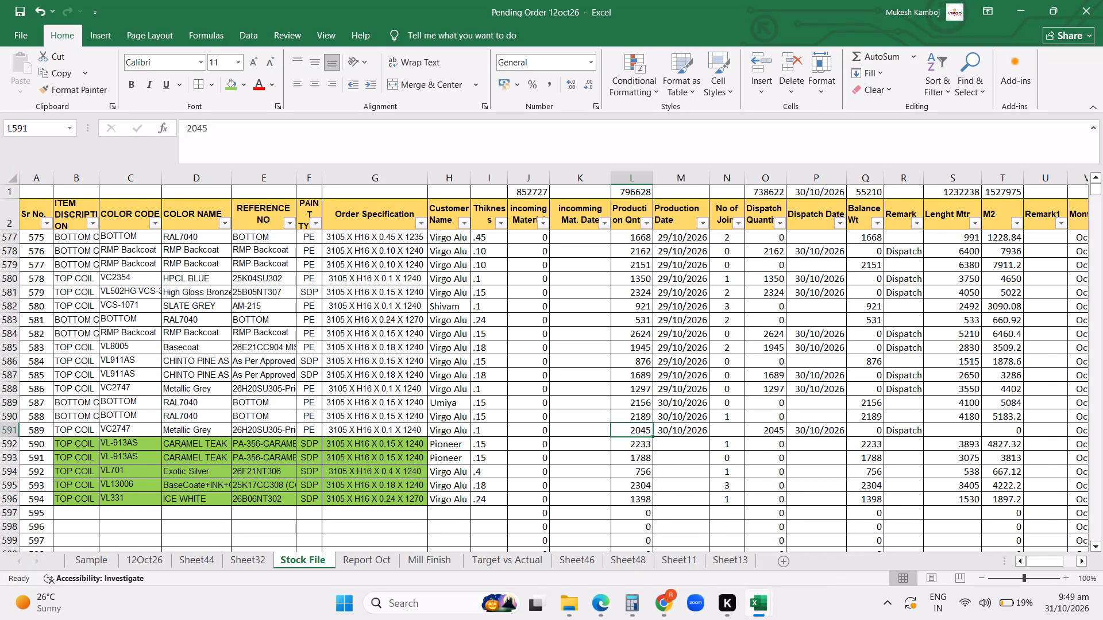
{"action": "left_click", "coordinate": [8, 429]}
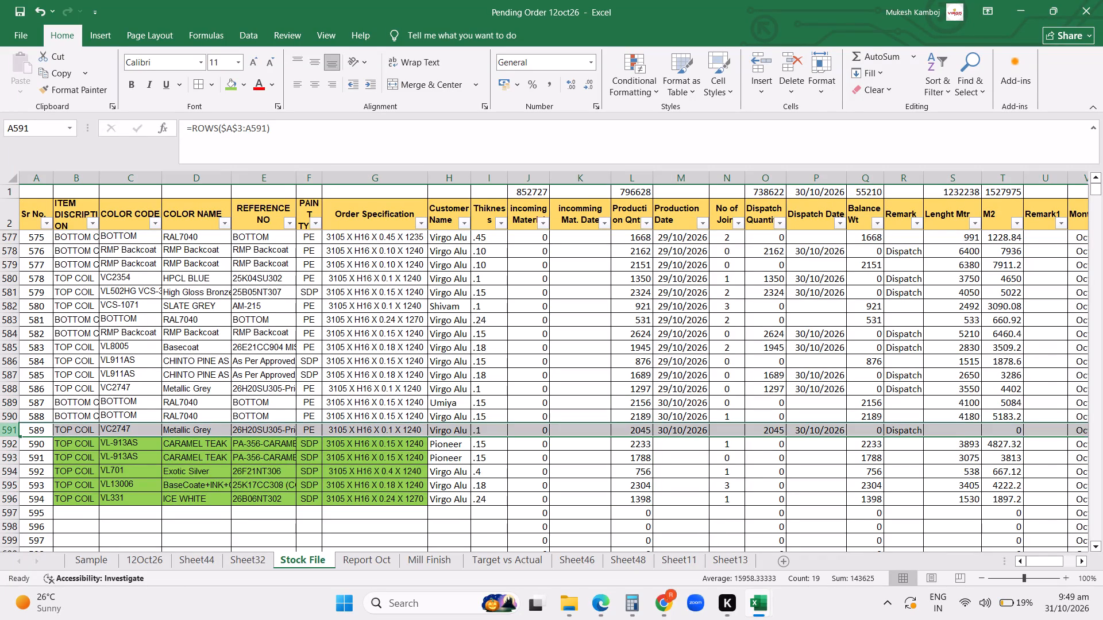
{"action": "key", "text": "ctrl+x"}
{"action": "left_click", "coordinate": [7, 512]}
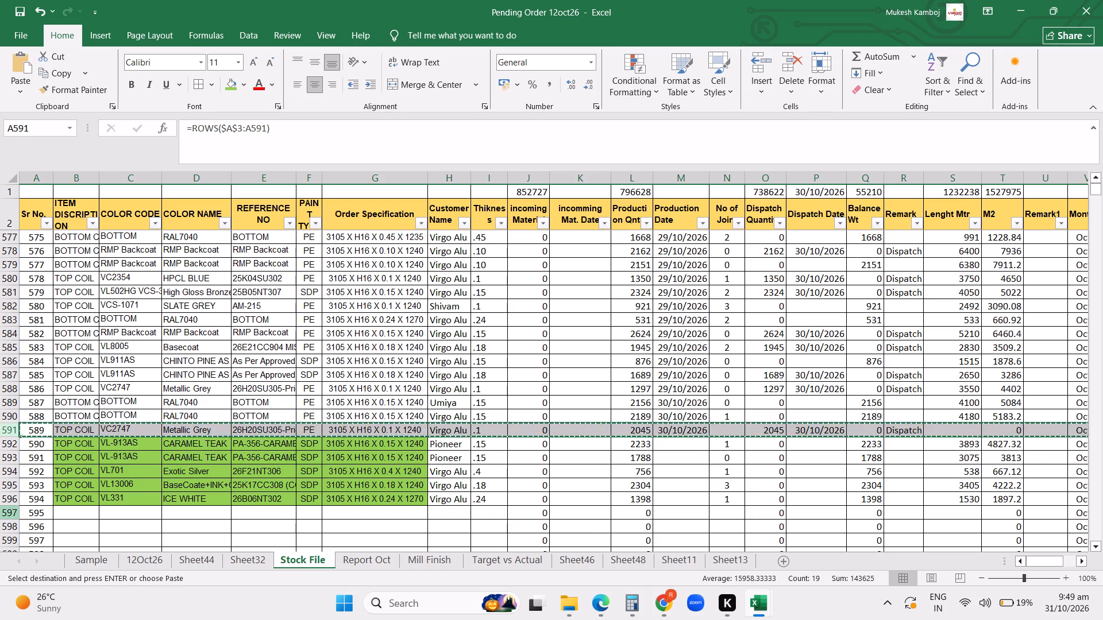
{"action": "key", "text": "ctrl+v"}
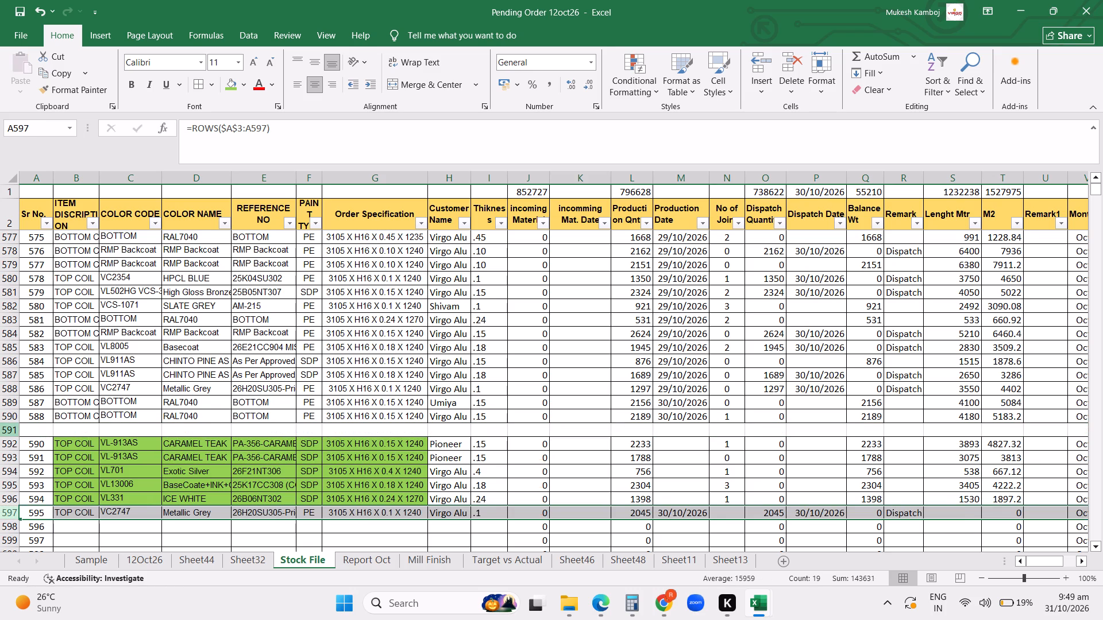
{"action": "left_click", "coordinate": [6, 428]}
{"action": "key", "text": "ctrl+minus"}
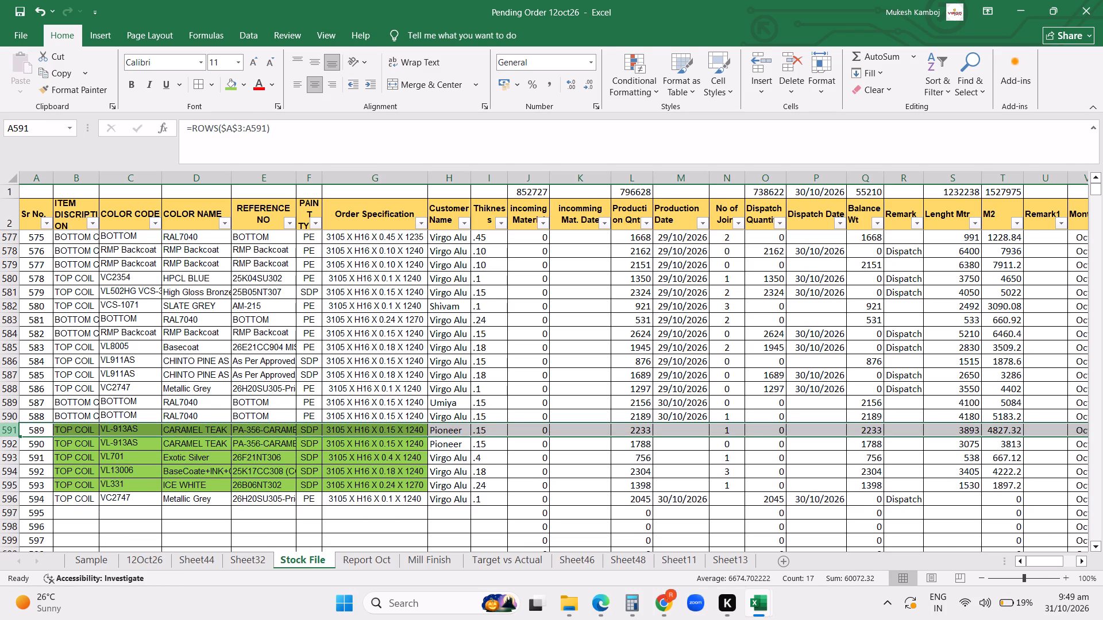
Check the sum of the production quantities in rows 589 through 595.
{"action": "left_click_drag", "start_coordinate": [634, 404], "coordinate": [632, 482]}
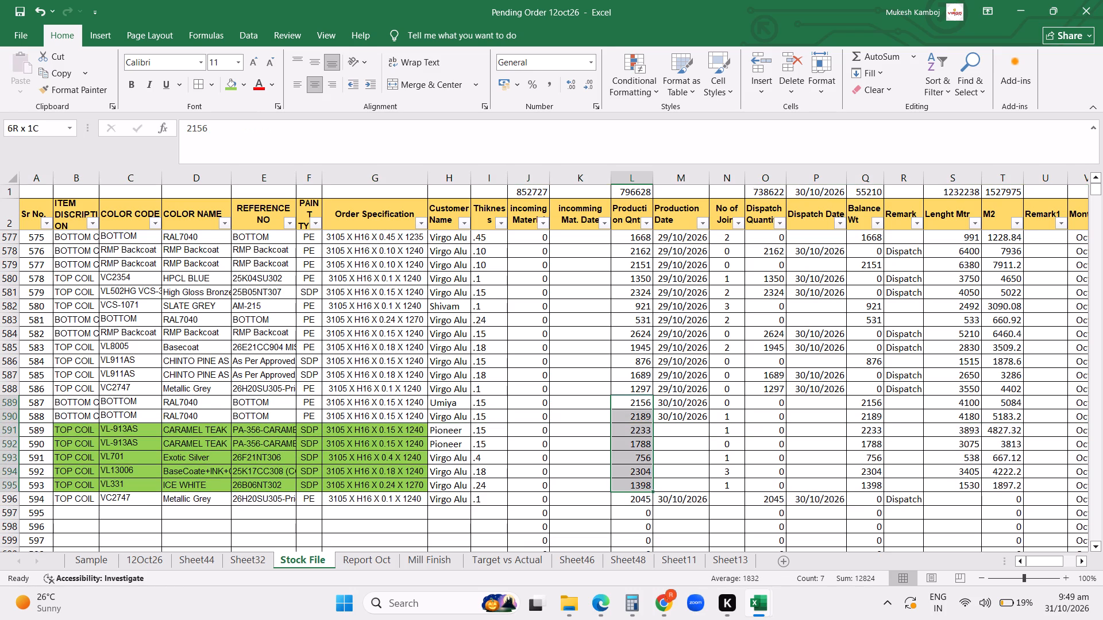
{"action": "left_click_drag", "start_coordinate": [632, 482], "coordinate": [632, 486]}
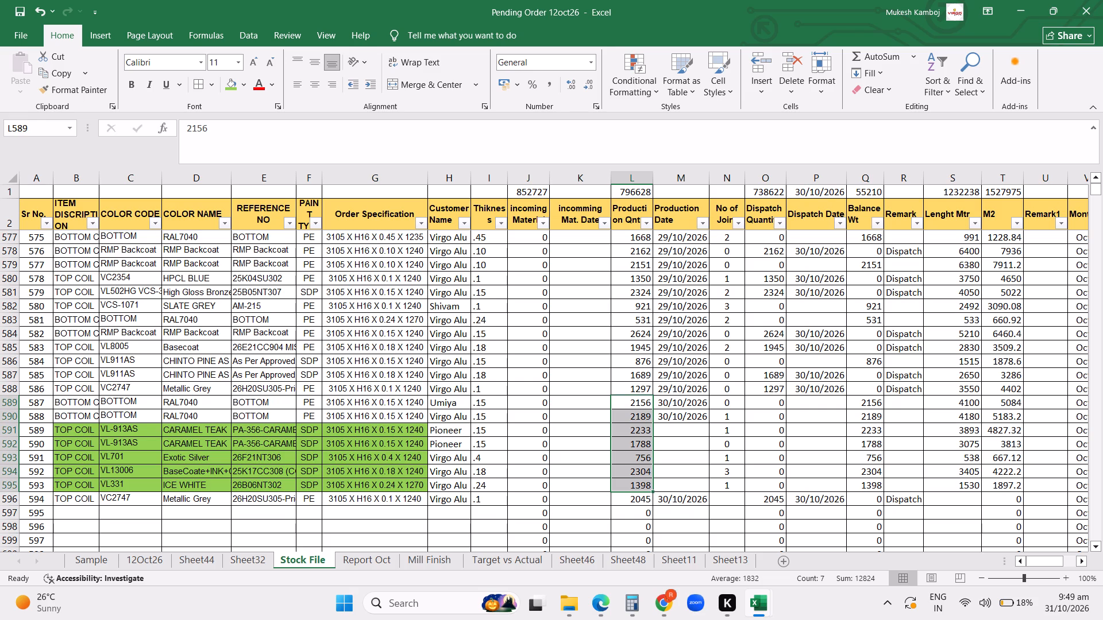
Duplicate the VC2747 coil details into row 597 with production quantity 2513 and production date 30/10/2026.
{"action": "left_click_drag", "start_coordinate": [88, 517], "coordinate": [476, 507]}
{"action": "key", "text": "ctrl+d"}
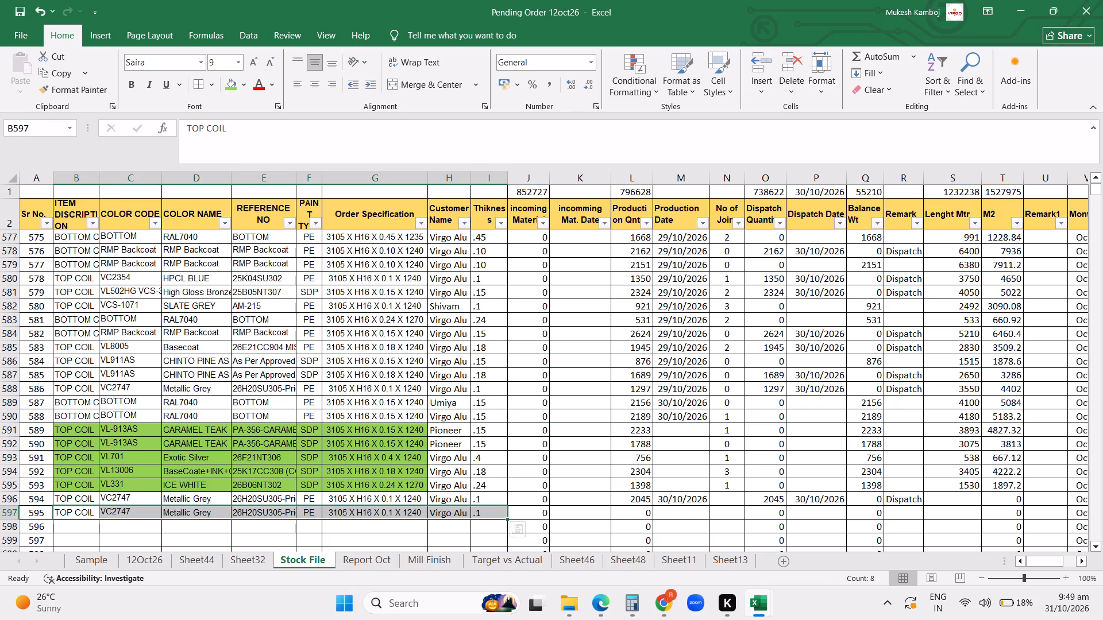
{"action": "left_click", "coordinate": [643, 514]}
{"action": "type", "text": "2513"}
{"action": "key", "text": "Return"}
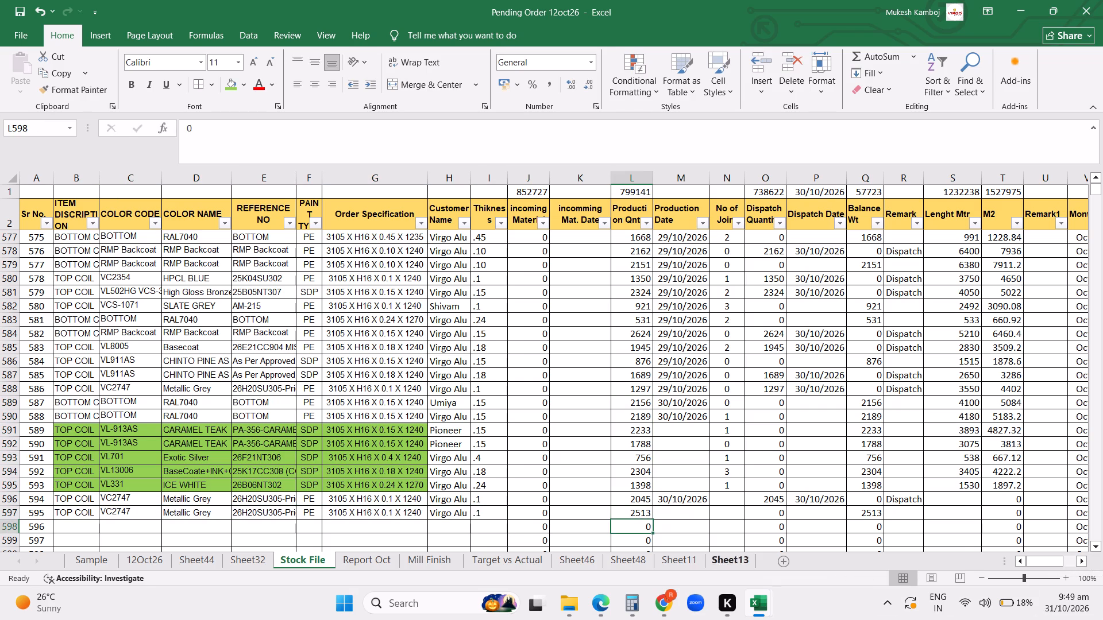
{"action": "left_click", "coordinate": [681, 511]}
{"action": "key", "text": "ctrl+d"}
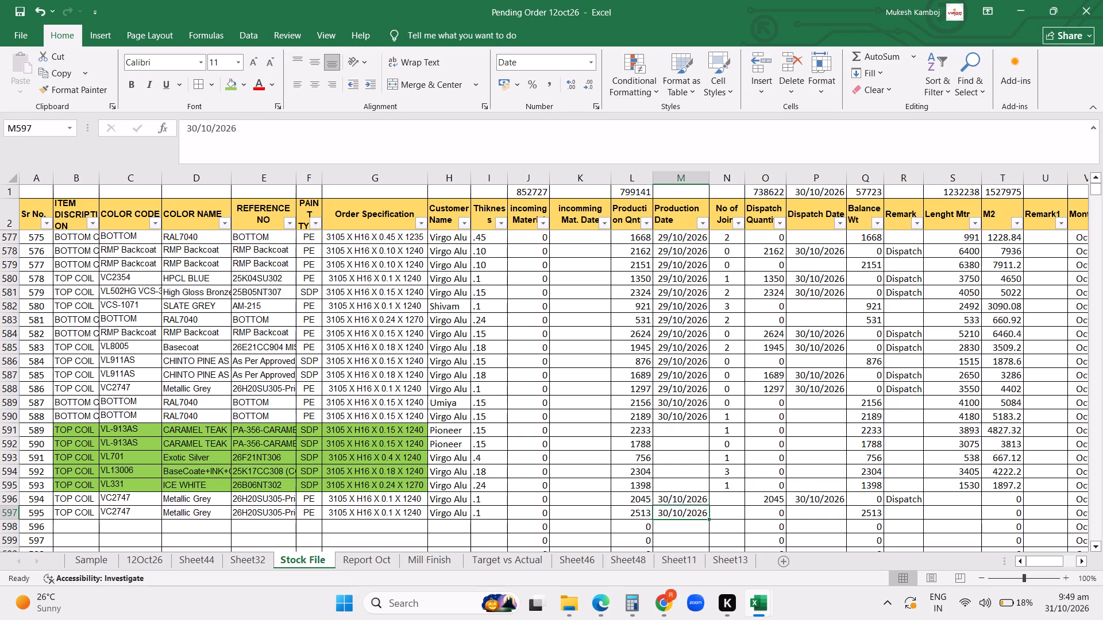
Enter the number of joins for the VC2747 coils: 0 in row 596 and 4 in row 597.
{"action": "left_click", "coordinate": [731, 502]}
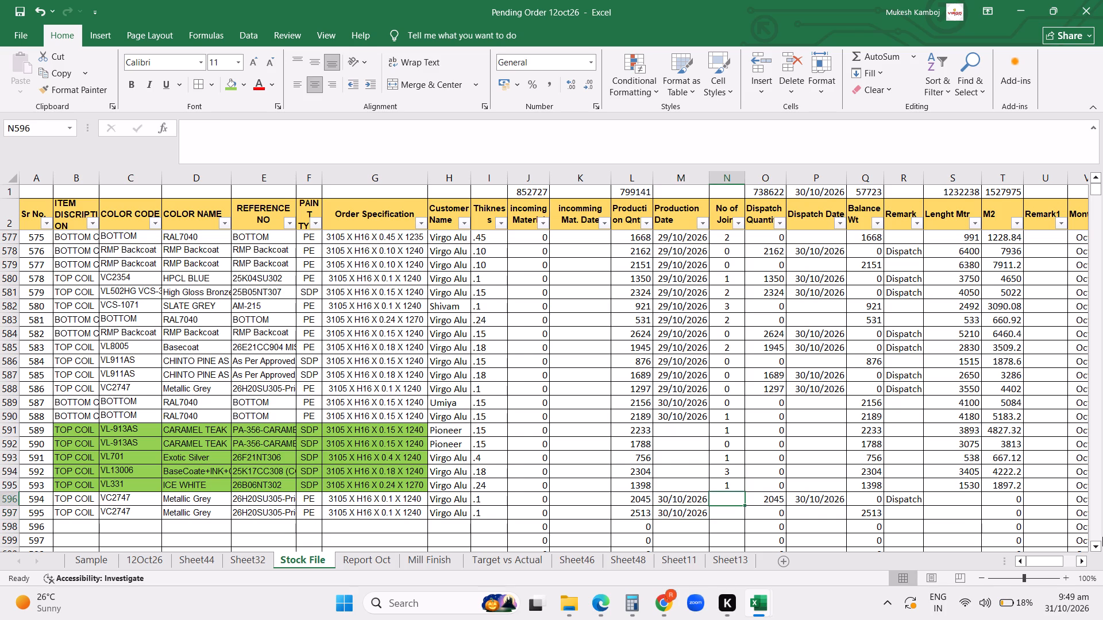
{"action": "key", "text": "0"}
{"action": "key", "text": "Return"}
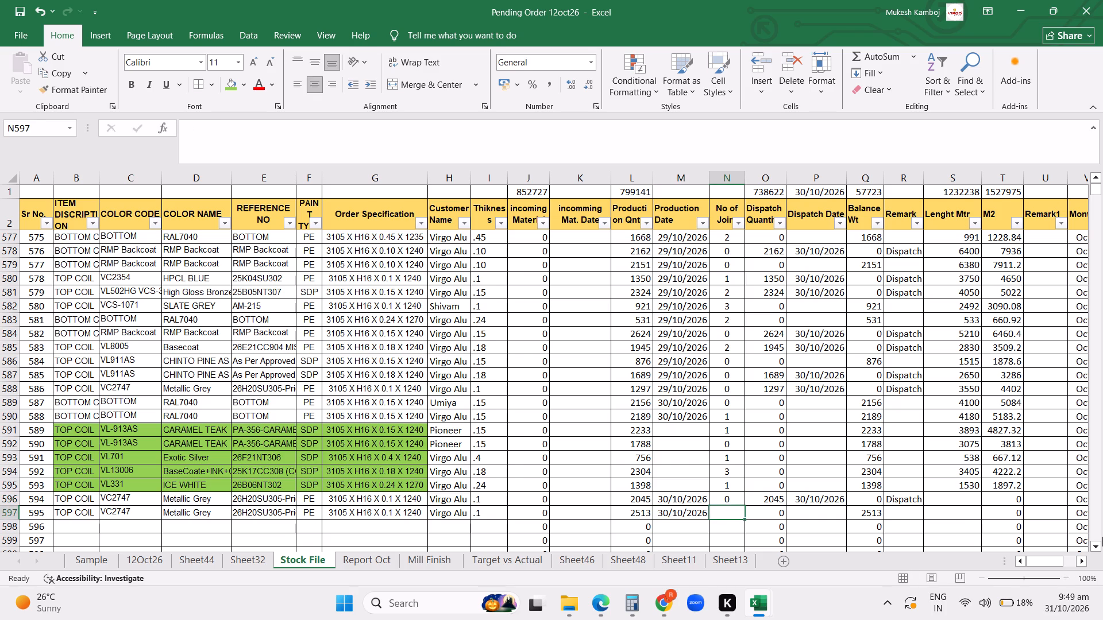
{"action": "key", "text": "2"}
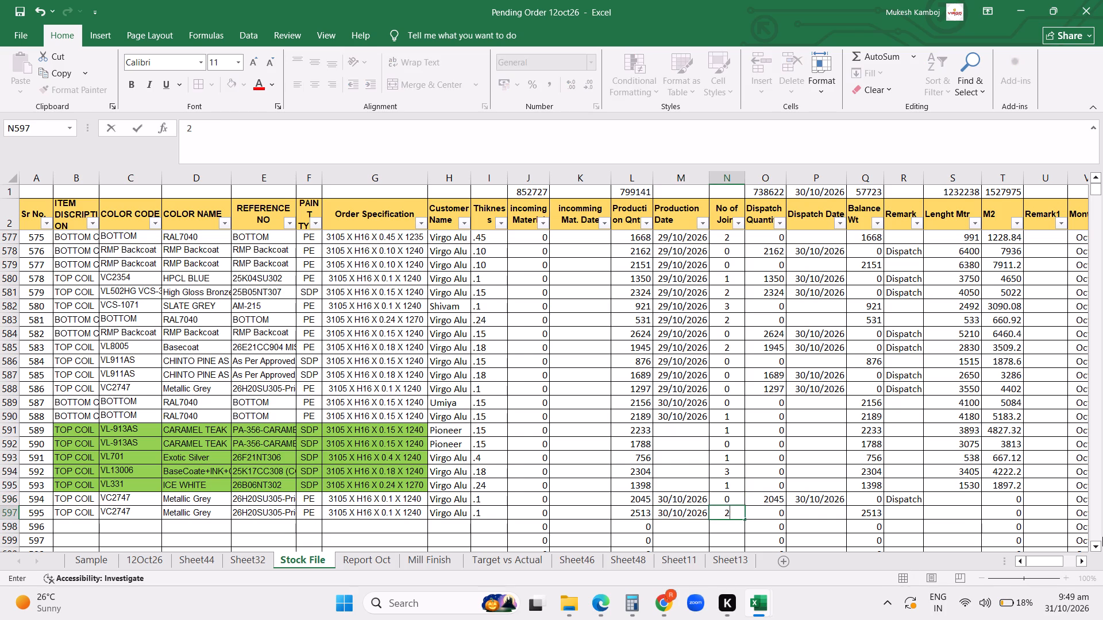
{"action": "key", "text": "BackSpace"}
{"action": "key", "text": "4"}
{"action": "key", "text": "Return"}
Enter lengths of 5552 m in row 596 and 6857 m in row 597 for the VC2747 coils.
{"action": "left_click", "coordinate": [944, 501]}
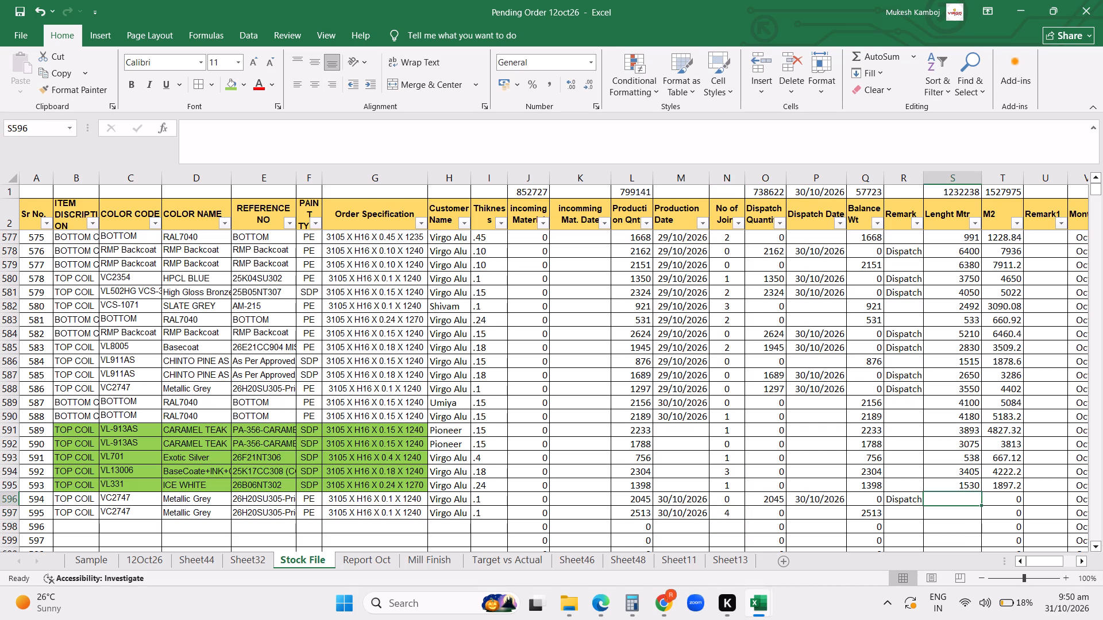
{"action": "type", "text": "5552"}
{"action": "key", "text": "Return"}
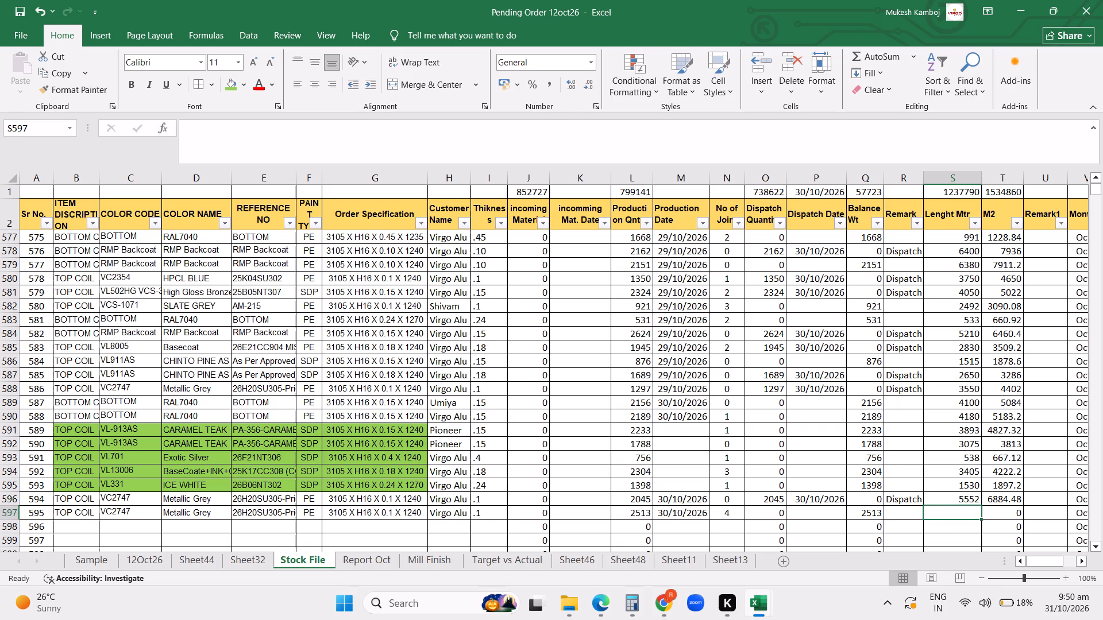
{"action": "type", "text": "6857"}
{"action": "key", "text": "Return"}
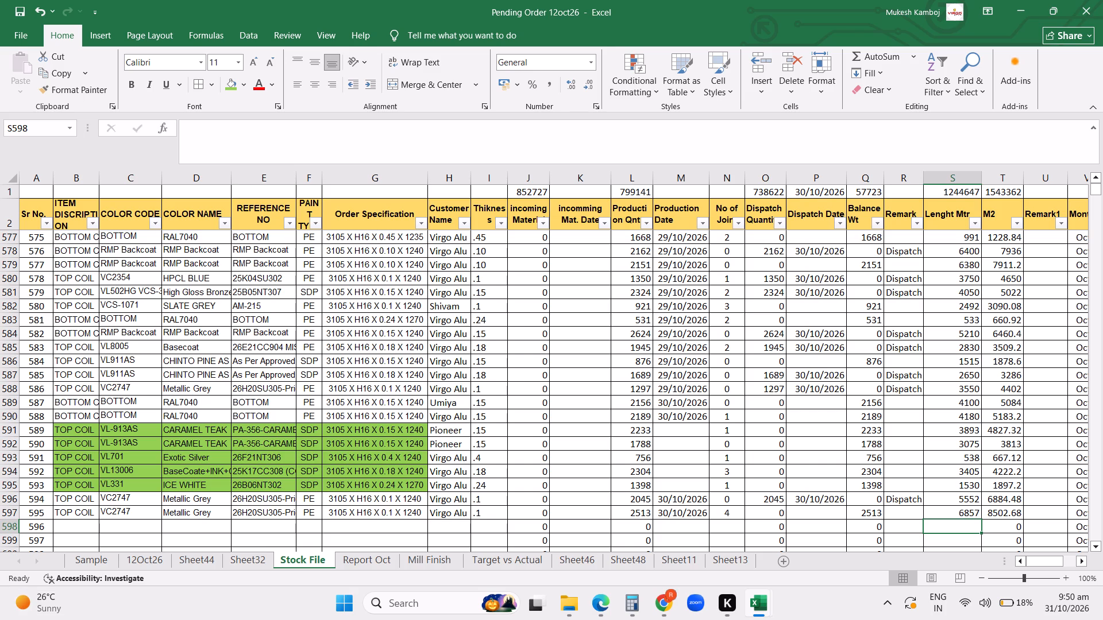
Duplicate the VC2747 coil details into row 598 and enter a production quantity of 2444.
{"action": "left_click_drag", "start_coordinate": [60, 524], "coordinate": [475, 525]}
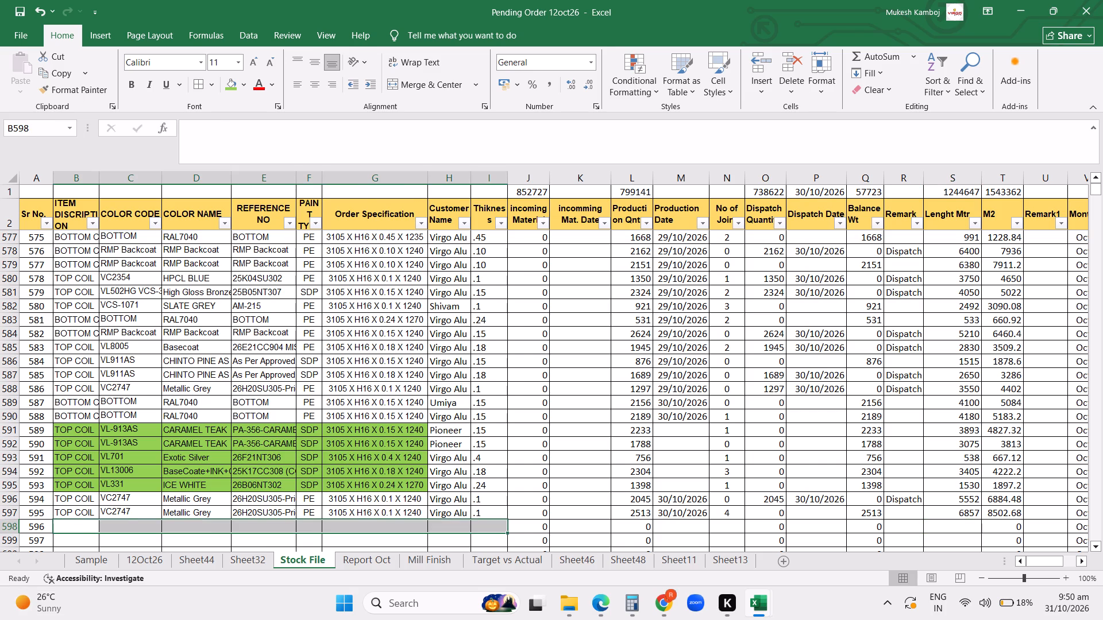
{"action": "key", "text": "ctrl+d"}
{"action": "left_click", "coordinate": [622, 526]}
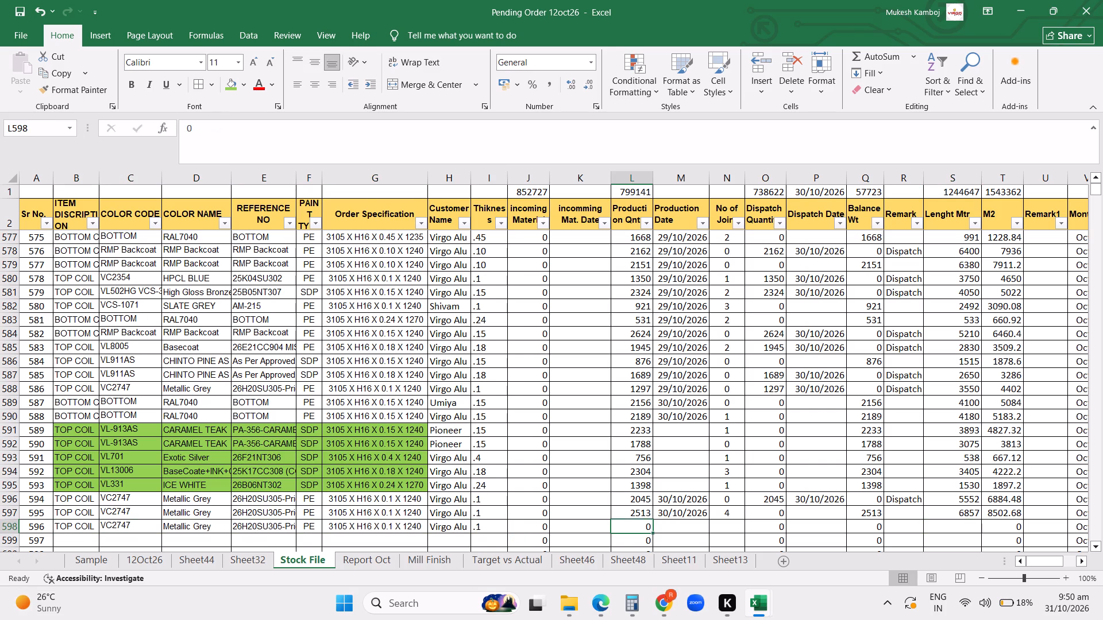
{"action": "type", "text": "24"}
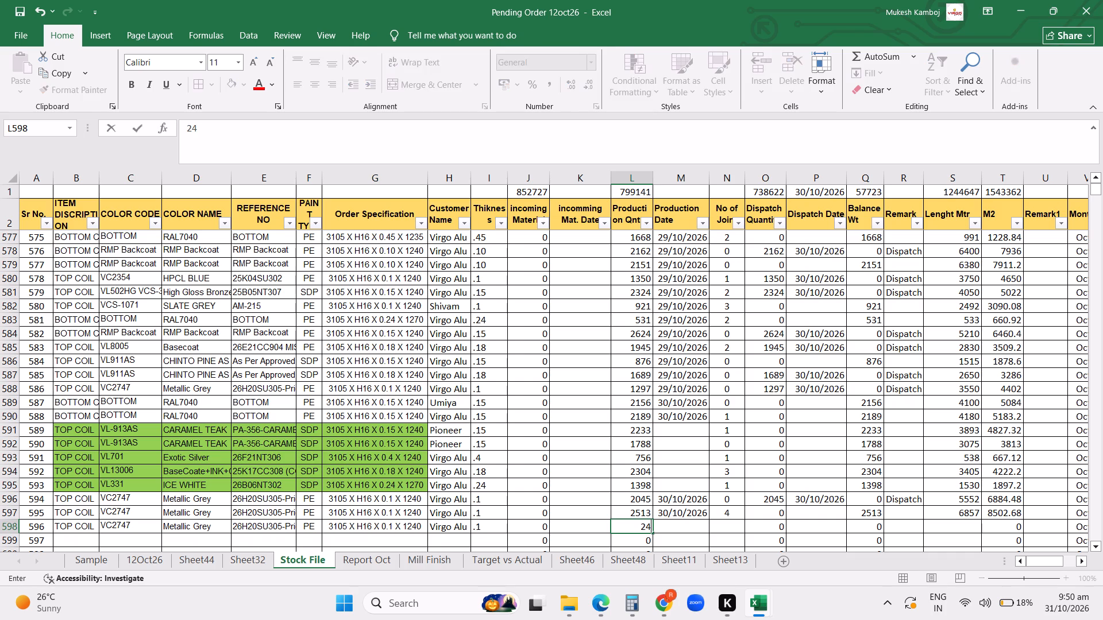
{"action": "type", "text": "44"}
Record 1 join and a length of 6600 m for the VC2747 coil in row 598.
{"action": "key", "text": "Right"}
{"action": "key", "text": "Right"}
{"action": "key", "text": "Right"}
{"action": "key", "text": "Left"}
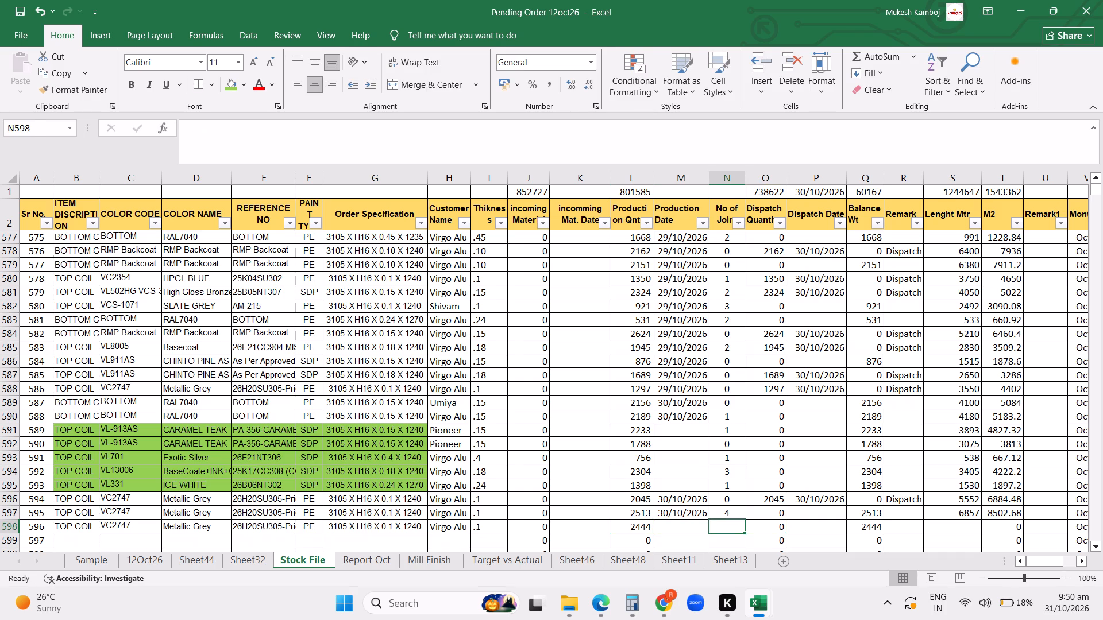
{"action": "key", "text": "1"}
{"action": "key", "text": "Right"}
{"action": "key", "text": "Right"}
{"action": "key", "text": "Right"}
{"action": "key", "text": "Right"}
{"action": "key", "text": "Right"}
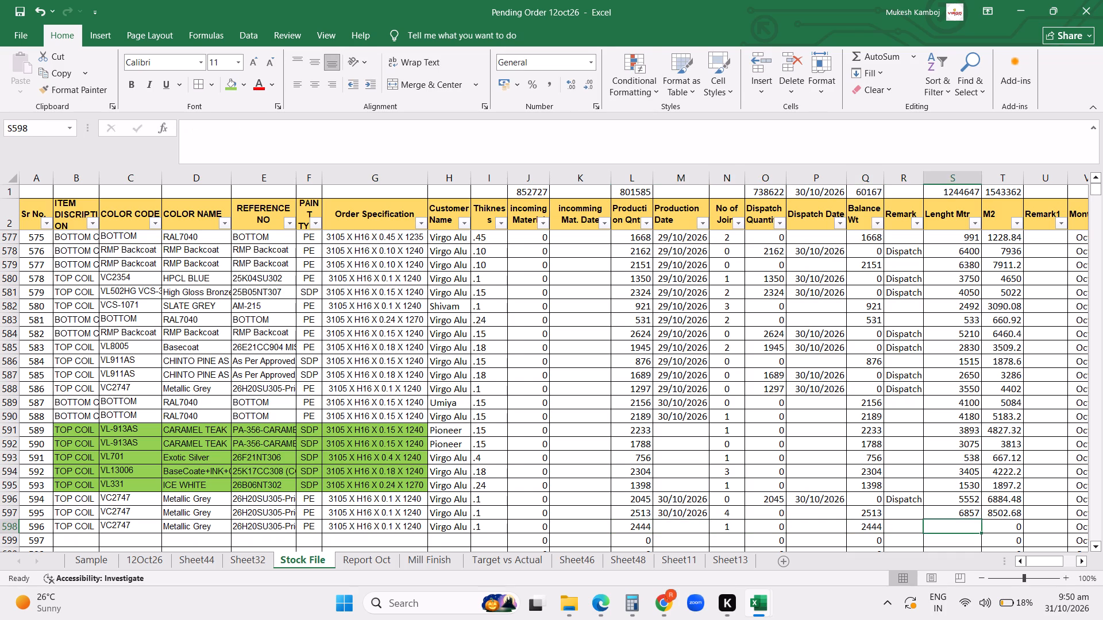
{"action": "type", "text": "6600"}
{"action": "key", "text": "Return"}
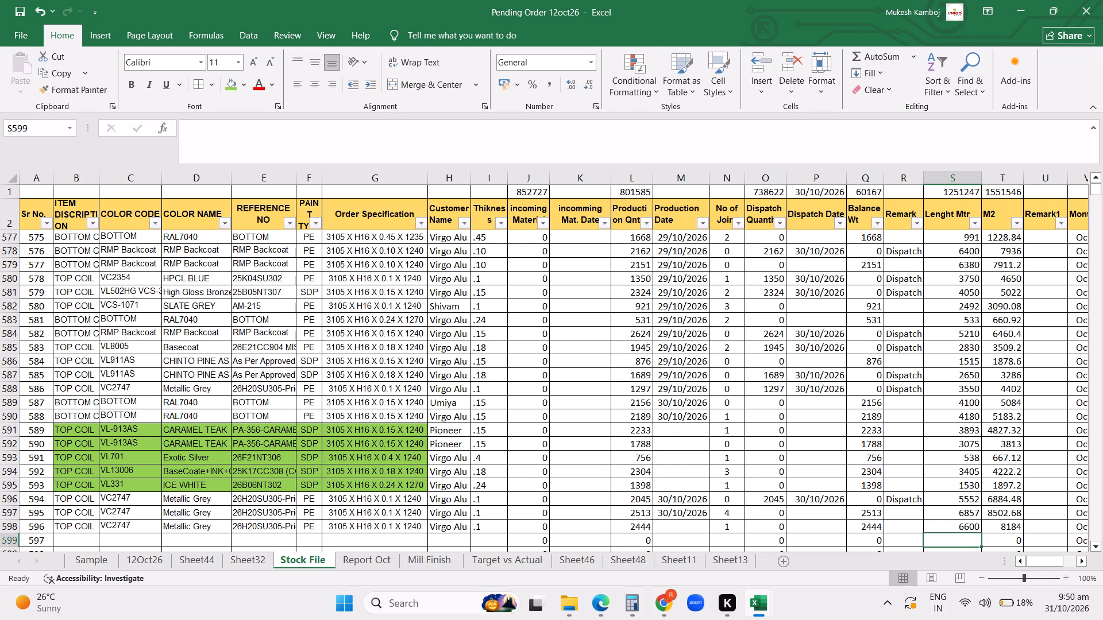
In the 12Oct26 sheet, set the VL331 order's CCL remark to Material Ready.
{"action": "left_click", "coordinate": [143, 563]}
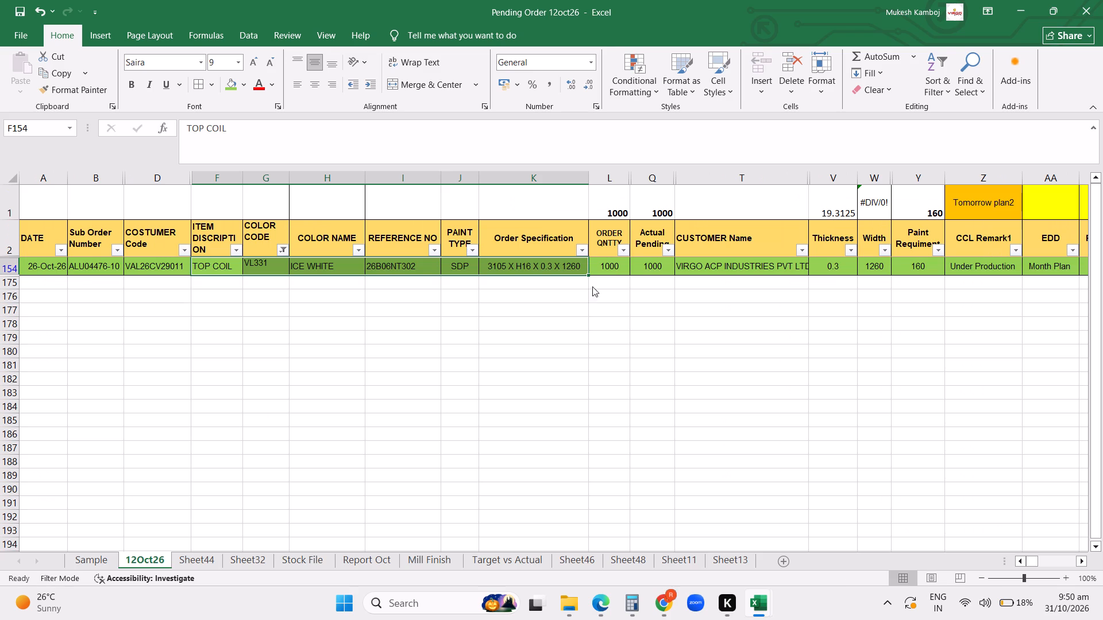
{"action": "left_click", "coordinate": [973, 266]}
{"action": "type", "text": "MA"}
{"action": "key", "text": "Return"}
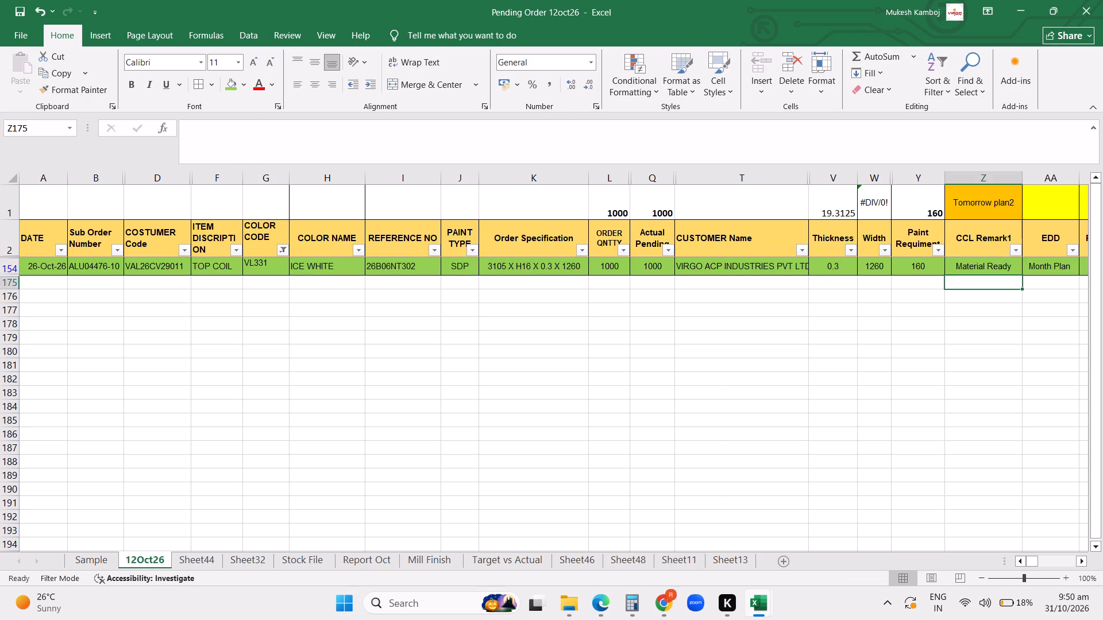
Filter the orders by colour code 701 and set the CCL remark of the 0.18 x 1240 VL701 order to Material Ready.
{"action": "left_click", "coordinate": [278, 246]}
{"action": "left_click", "coordinate": [178, 393]}
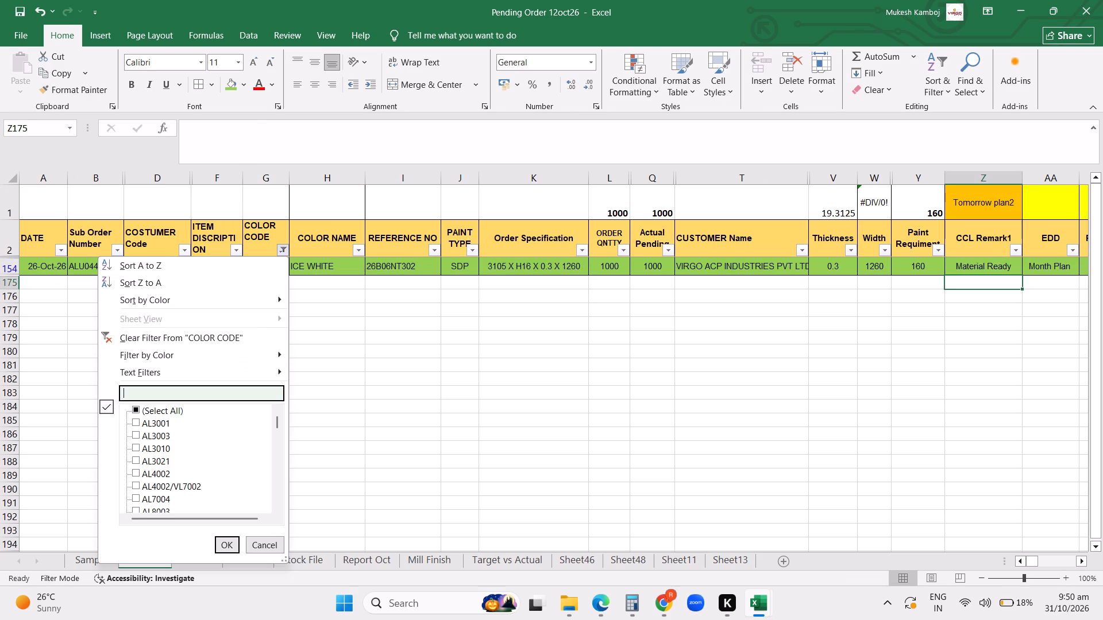
{"action": "type", "text": "701"}
{"action": "key", "text": "Return"}
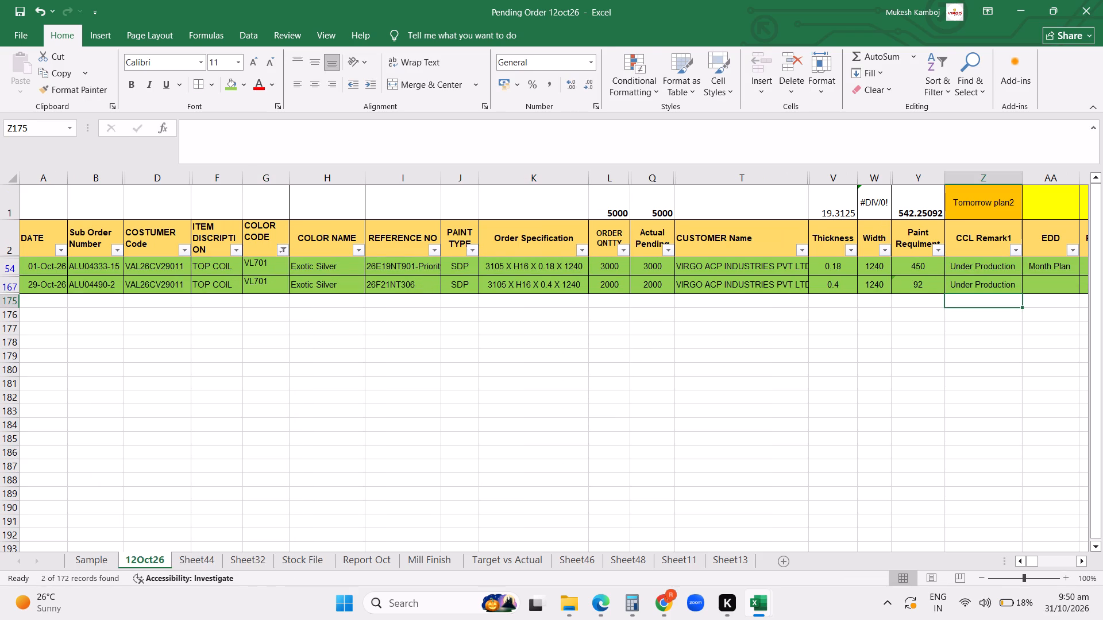
{"action": "left_click", "coordinate": [6, 267]}
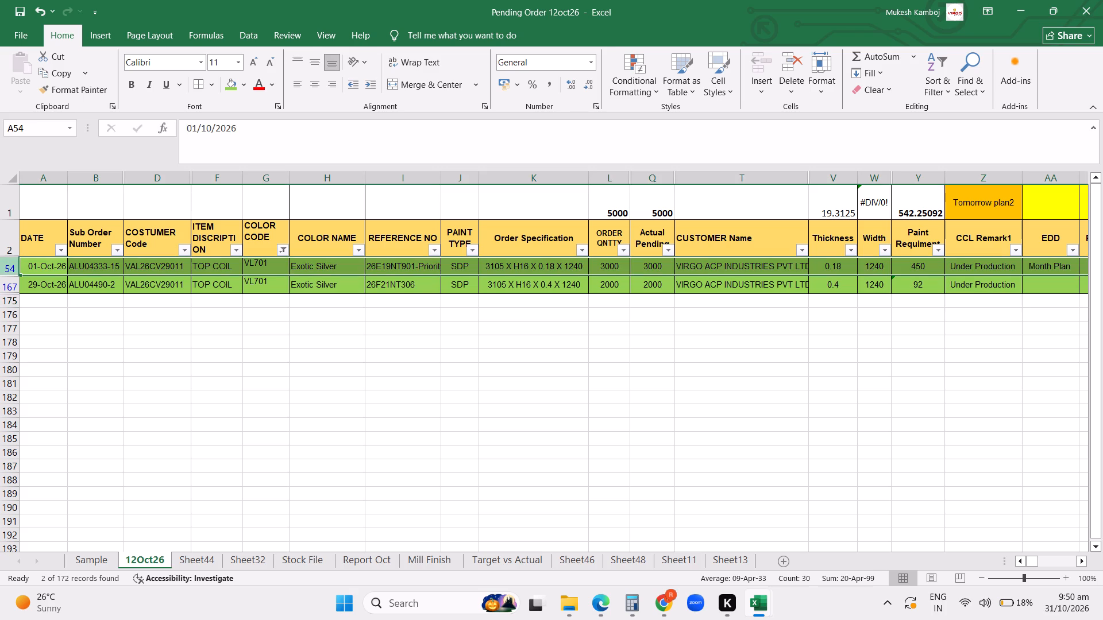
{"action": "left_click", "coordinate": [240, 85]}
{"action": "left_click_drag", "start_coordinate": [804, 297], "coordinate": [809, 296]}
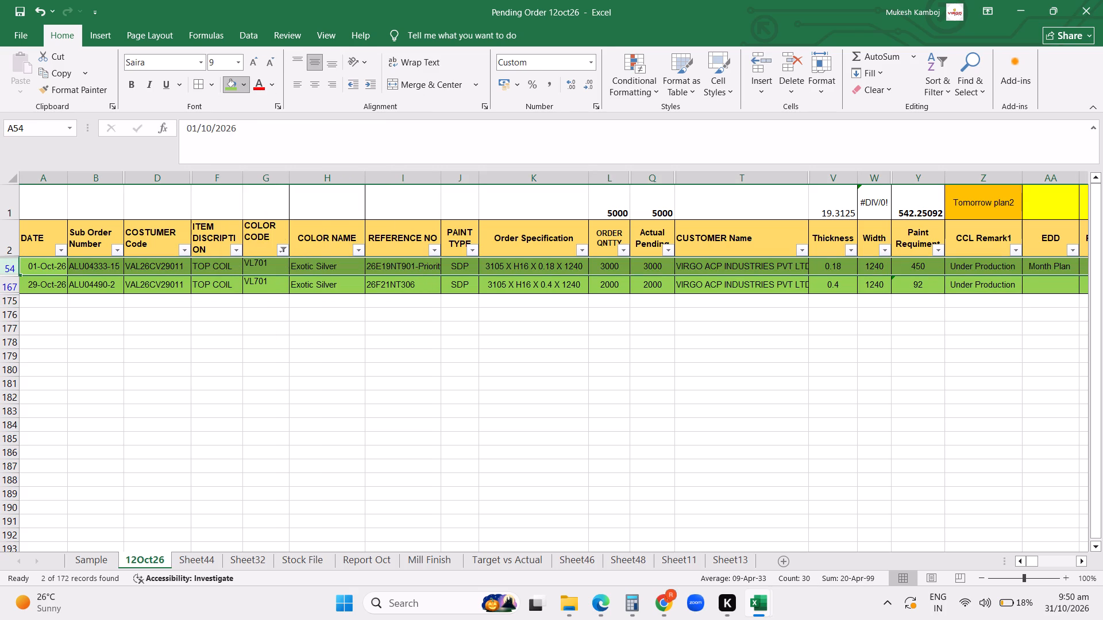
{"action": "left_click", "coordinate": [963, 269]}
{"action": "type", "text": "MA"}
{"action": "key", "text": "Return"}
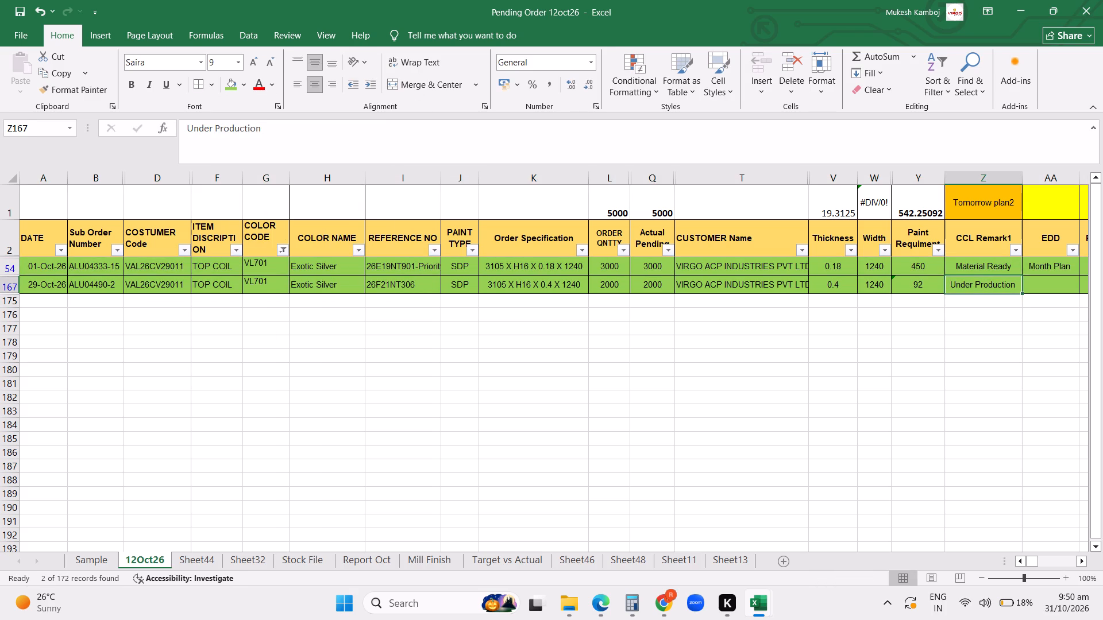
Copy the 0.18 x 1240 VL701 order's item-to-specification details into Stock File row 599 and fill in Virgo Alu as customer.
{"action": "left_click_drag", "start_coordinate": [204, 262], "coordinate": [490, 270]}
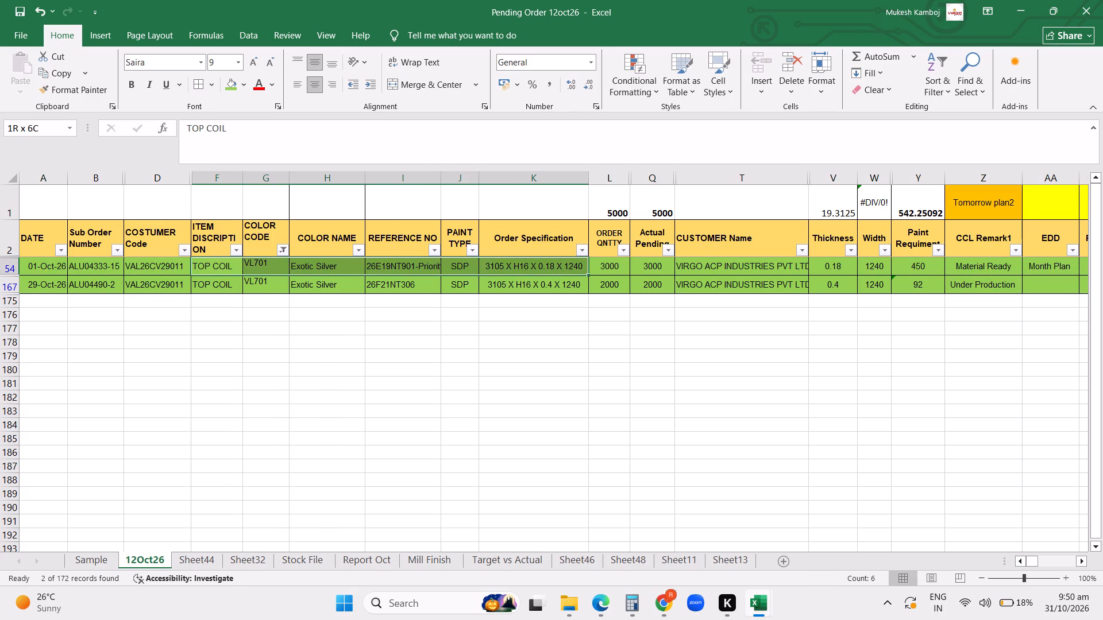
{"action": "left_click_drag", "start_coordinate": [490, 270], "coordinate": [491, 270]}
{"action": "key", "text": "ctrl+c"}
{"action": "left_click", "coordinate": [314, 557]}
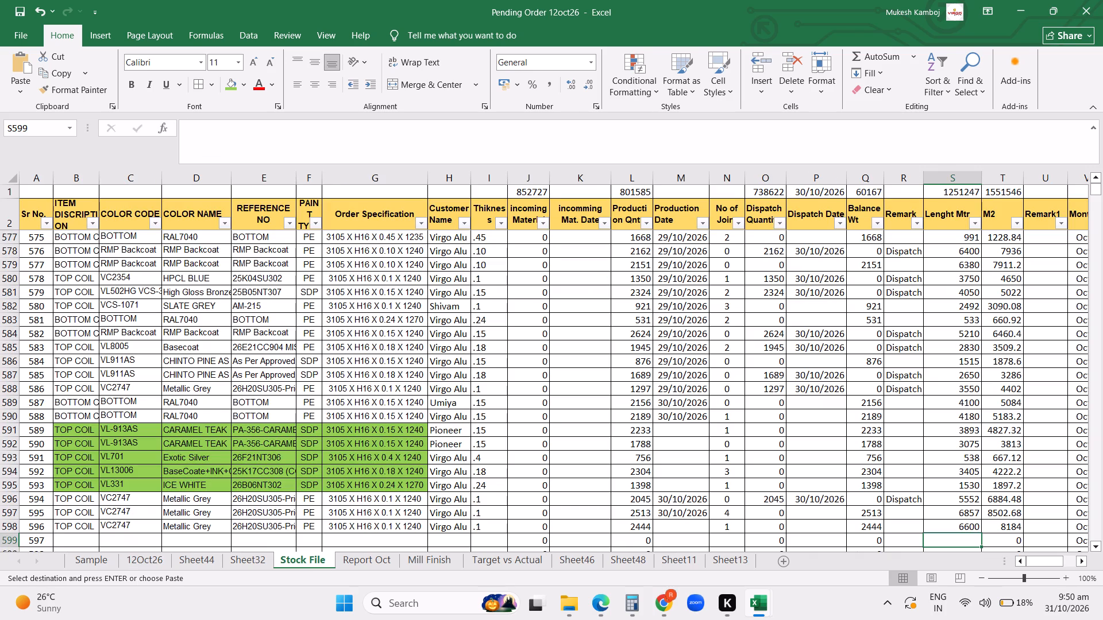
{"action": "left_click", "coordinate": [63, 536]}
{"action": "key", "text": "ctrl+v"}
{"action": "scroll", "coordinate": [295, 447], "scroll_direction": "down", "scroll_amount": 3}
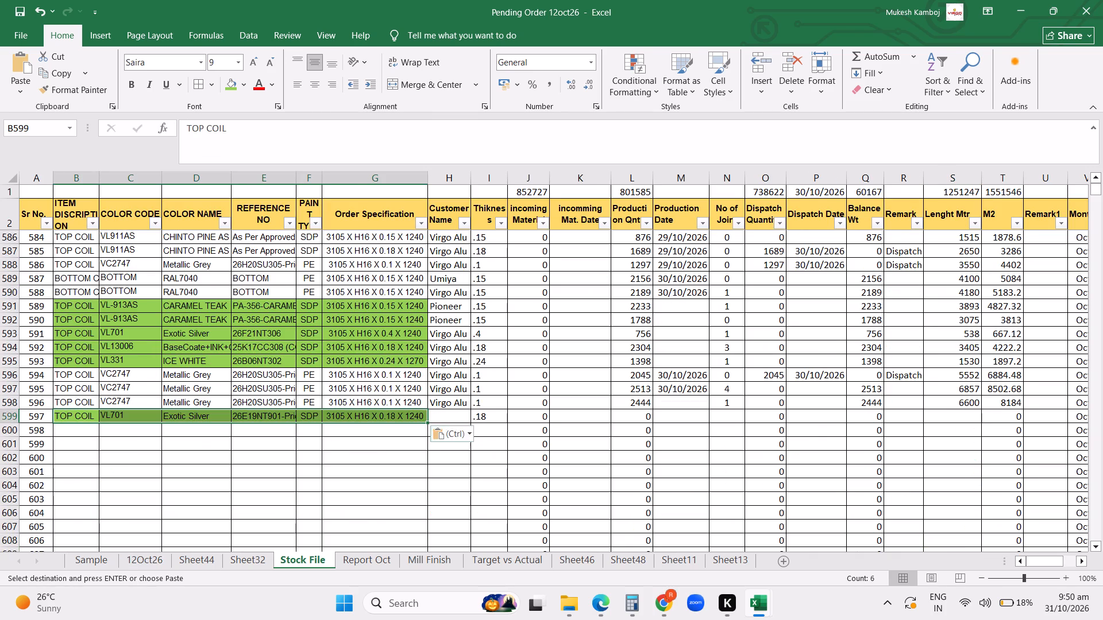
{"action": "left_click", "coordinate": [456, 420]}
{"action": "key", "text": "v"}
{"action": "key", "text": "Right"}
{"action": "key", "text": "Right"}
{"action": "key", "text": "Right"}
{"action": "key", "text": "Right"}
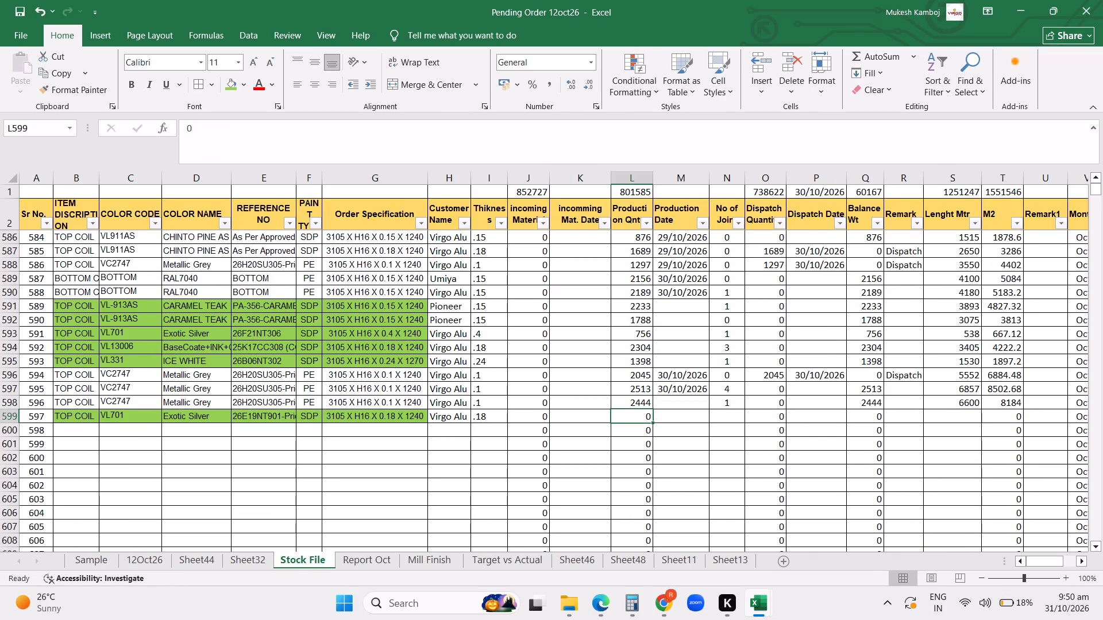
Enter production quantities 2081 and 2076 in rows 599 and 600, and repeat the VL701 item-to-customer details in row 600.
{"action": "type", "text": "2081"}
{"action": "key", "text": "Return"}
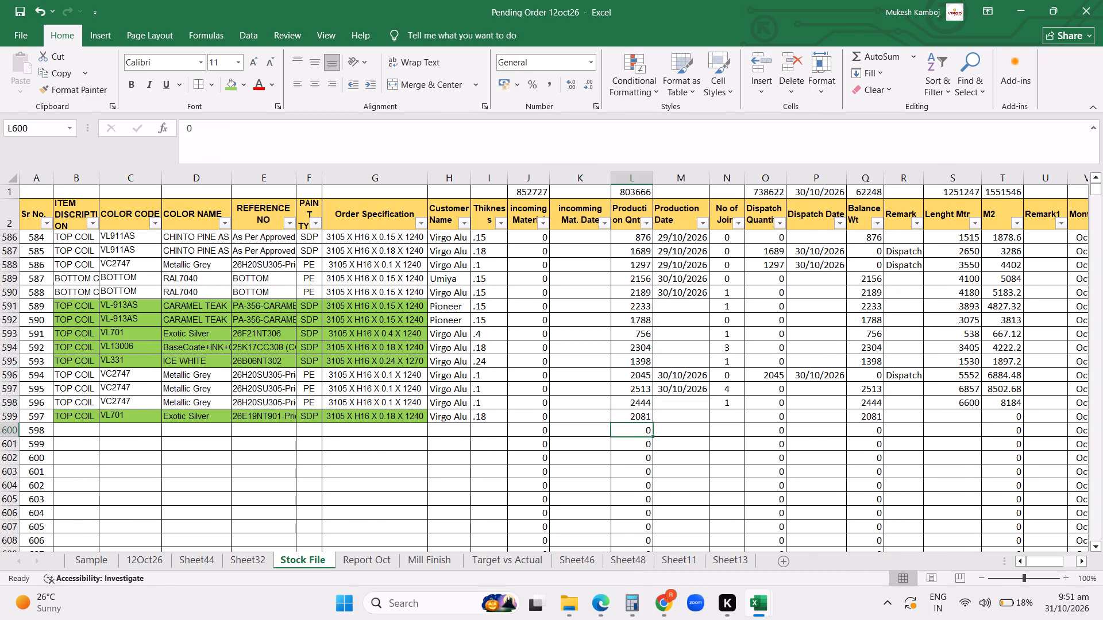
{"action": "type", "text": "2076"}
{"action": "key", "text": "Return"}
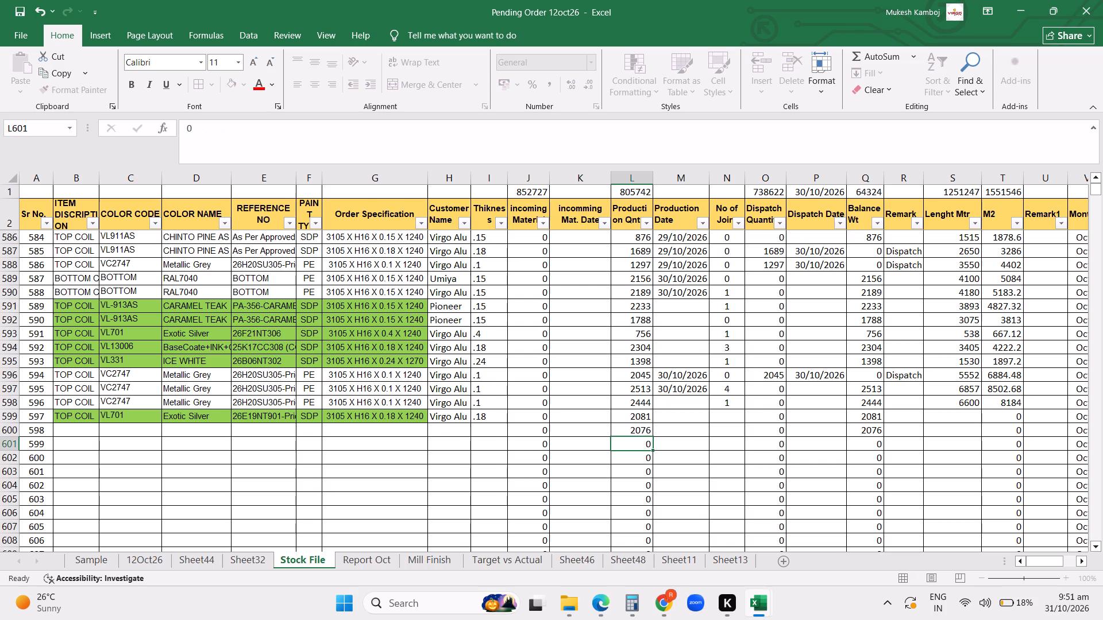
{"action": "left_click_drag", "start_coordinate": [80, 429], "coordinate": [468, 427]}
{"action": "key", "text": "ctrl+d"}
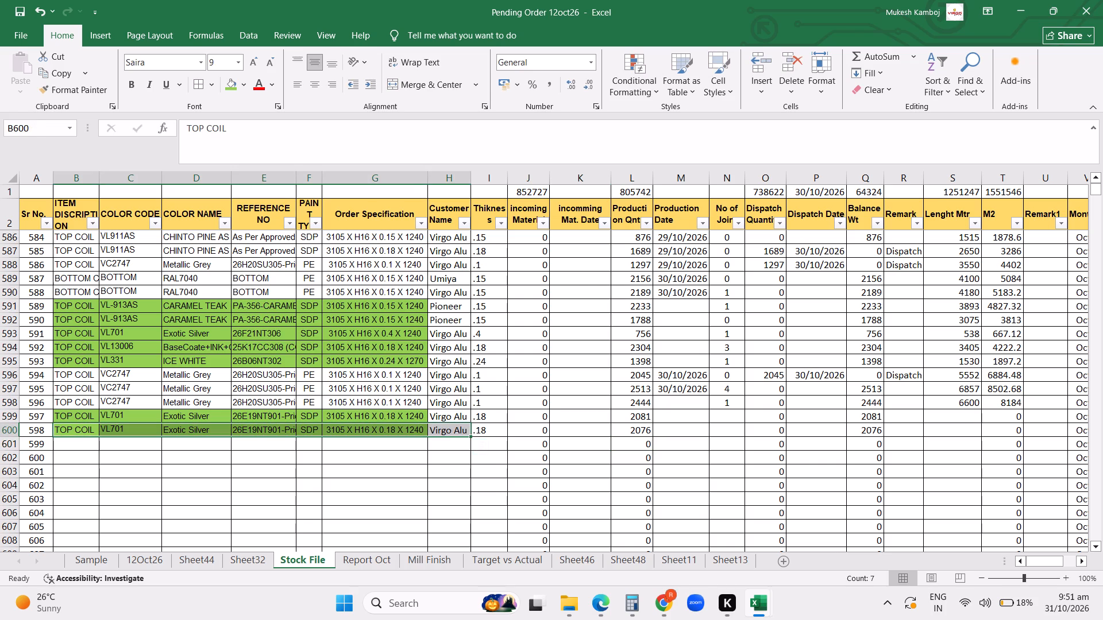
Record 0 joins for both VL701 coils in rows 599 and 600, with lengths of 3215 m and 3220 m.
{"action": "left_click", "coordinate": [719, 414]}
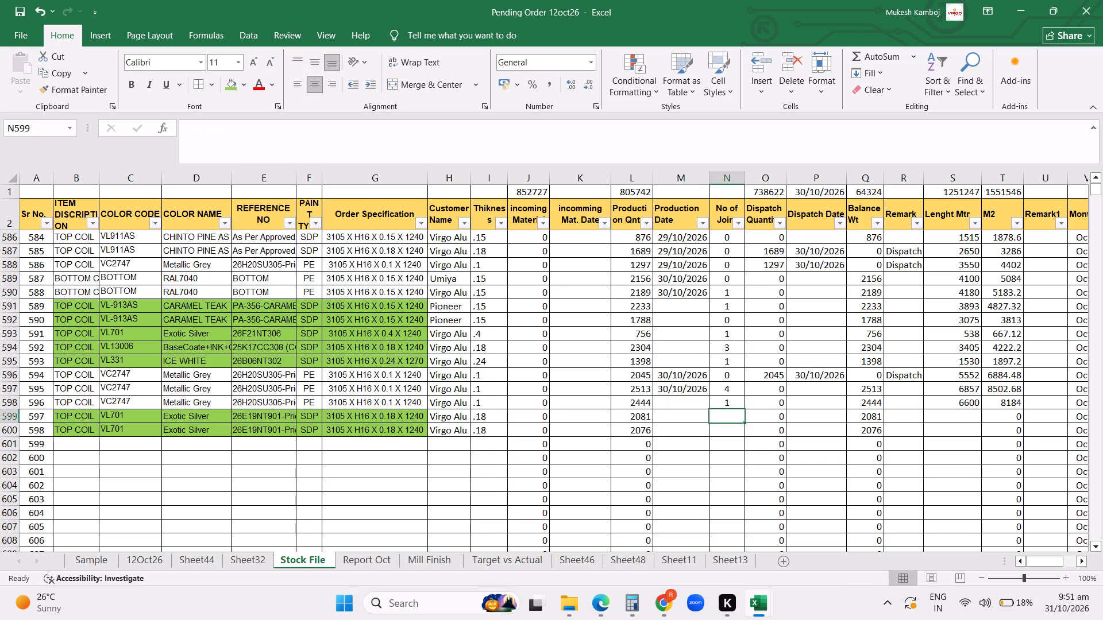
{"action": "key", "text": "0"}
{"action": "key", "text": "Return"}
{"action": "key", "text": "0"}
{"action": "key", "text": "Return"}
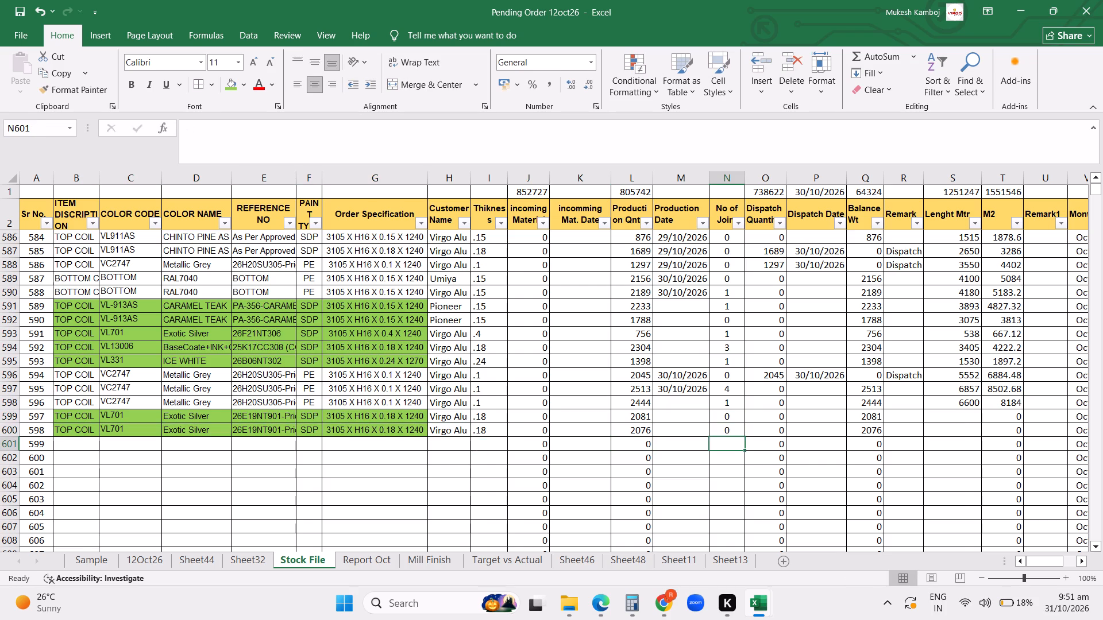
{"action": "left_click", "coordinate": [947, 420]}
{"action": "scroll", "coordinate": [950, 418], "scroll_direction": "down", "scroll_amount": 1}
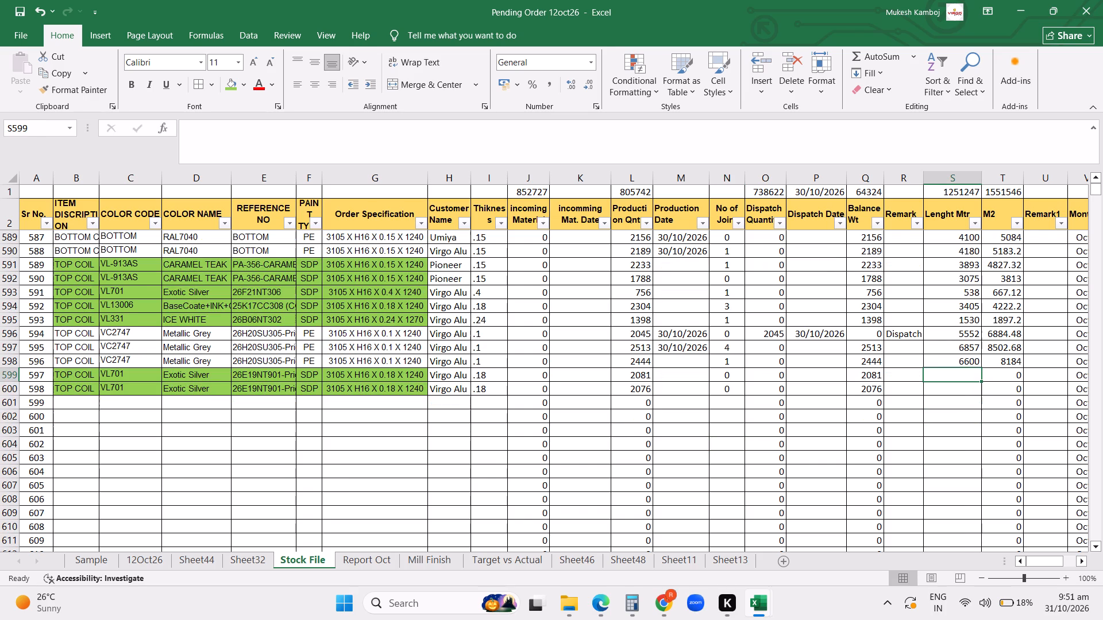
{"action": "type", "text": "3215"}
{"action": "key", "text": "Return"}
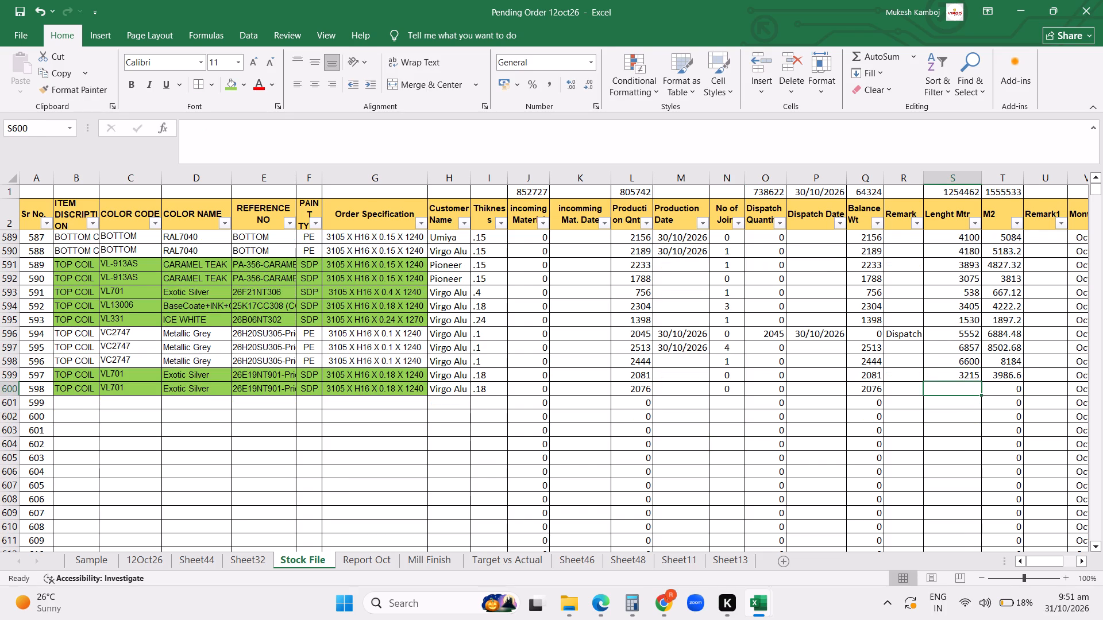
{"action": "type", "text": "3220"}
{"action": "key", "text": "Return"}
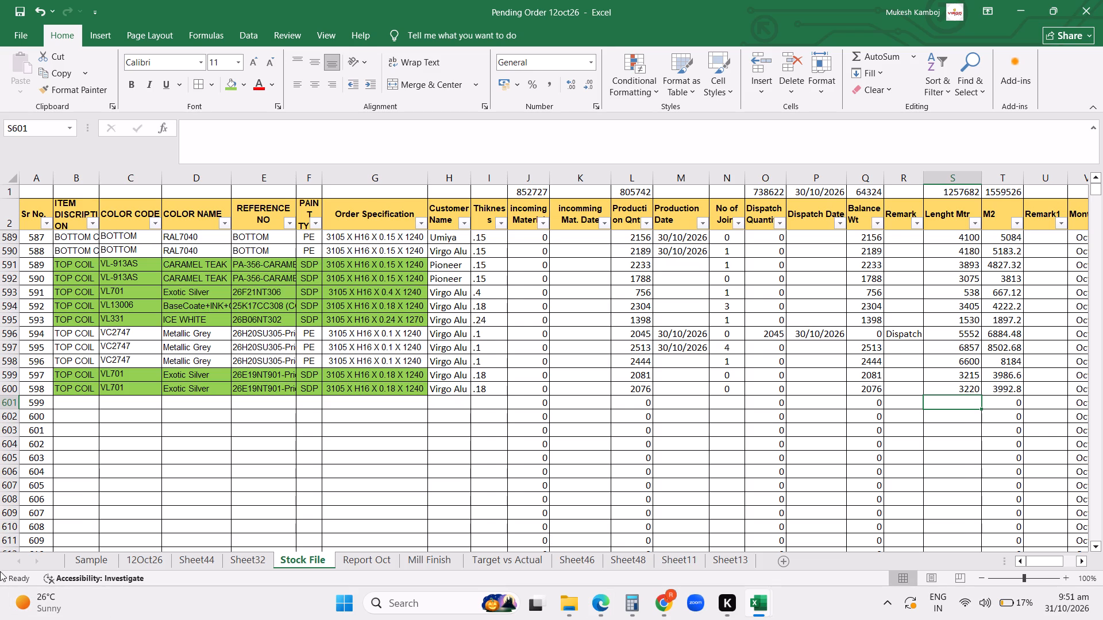
Copy the VC2747 item-to-customer details from row 598 into row 601.
{"action": "left_click_drag", "start_coordinate": [90, 363], "coordinate": [441, 362]}
{"action": "key", "text": "ctrl+c"}
{"action": "left_click", "coordinate": [80, 404]}
{"action": "key", "text": "ctrl+v"}
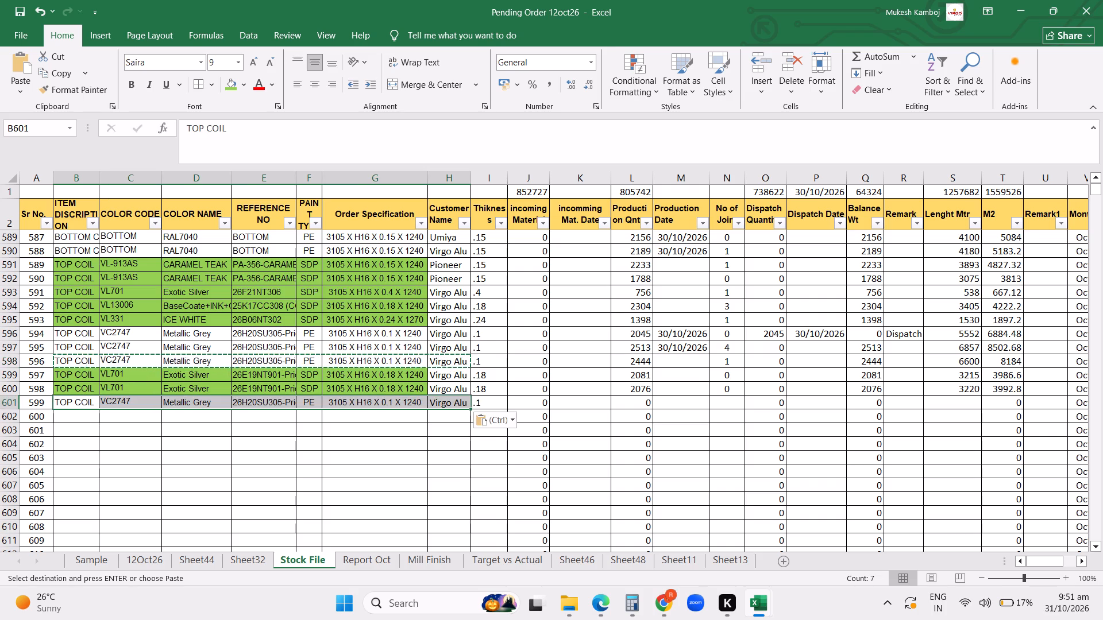
Record a production quantity of 1048, 3 joins and a length of 2825 m for the VC2747 coil in row 601.
{"action": "left_click", "coordinate": [627, 399]}
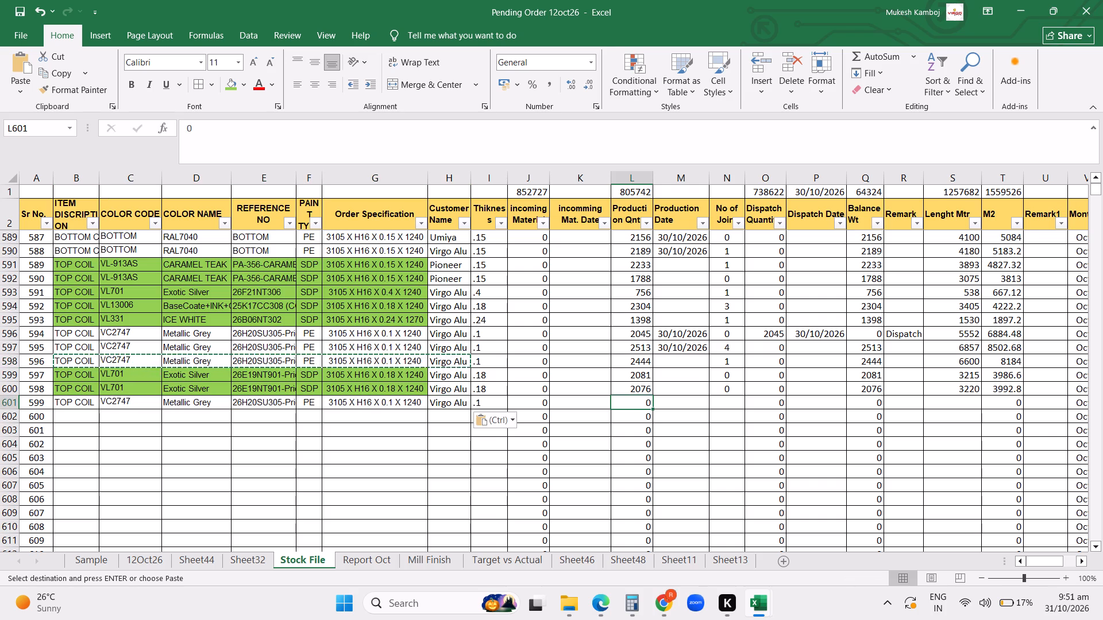
{"action": "type", "text": "1048"}
{"action": "key", "text": "Right"}
{"action": "key", "text": "Right"}
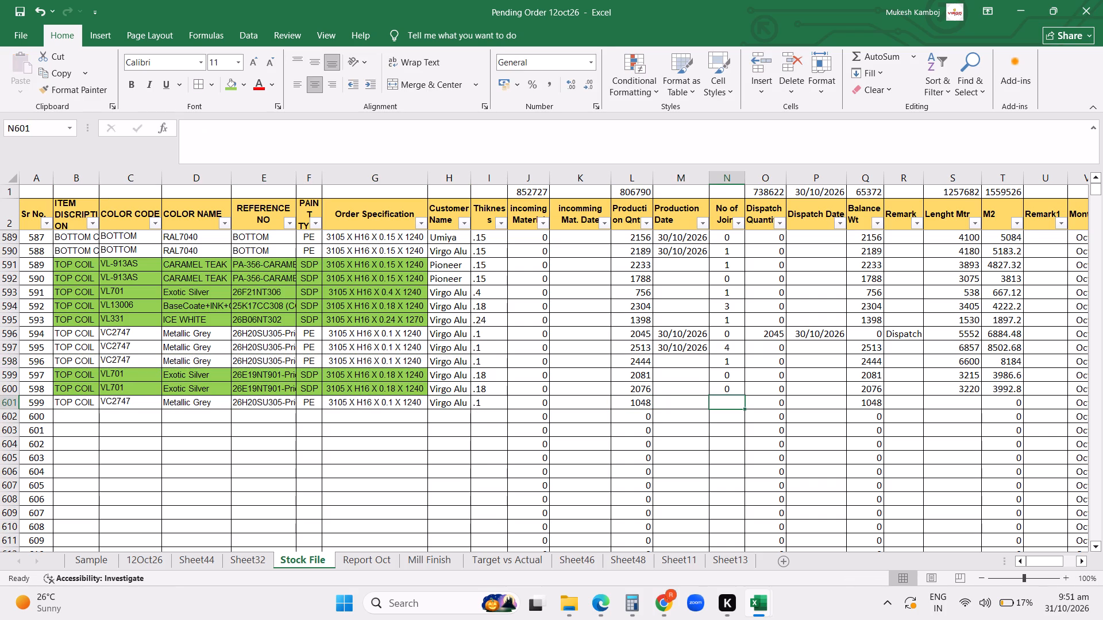
{"action": "key", "text": "3"}
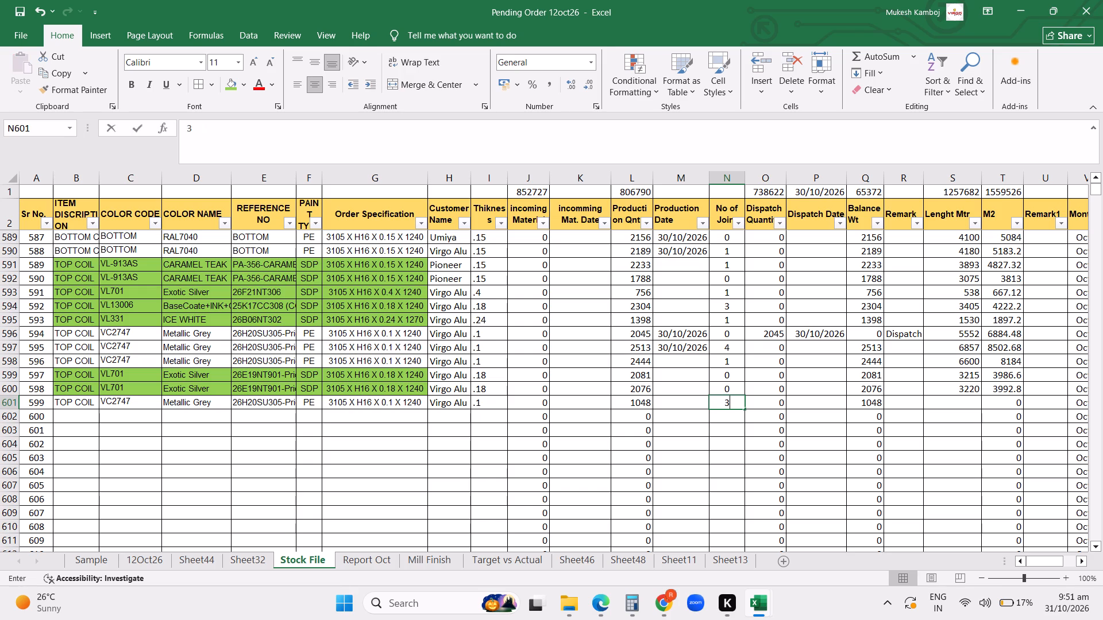
{"action": "key", "text": "Right"}
{"action": "key", "text": "Right"}
{"action": "key", "text": "Right"}
{"action": "key", "text": "Right"}
{"action": "key", "text": "Right"}
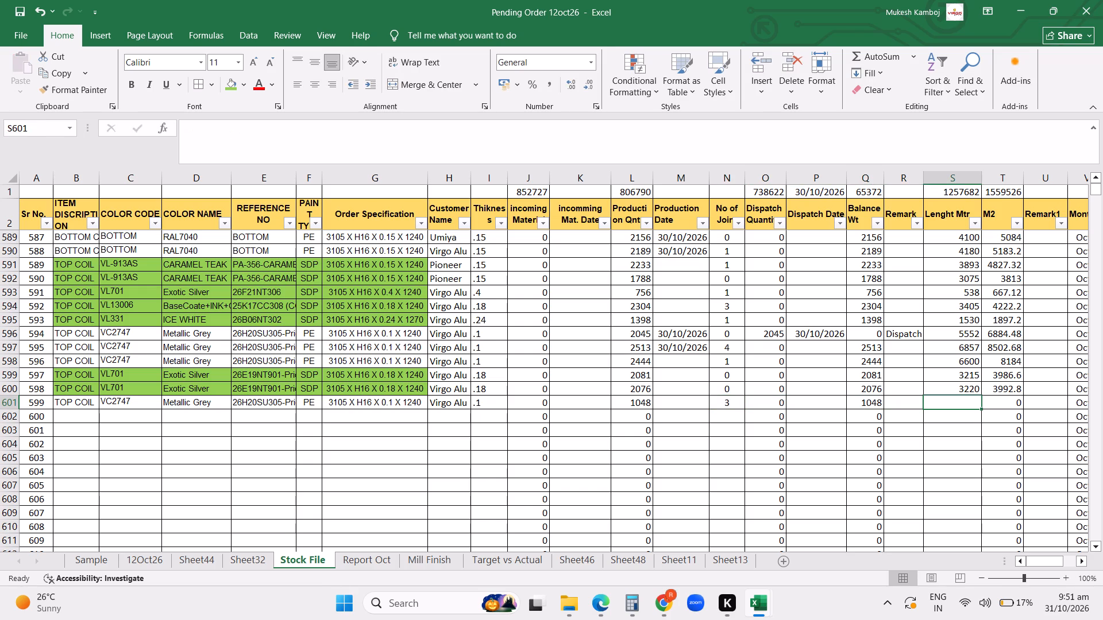
{"action": "type", "text": "2825"}
{"action": "key", "text": "Return"}
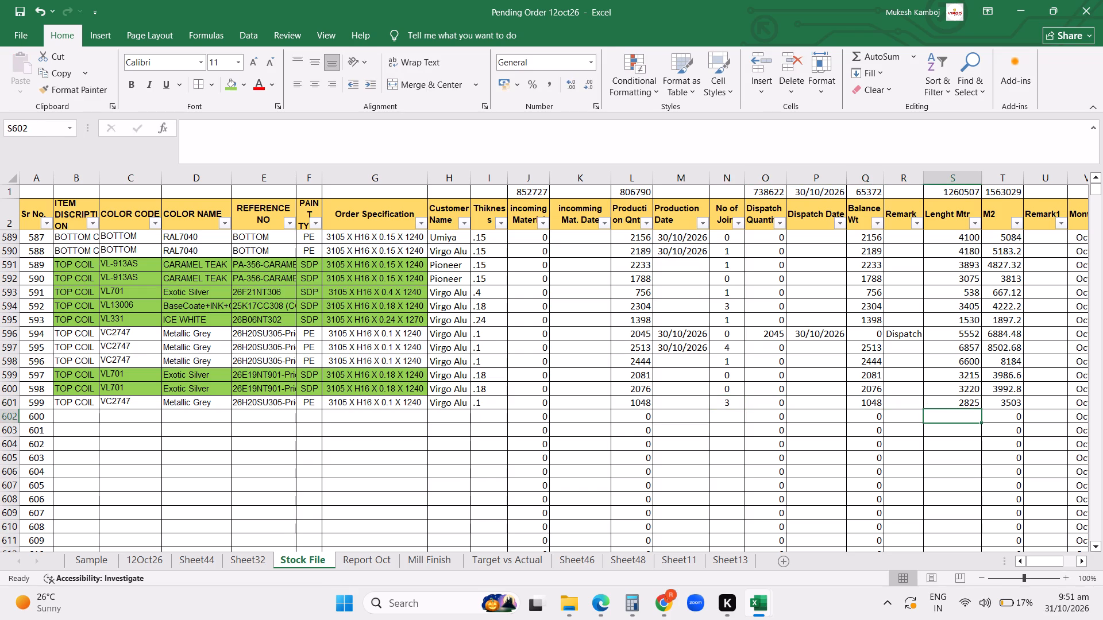
Fill the whole of row 601 with standard red.
{"action": "left_click", "coordinate": [9, 404]}
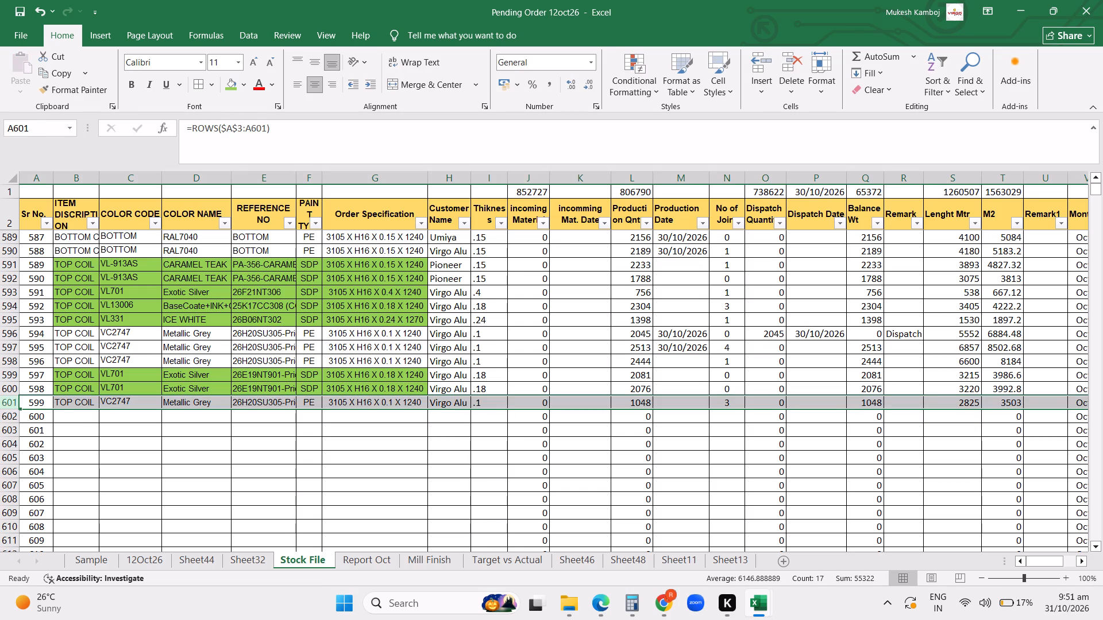
{"action": "left_click", "coordinate": [246, 82]}
{"action": "left_click", "coordinate": [250, 296]}
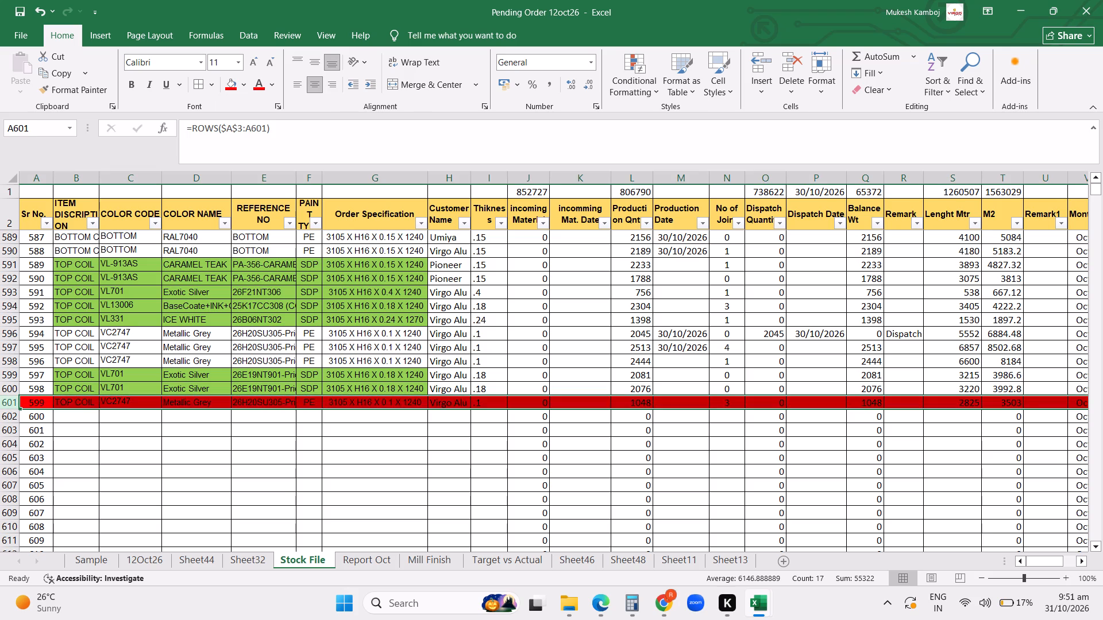
{"action": "left_click", "coordinate": [846, 465]}
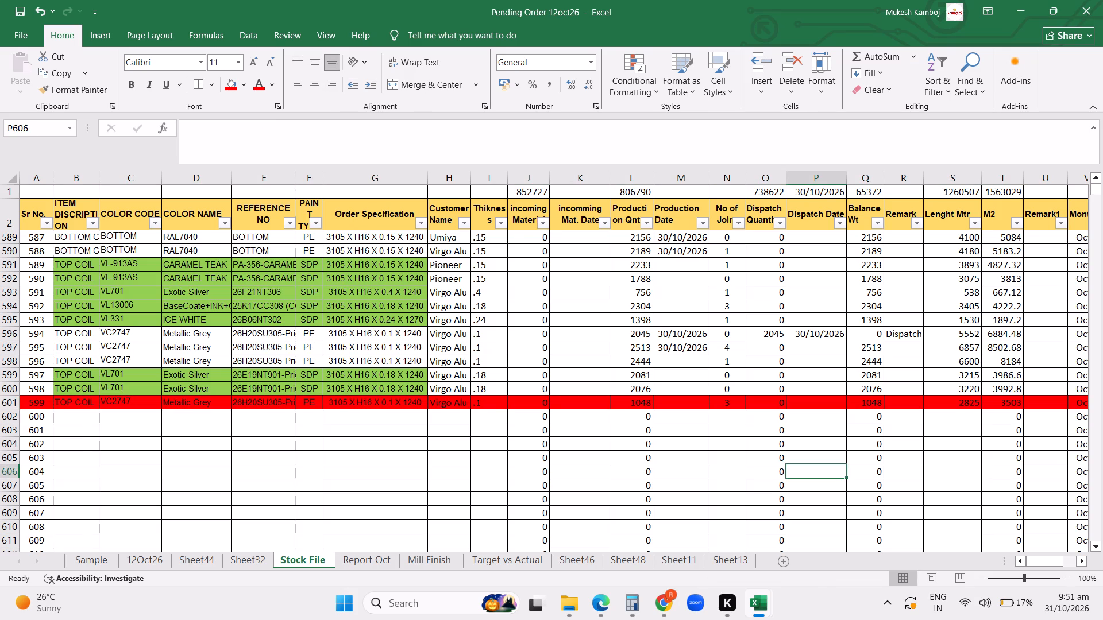
Enter Hold as Remark1 for the red VC2747 coil in row 601.
{"action": "left_click", "coordinate": [1041, 404]}
{"action": "type", "text": "hOLD"}
{"action": "key", "text": "BackSpace"}
{"action": "key", "text": "BackSpace"}
{"action": "key", "text": "BackSpace"}
{"action": "key", "text": "BackSpace"}
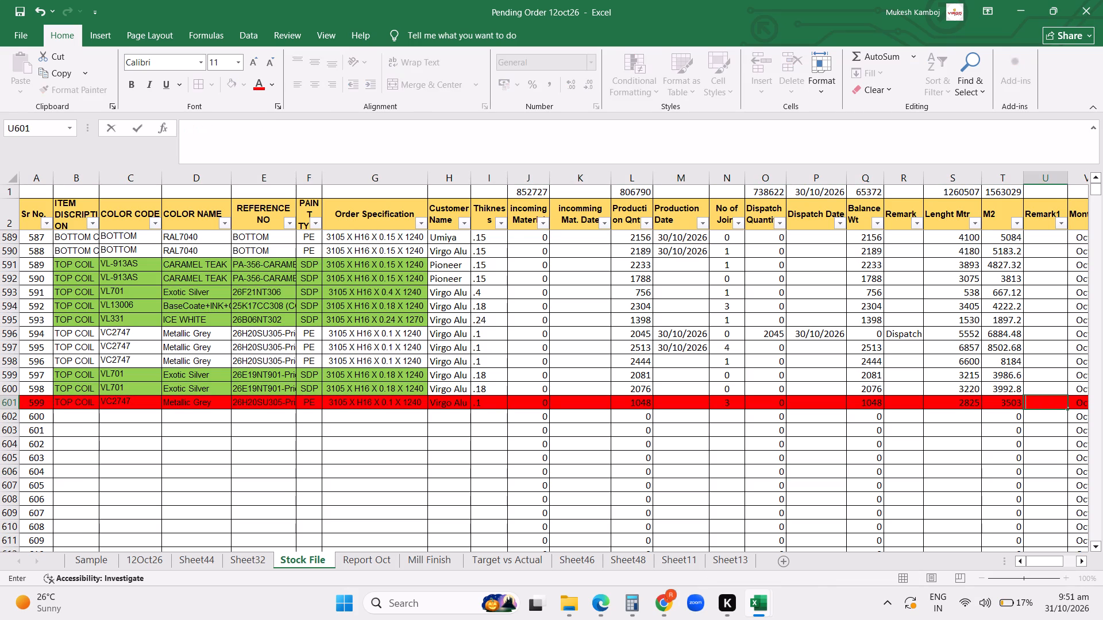
{"action": "type", "text": "Hold"}
{"action": "key", "text": "Return"}
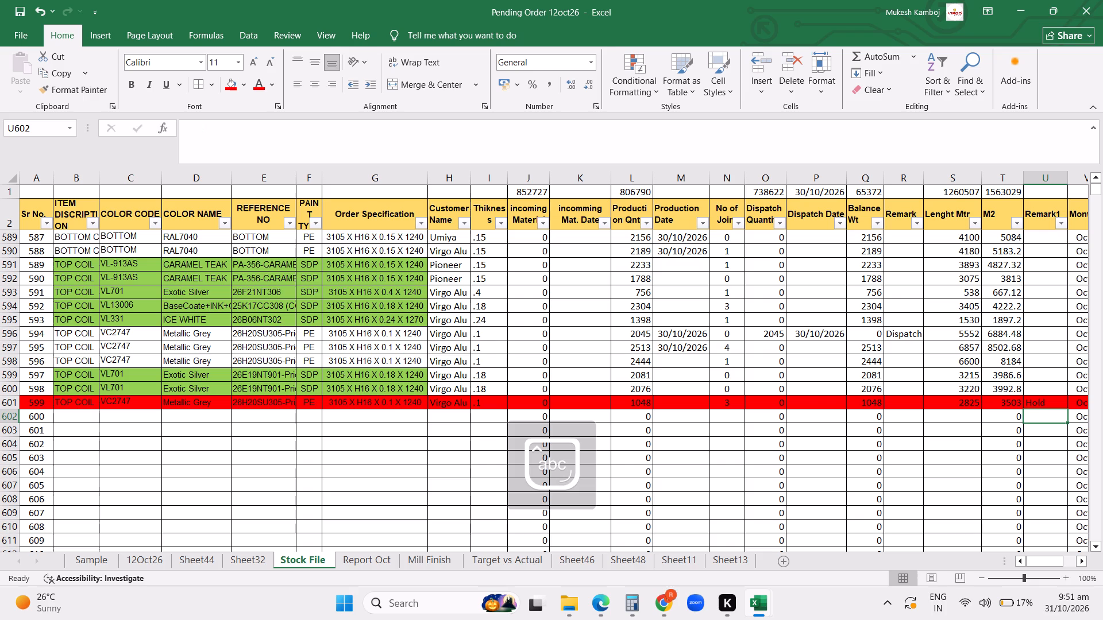
{"action": "left_click", "coordinate": [1038, 404]}
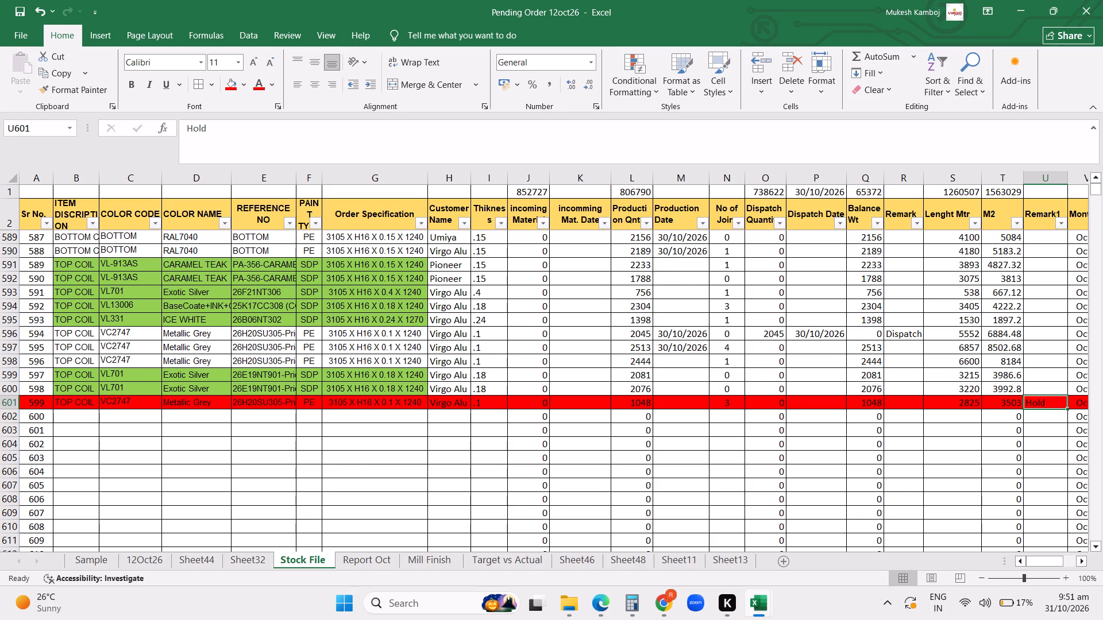
Copy the production date 30/10/2026 from row 590 into rows 591 to 601.
{"action": "scroll", "coordinate": [1102, 369], "scroll_direction": "up", "scroll_amount": 3}
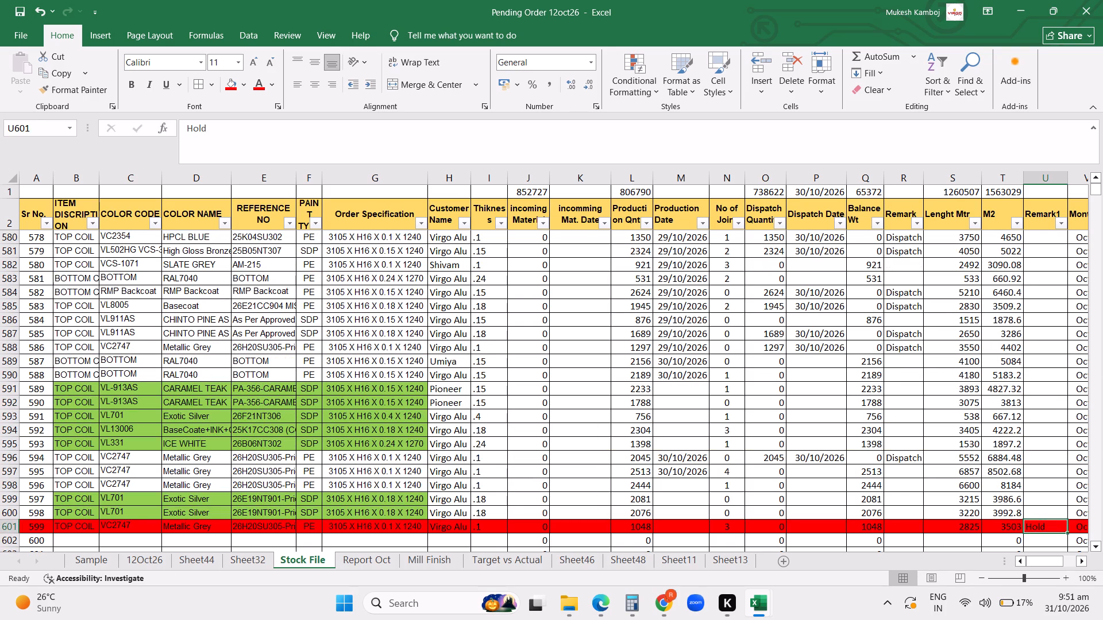
{"action": "left_click_drag", "start_coordinate": [633, 363], "coordinate": [627, 530]}
{"action": "left_click", "coordinate": [702, 482]}
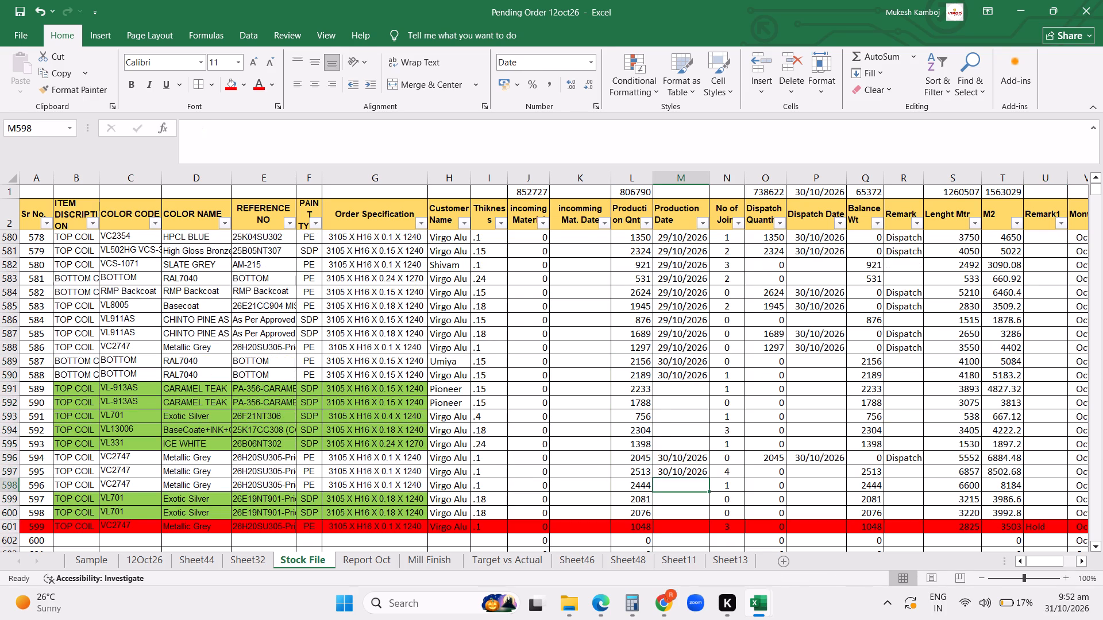
{"action": "left_click", "coordinate": [680, 375]}
{"action": "key", "text": "ctrl+c"}
{"action": "left_click_drag", "start_coordinate": [676, 393], "coordinate": [672, 518]}
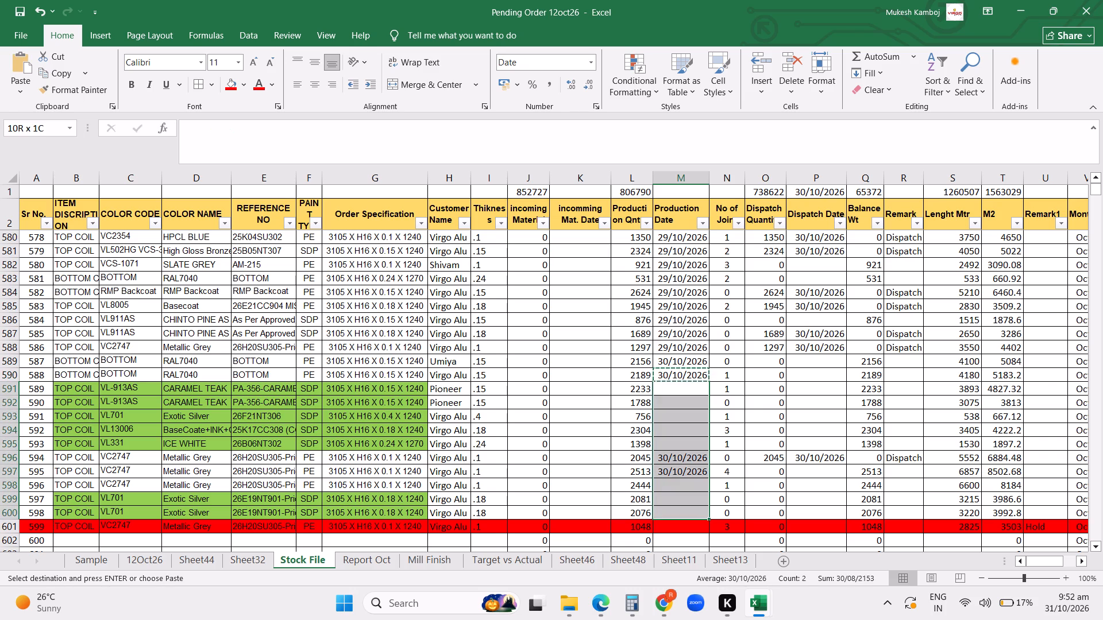
{"action": "left_click_drag", "start_coordinate": [672, 518], "coordinate": [672, 525]}
{"action": "key", "text": "Return"}
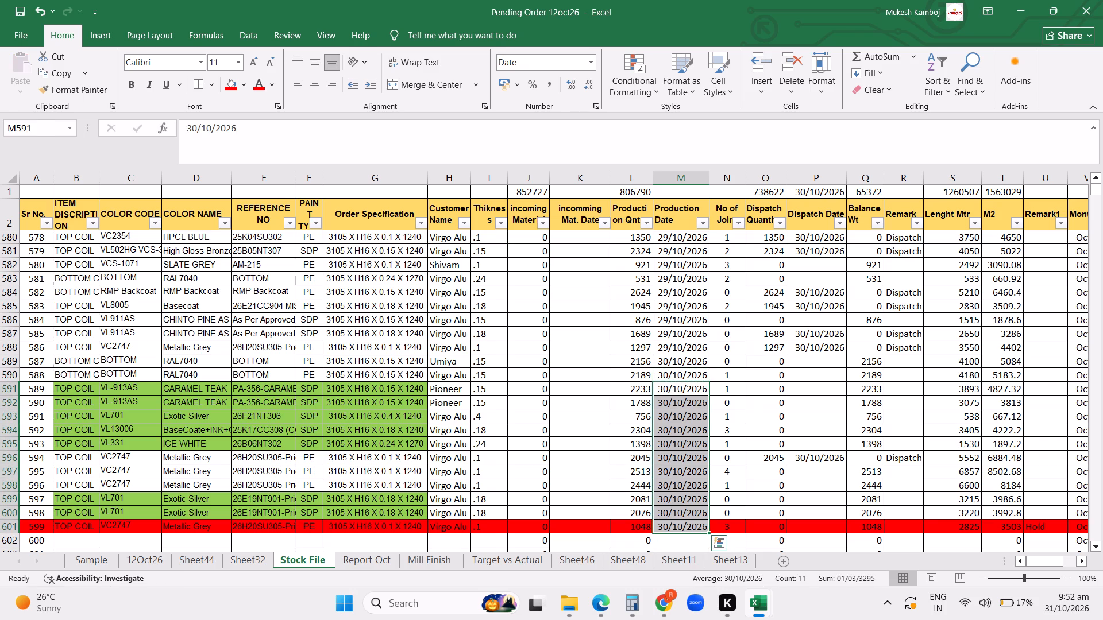
Change the fill of the item-to-specification cells in rows 591 to 600 to white.
{"action": "left_click_drag", "start_coordinate": [90, 388], "coordinate": [400, 524]}
{"action": "left_click", "coordinate": [292, 245]}
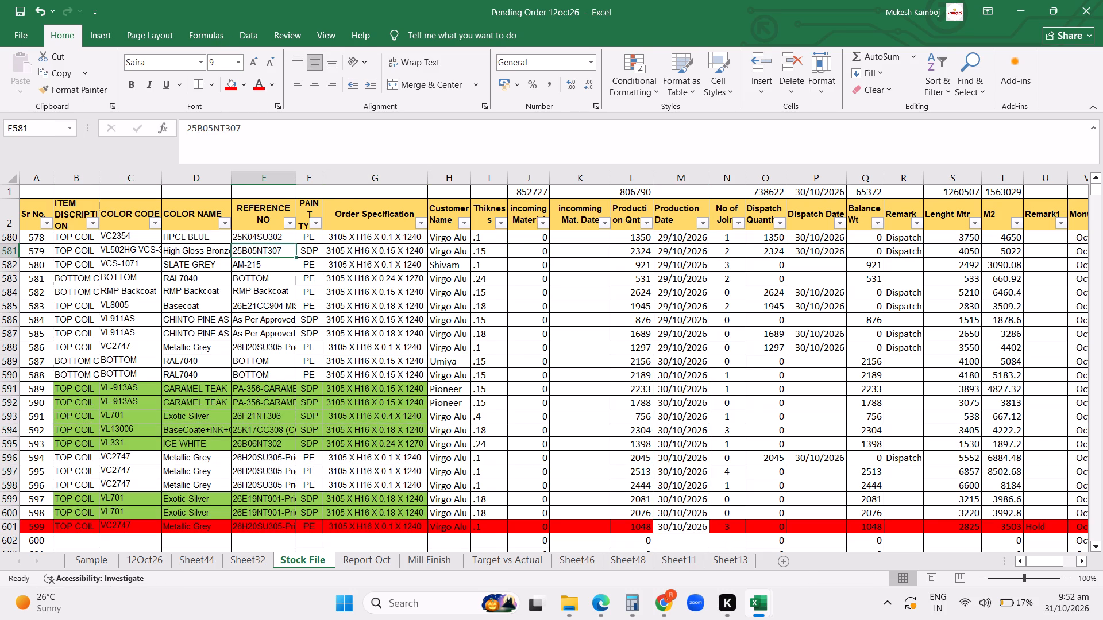
{"action": "left_click_drag", "start_coordinate": [65, 391], "coordinate": [380, 507]}
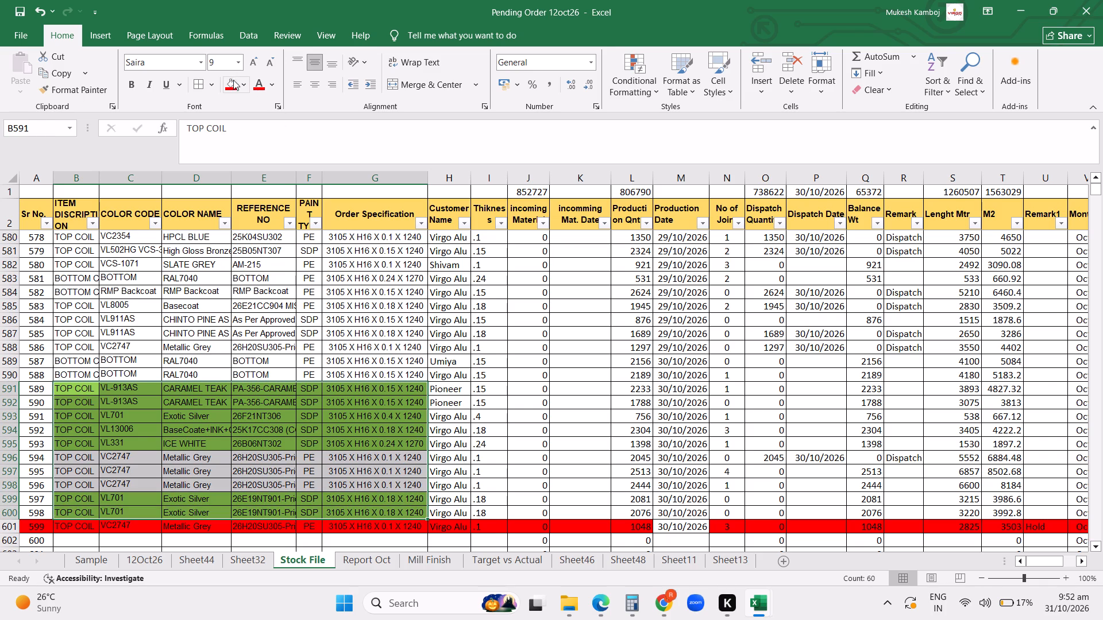
{"action": "left_click", "coordinate": [245, 84]}
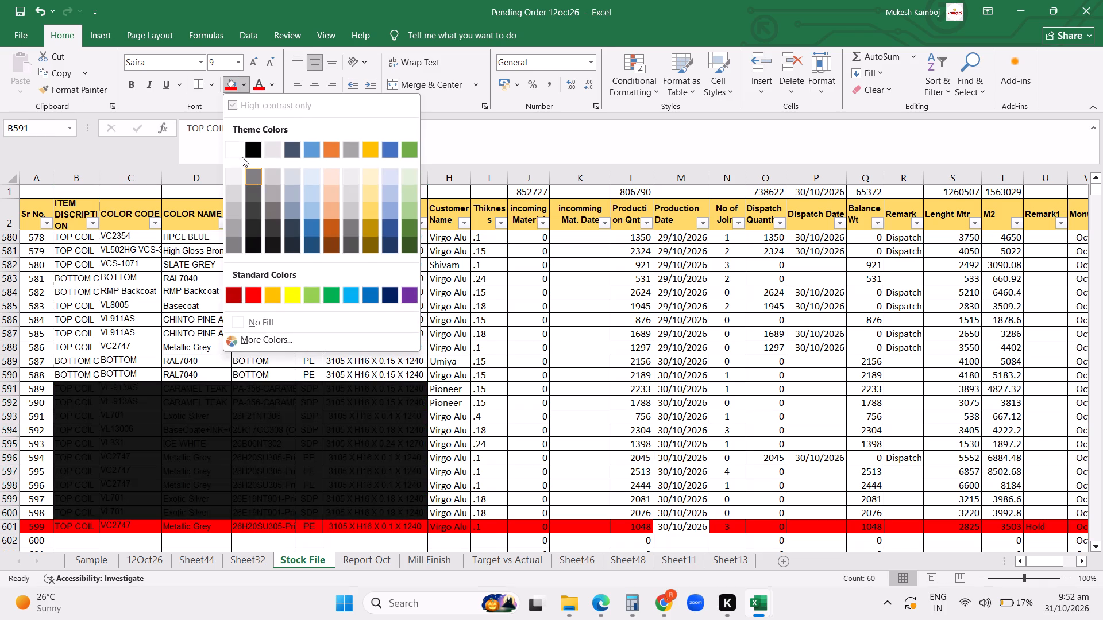
{"action": "left_click", "coordinate": [237, 147]}
{"action": "left_click", "coordinate": [731, 420]}
Fill the production date cell of the Hold coil in row 601 with red to match its row.
{"action": "scroll", "coordinate": [804, 489], "scroll_direction": "down", "scroll_amount": 1}
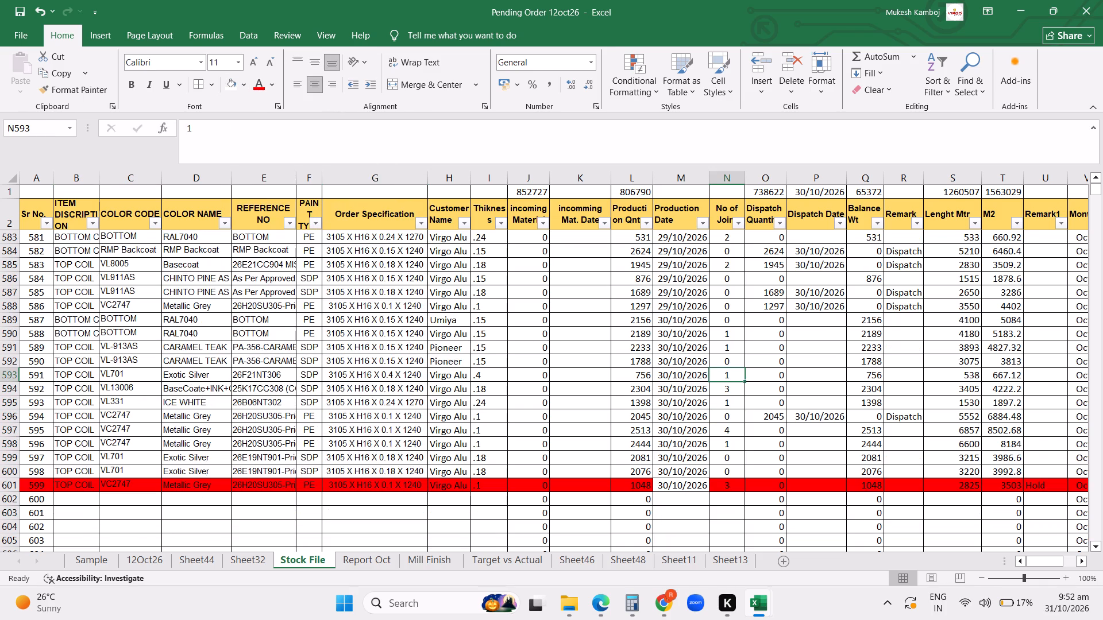
{"action": "left_click", "coordinate": [685, 485]}
{"action": "left_click", "coordinate": [242, 91]}
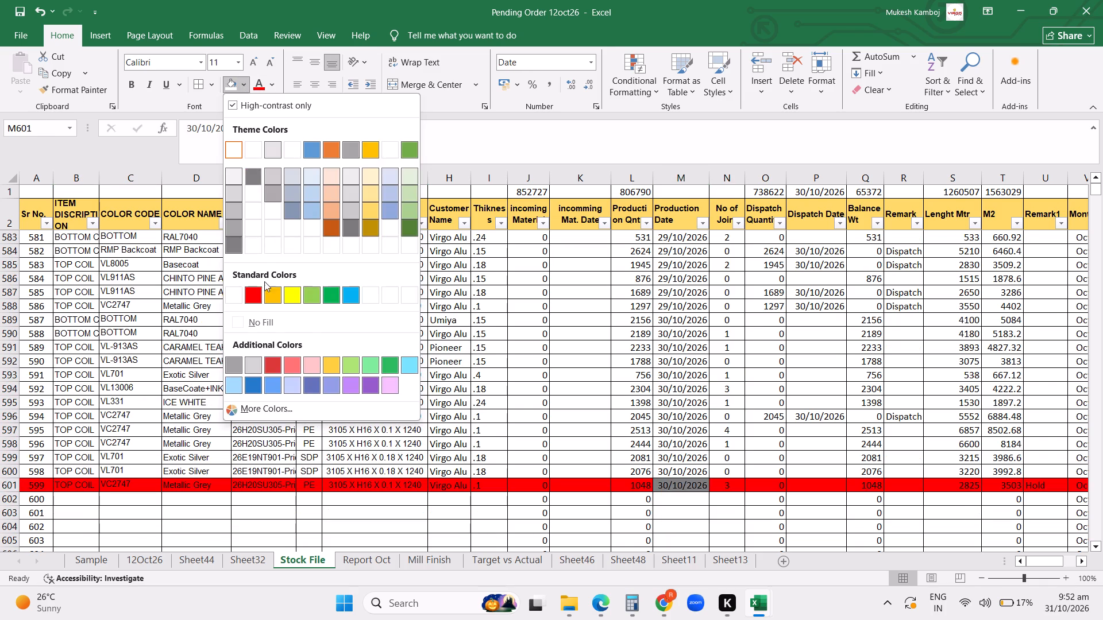
{"action": "left_click", "coordinate": [257, 293]}
{"action": "left_click", "coordinate": [672, 429]}
Copy the IN/OUT category Acp Wooden/Pattern from row 587 into the Caramel Teak coils in rows 591 and 592.
{"action": "scroll", "coordinate": [880, 433], "scroll_direction": "down", "scroll_amount": 3}
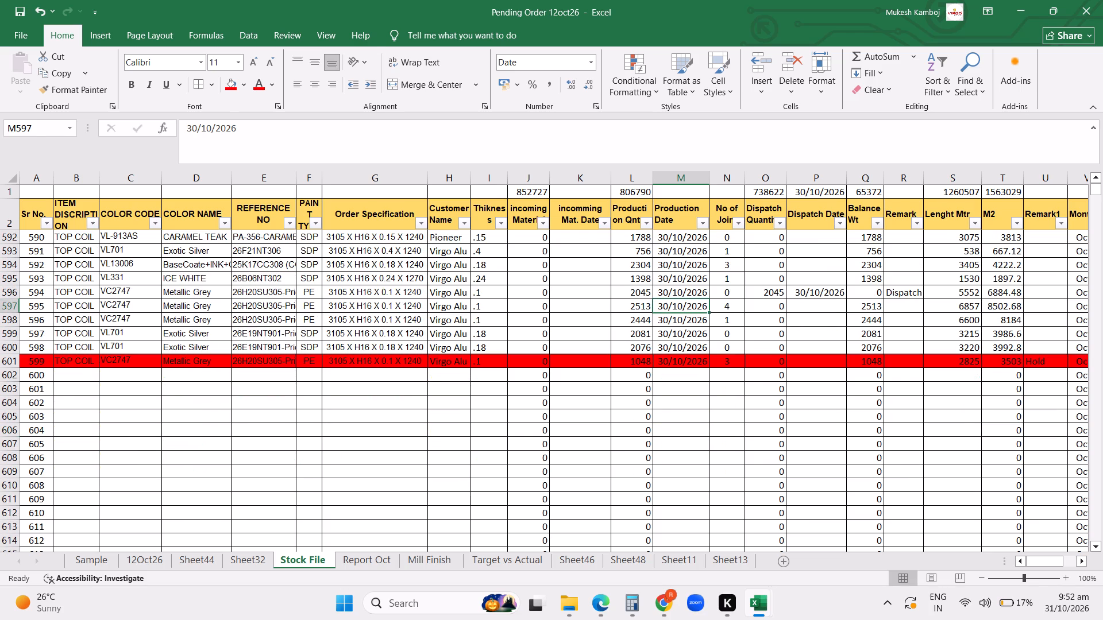
{"action": "left_click", "coordinate": [985, 360]}
{"action": "scroll", "coordinate": [962, 333], "scroll_direction": "up", "scroll_amount": 2}
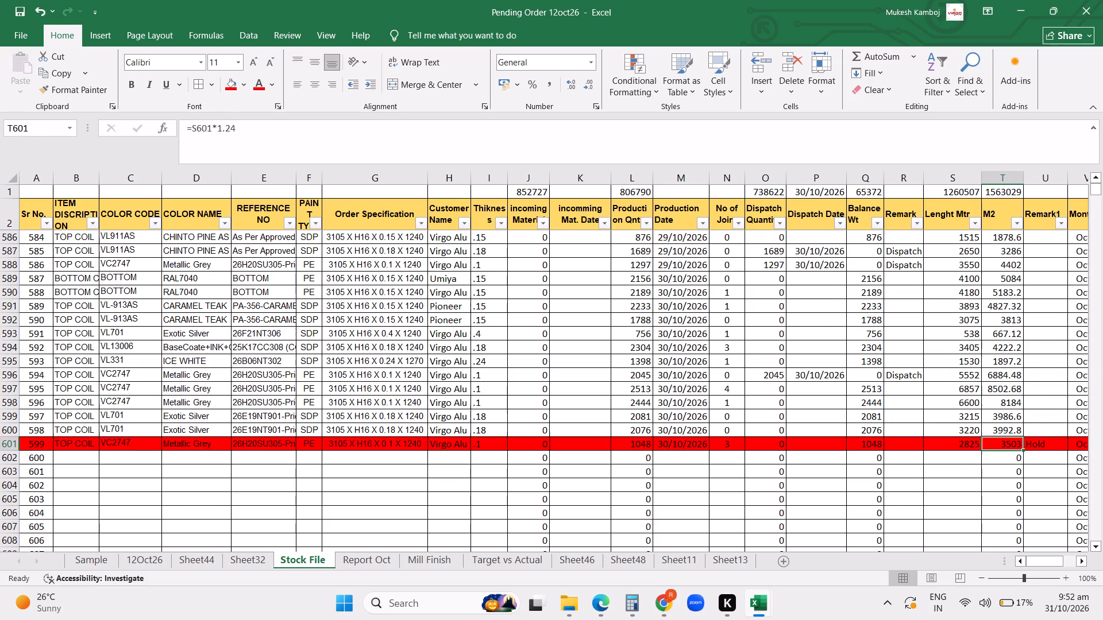
{"action": "key", "text": "Right"}
{"action": "key", "text": "Right"}
{"action": "key", "text": "Right"}
{"action": "key", "text": "Right"}
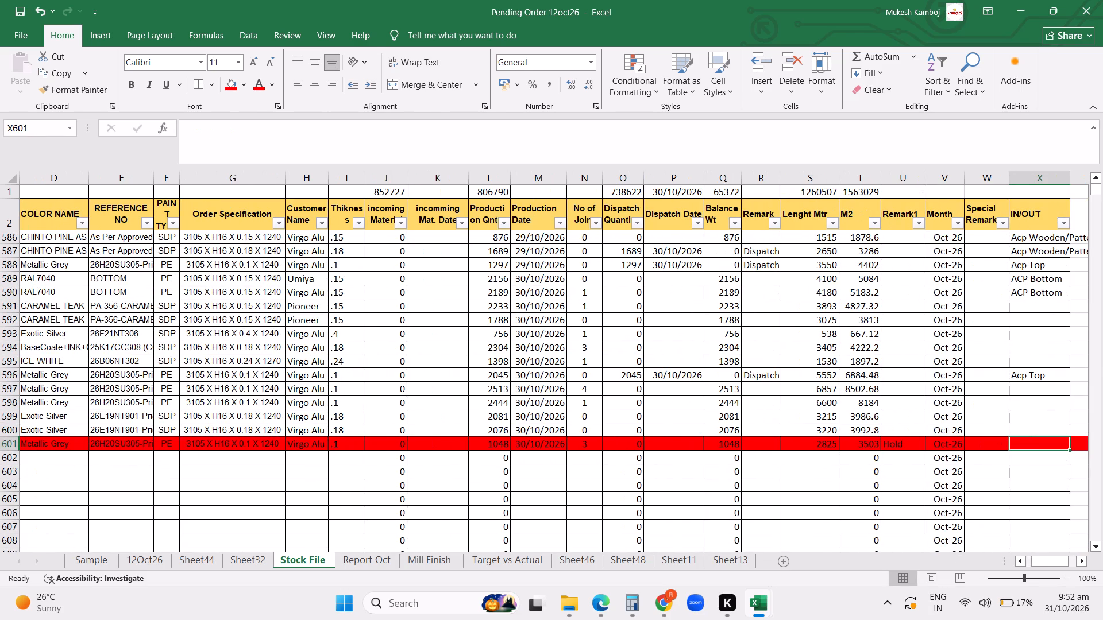
{"action": "left_click", "coordinate": [1026, 296]}
{"action": "key", "text": "ctrl+c"}
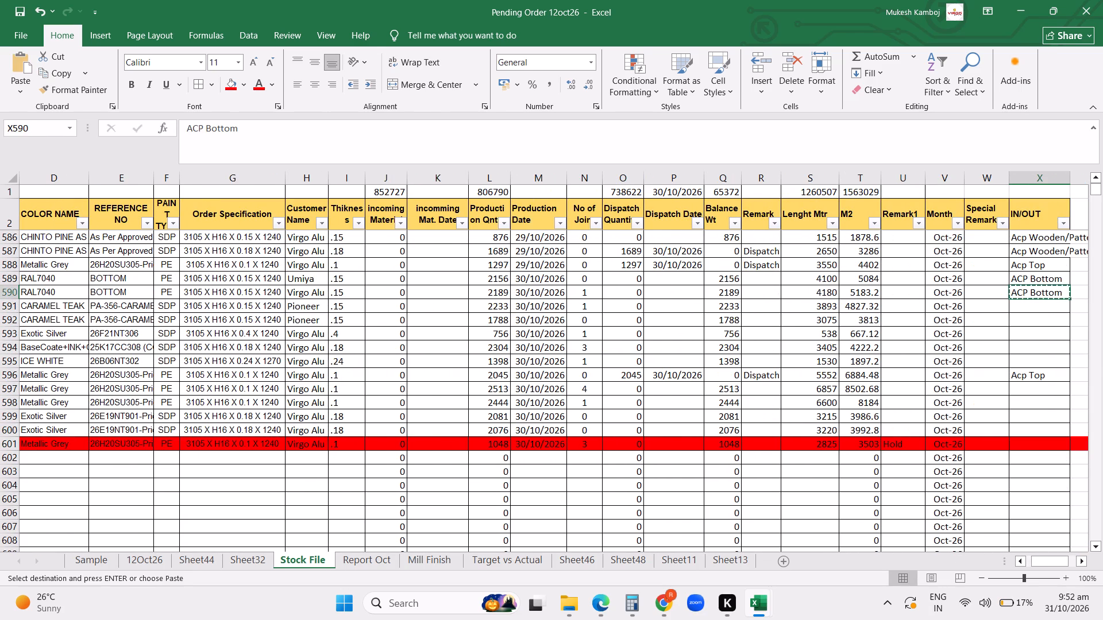
{"action": "left_click", "coordinate": [867, 278]}
{"action": "left_click", "coordinate": [1020, 259]}
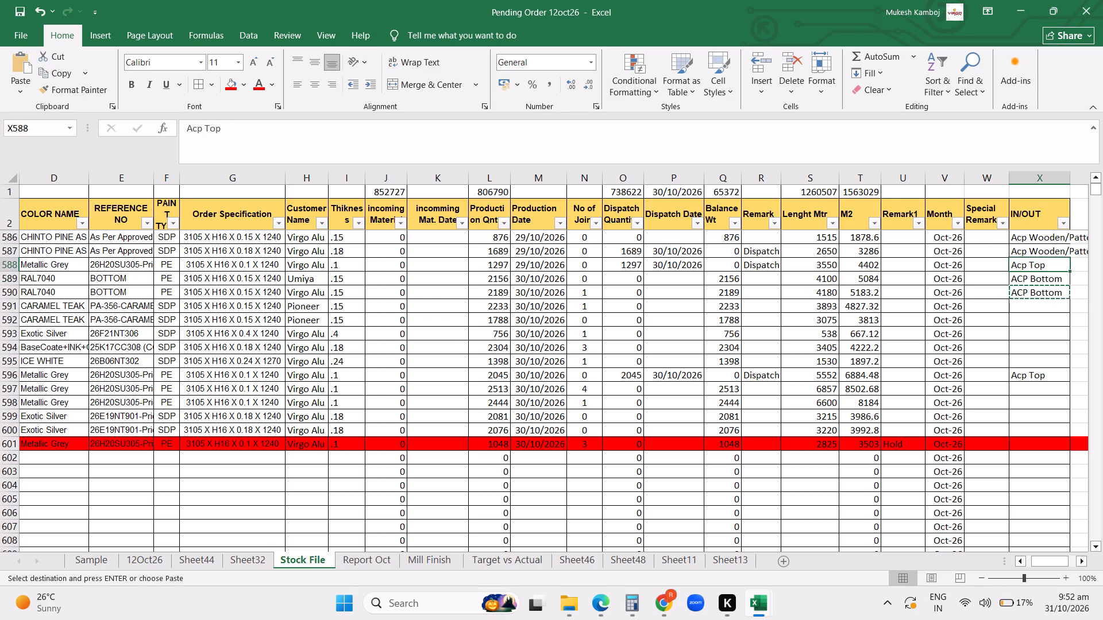
{"action": "left_click", "coordinate": [1021, 250]}
{"action": "key", "text": "ctrl+c"}
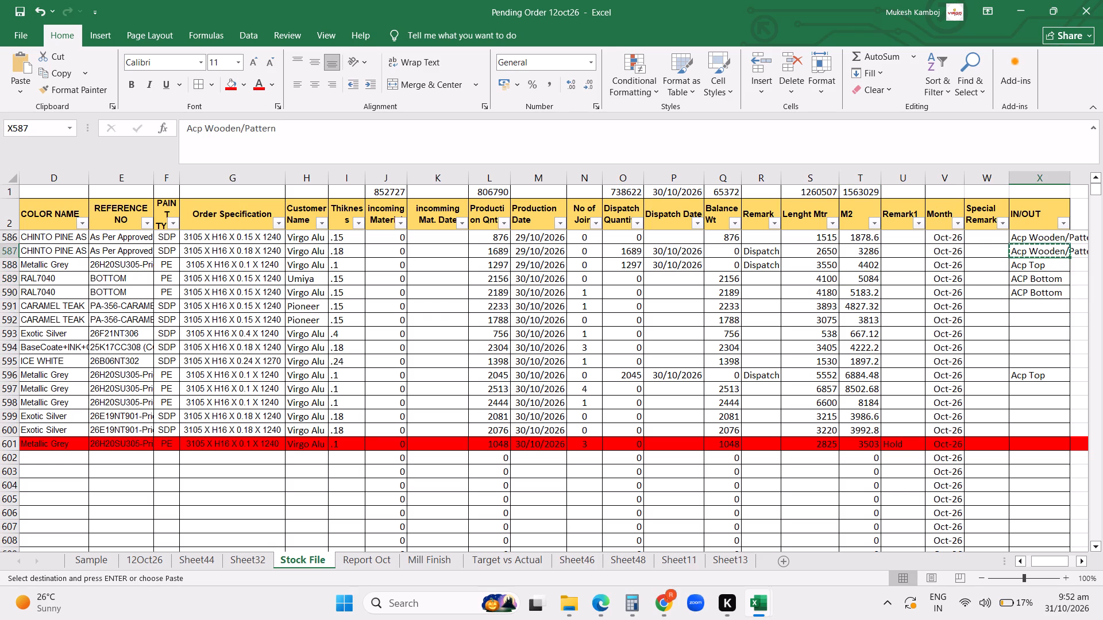
{"action": "left_click_drag", "start_coordinate": [1017, 311], "coordinate": [1017, 319]}
{"action": "key", "text": "Return"}
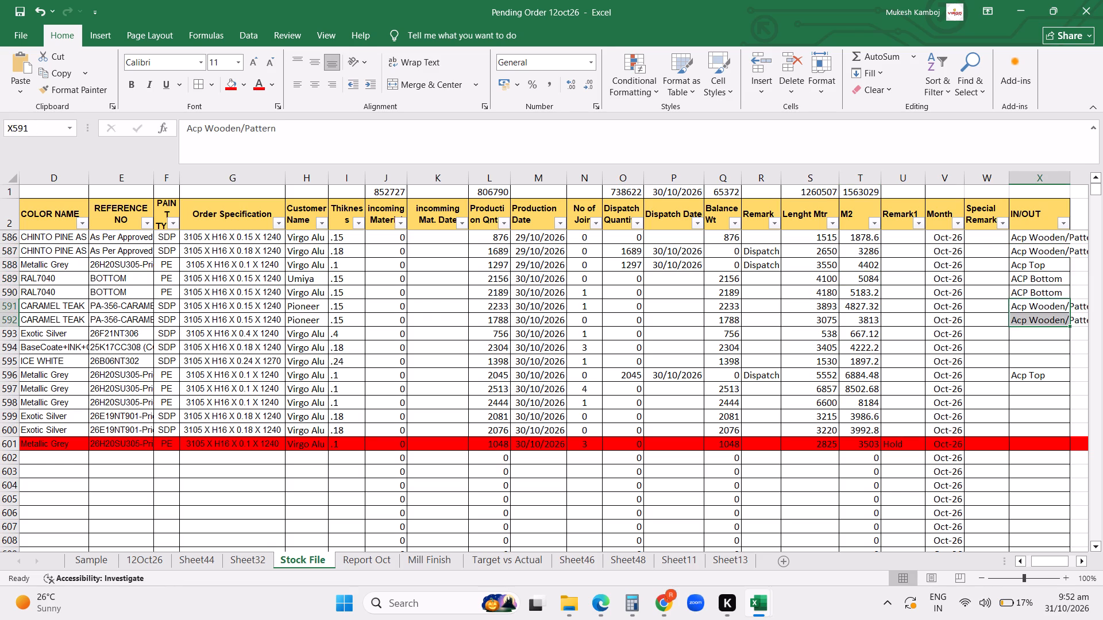
Copy the Acp Wooden/Pattern category from row 592 into the IN/OUT cell of the BaseCoate+INK coil in row 594.
{"action": "left_click", "coordinate": [1017, 321]}
{"action": "key", "text": "ctrl+c"}
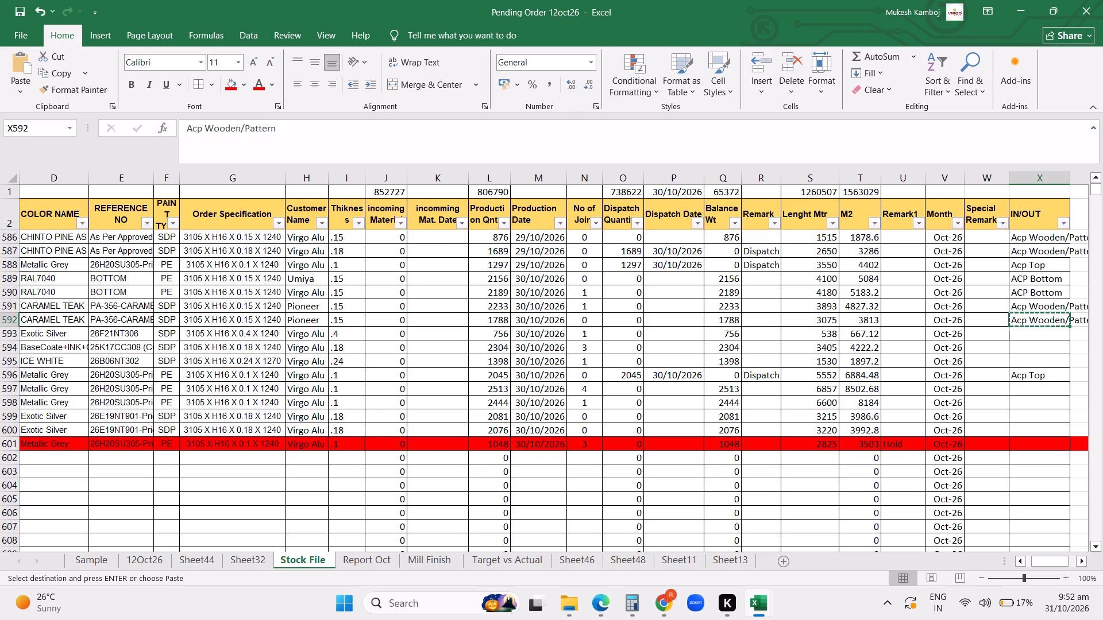
{"action": "left_click", "coordinate": [1032, 348]}
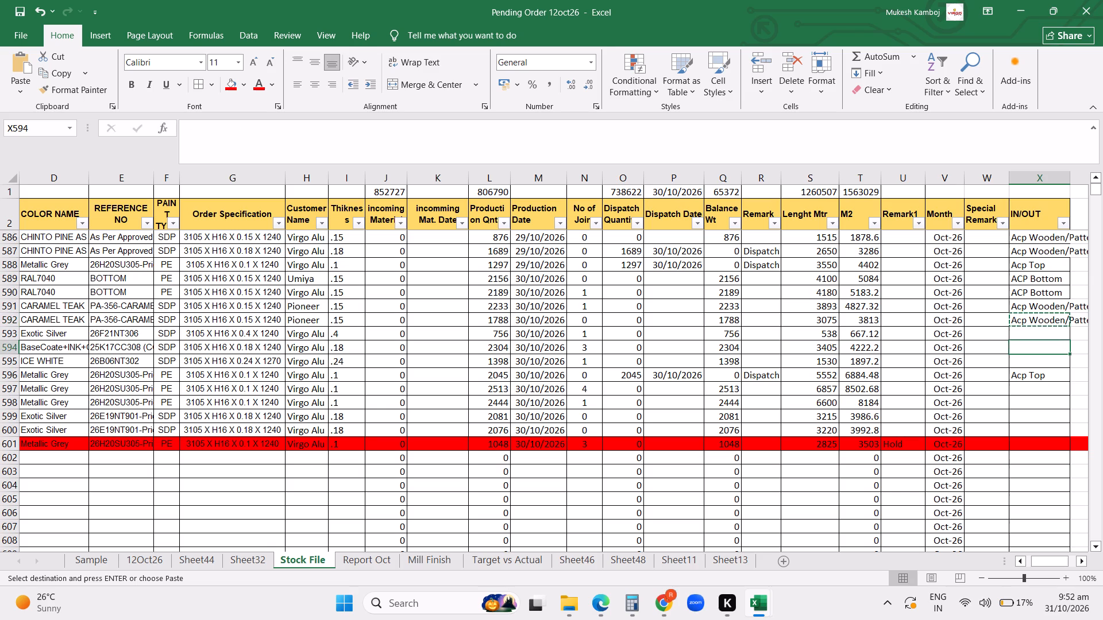
{"action": "key", "text": "ctrl+v"}
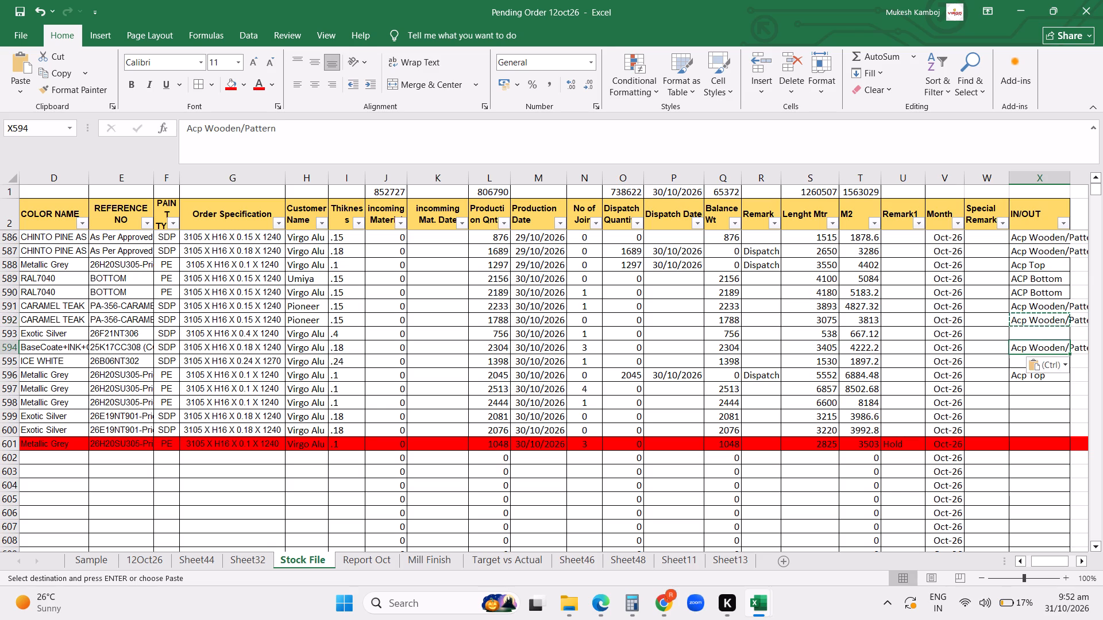
Copy the IN/OUT category Acp Top from row 588 into rows 593, 595 and 597 to 601.
{"action": "left_click", "coordinate": [1022, 269]}
{"action": "key", "text": "ctrl+c"}
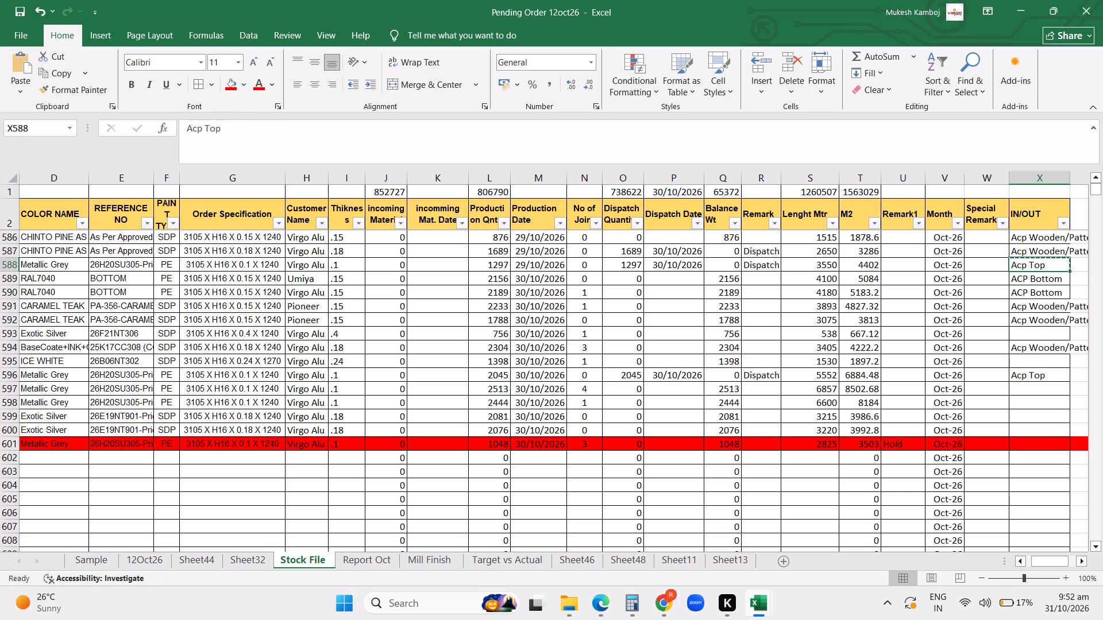
{"action": "left_click", "coordinate": [1016, 334]}
{"action": "key", "text": "ctrl+v"}
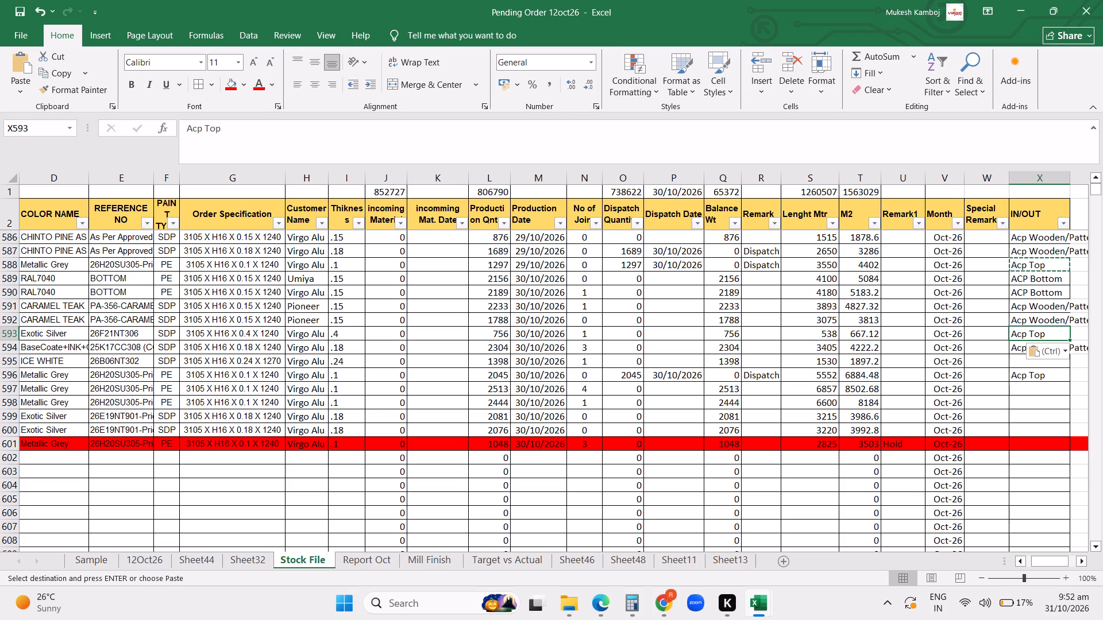
{"action": "left_click", "coordinate": [1018, 361]}
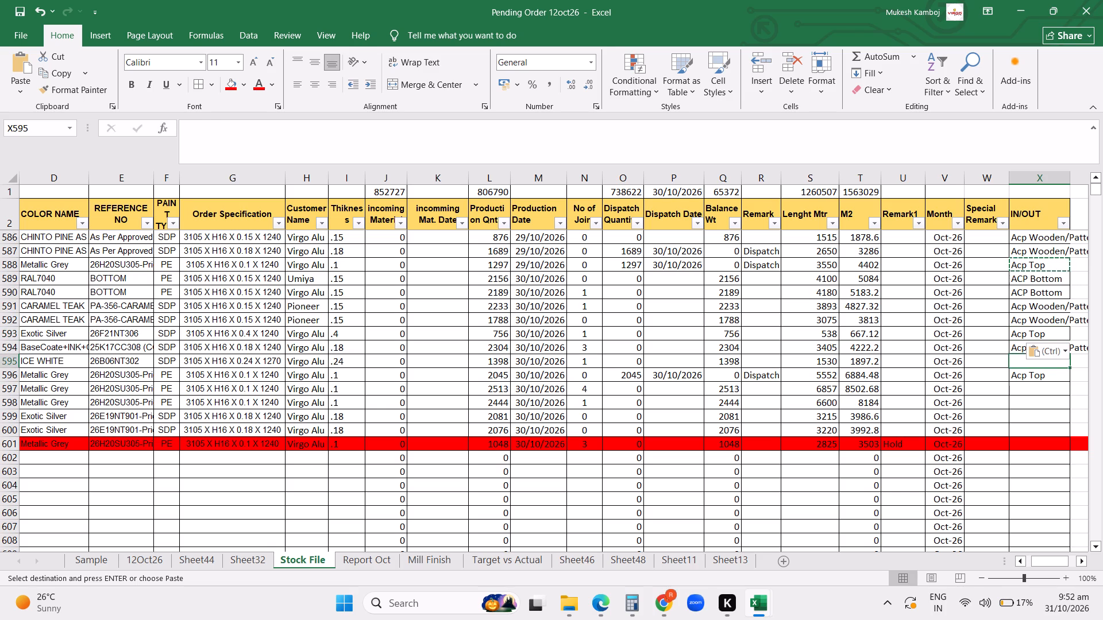
{"action": "key", "text": "ctrl+v"}
{"action": "left_click", "coordinate": [1018, 361]}
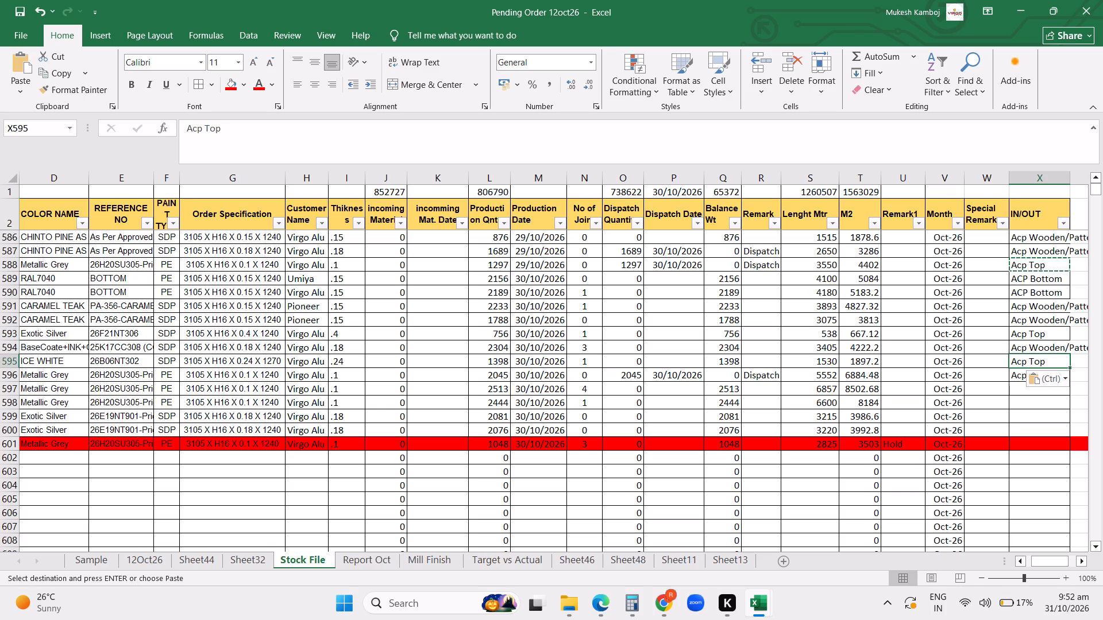
{"action": "left_click_drag", "start_coordinate": [1018, 389], "coordinate": [1021, 454]}
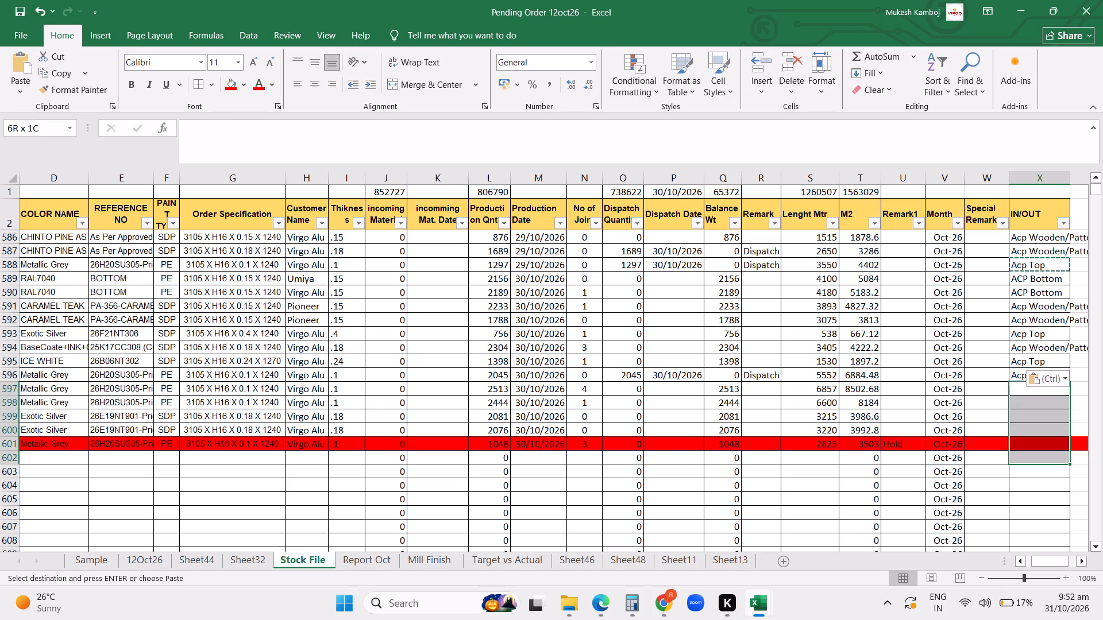
{"action": "left_click_drag", "start_coordinate": [1021, 454], "coordinate": [1021, 445]}
{"action": "key", "text": "Return"}
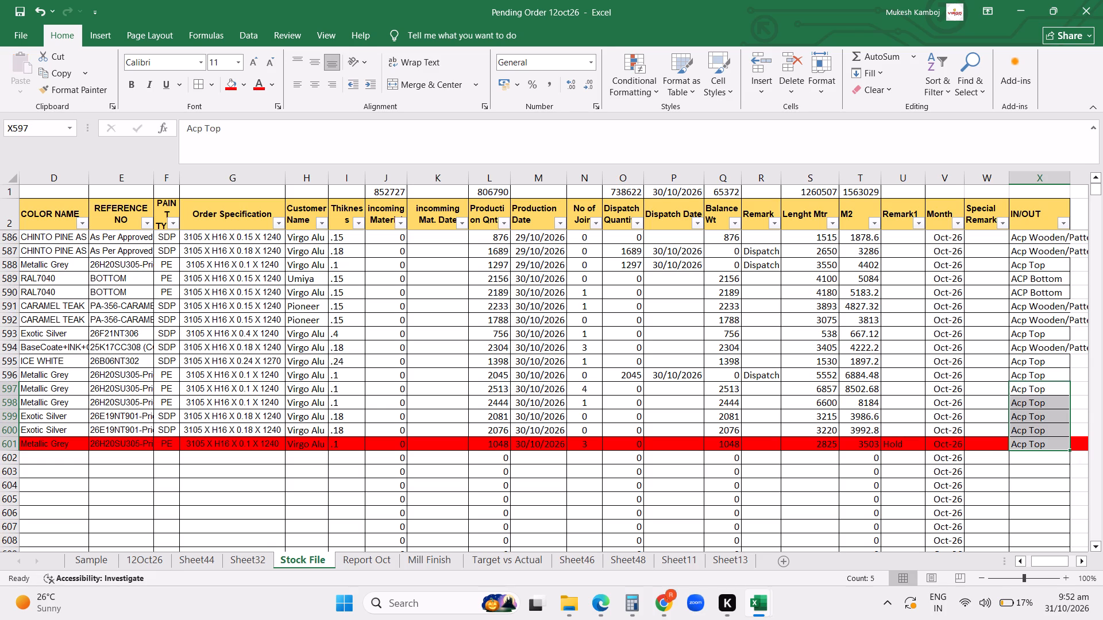
Filter the Month column to October 2026, excluding April, August and September.
{"action": "left_click", "coordinate": [904, 428]}
{"action": "left_click", "coordinate": [957, 228]}
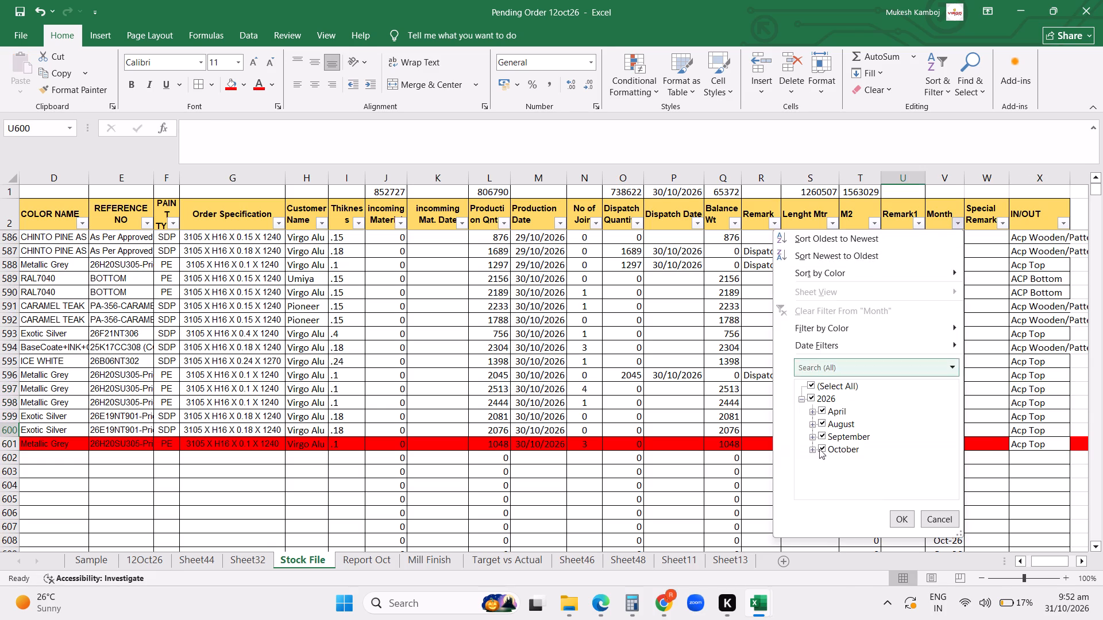
{"action": "left_click", "coordinate": [831, 412]}
{"action": "left_click", "coordinate": [831, 428]}
{"action": "left_click", "coordinate": [830, 433]}
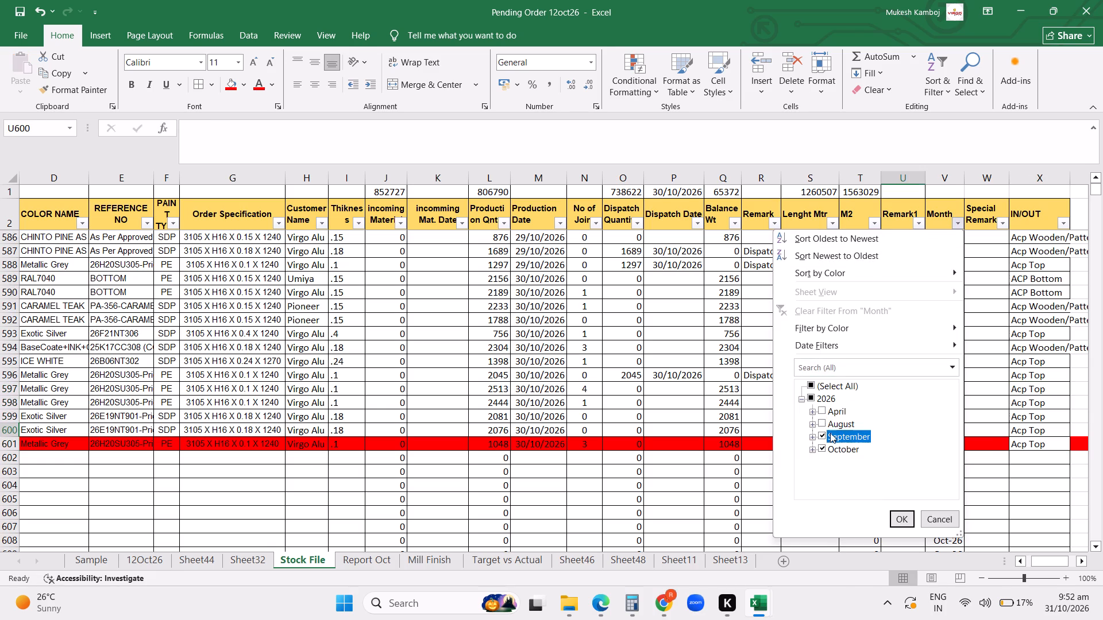
{"action": "left_click", "coordinate": [901, 521]}
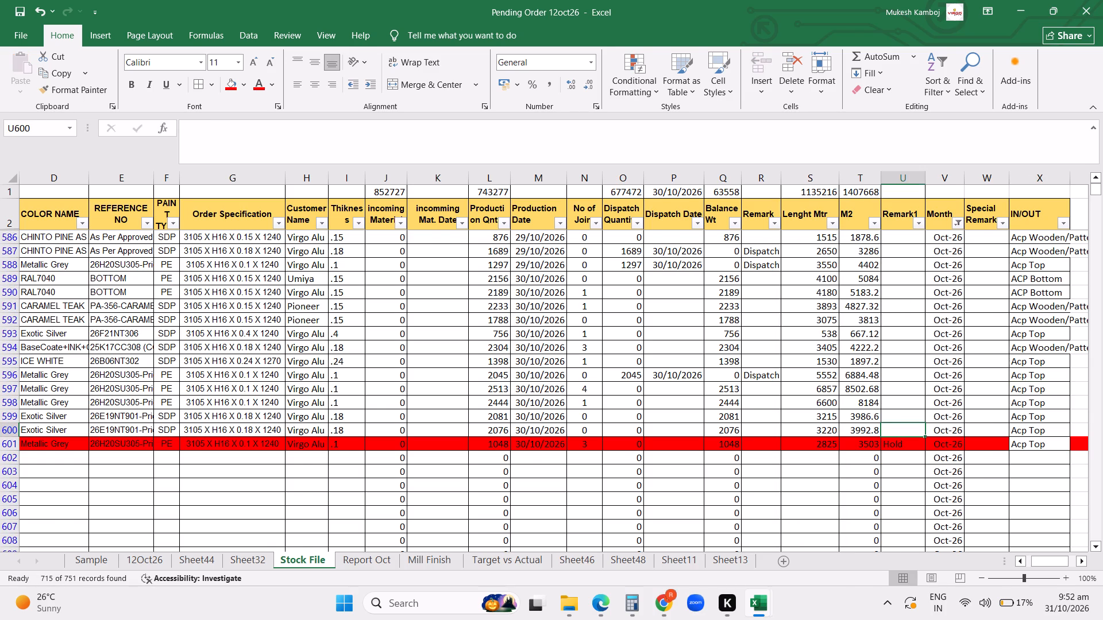
Reopen the Month column's filter options.
{"action": "scroll", "coordinate": [828, 472], "scroll_direction": "up", "scroll_amount": 6}
{"action": "scroll", "coordinate": [829, 469], "scroll_direction": "down", "scroll_amount": 1}
{"action": "left_click", "coordinate": [960, 223]}
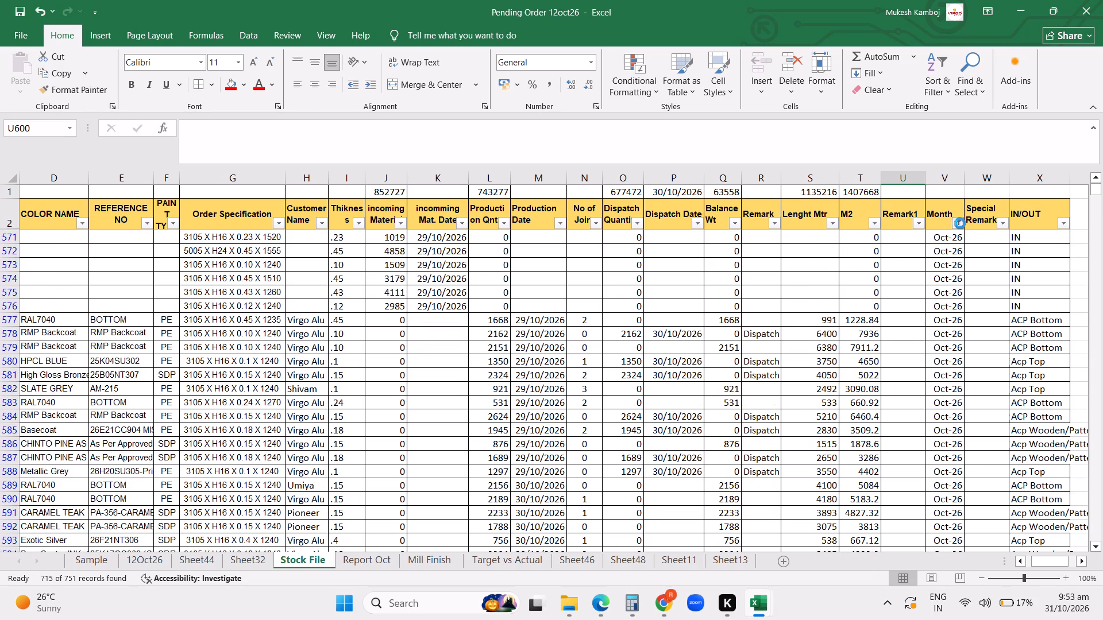
Clear the filter on the Month column so all months are included.
{"action": "left_click", "coordinate": [859, 310]}
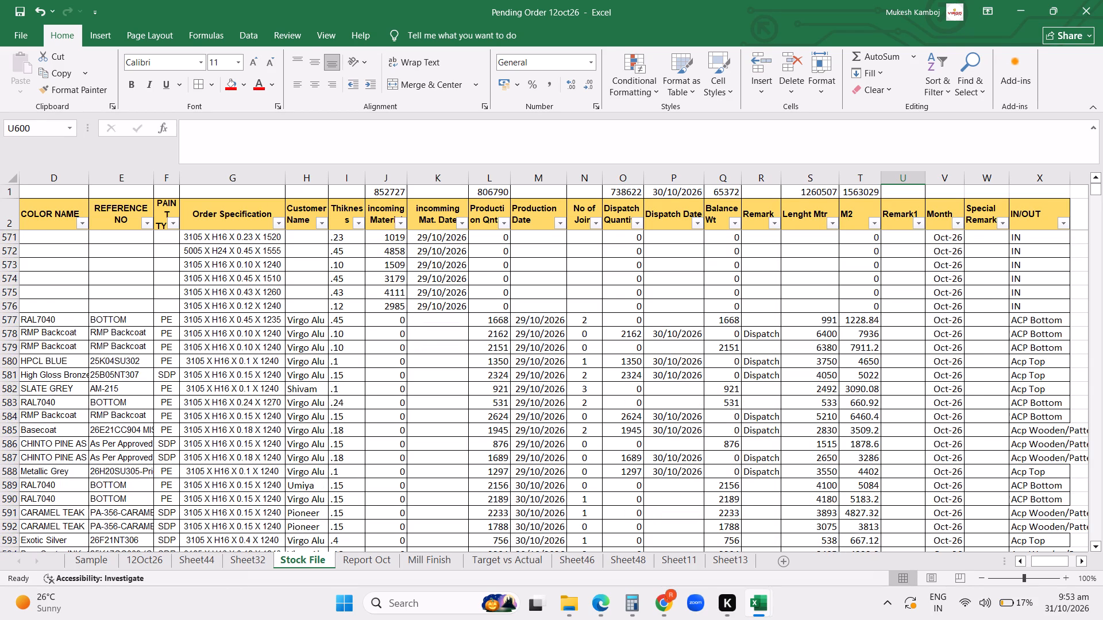
Fill the IN/OUT cell of the held Metallic Grey coil in row 601 with red to match its row.
{"action": "left_click", "coordinate": [261, 345]}
{"action": "key", "text": "ctrl+Down"}
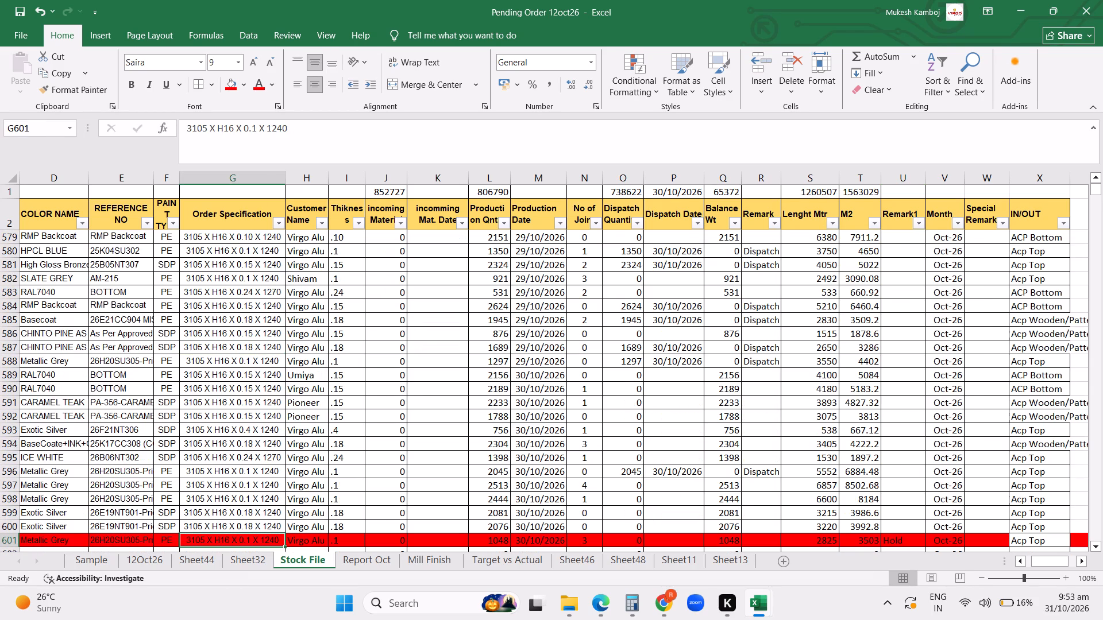
{"action": "scroll", "coordinate": [253, 319], "scroll_direction": "down", "scroll_amount": 4}
{"action": "left_click", "coordinate": [1040, 369]}
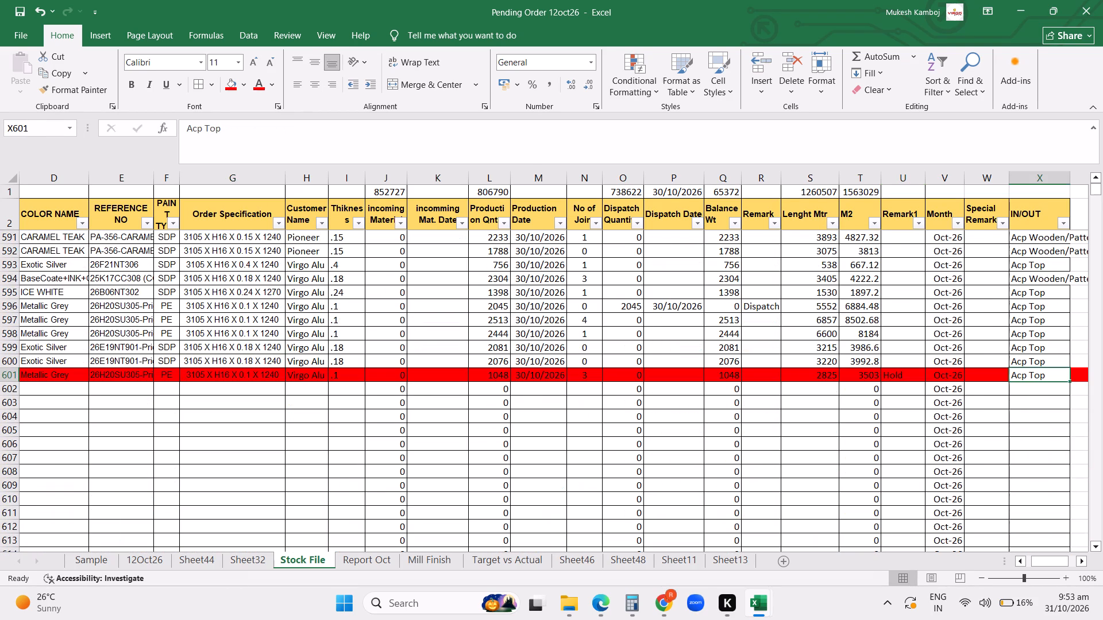
{"action": "left_click", "coordinate": [230, 86]}
{"action": "left_click", "coordinate": [617, 334]}
Save the Pending Order 12oct26 workbook.
{"action": "key", "text": "ctrl+s"}
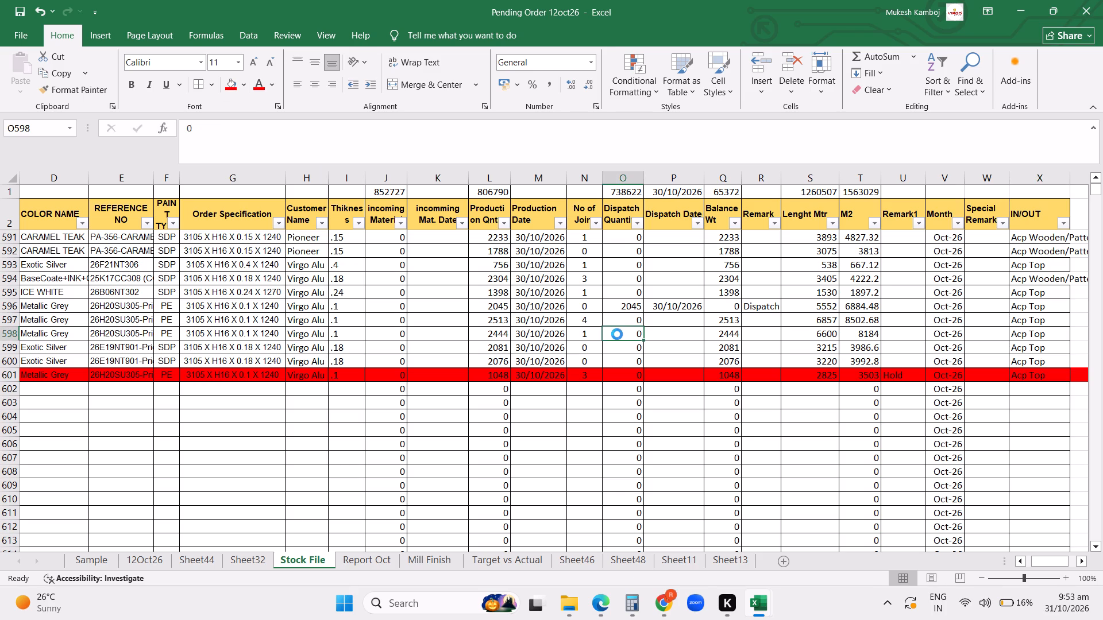
{"action": "key", "text": "ctrl+s"}
{"action": "key", "text": "ctrl+s"}
Switch to the CCL ORDER PROCESS 2025 spreadsheet in Chrome.
{"action": "left_click", "coordinate": [669, 610]}
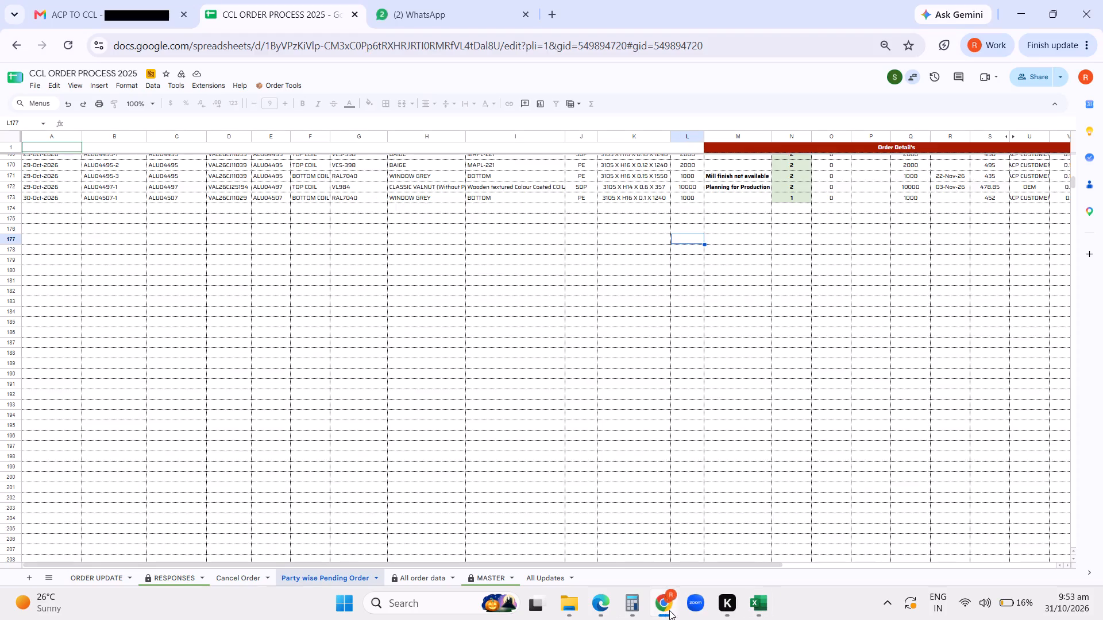
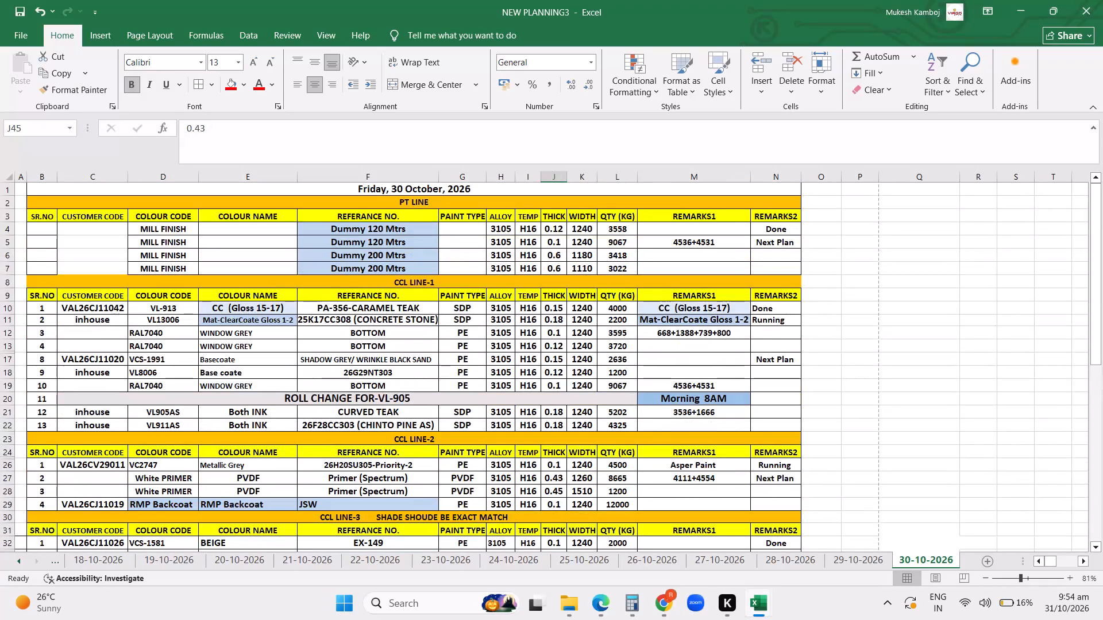
Centre-align the ALLOY values of the CCL LINE-3 section, rows 32 to 46, on the 30-10-2026 sheet.
{"action": "scroll", "coordinate": [751, 317], "scroll_direction": "down", "scroll_amount": 8}
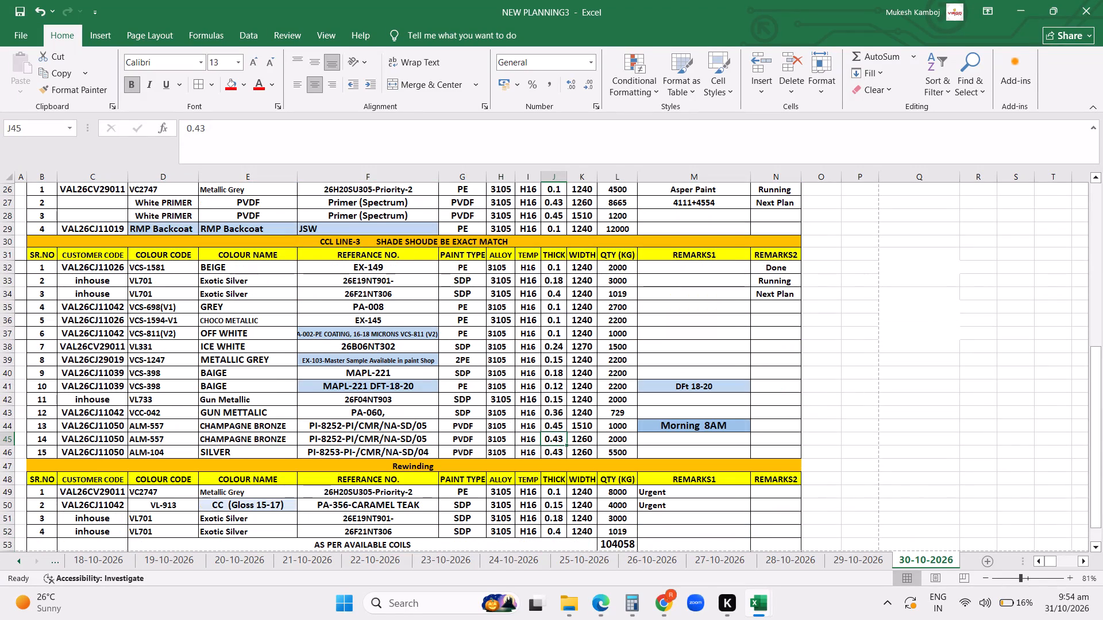
{"action": "left_click_drag", "start_coordinate": [506, 270], "coordinate": [507, 449]}
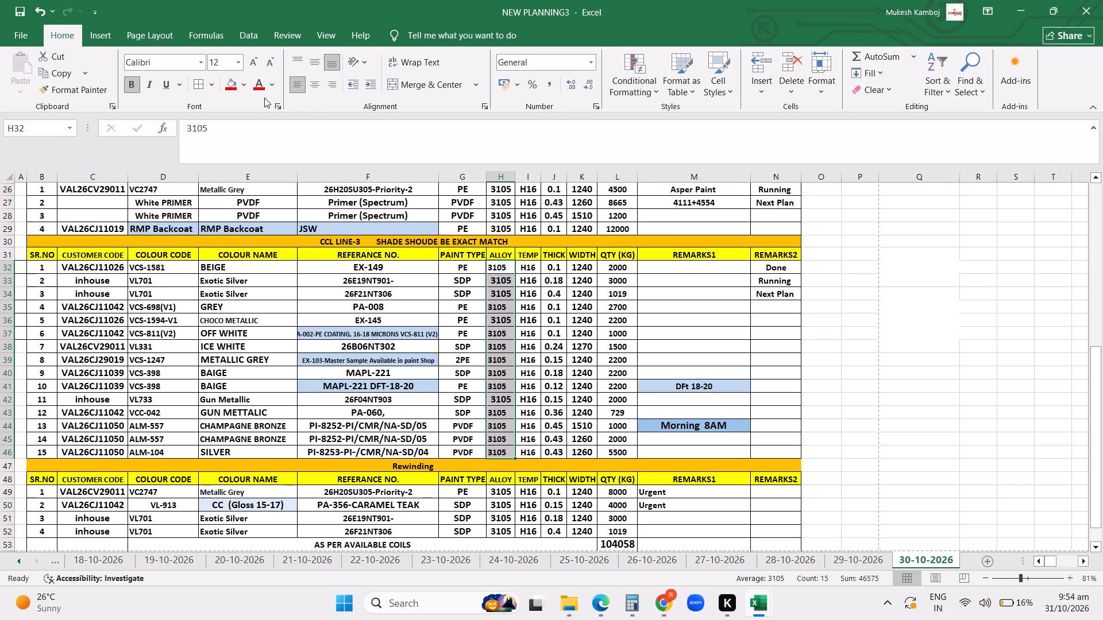
{"action": "left_click", "coordinate": [315, 85]}
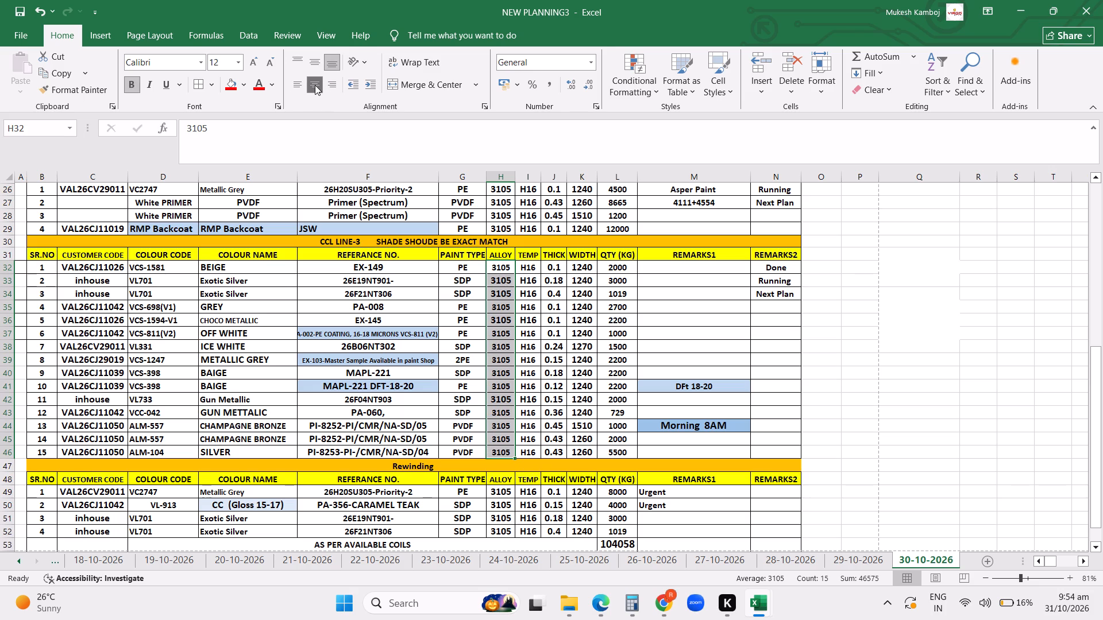
Save the NEW PLANNING3 workbook.
{"action": "left_click", "coordinate": [614, 341]}
{"action": "scroll", "coordinate": [614, 341], "scroll_direction": "down", "scroll_amount": 5}
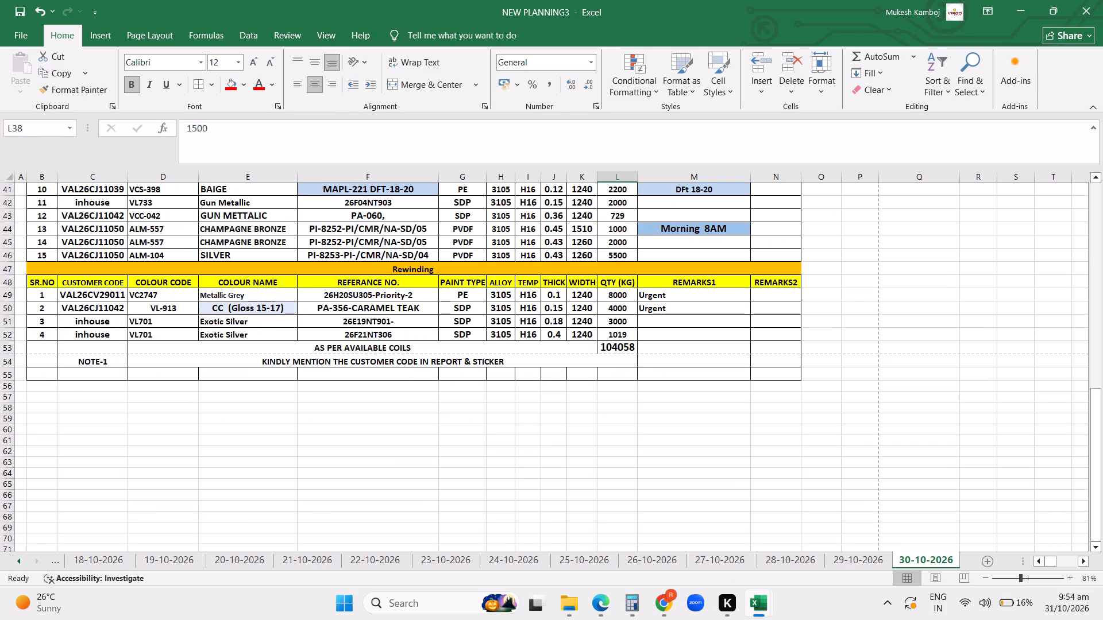
{"action": "key", "text": "ctrl+s"}
{"action": "key", "text": "ctrl+s"}
{"action": "key", "text": "ctrl+s"}
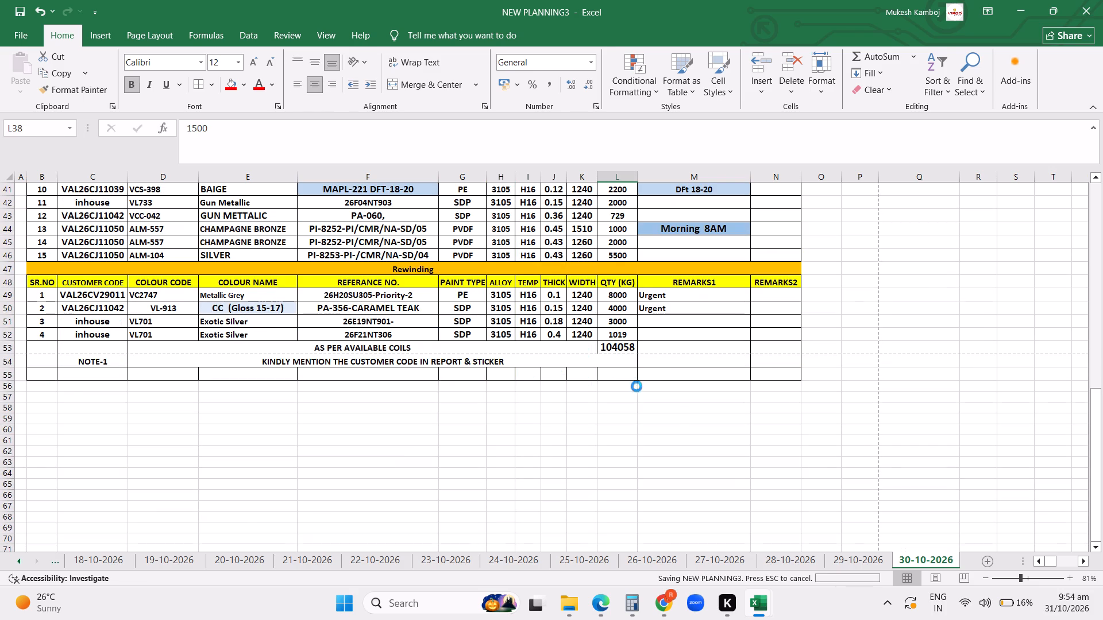
Mark the two Dummy 120 Mtrs mill finish rows in the PT LINE section as Done in REMARKS2.
{"action": "left_click", "coordinate": [674, 418]}
{"action": "scroll", "coordinate": [672, 414], "scroll_direction": "up", "scroll_amount": 8}
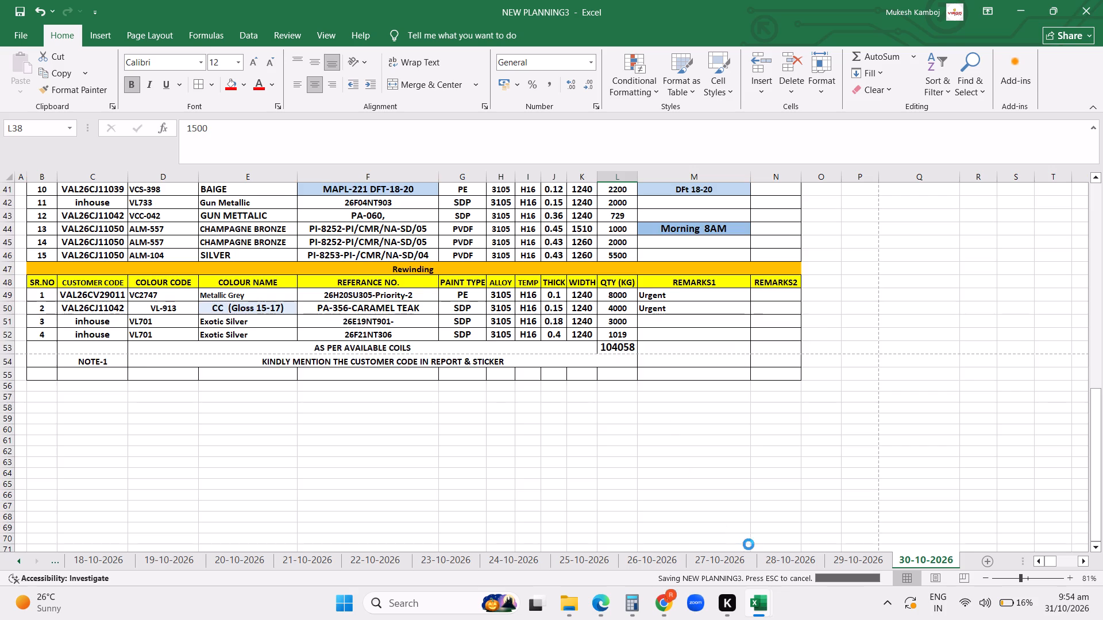
{"action": "scroll", "coordinate": [749, 544], "scroll_direction": "up", "scroll_amount": 20}
{"action": "scroll", "coordinate": [749, 544], "scroll_direction": "up", "scroll_amount": 1}
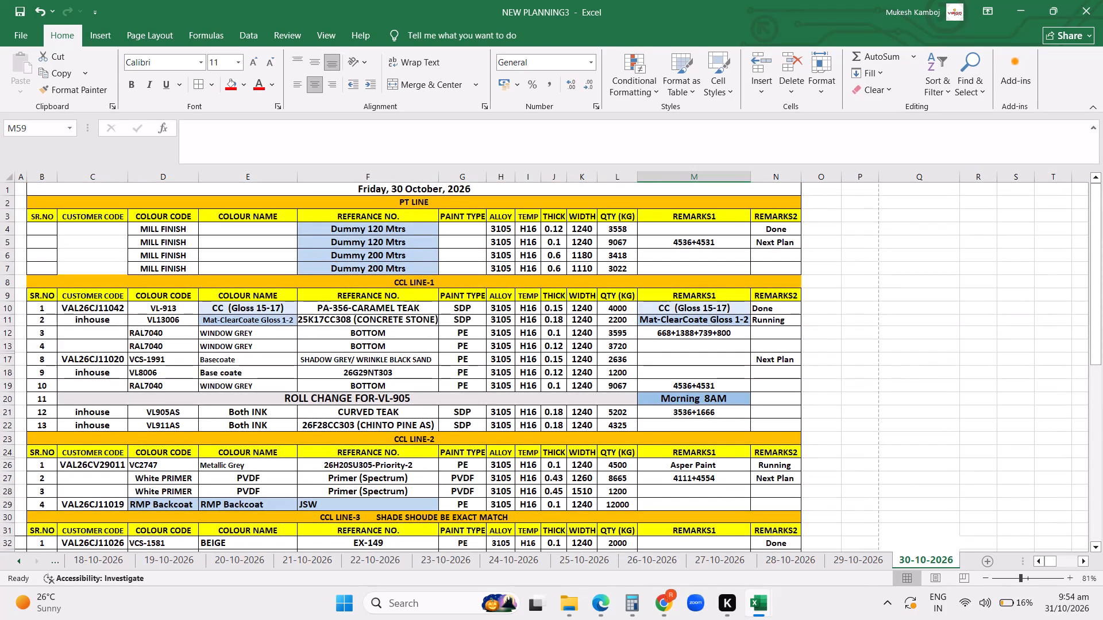
{"action": "left_click", "coordinate": [769, 232]}
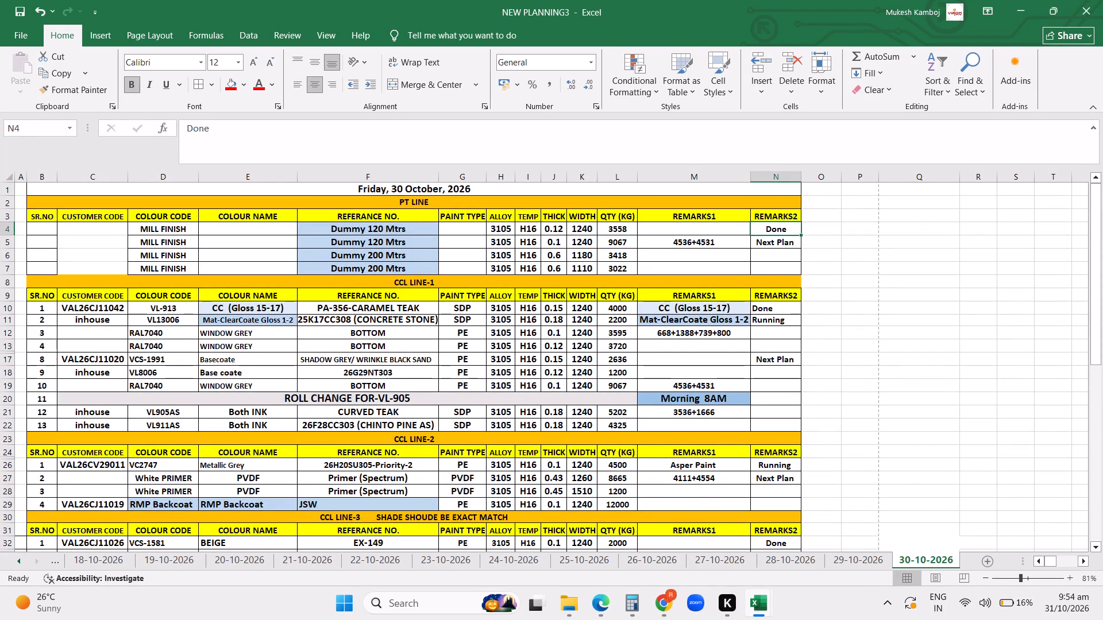
{"action": "key", "text": "d"}
{"action": "key", "text": "Down"}
{"action": "key", "text": "d"}
{"action": "key", "text": "Down"}
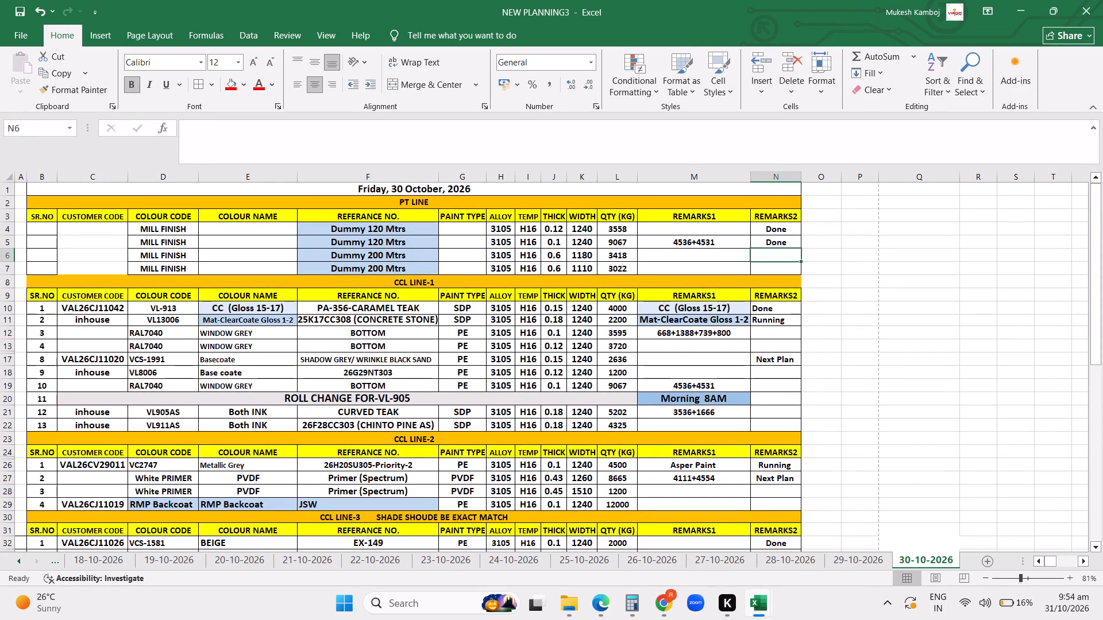
Set the QTY of the 0.12 thick Dummy 120 Mtrs row in the PT LINE section to 3712.
{"action": "left_click", "coordinate": [623, 225]}
{"action": "type", "text": "3712"}
{"action": "key", "text": "Return"}
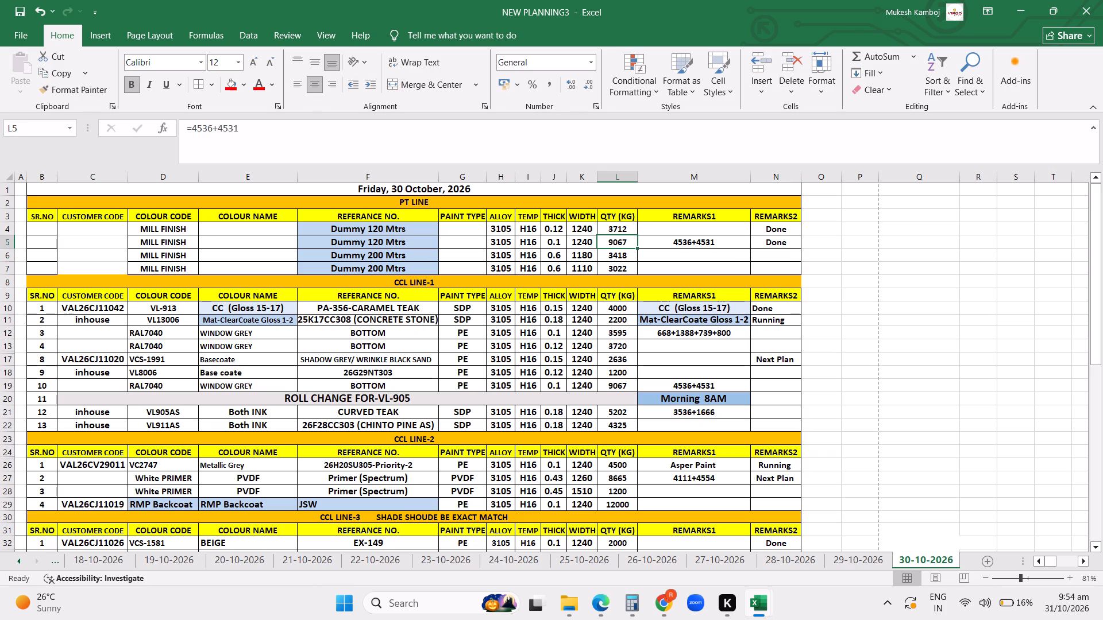
{"action": "key", "text": "Return"}
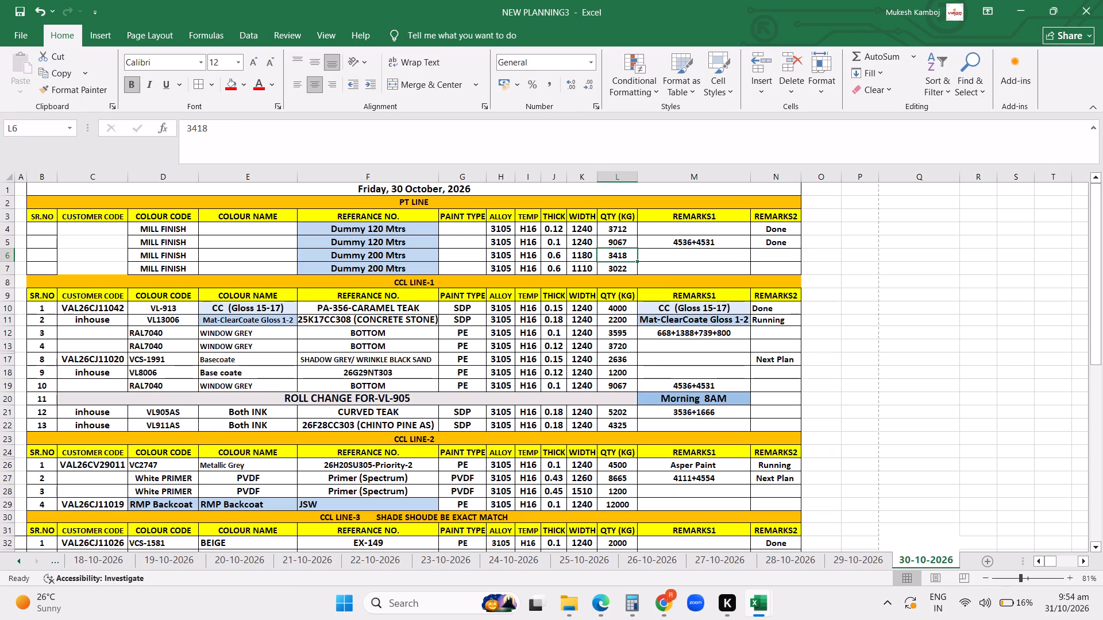
Mark the 1180 wide Dummy 200 Mtrs row in the PT LINE section as Running in REMARKS2.
{"action": "left_click", "coordinate": [789, 258]}
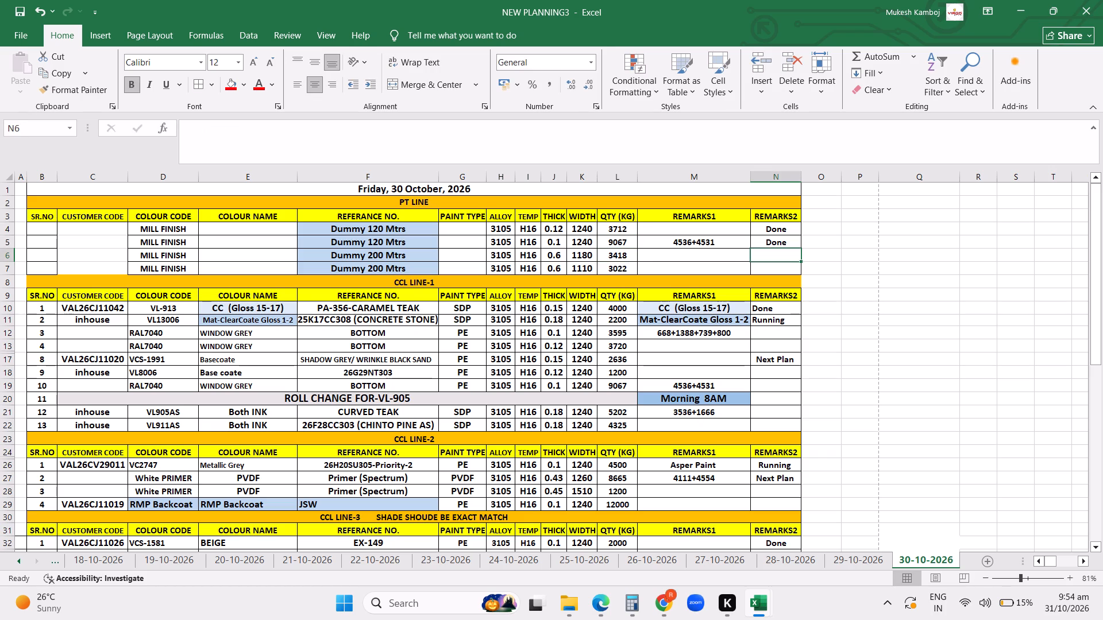
{"action": "type", "text": "ru"}
{"action": "key", "text": "Return"}
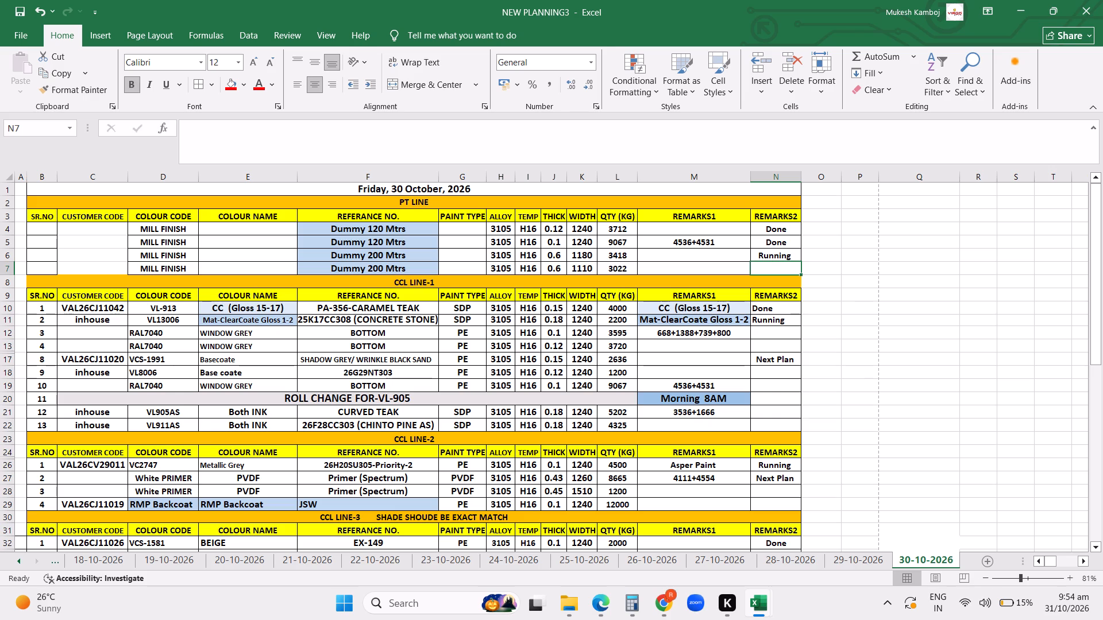
Mark the VL-913, VL13006 and VCS-1991 rows in the CCL LINE-1 section as Done in REMARKS2.
{"action": "left_click", "coordinate": [765, 309]}
{"action": "key", "text": "d"}
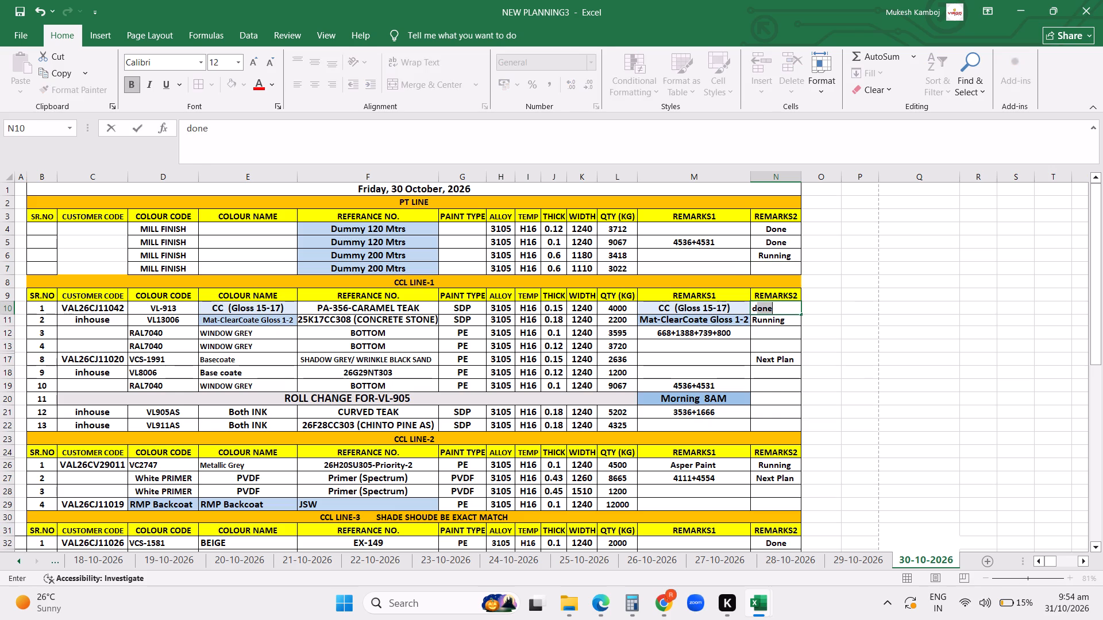
{"action": "key", "text": "Down"}
{"action": "key", "text": "d"}
{"action": "key", "text": "Down"}
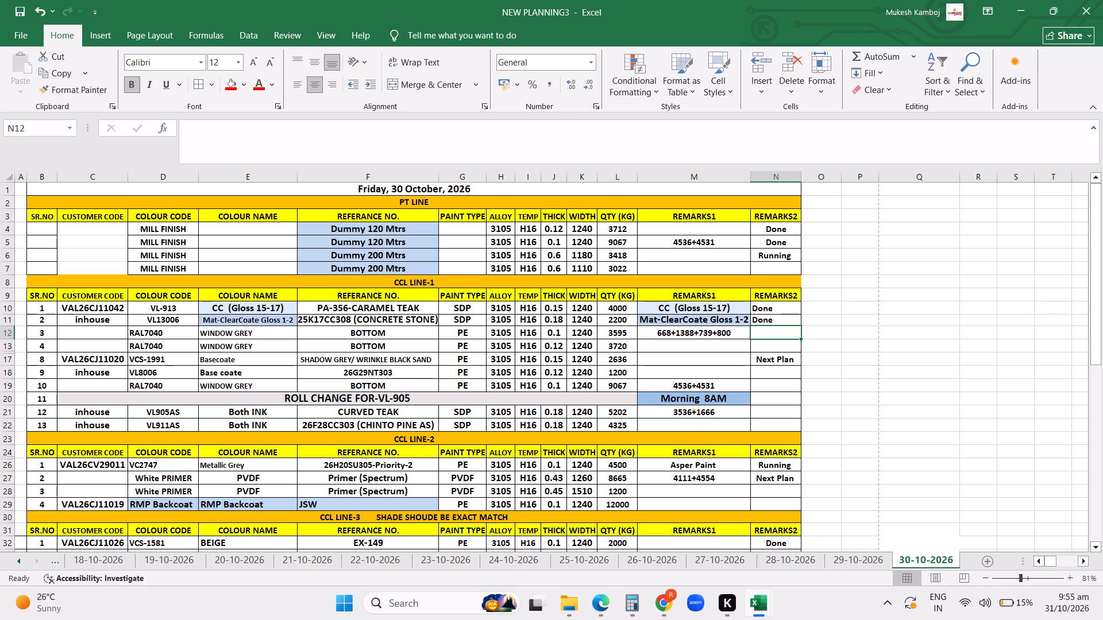
{"action": "left_click", "coordinate": [773, 363]}
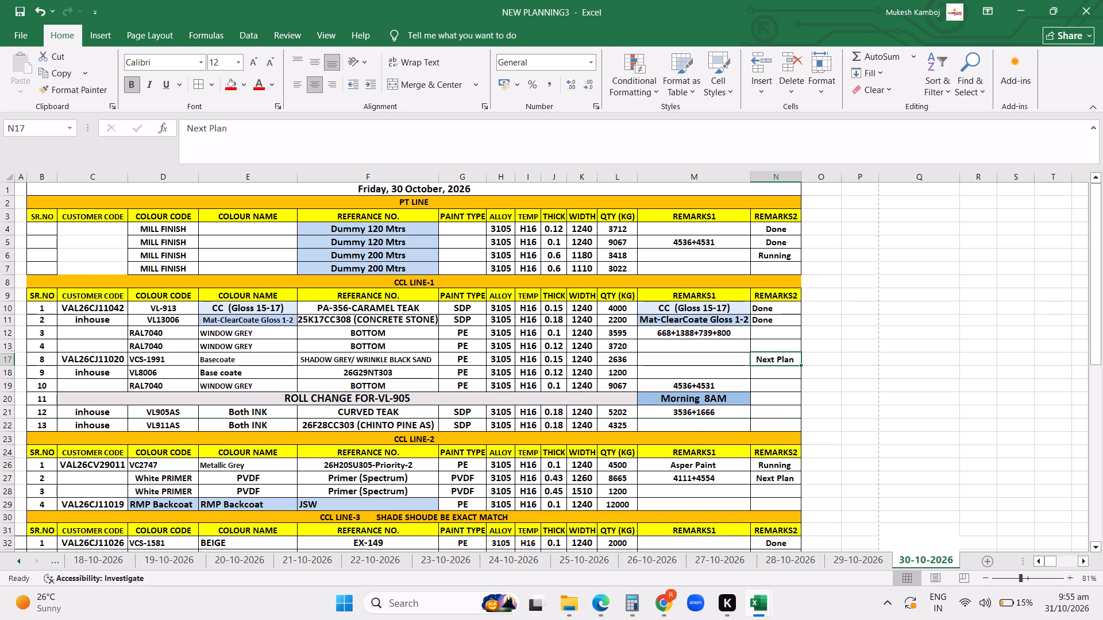
{"action": "key", "text": "d"}
{"action": "key", "text": "Return"}
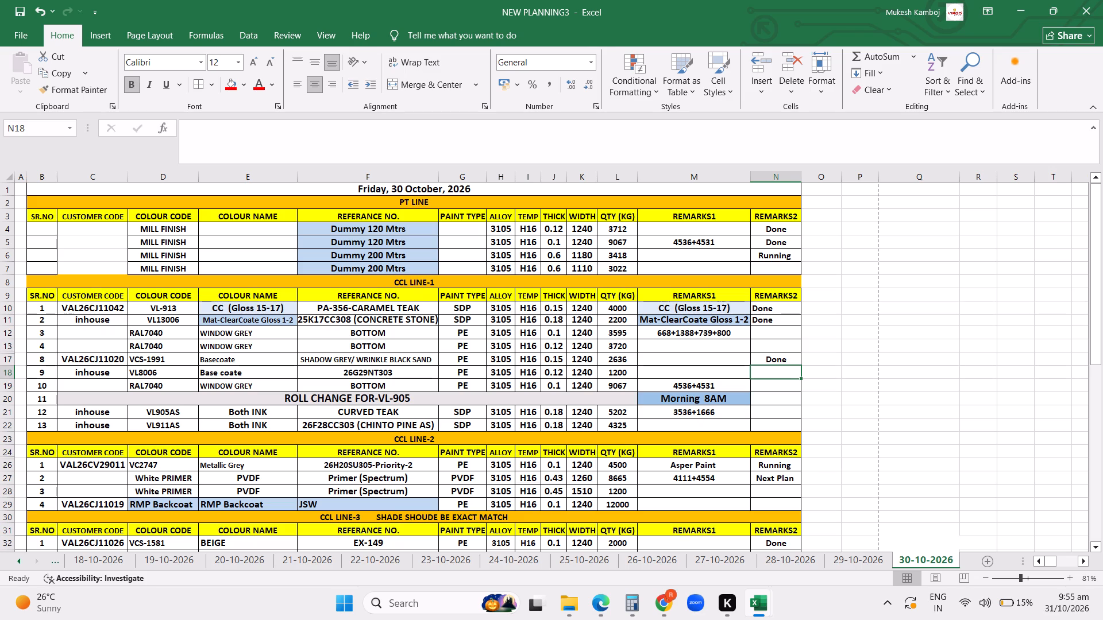
Insert a new row at row 13 in CCL LINE-1 and fill it with a copy of the RAL7040 row 12 above.
{"action": "left_click", "coordinate": [8, 348]}
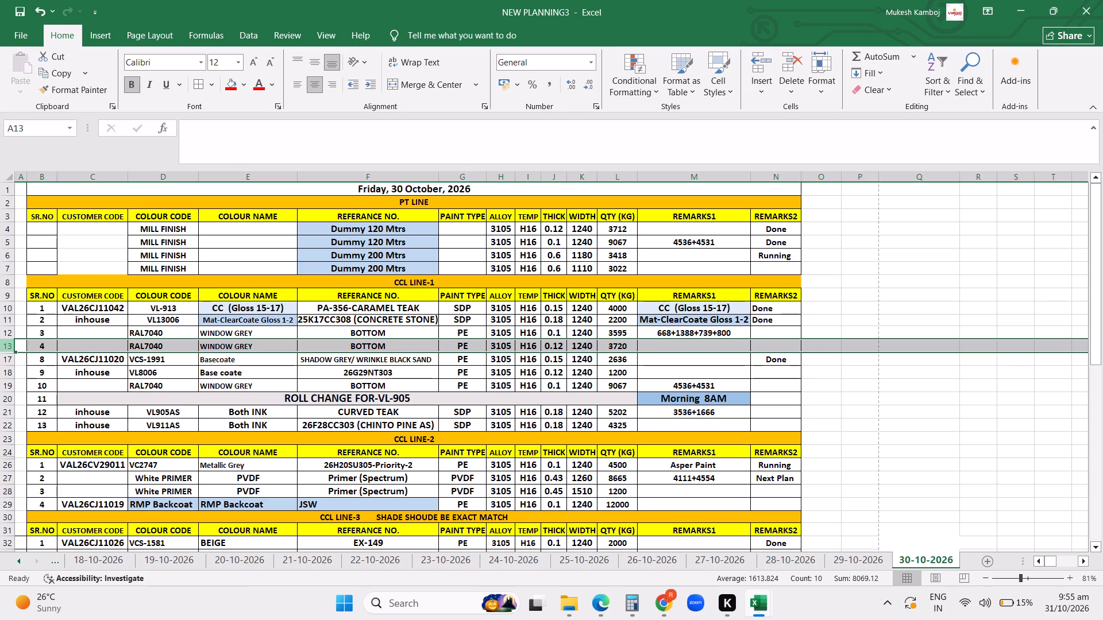
{"action": "key", "text": "ctrl+shift+equal"}
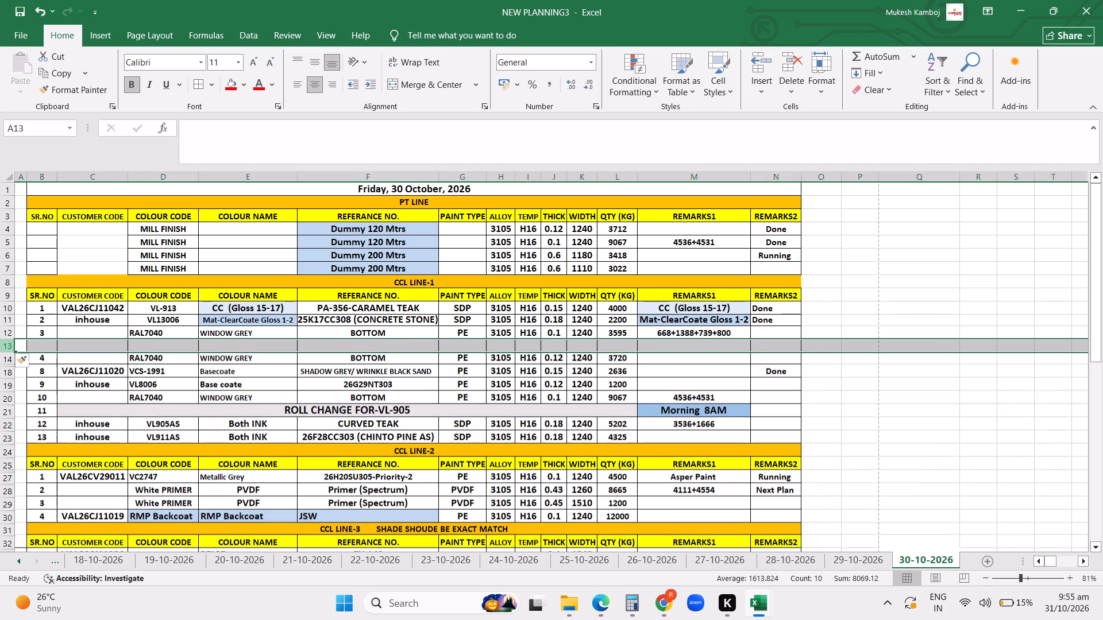
{"action": "key", "text": "ctrl+d"}
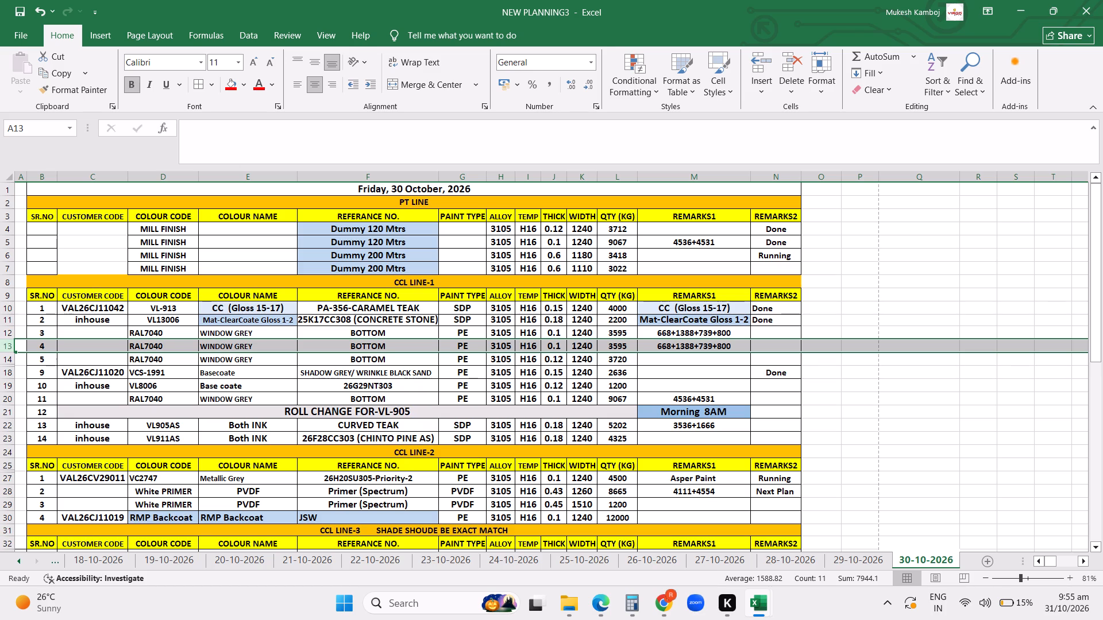
{"action": "left_click", "coordinate": [686, 358]}
{"action": "left_click", "coordinate": [687, 363]}
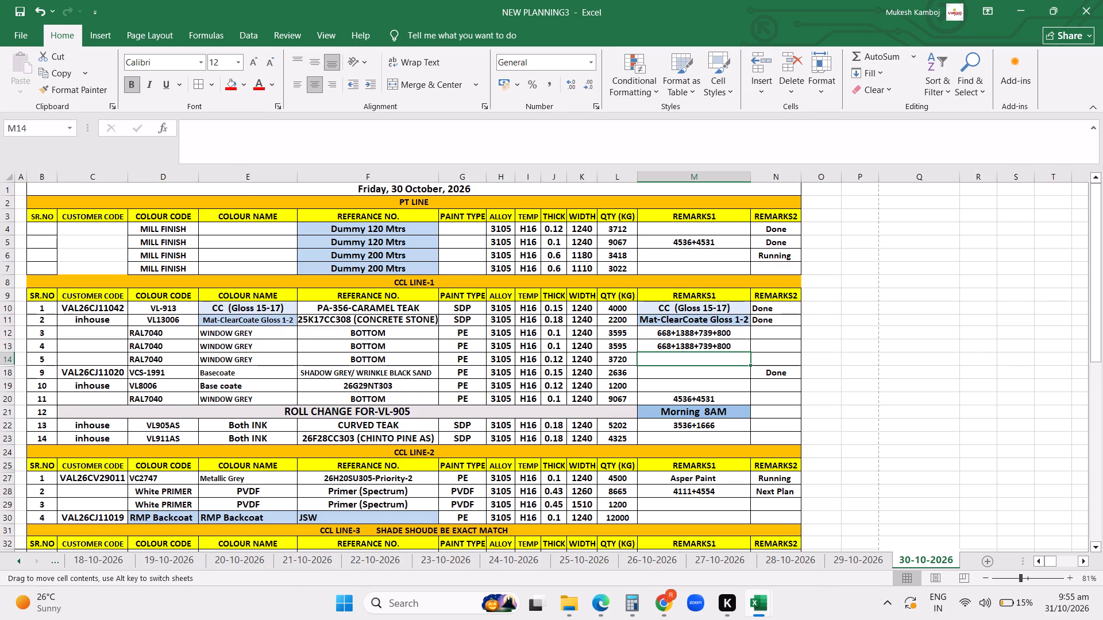
Set the QTY of the RAL7040 coil in row 12 to the formula =1100+1388+668.
{"action": "left_click", "coordinate": [626, 336]}
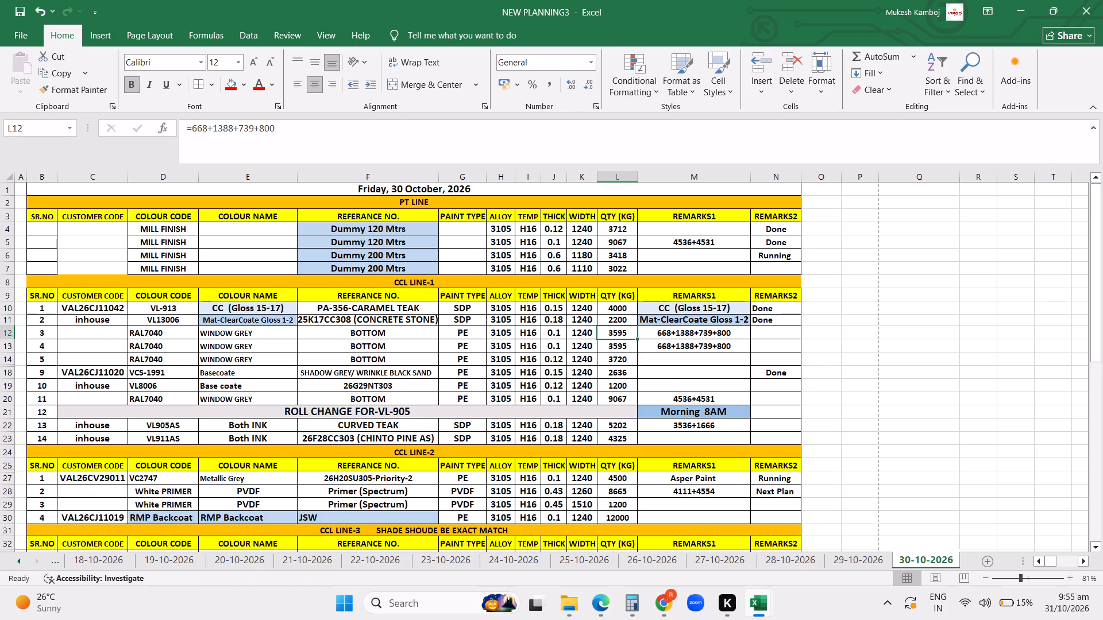
{"action": "left_click", "coordinate": [626, 336]}
{"action": "key", "text": "equal"}
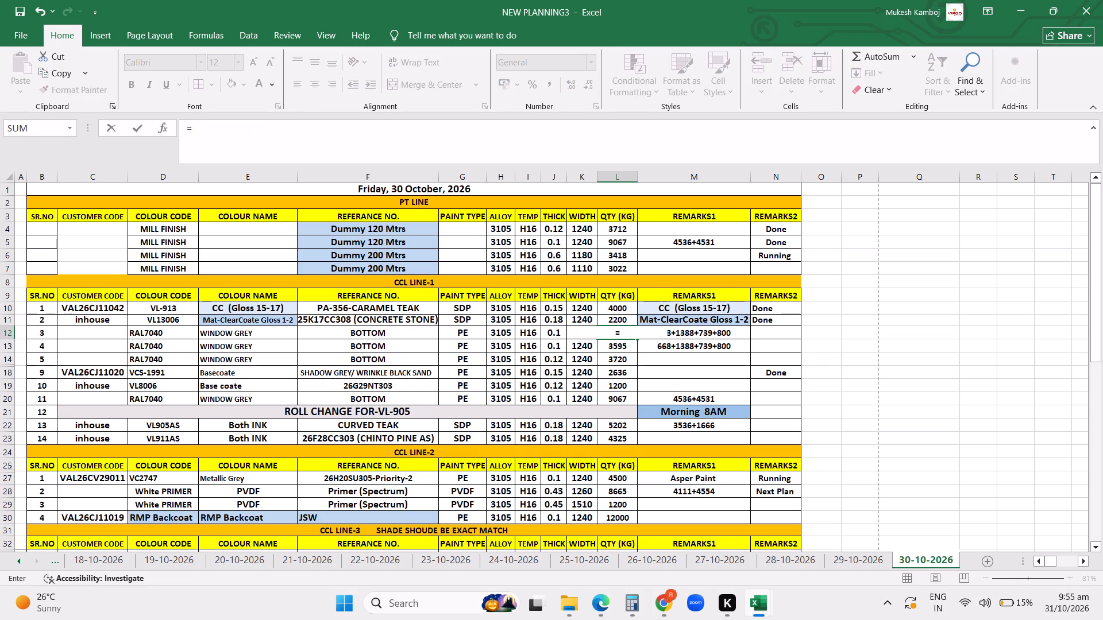
{"action": "type", "text": "11"}
{"action": "type", "text": "00"}
{"action": "key", "text": "plus"}
{"action": "type", "text": "1383"}
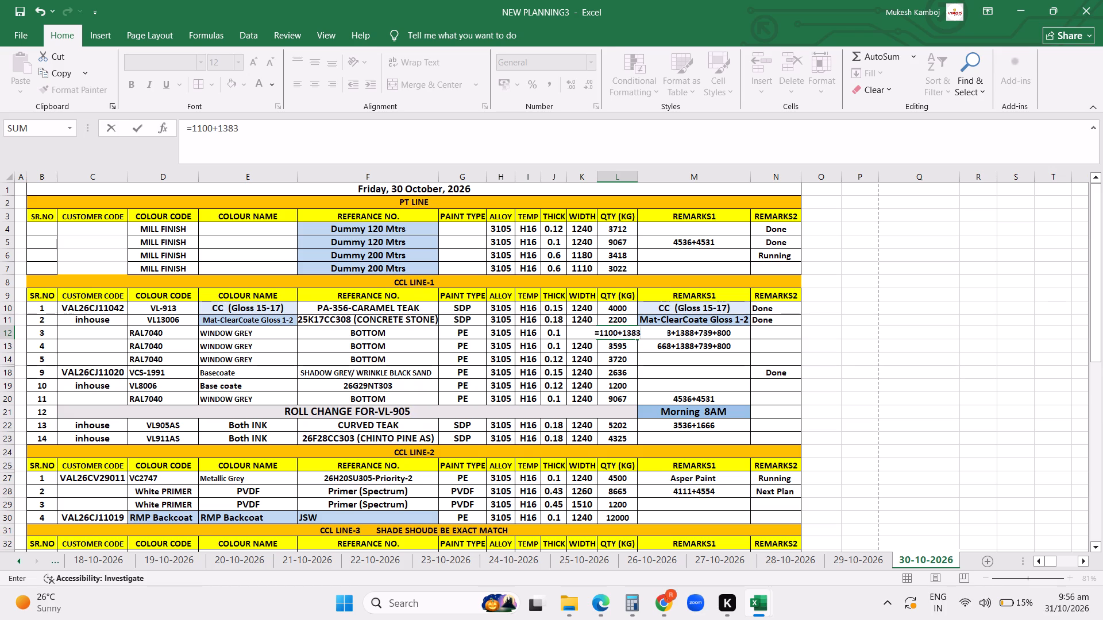
{"action": "key", "text": "plus"}
{"action": "type", "text": "668"}
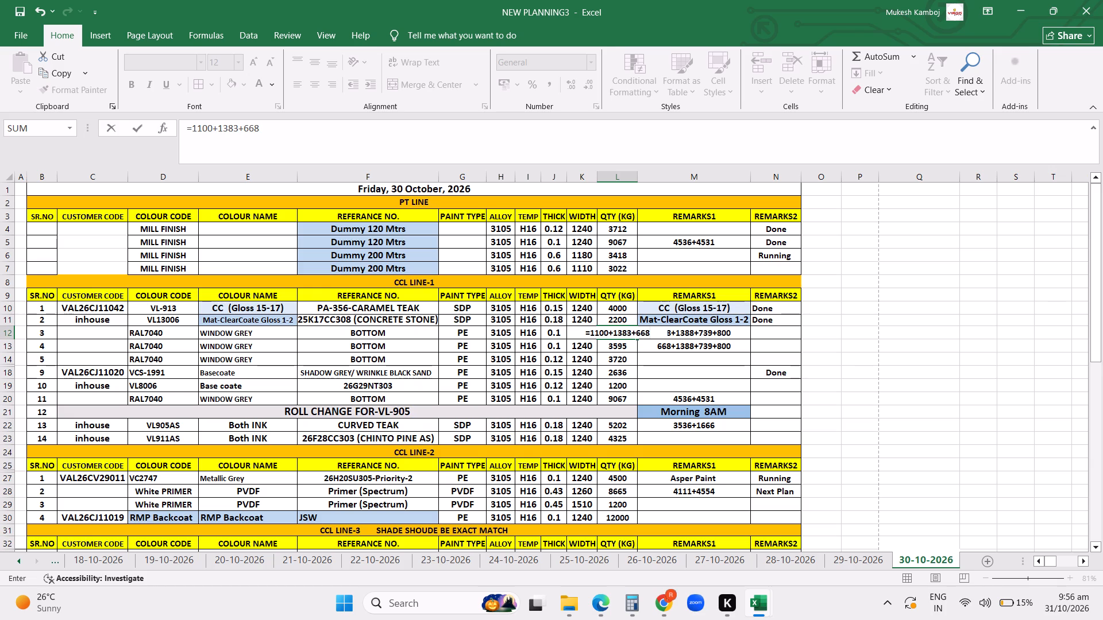
{"action": "left_click", "coordinate": [630, 334]}
{"action": "key", "text": "BackSpace"}
{"action": "key", "text": "8"}
{"action": "key", "text": "Return"}
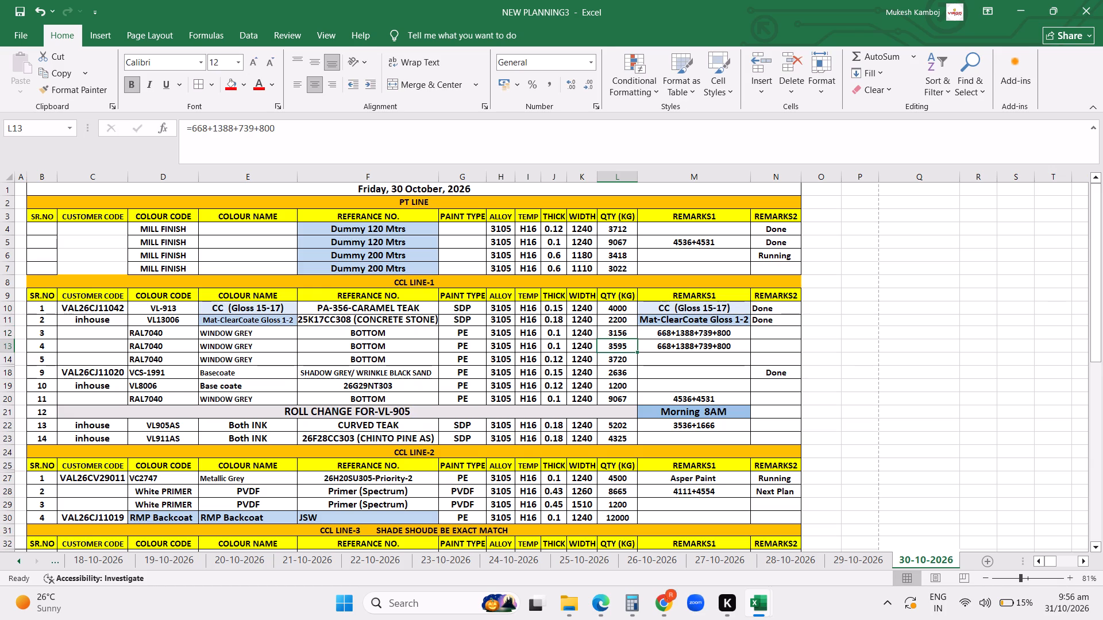
Replace the REMARKS1 entry of the RAL7040 coil in row 12 with the text 1100+1388+668, reusing its QTY formula.
{"action": "left_click", "coordinate": [674, 334]}
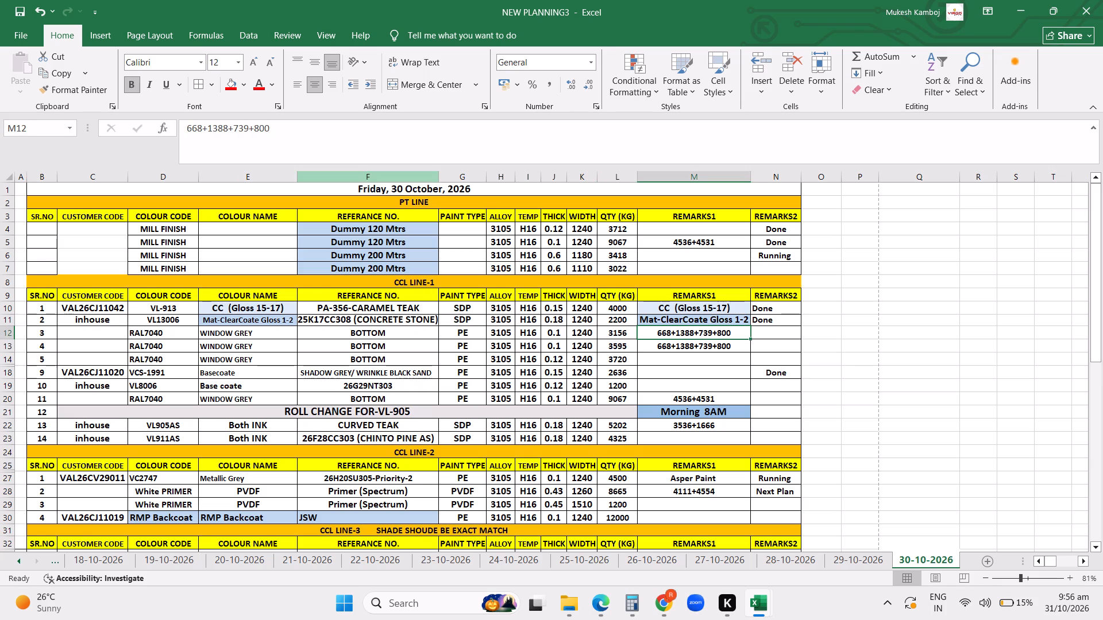
{"action": "left_click", "coordinate": [617, 331]}
{"action": "key", "text": "ctrl+c"}
{"action": "key", "text": "Up"}
{"action": "key", "text": "Right"}
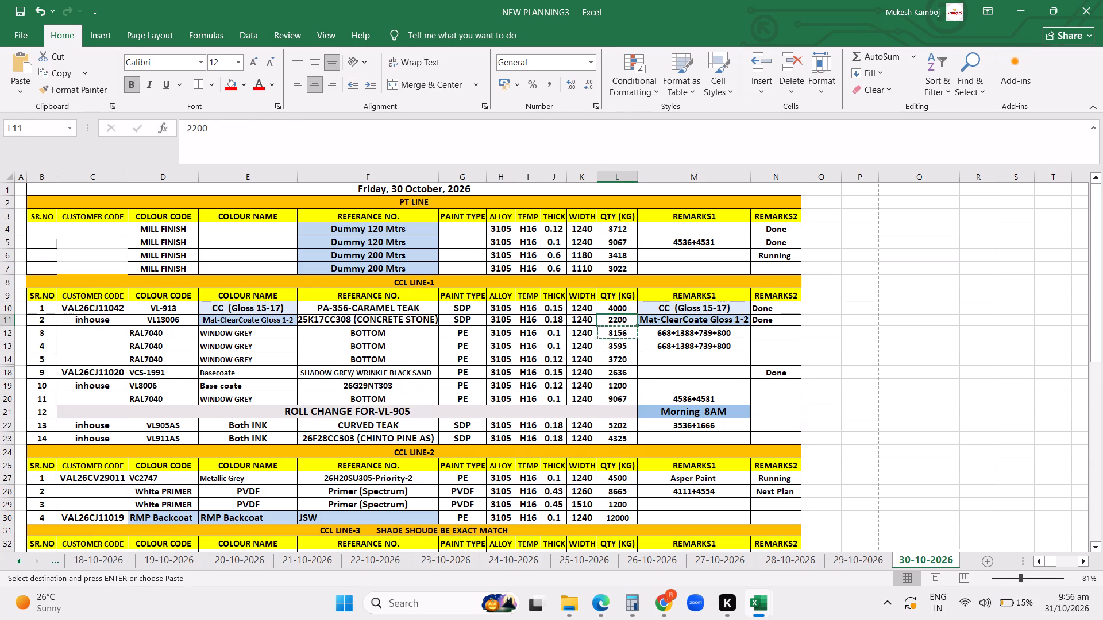
{"action": "key", "text": "Down"}
{"action": "key", "text": "ctrl+v"}
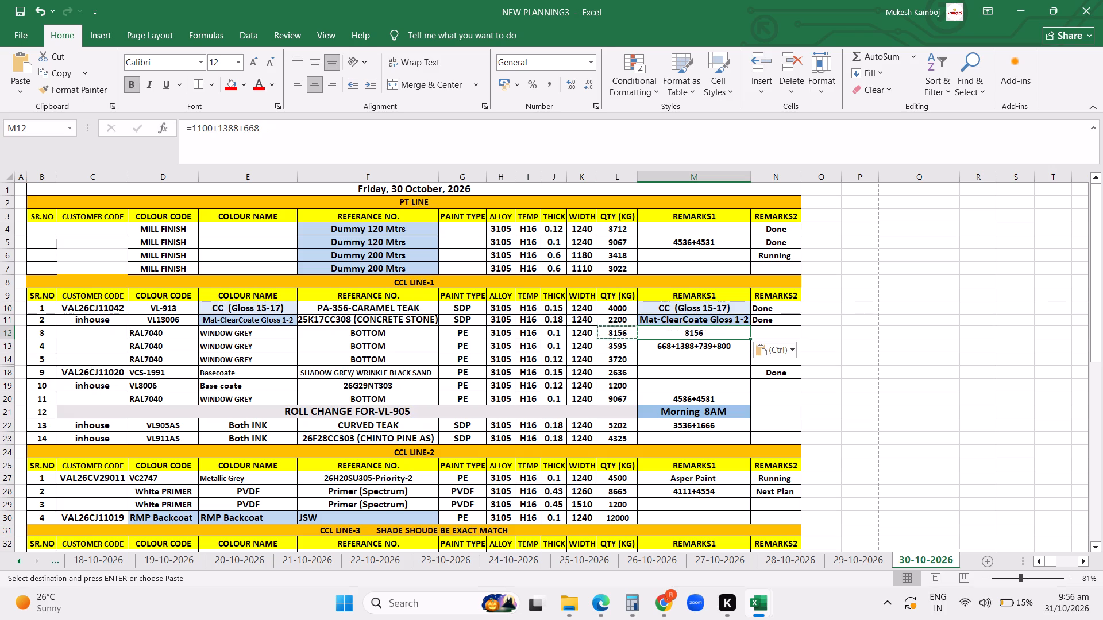
{"action": "left_click", "coordinate": [194, 128]}
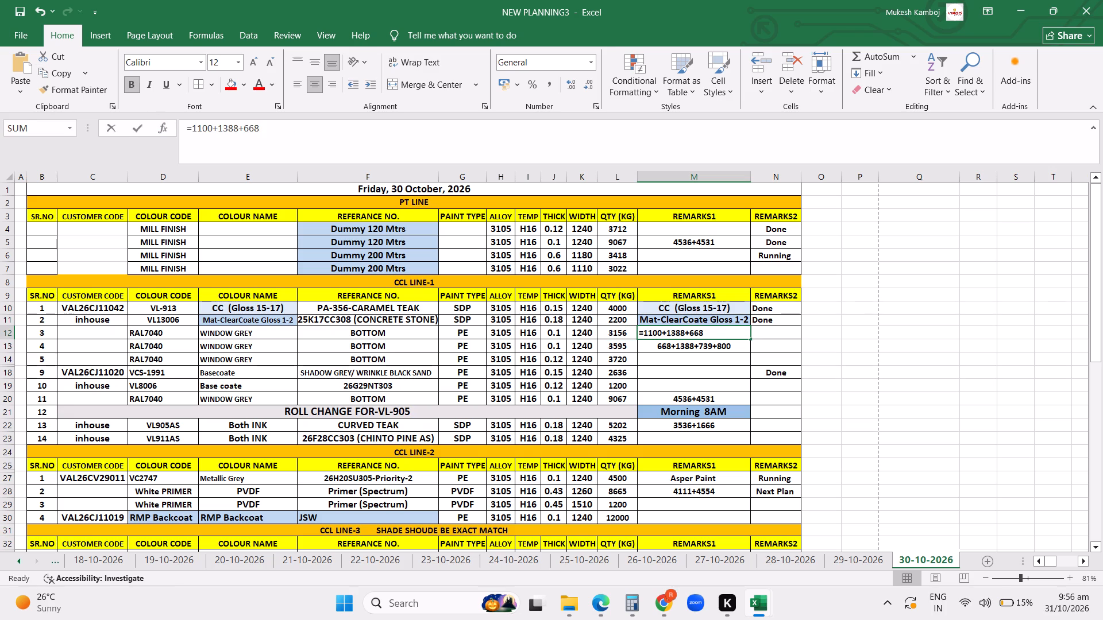
{"action": "key", "text": "BackSpace"}
{"action": "key", "text": "Return"}
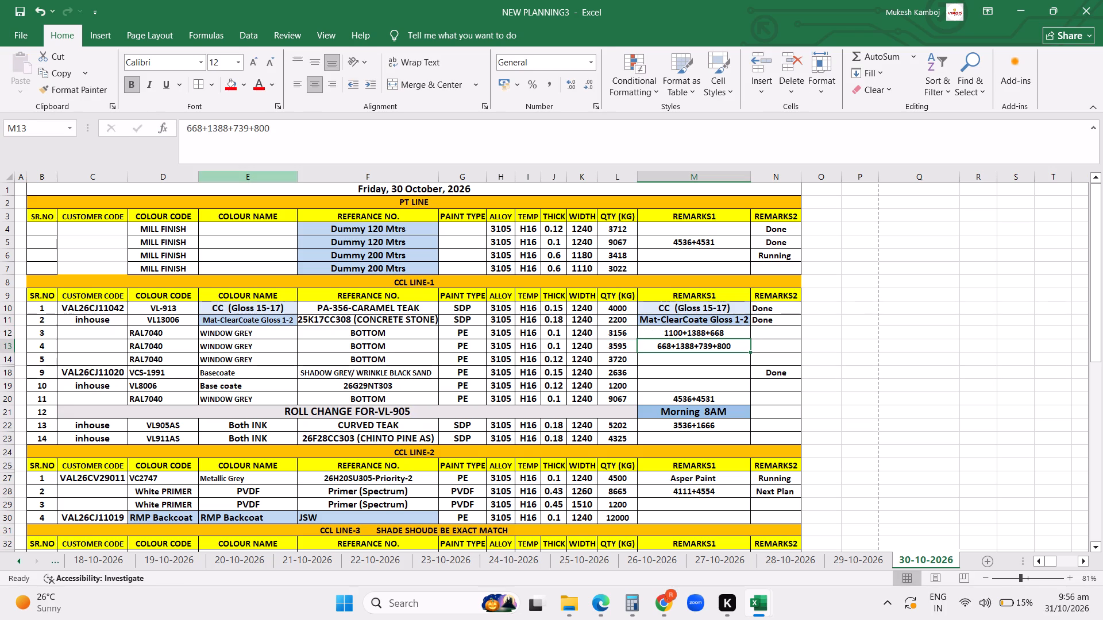
Set the QTY of the RAL7040 coil in row 13 of CCL LINE-1 to the formula =739+800.
{"action": "left_click", "coordinate": [620, 343]}
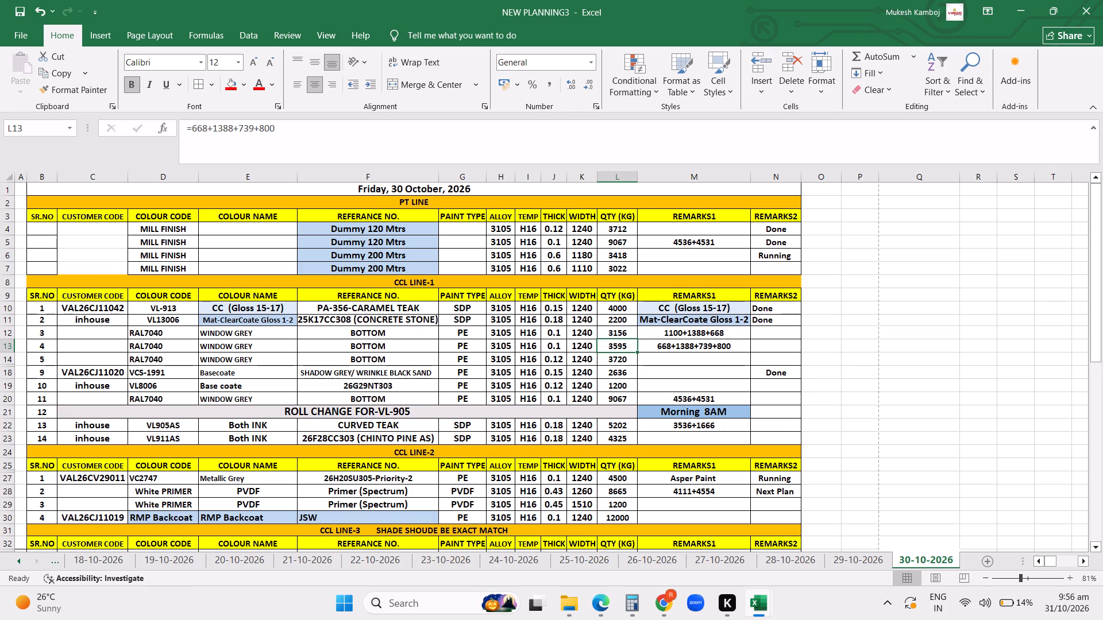
{"action": "left_click", "coordinate": [617, 343]}
{"action": "left_click", "coordinate": [238, 125]}
{"action": "key", "text": "BackSpace"}
{"action": "key", "text": "BackSpace"}
{"action": "key", "text": "BackSpace"}
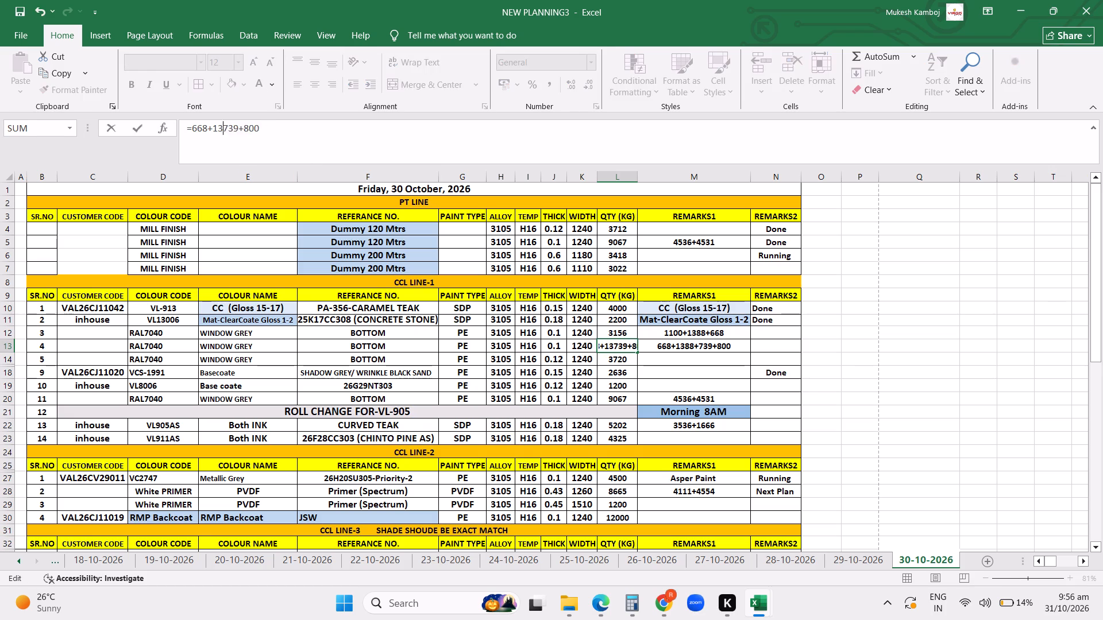
{"action": "key", "text": "BackSpace"}
{"action": "key", "text": "BackSpace"}
{"action": "key", "text": "BackSpace"}
{"action": "key", "text": "BackSpace"}
{"action": "key", "text": "BackSpace"}
{"action": "key", "text": "BackSpace"}
{"action": "key", "text": "Return"}
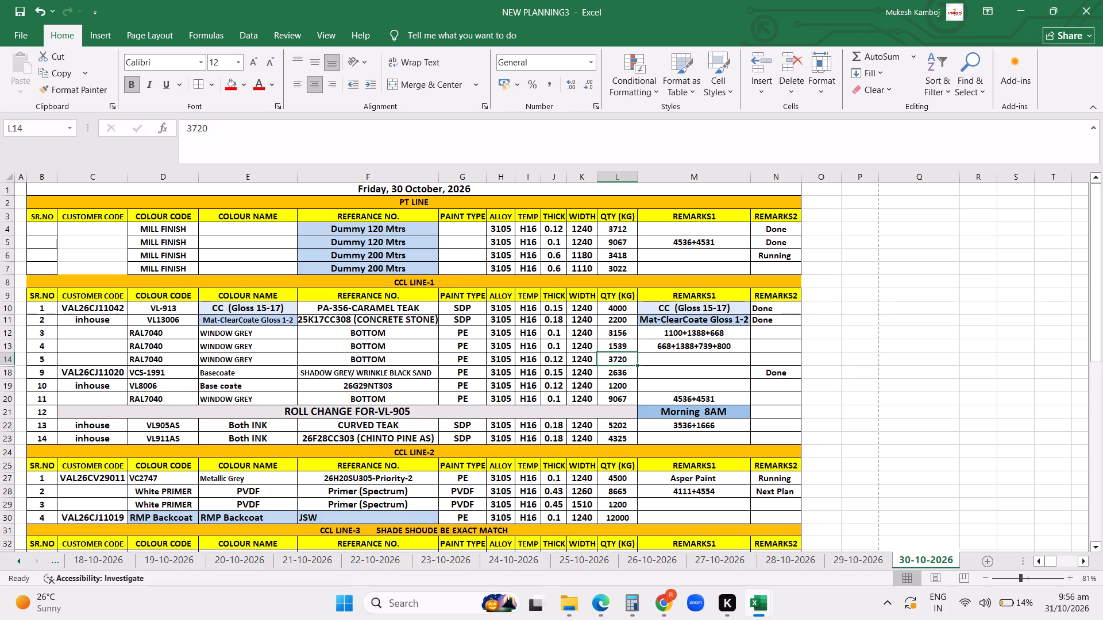
Replace the REMARKS1 entry of the RAL7040 coil in row 13 with the text 739+800, reusing its QTY formula.
{"action": "left_click", "coordinate": [616, 344]}
{"action": "key", "text": "ctrl+c"}
{"action": "left_click", "coordinate": [653, 349]}
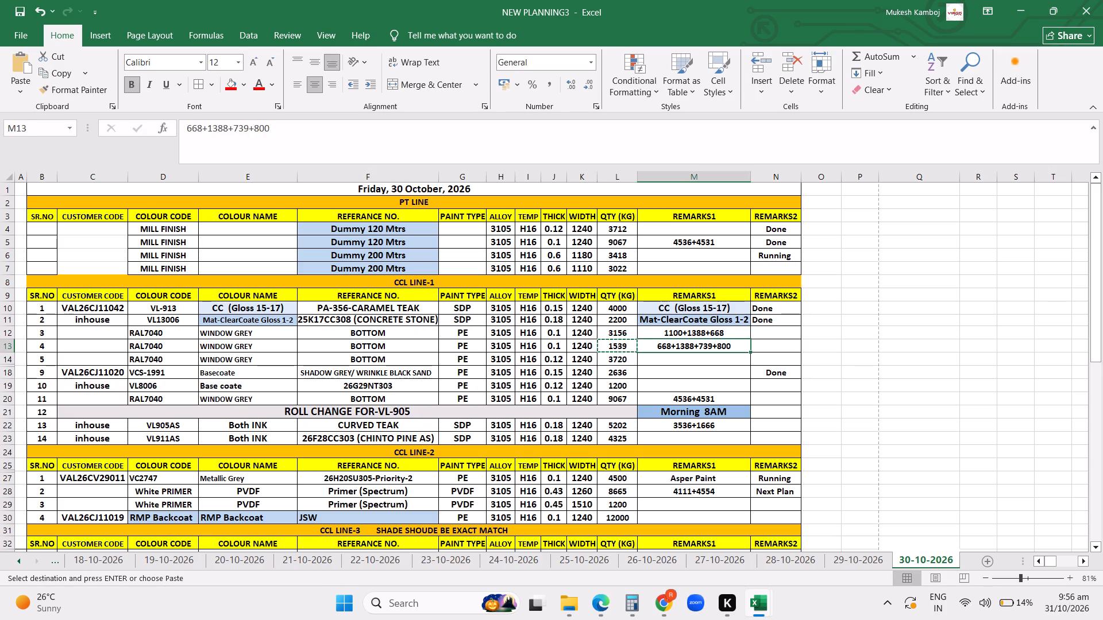
{"action": "key", "text": "ctrl+v"}
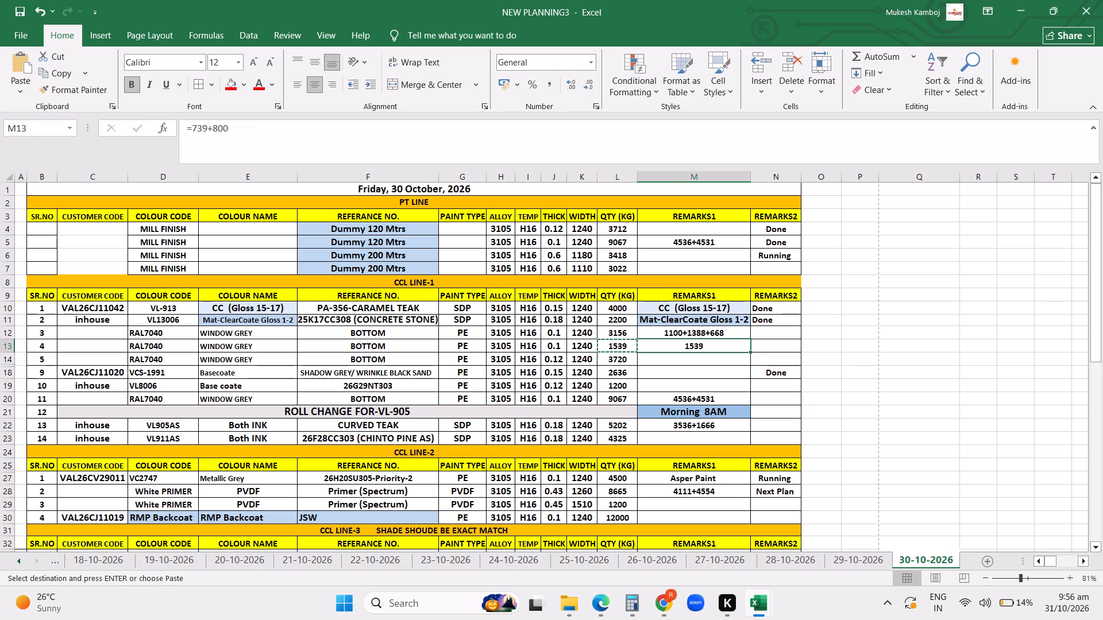
{"action": "left_click", "coordinate": [190, 128]}
{"action": "key", "text": "BackSpace"}
{"action": "key", "text": "Return"}
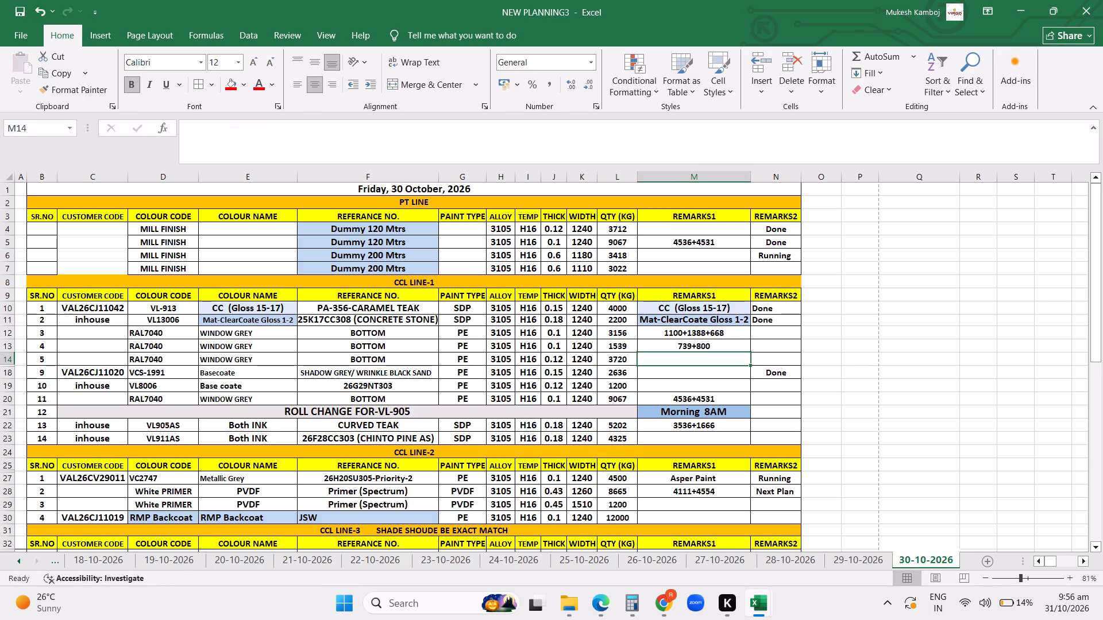
Mark the RAL7040 coil in row 12 as Done in REMARKS2.
{"action": "left_click", "coordinate": [770, 330]}
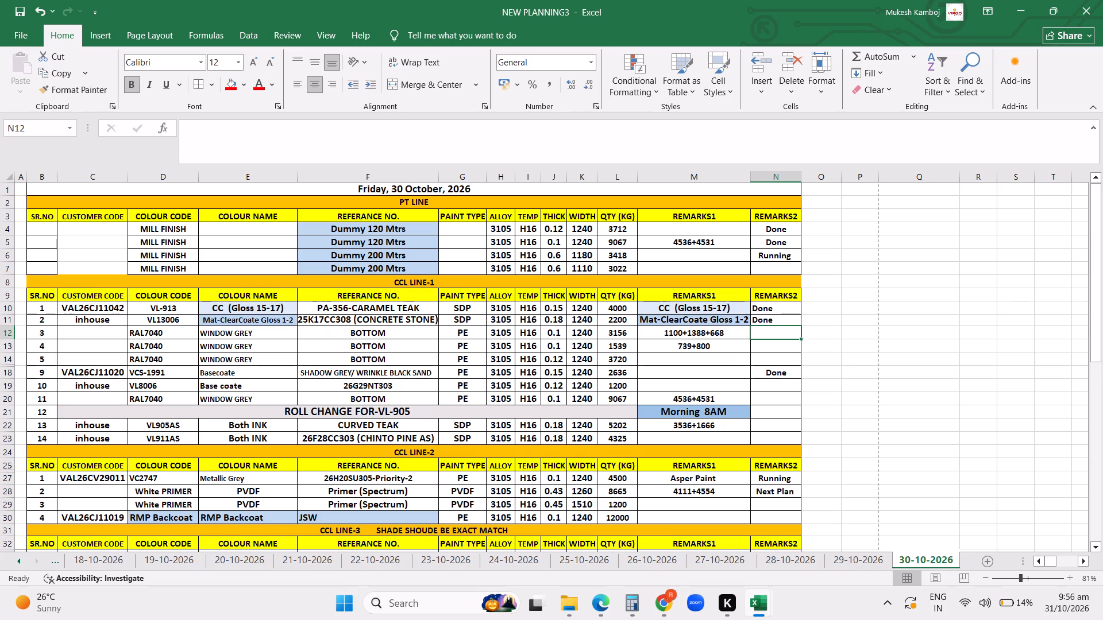
{"action": "key", "text": "d"}
{"action": "key", "text": "Down"}
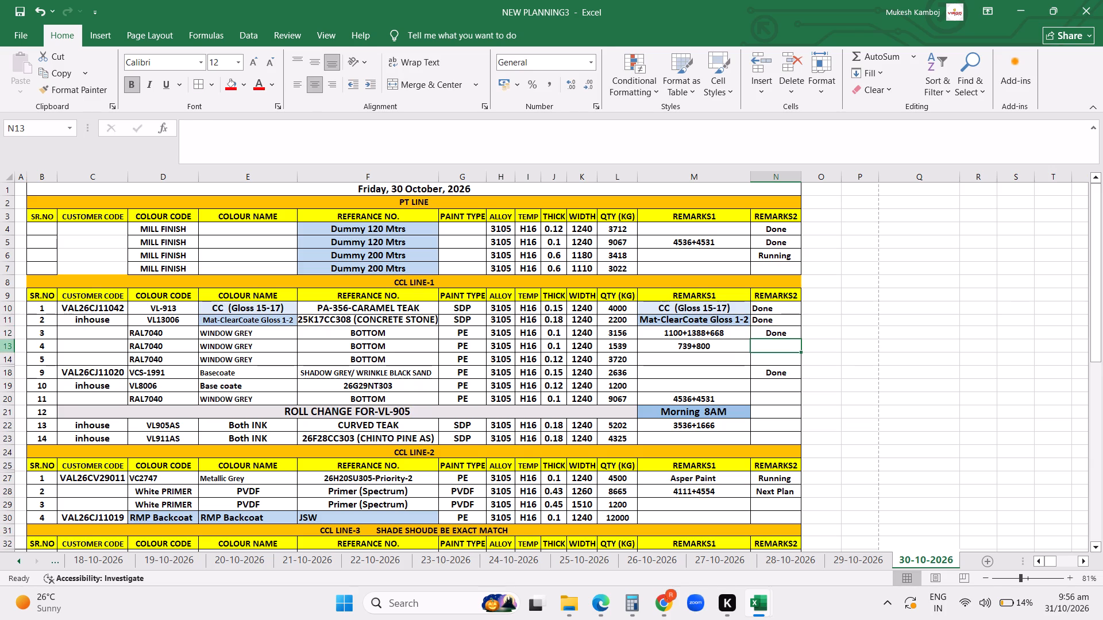
Move the VCS-1991 row up to a new row 12, directly above the RAL7040 coils, and delete the emptied row.
{"action": "left_click", "coordinate": [13, 331]}
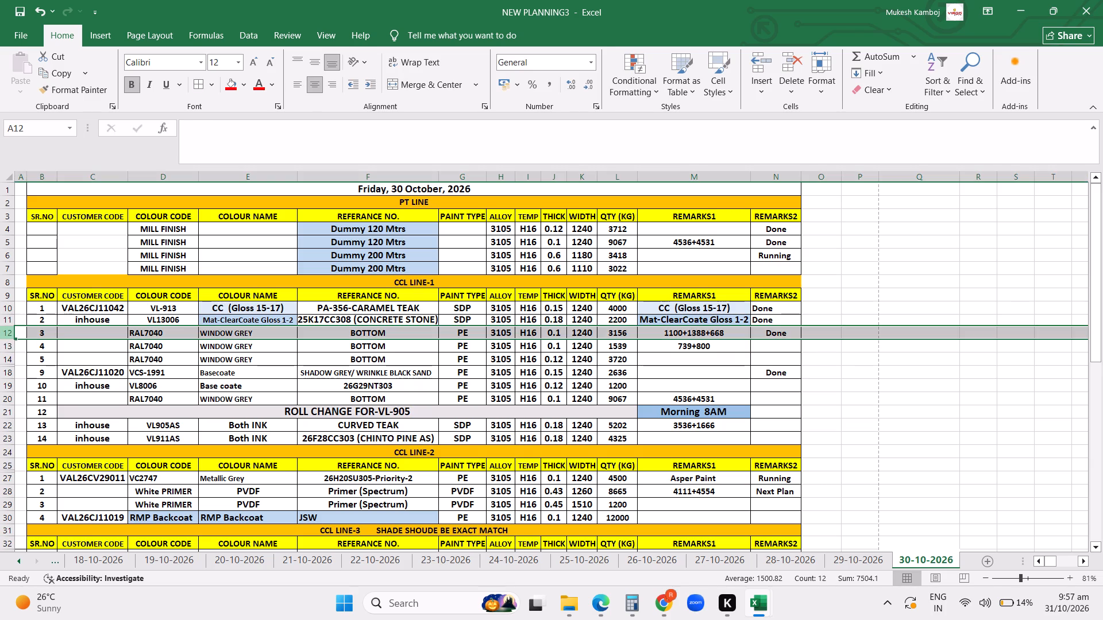
{"action": "key", "text": "ctrl+shift+equal"}
{"action": "left_click", "coordinate": [3, 383]}
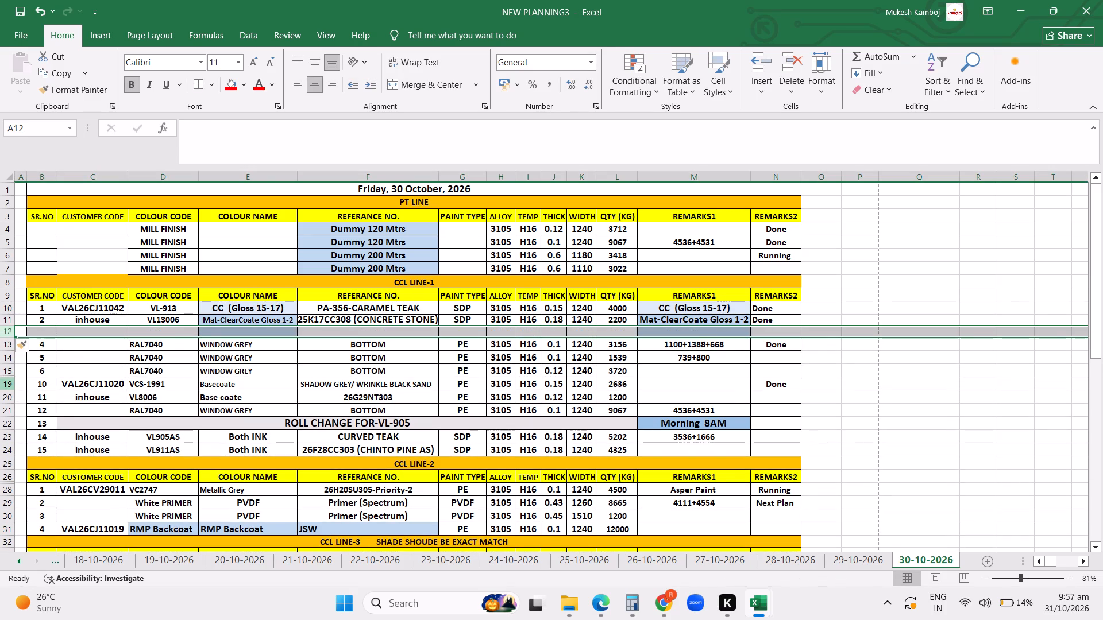
{"action": "key", "text": "ctrl+x"}
{"action": "left_click", "coordinate": [7, 332]}
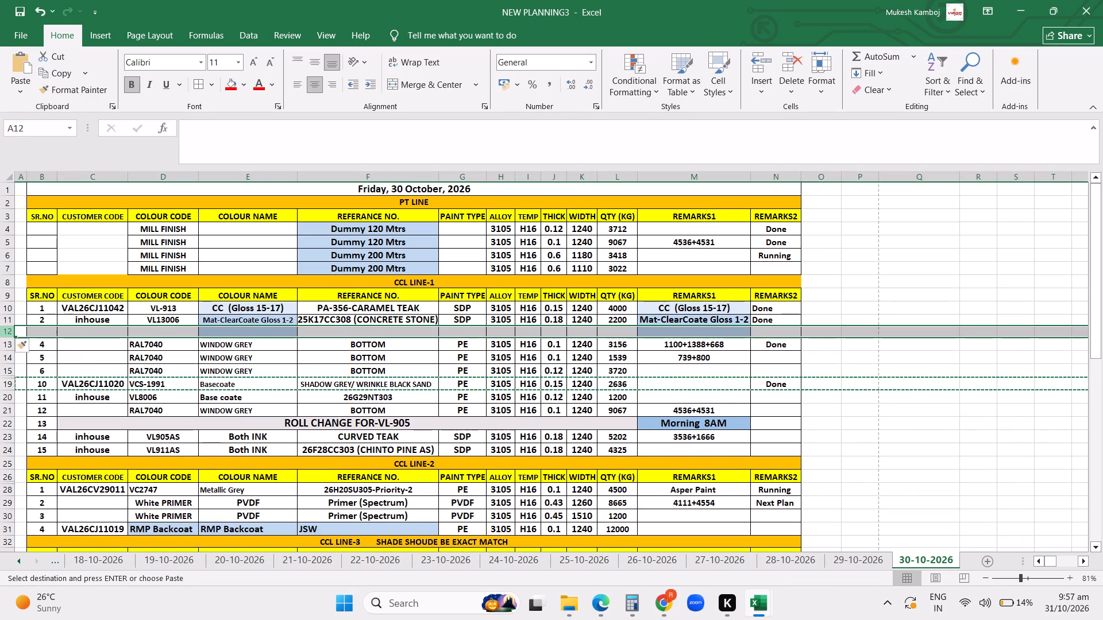
{"action": "key", "text": "ctrl+v"}
{"action": "left_click", "coordinate": [9, 384]}
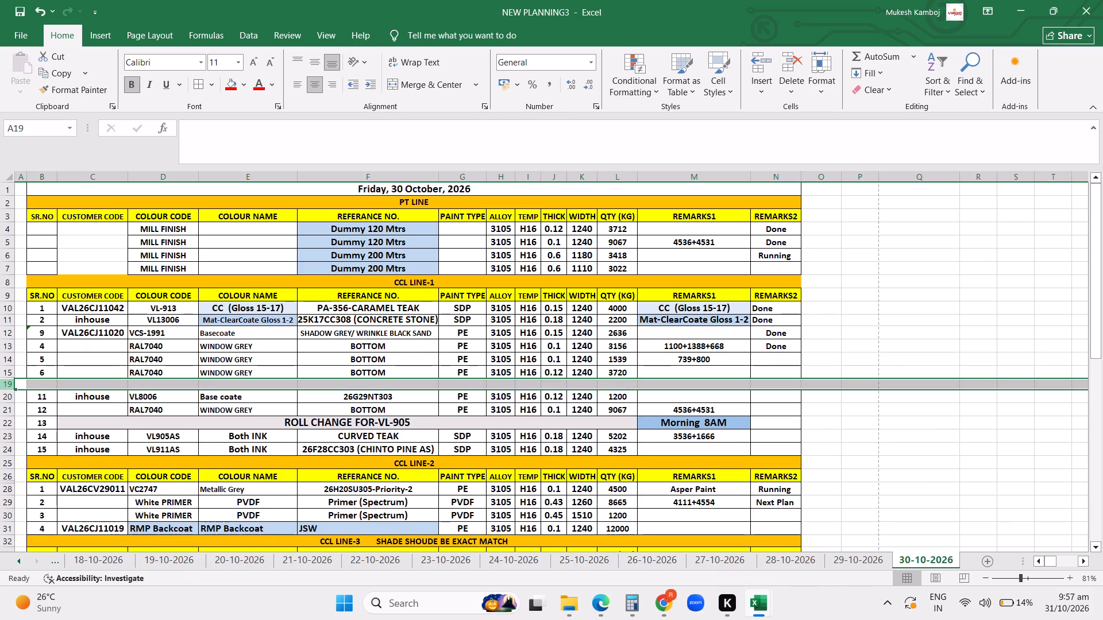
{"action": "key", "text": "ctrl+minus"}
Unhide the hidden rows 16 to 18 between the RAL7040 row 15 and the VL8006 row in CCL LINE-1.
{"action": "left_click", "coordinate": [72, 370]}
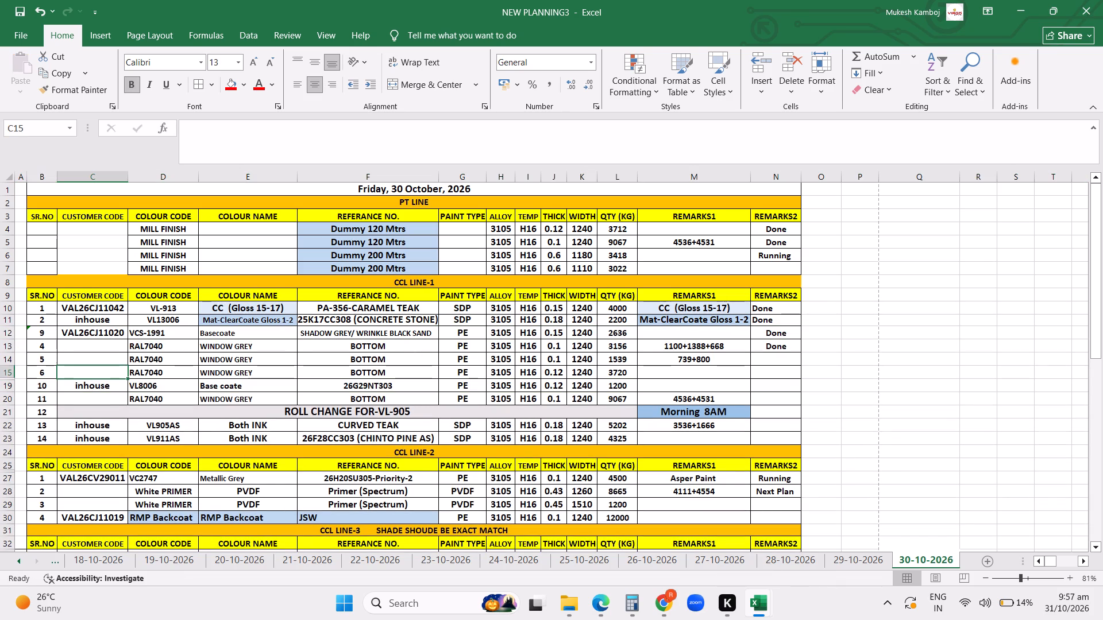
{"action": "left_click_drag", "start_coordinate": [7, 370], "coordinate": [7, 386]}
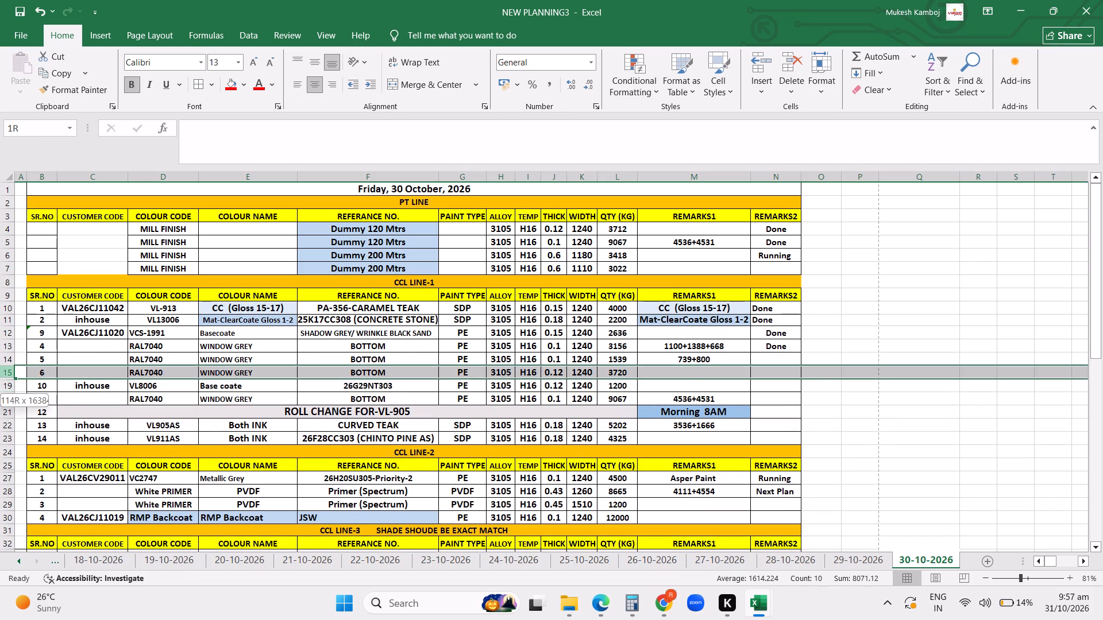
{"action": "left_click_drag", "start_coordinate": [7, 386], "coordinate": [6, 391]}
{"action": "right_click", "coordinate": [6, 391]}
{"action": "left_click", "coordinate": [32, 383]}
{"action": "left_click", "coordinate": [203, 389]}
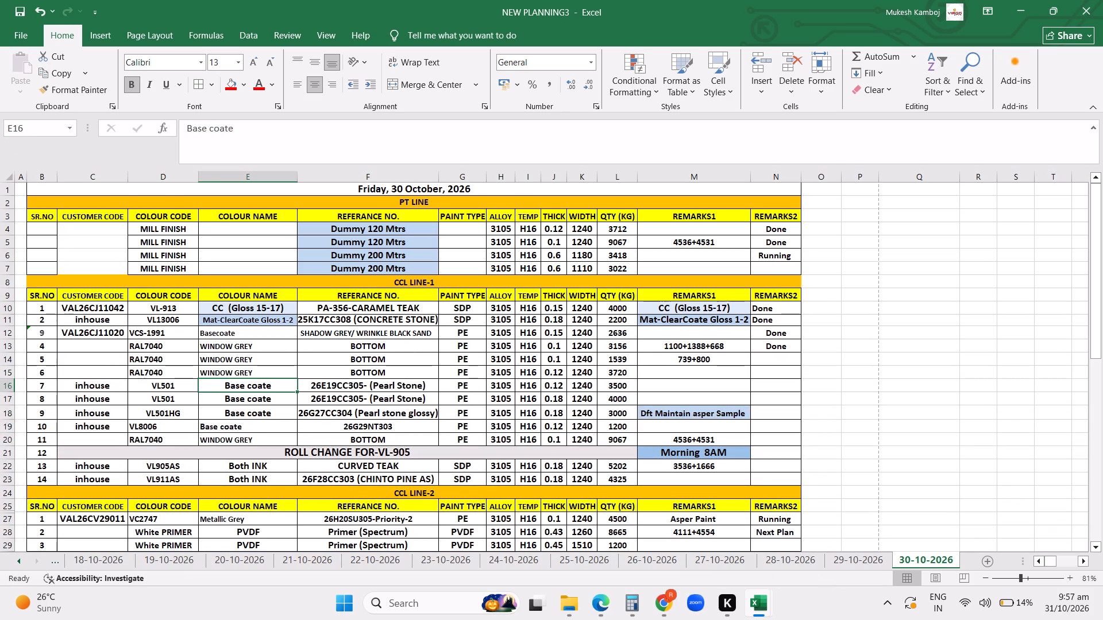
{"action": "left_click", "coordinate": [277, 386]}
Renumber the SR.NO column of CCL LINE-1 by filling the formula in B10 down to row 23.
{"action": "left_click", "coordinate": [46, 308]}
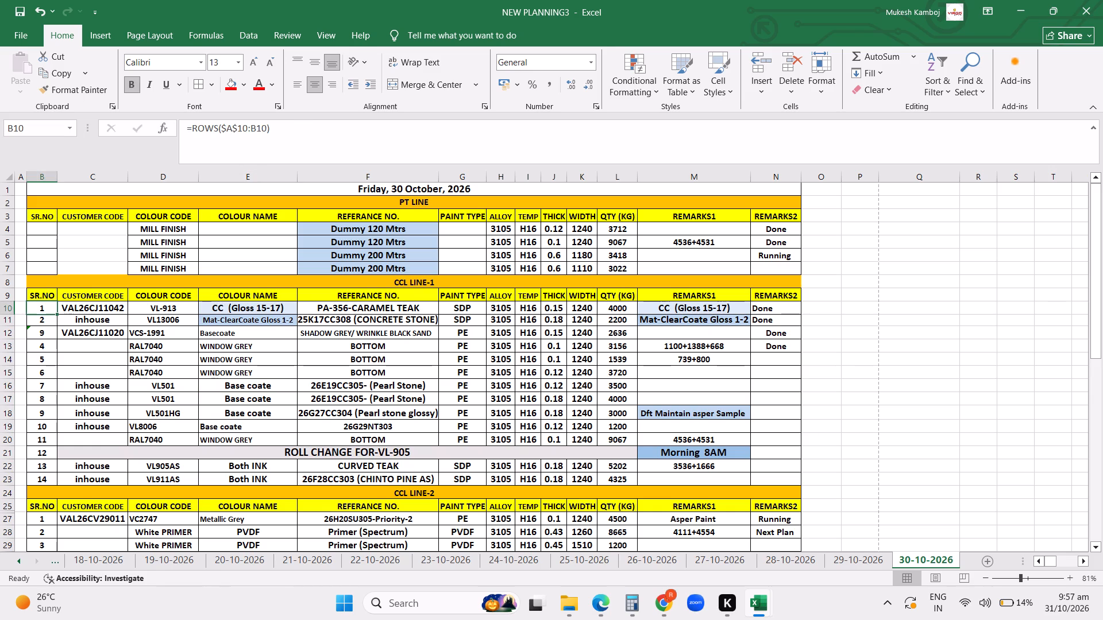
{"action": "left_click_drag", "start_coordinate": [57, 312], "coordinate": [56, 486]}
{"action": "left_click", "coordinate": [144, 448]}
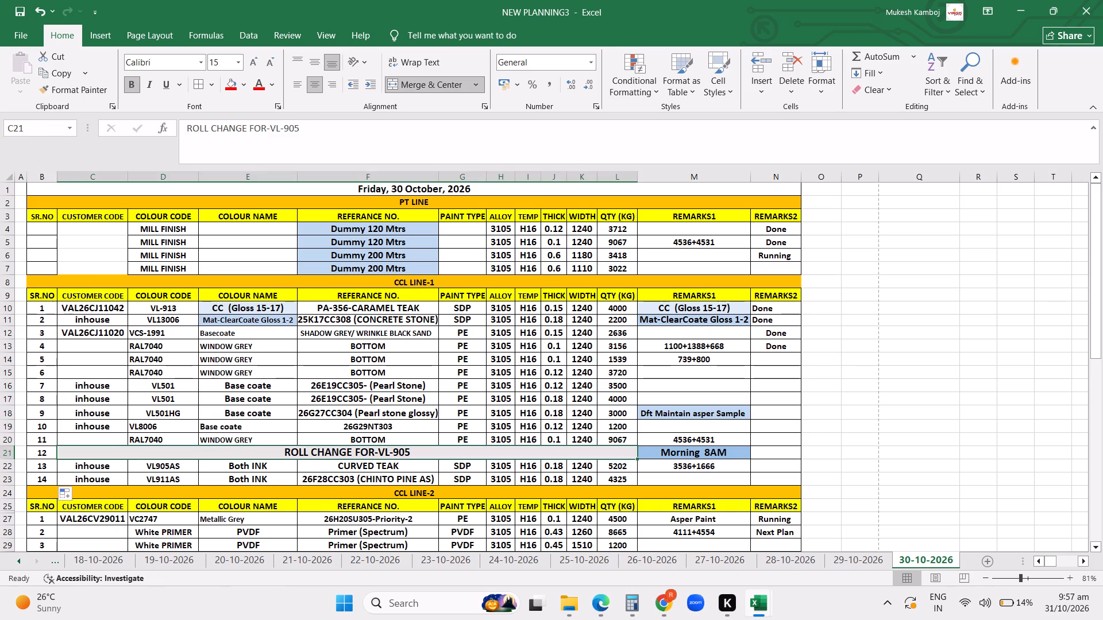
{"action": "left_click", "coordinate": [809, 396]}
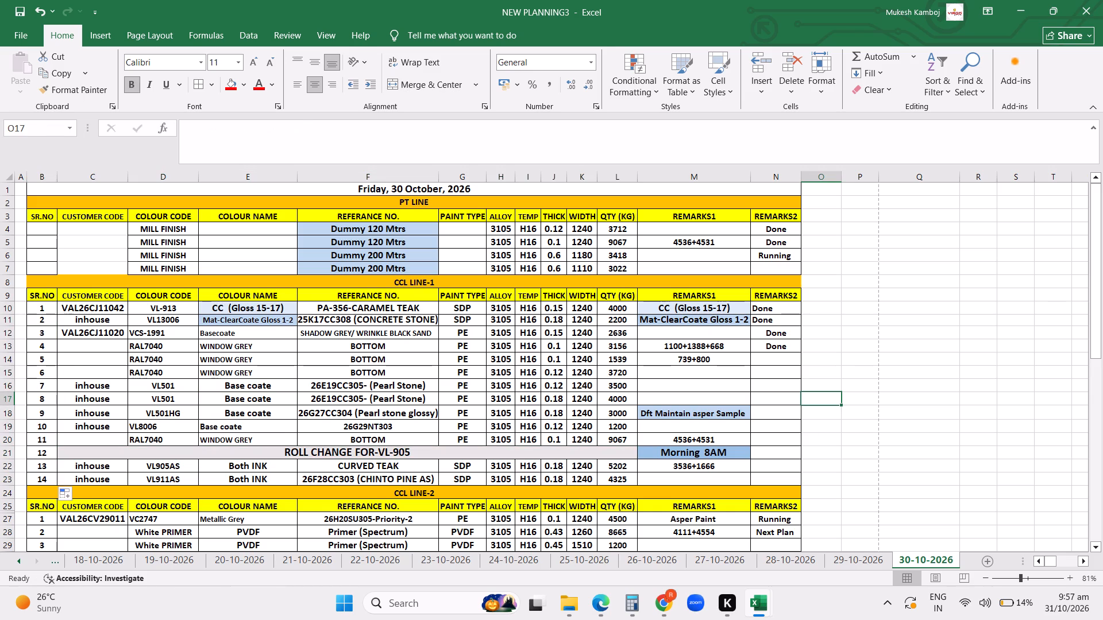
{"action": "left_click", "coordinate": [699, 382]}
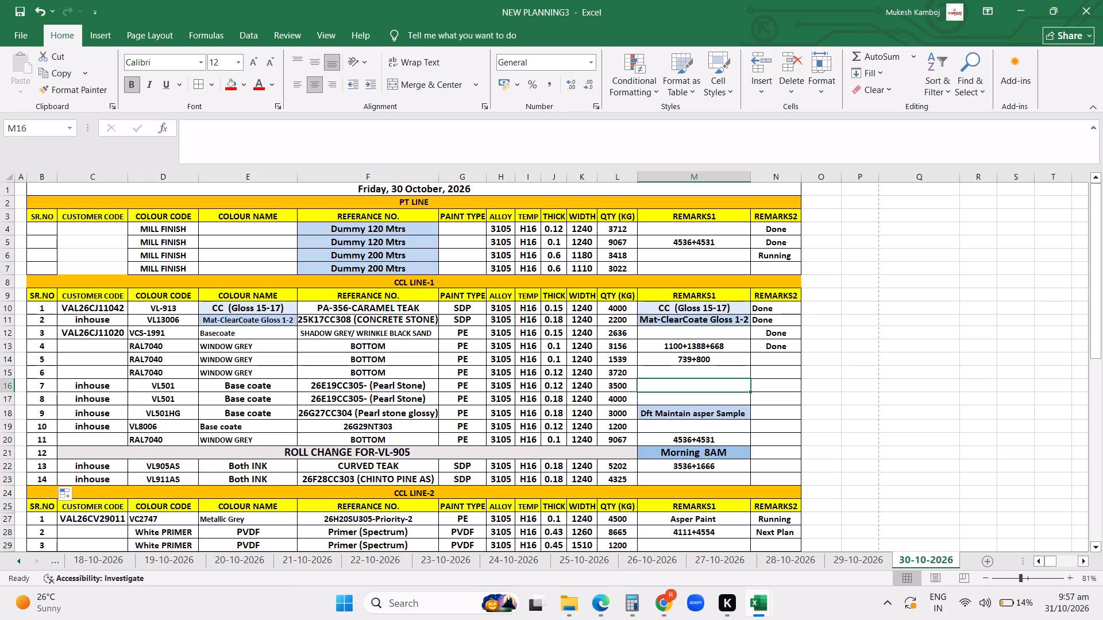
Set the QTY of the VC2747 Metallic Grey coil in CCL LINE-2 to the formula =3558+1141.
{"action": "scroll", "coordinate": [770, 411], "scroll_direction": "down", "scroll_amount": 4}
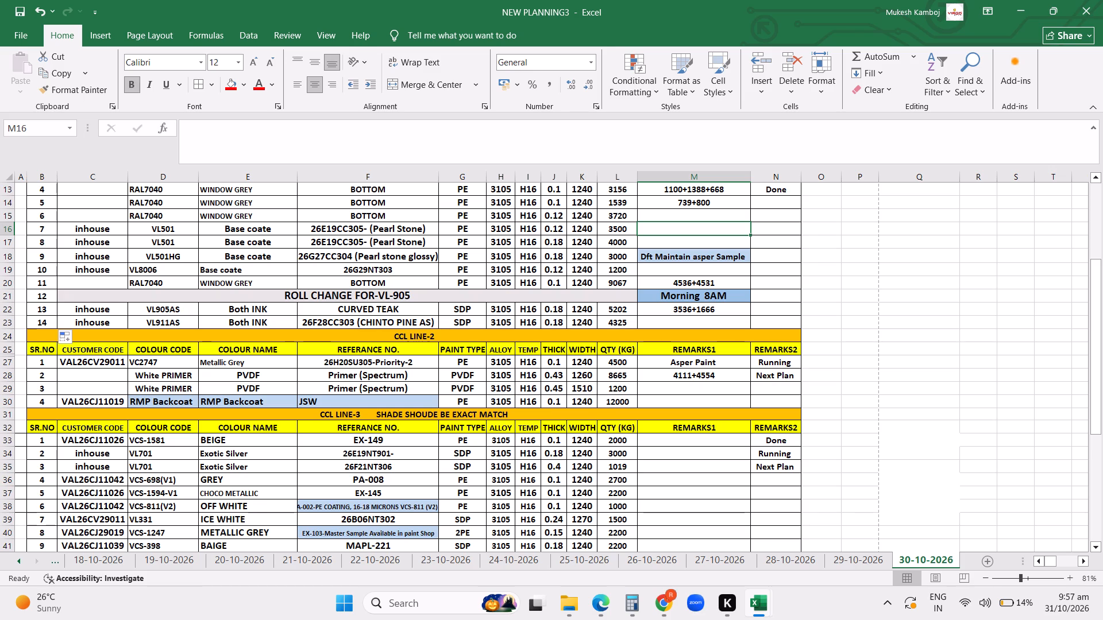
{"action": "left_click", "coordinate": [618, 365]}
{"action": "key", "text": "equal"}
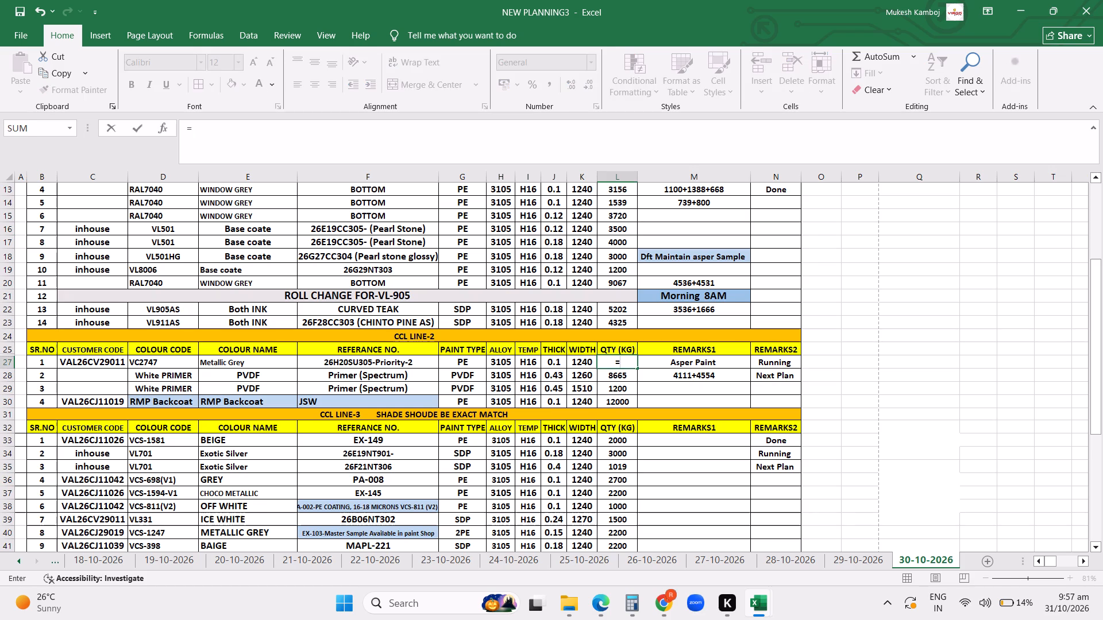
{"action": "type", "text": "35"}
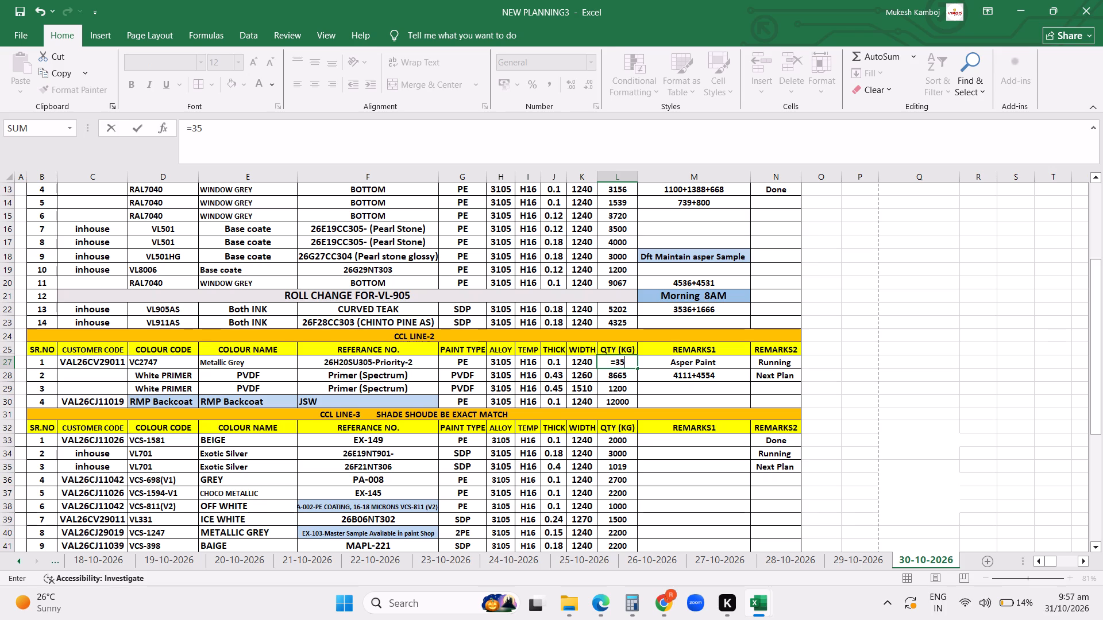
{"action": "type", "text": "58"}
{"action": "key", "text": "Return"}
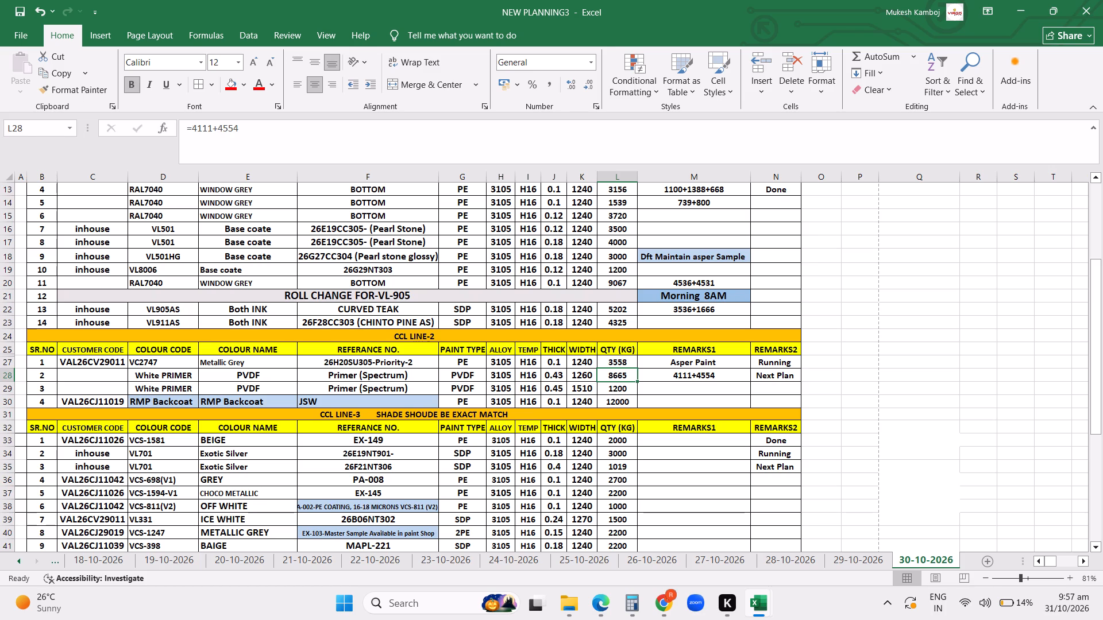
{"action": "left_click", "coordinate": [619, 362]}
{"action": "left_click", "coordinate": [233, 120]}
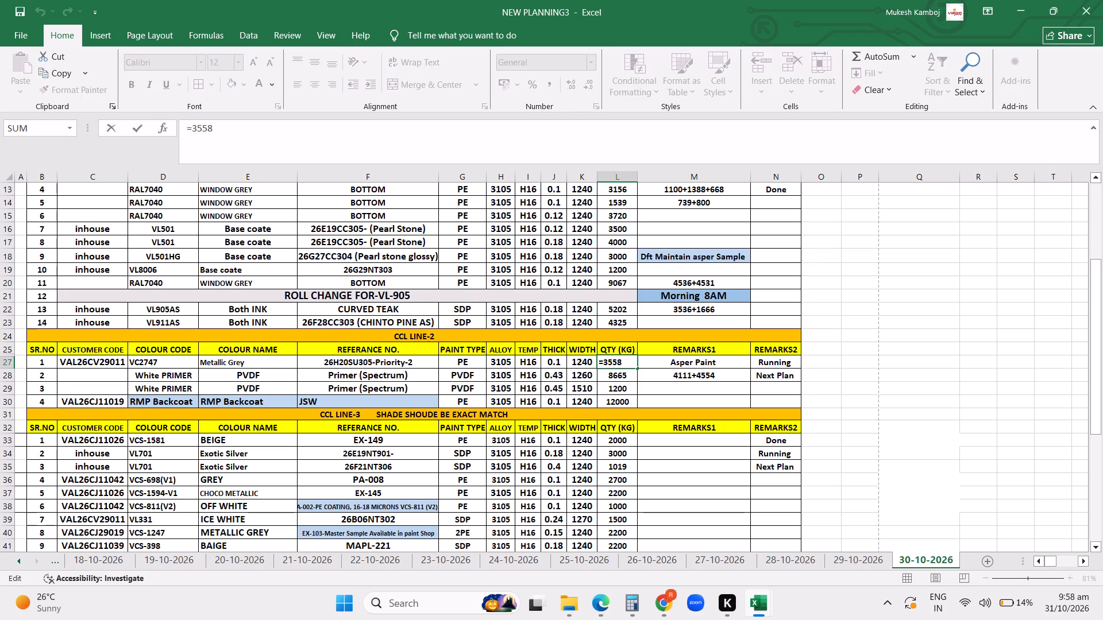
{"action": "left_click", "coordinate": [248, 128]}
{"action": "key", "text": "shift+plus"}
{"action": "type", "text": "1141"}
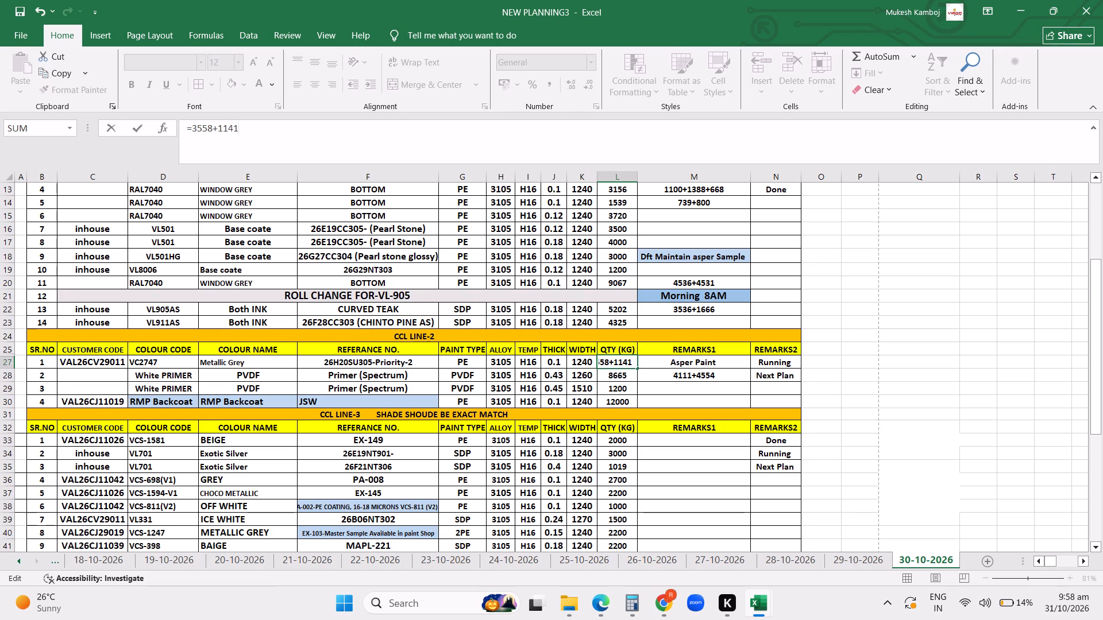
{"action": "key", "text": "Return"}
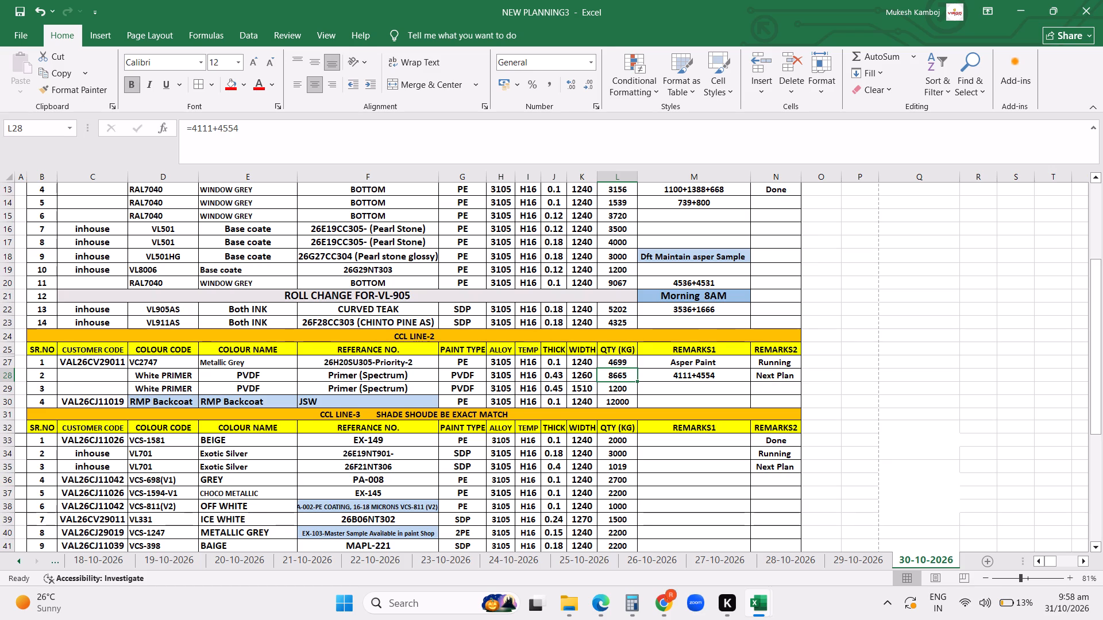
Set the QTY of the 1510-wide White PRIMER coil in CCL LINE-2 to 1500.
{"action": "key", "text": "Down"}
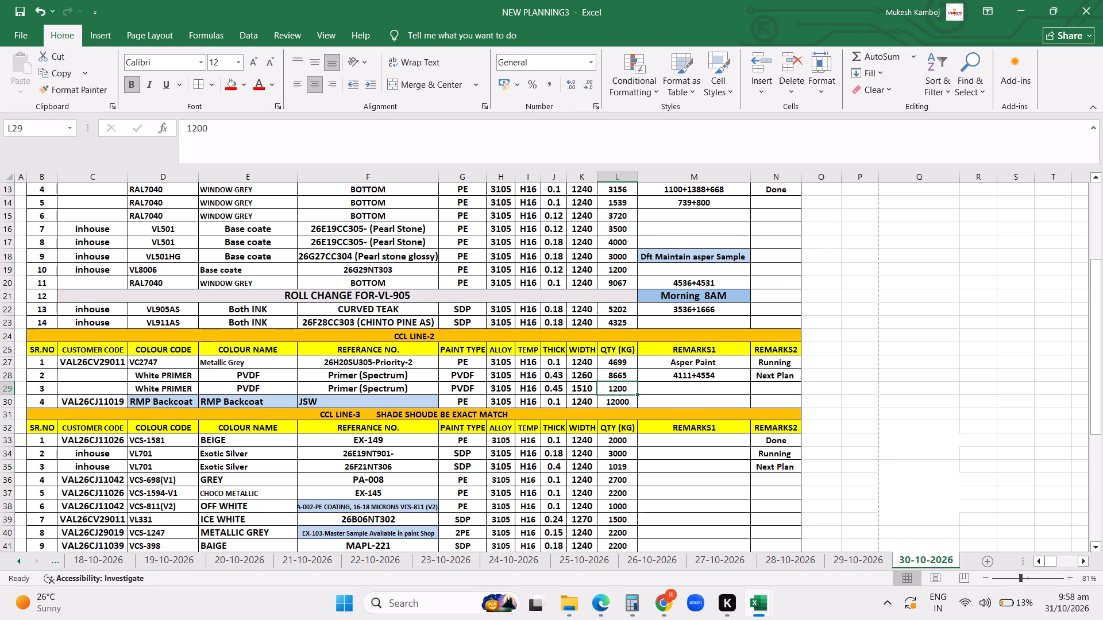
{"action": "type", "text": "1500"}
{"action": "key", "text": "Return"}
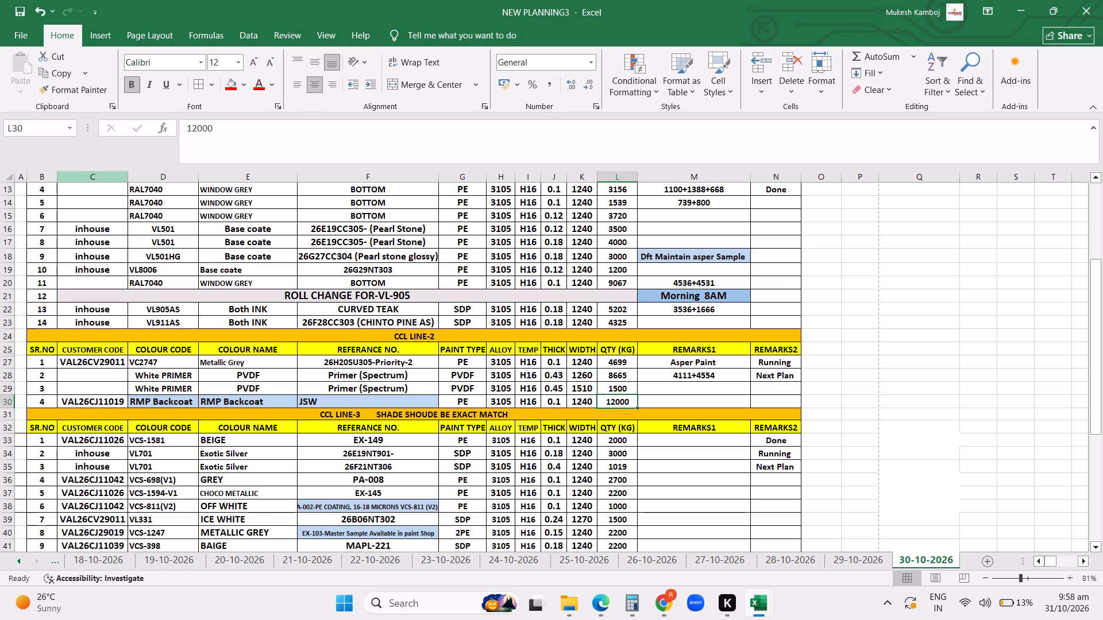
Insert a new row 31 at the end of CCL LINE-2 and fill it with a copy of the RMP Backcoat row above.
{"action": "left_click", "coordinate": [11, 401]}
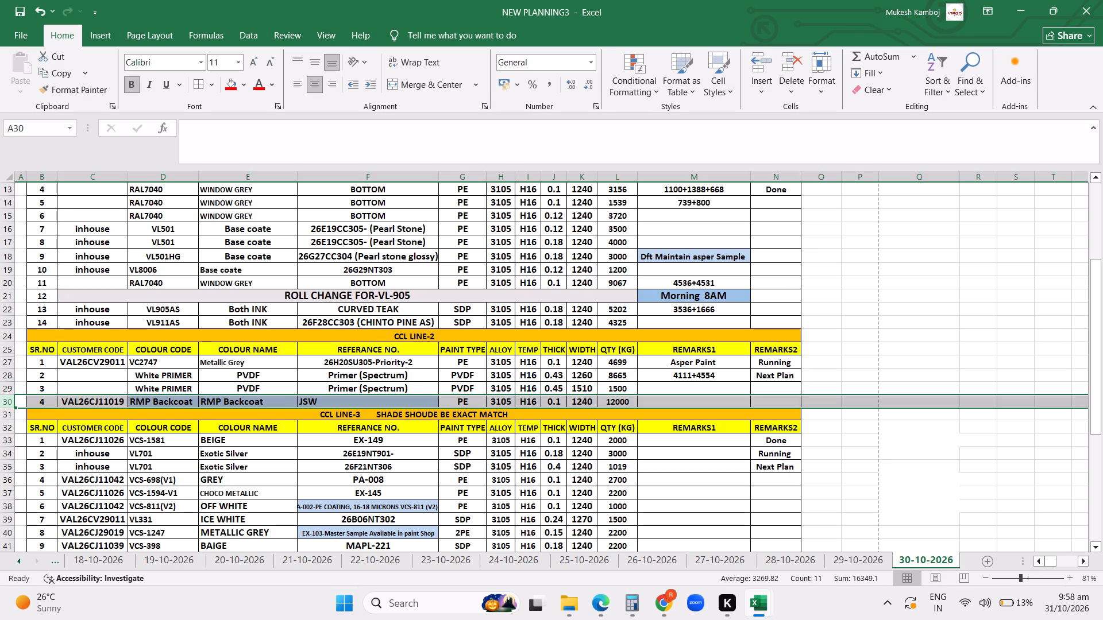
{"action": "left_click", "coordinate": [10, 414]}
{"action": "key", "text": "ctrl+shift+equal"}
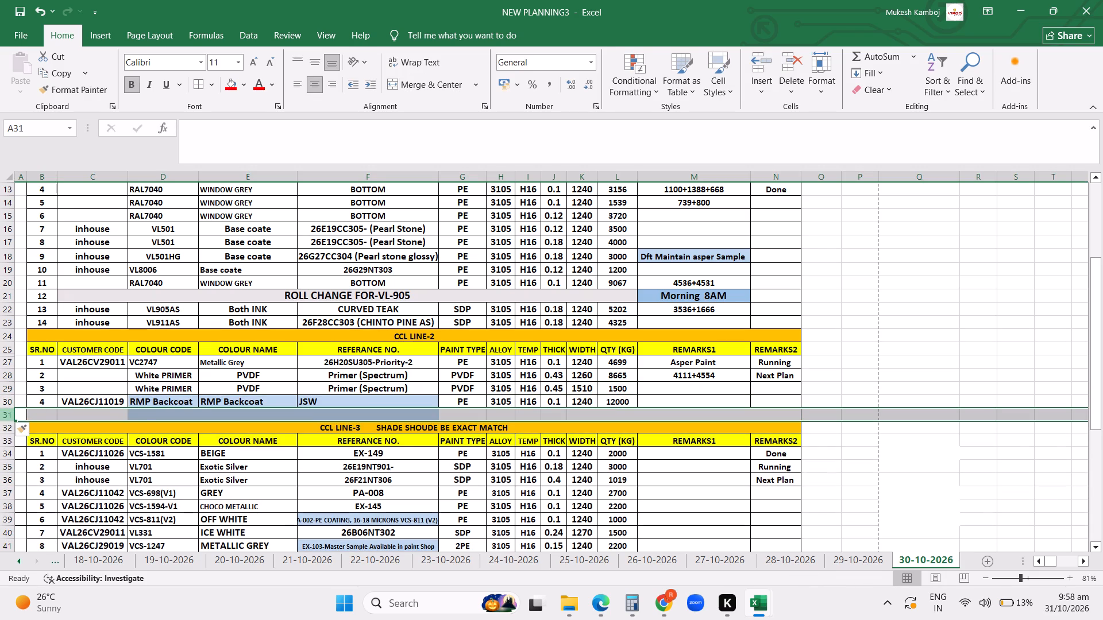
{"action": "key", "text": "ctrl+d"}
Set the QTY of the RMP Backcoat coil in row 30 to 2200.
{"action": "left_click", "coordinate": [620, 404]}
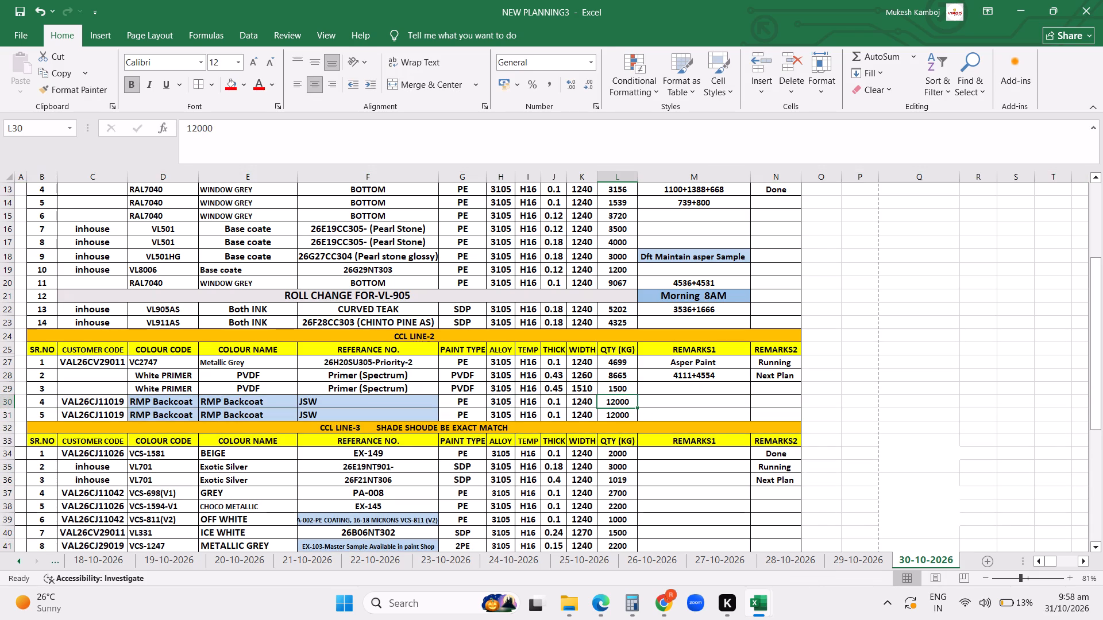
{"action": "type", "text": "2200"}
{"action": "key", "text": "Right"}
Change the REMARKS2 status of the VC2747 Metallic Grey coil in CCL LINE-2 to Done.
{"action": "key", "text": "Right"}
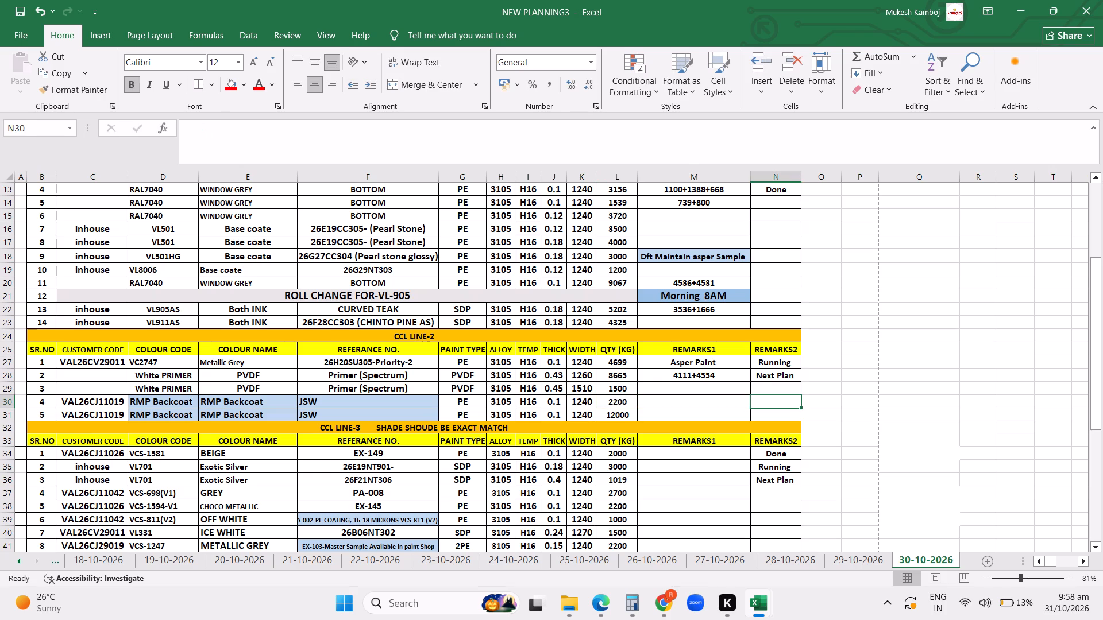
{"action": "key", "text": "Up"}
{"action": "key", "text": "Up"}
{"action": "key", "text": "Up"}
{"action": "key", "text": "d"}
{"action": "key", "text": "Down"}
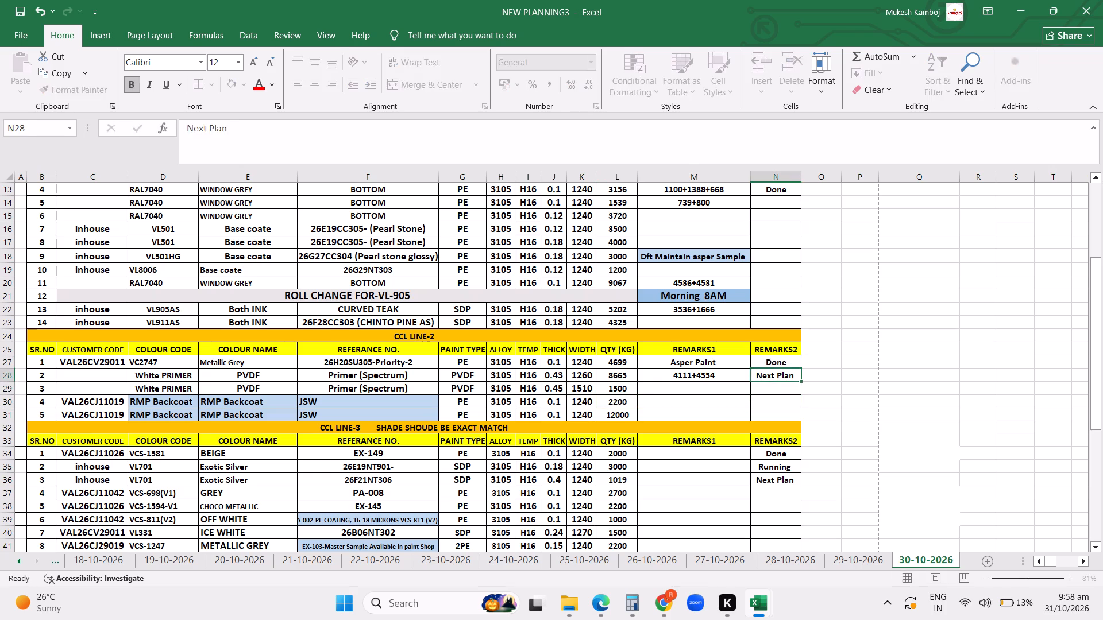
Set the REMARKS2 status of CCL LINE-2 rows 28 to 30 to Done and of the RMP Backcoat coil in row 31 to Running.
{"action": "key", "text": "d"}
{"action": "key", "text": "Down"}
{"action": "key", "text": "d"}
{"action": "key", "text": "Down"}
{"action": "key", "text": "d"}
{"action": "key", "text": "Down"}
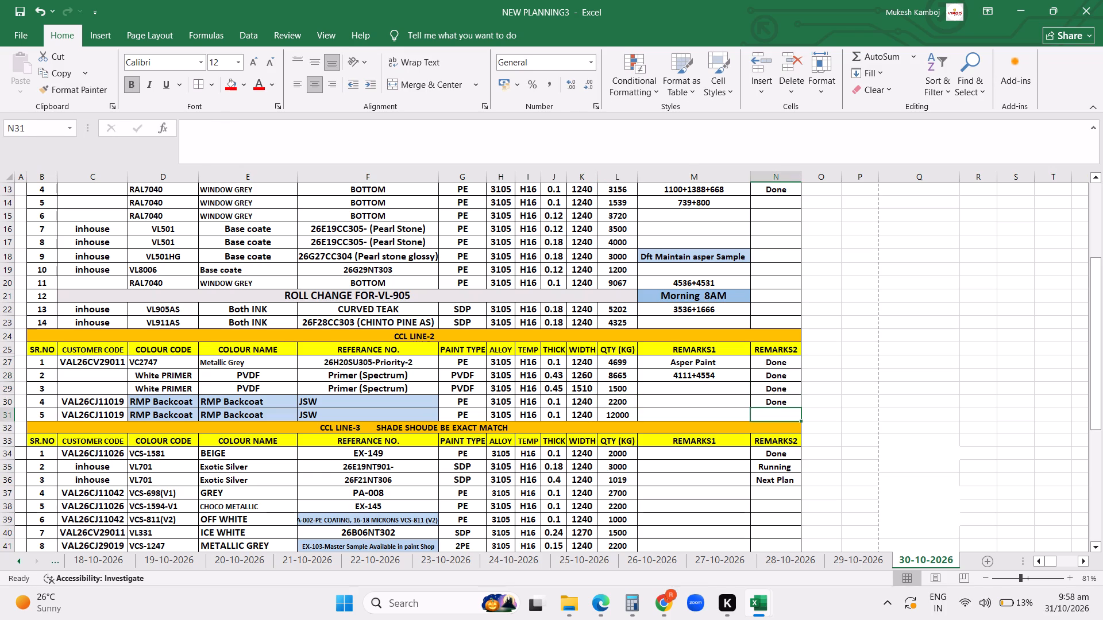
{"action": "type", "text": "Ru"}
{"action": "key", "text": "Down"}
{"action": "key", "text": "Up"}
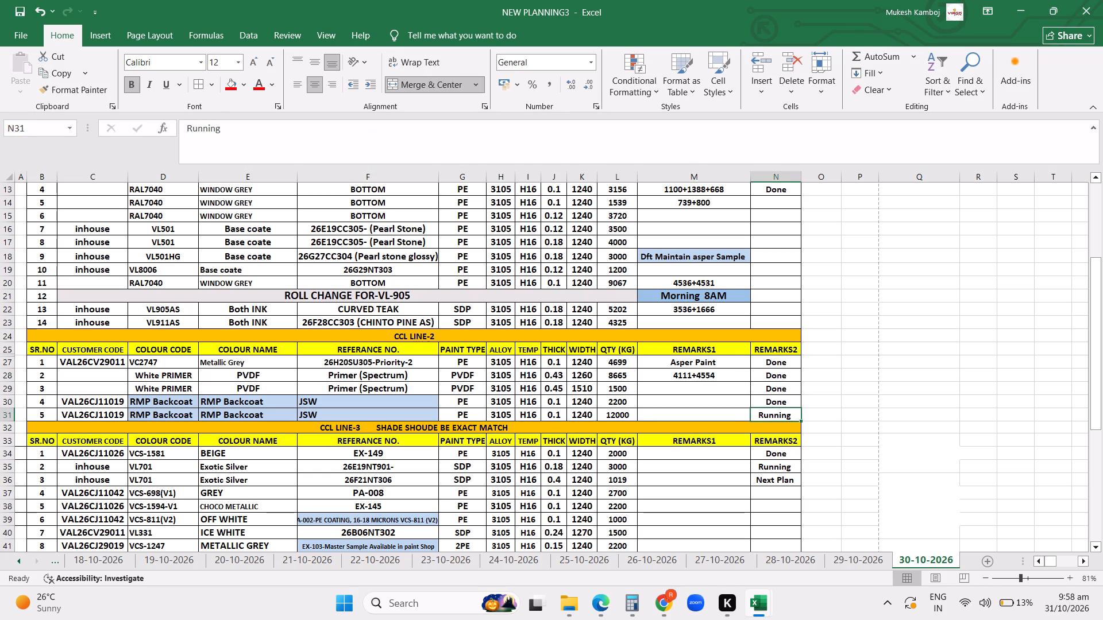
Set the QTY of the RMP Backcoat coil in row 31 of CCL LINE-2 to 10000.
{"action": "key", "text": "Left"}
{"action": "key", "text": "Left"}
{"action": "key", "text": "Left"}
{"action": "key", "text": "Right"}
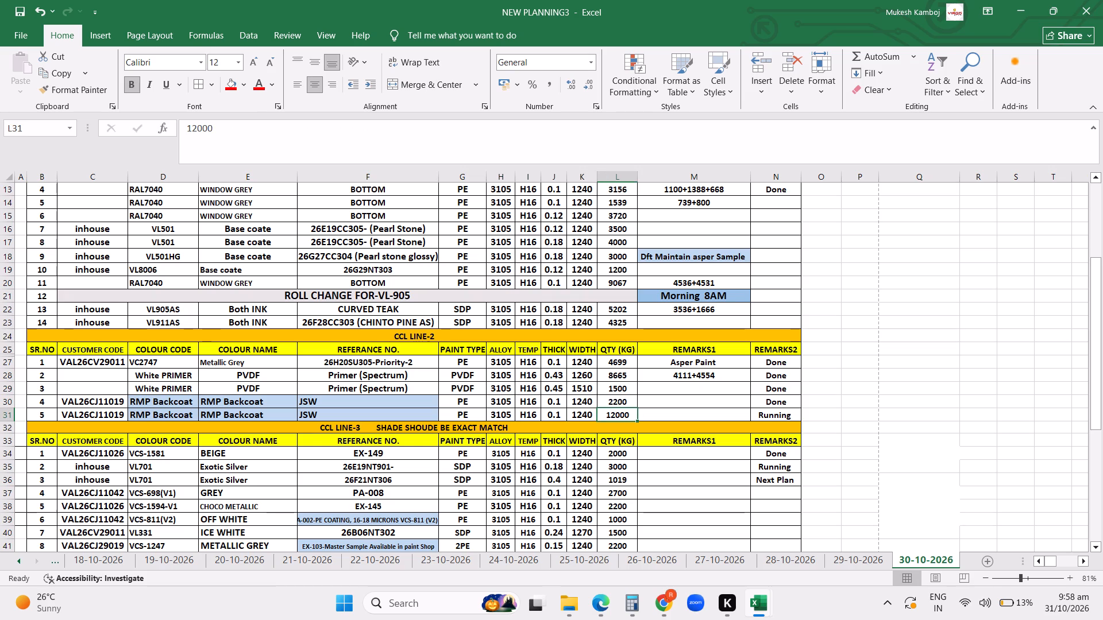
{"action": "type", "text": "10000"}
{"action": "key", "text": "Return"}
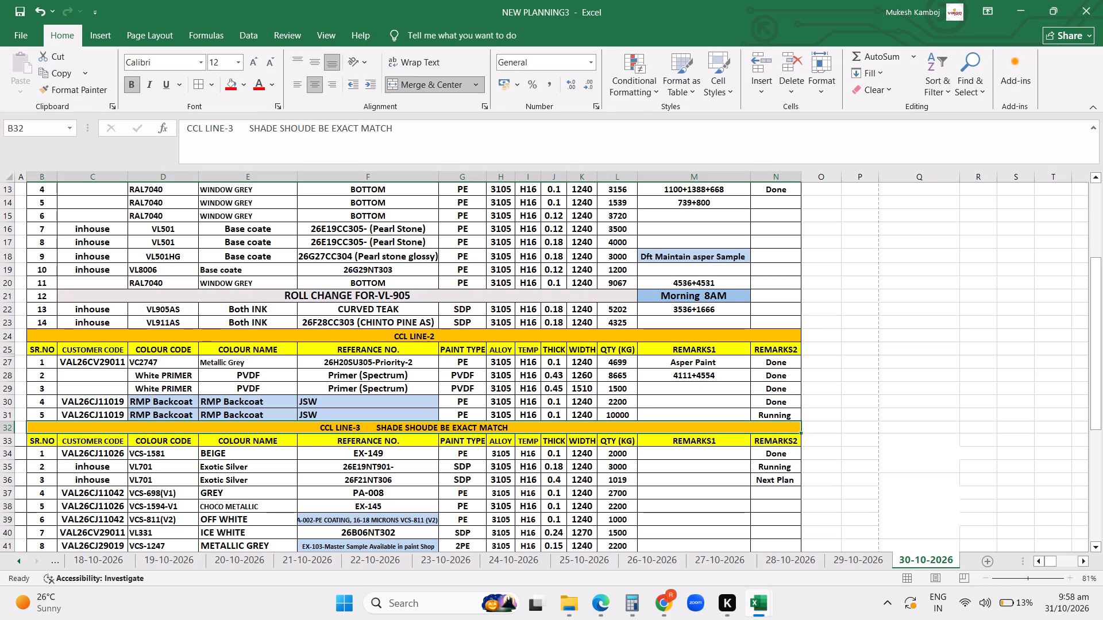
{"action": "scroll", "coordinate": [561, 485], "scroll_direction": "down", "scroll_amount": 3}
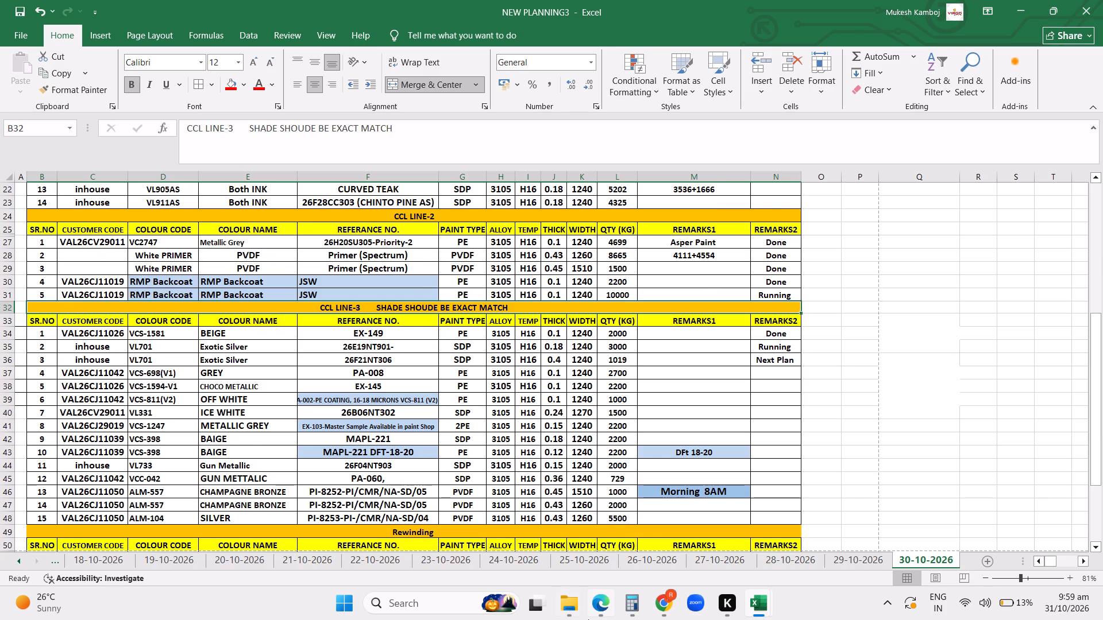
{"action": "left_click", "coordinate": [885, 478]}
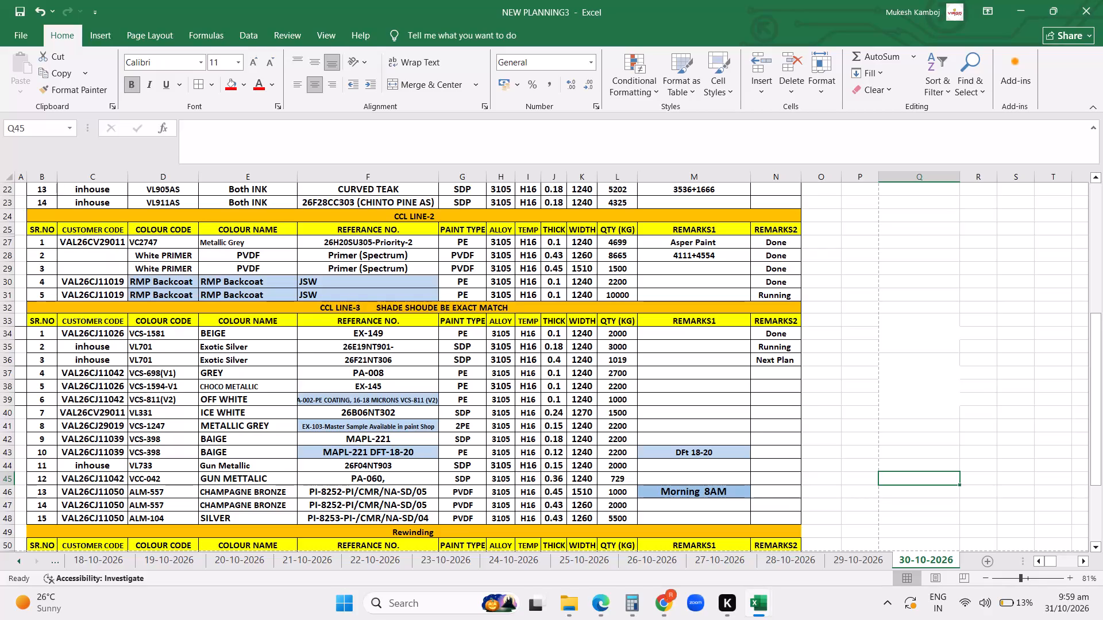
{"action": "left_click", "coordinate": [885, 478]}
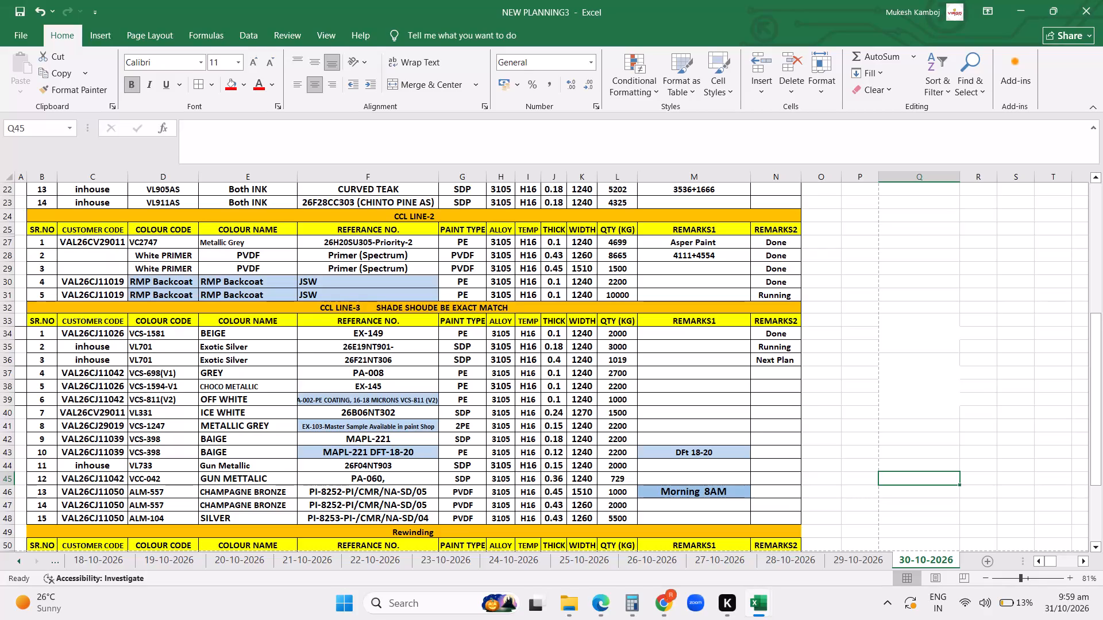
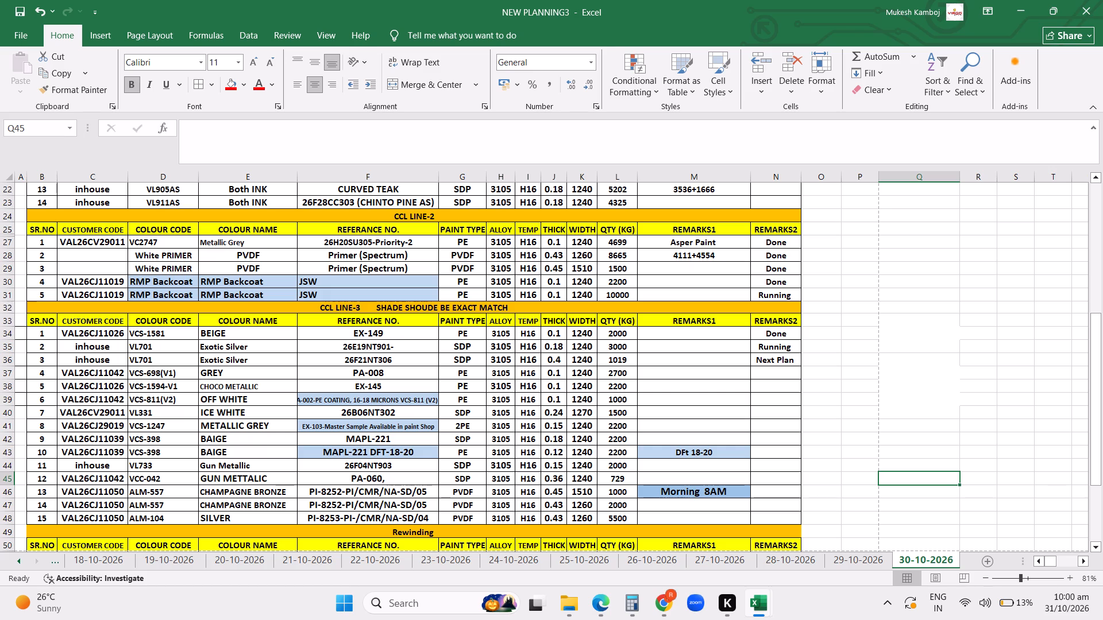
Set the REMARKS2 status of the two VL701 Exotic Silver coils in CCL LINE-3 rows 35 and 36 to Done.
{"action": "left_click", "coordinate": [780, 344]}
{"action": "key", "text": "d"}
{"action": "key", "text": "Down"}
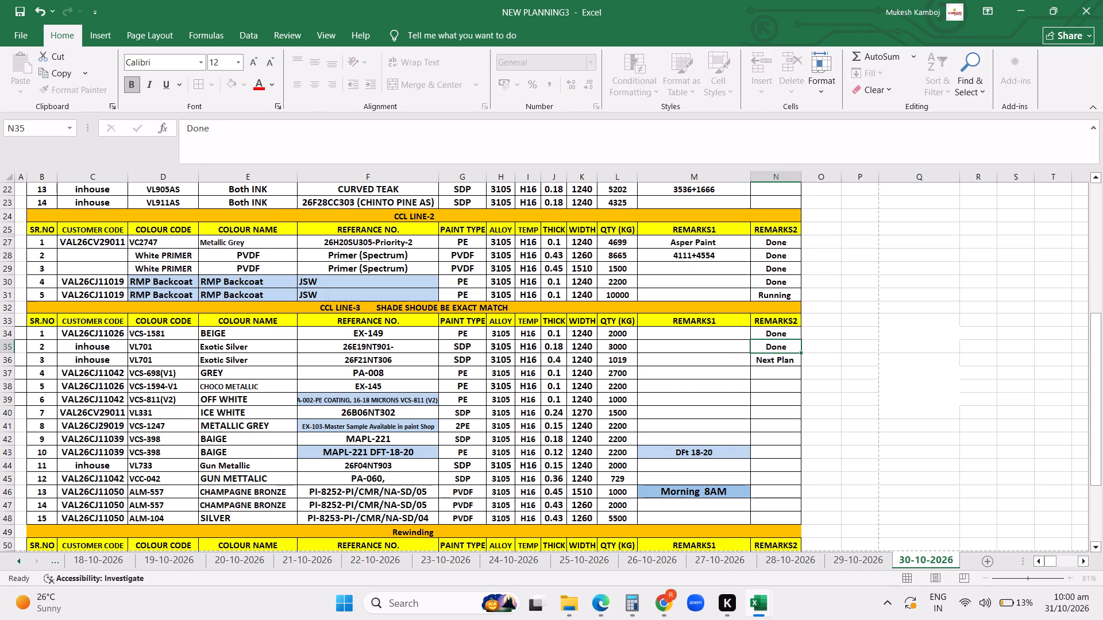
{"action": "key", "text": "d"}
{"action": "key", "text": "Down"}
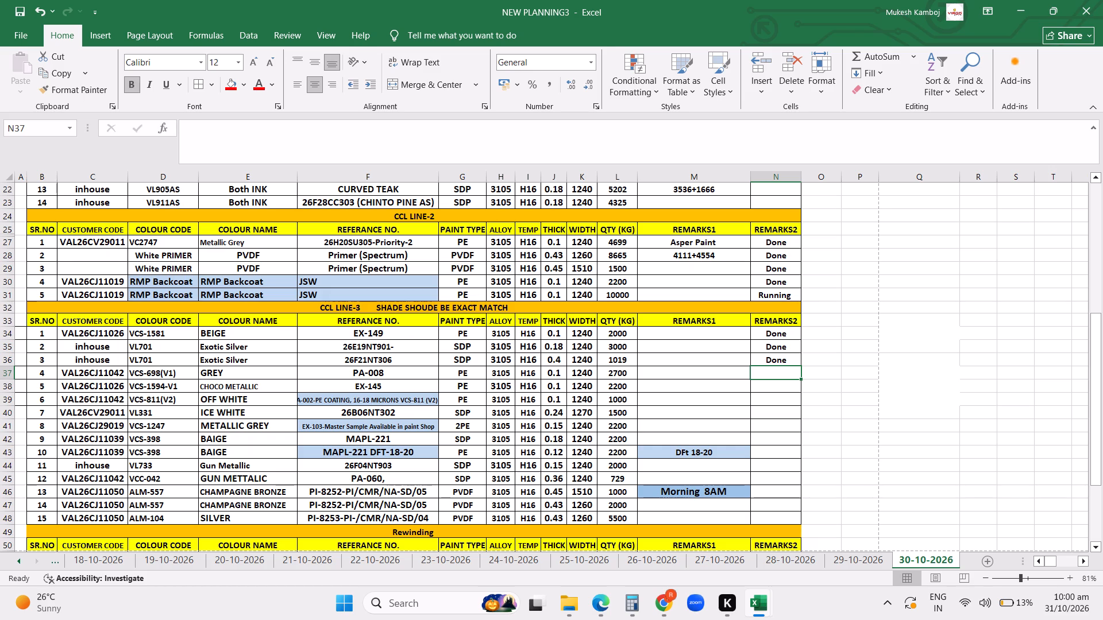
Mark the VCC-042 Gun Mettalic coil in row 45 as Done and the VL331 Ice White coil in row 40 as done in REMARKS2.
{"action": "left_click", "coordinate": [781, 480]}
{"action": "key", "text": "d"}
{"action": "key", "text": "Return"}
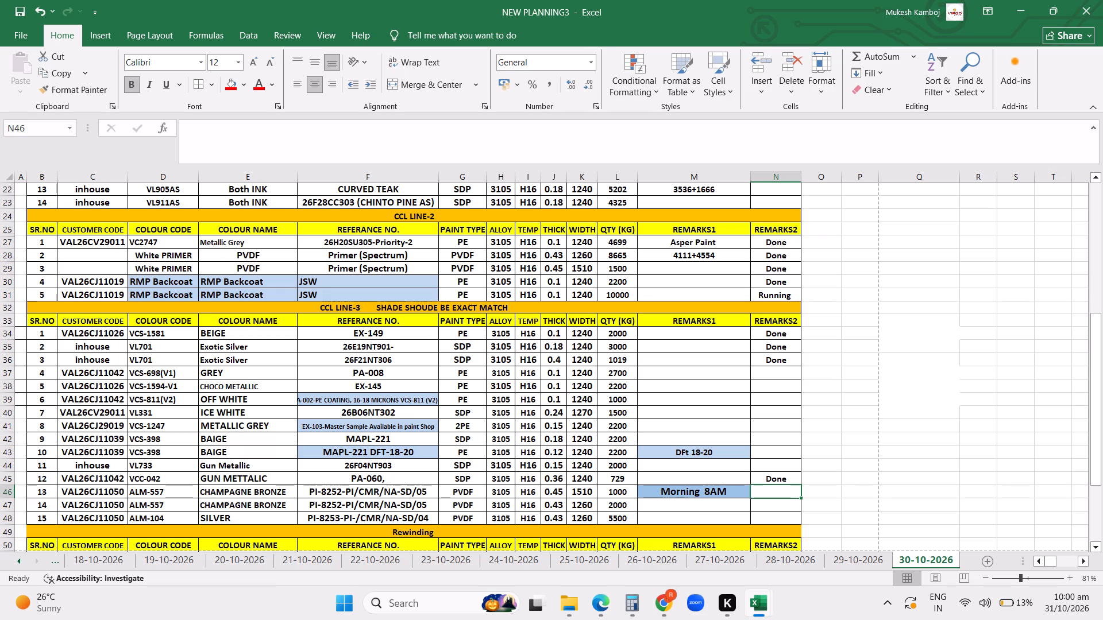
{"action": "left_click", "coordinate": [774, 413]}
{"action": "key", "text": "d"}
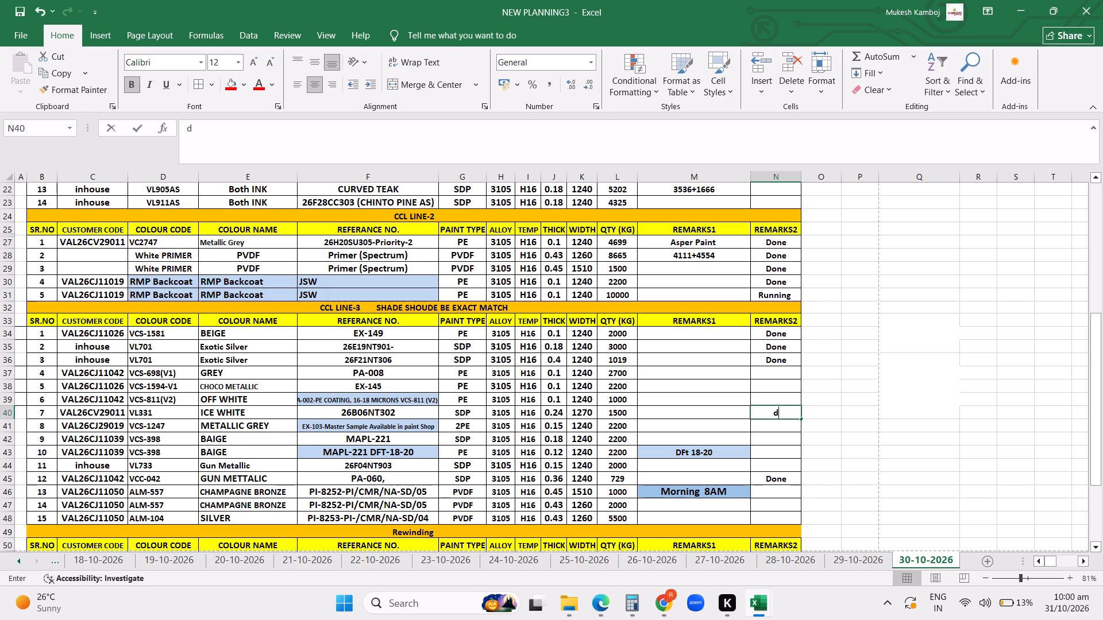
{"action": "key", "text": "BackSpace"}
{"action": "key", "text": "d"}
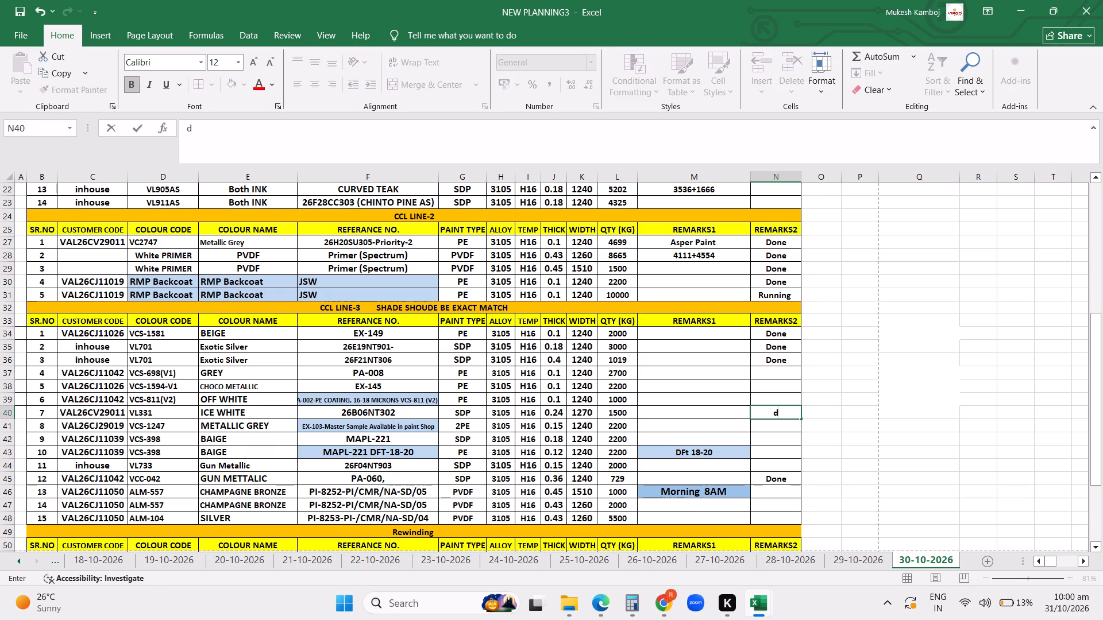
{"action": "key", "text": "BackSpace"}
{"action": "key", "text": "d"}
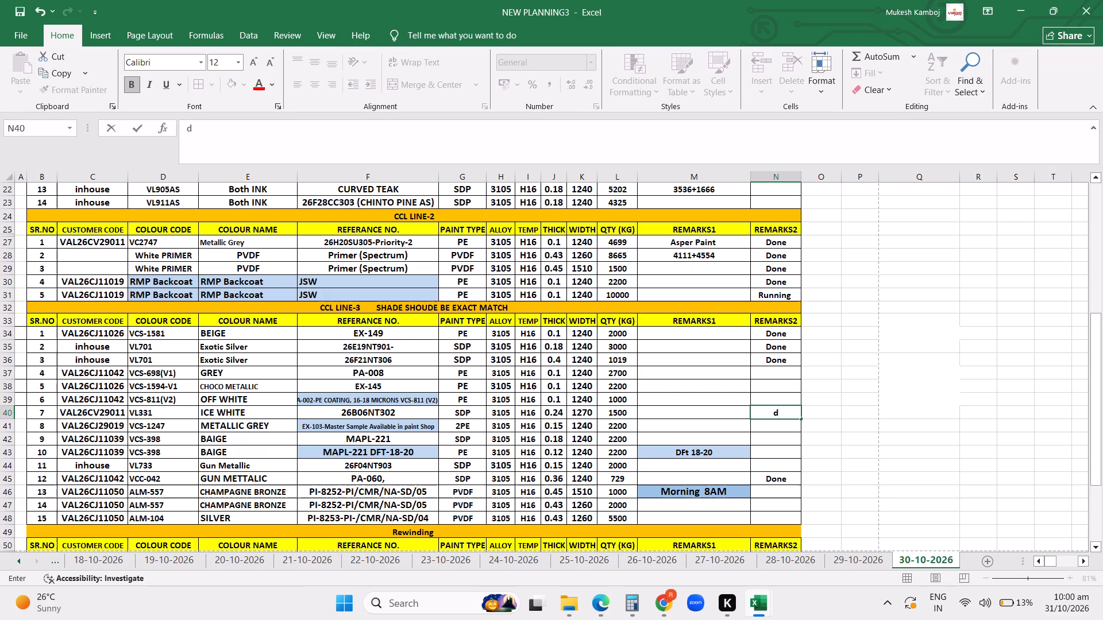
{"action": "type", "text": "on"}
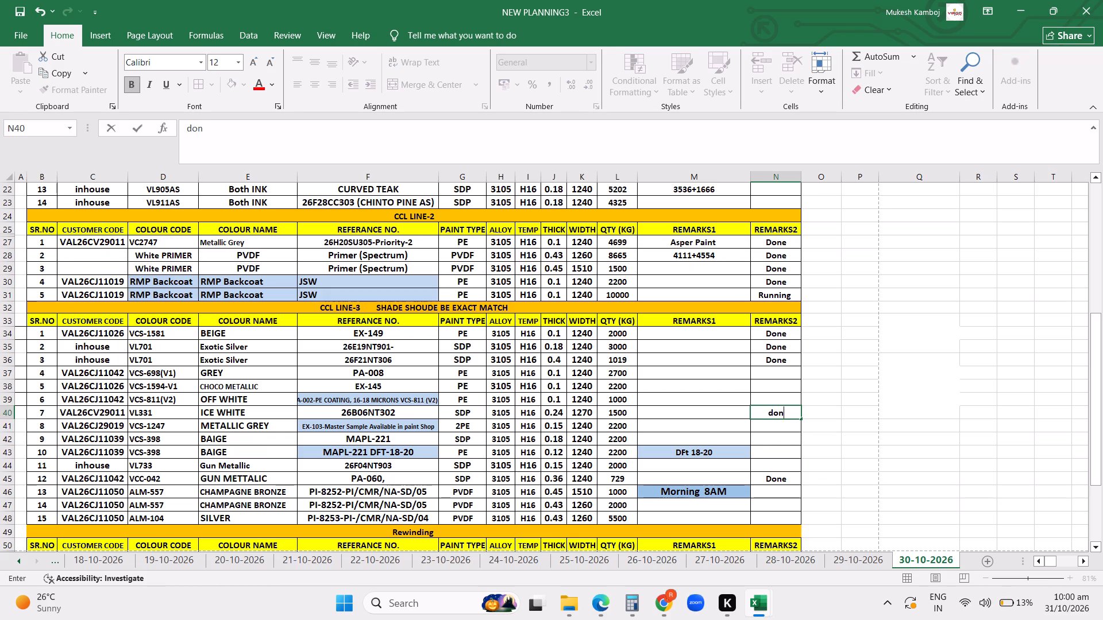
{"action": "key", "text": "e"}
{"action": "key", "text": "Return"}
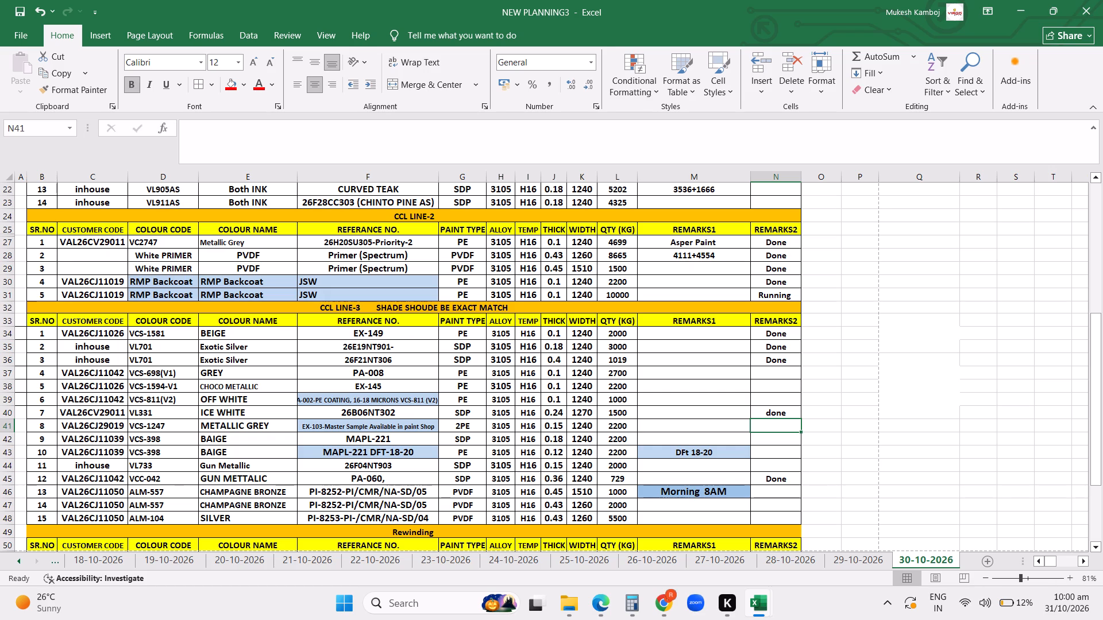
Set REMARKS2 to Done for the VCS-398 Baige coil in row 42 and to Running for the DFT 18-20 one in row 43.
{"action": "left_click", "coordinate": [758, 437]}
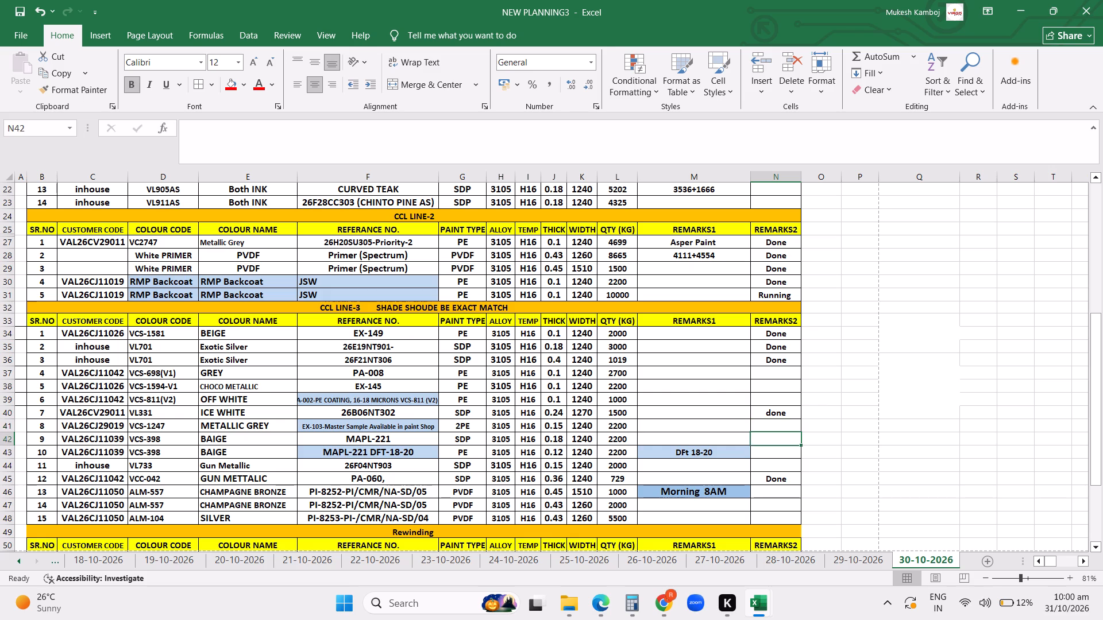
{"action": "key", "text": "d"}
{"action": "key", "text": "Down"}
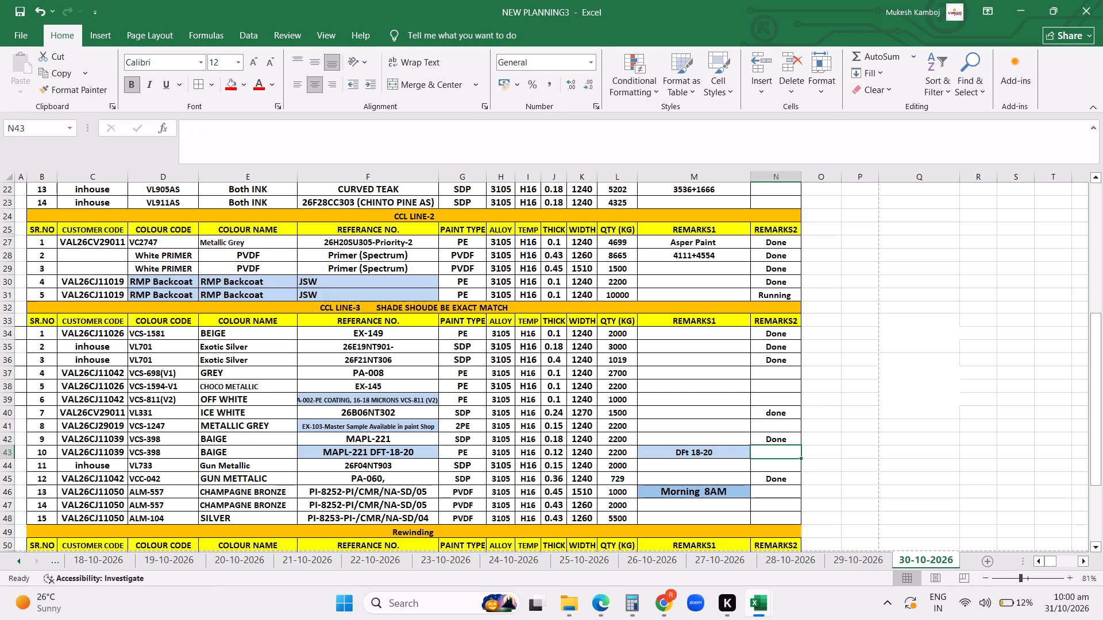
{"action": "type", "text": "ru"}
{"action": "key", "text": "Return"}
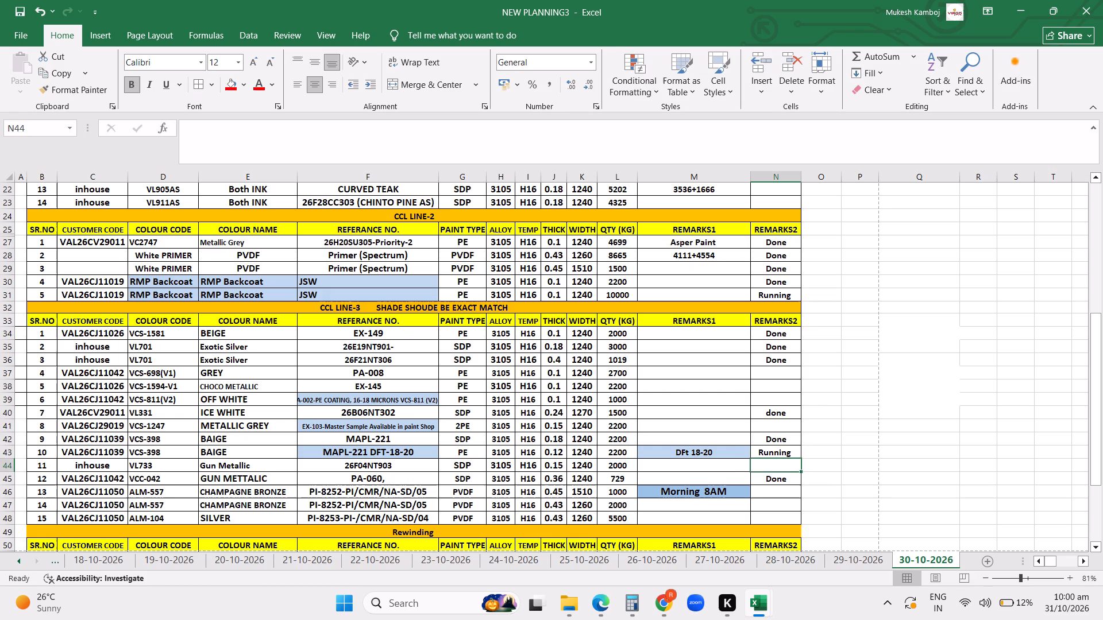
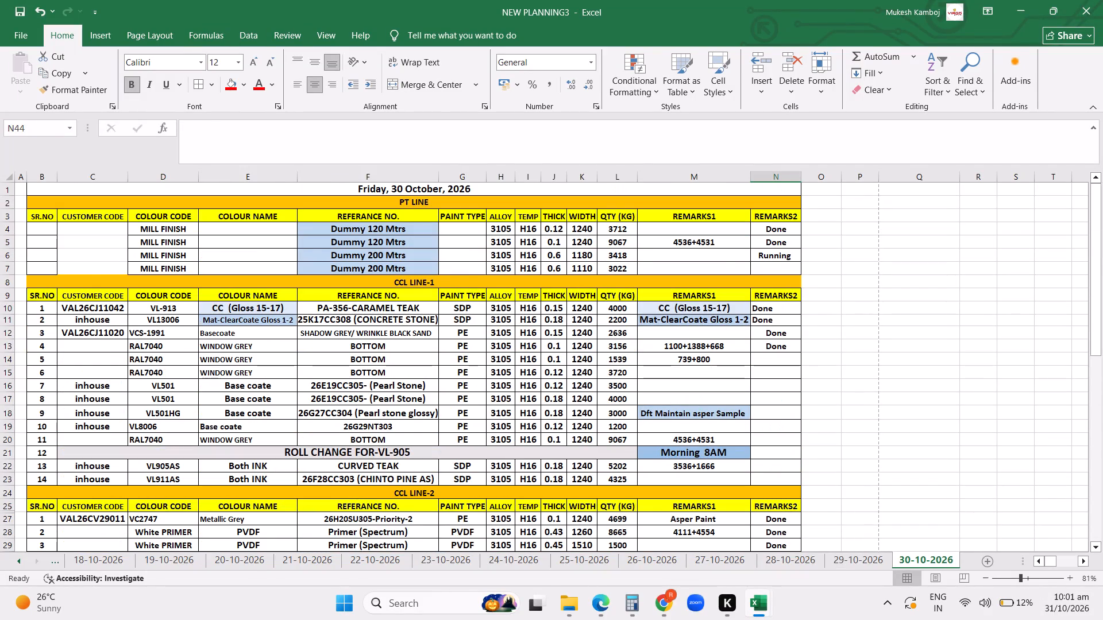
Set REMARKS2 to Done for all four coils in the Rewinding section, rows 51 to 54.
{"action": "left_click_drag", "start_coordinate": [417, 191], "coordinate": [425, 514]}
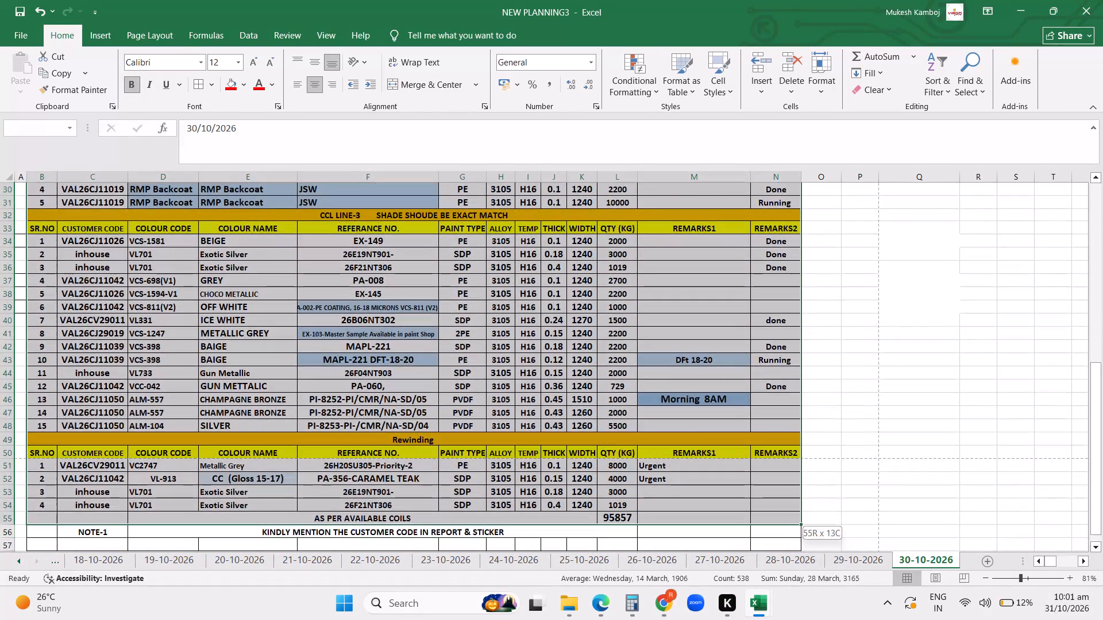
{"action": "left_click_drag", "start_coordinate": [425, 514], "coordinate": [425, 509]}
{"action": "left_click", "coordinate": [759, 467]}
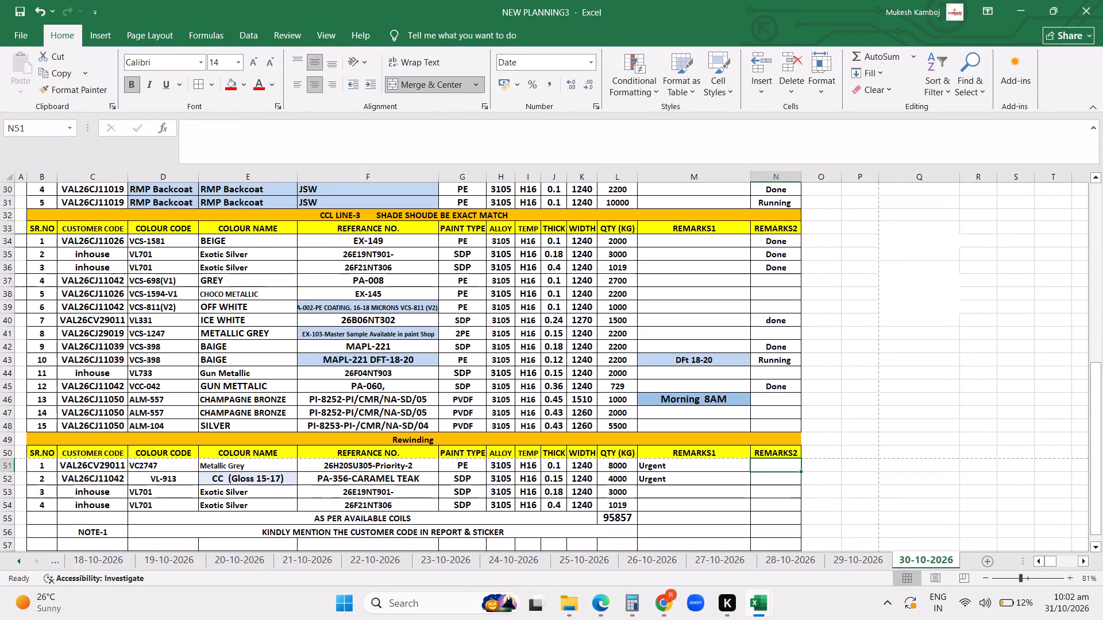
{"action": "key", "text": "d"}
{"action": "key", "text": "Down"}
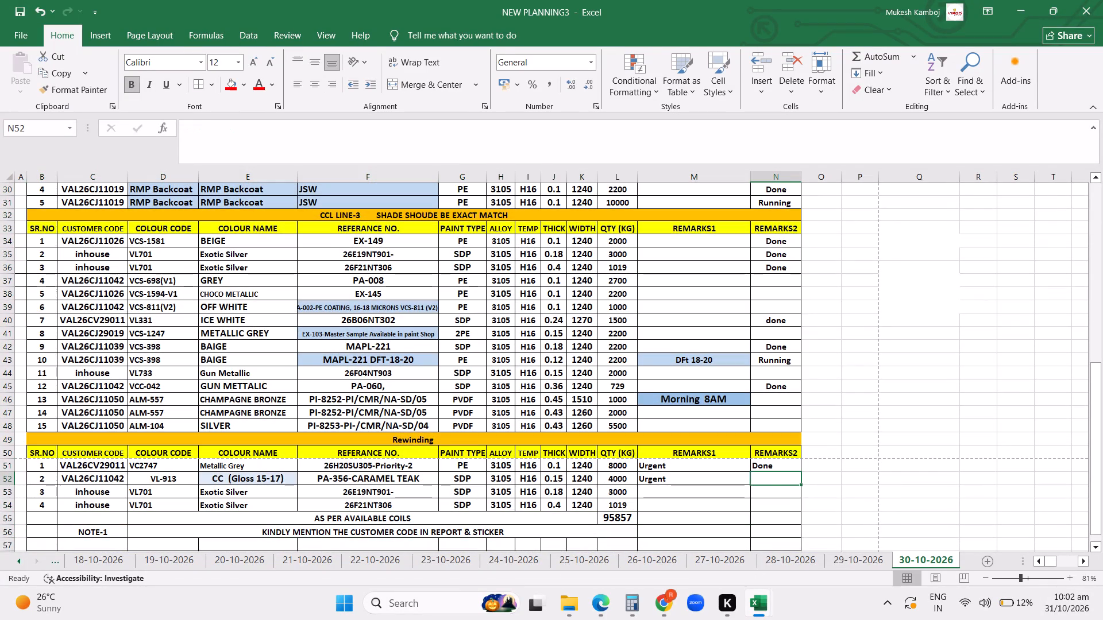
{"action": "key", "text": "d"}
{"action": "key", "text": "Down"}
{"action": "key", "text": "d"}
{"action": "key", "text": "Down"}
{"action": "key", "text": "d"}
{"action": "key", "text": "Down"}
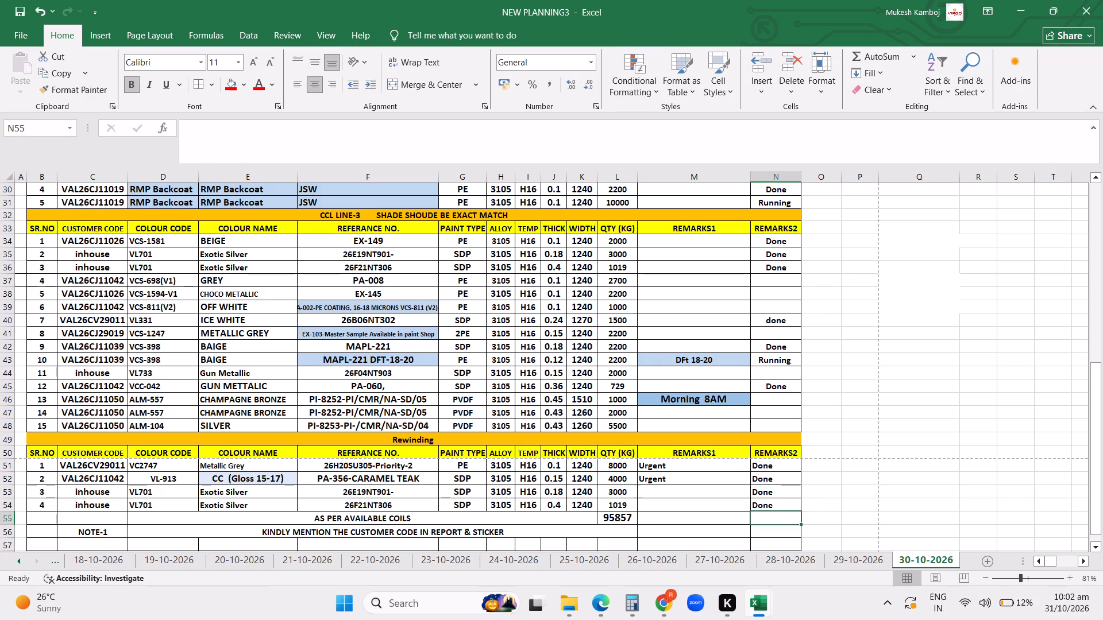
Select the whole 30-10-2026 planning table from the date heading down to the AS PER AVAILABLE COILS row.
{"action": "scroll", "coordinate": [484, 470], "scroll_direction": "up", "scroll_amount": 20}
{"action": "scroll", "coordinate": [484, 470], "scroll_direction": "up", "scroll_amount": 2}
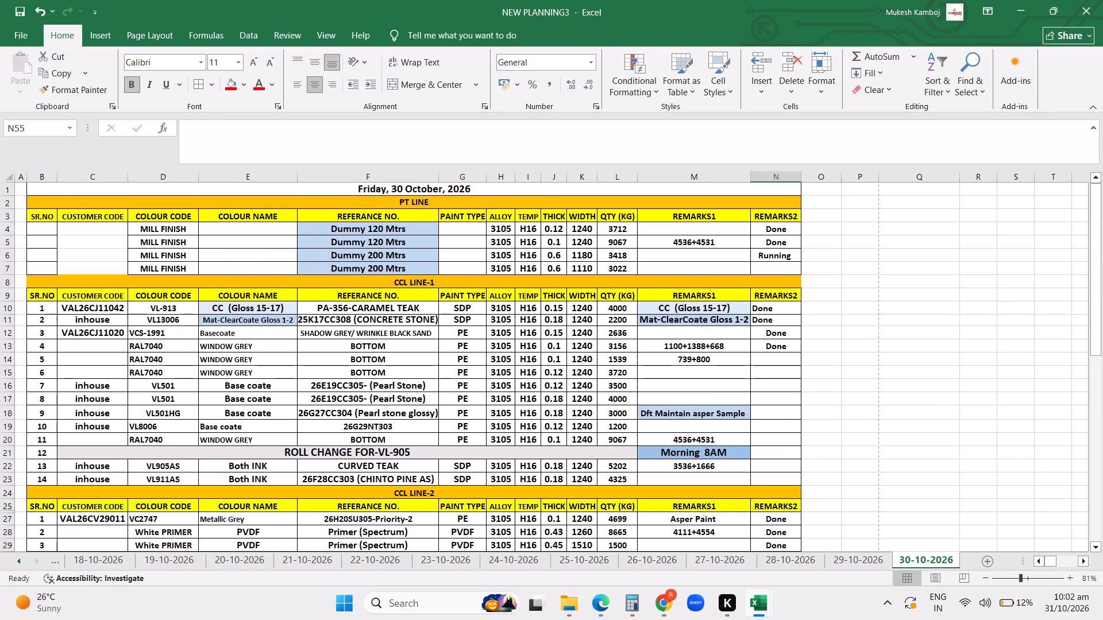
{"action": "left_click_drag", "start_coordinate": [400, 188], "coordinate": [327, 536]}
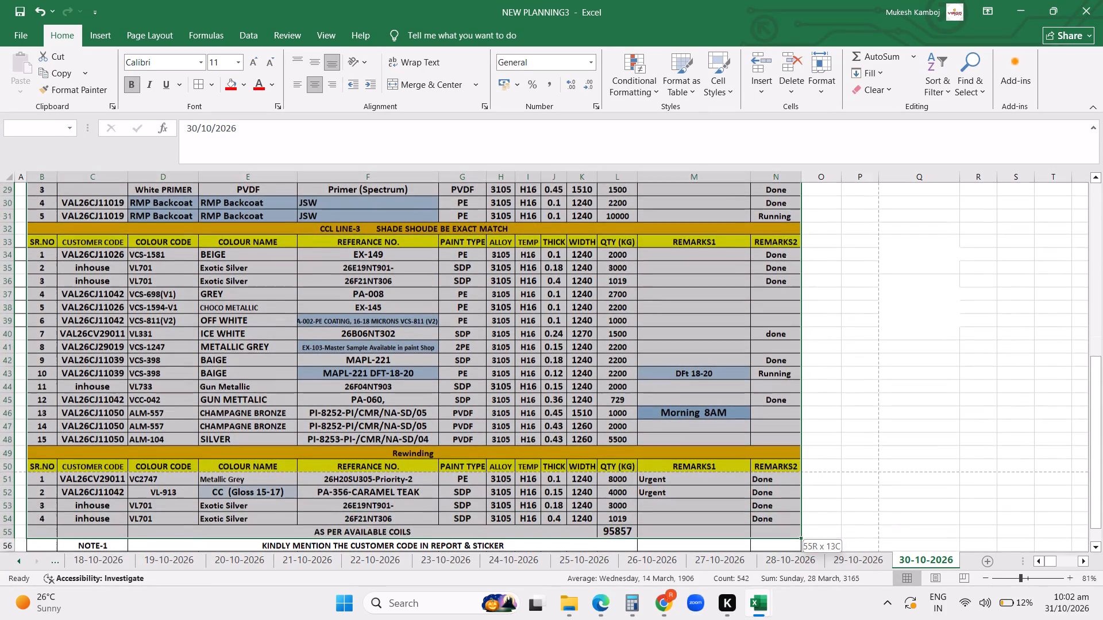
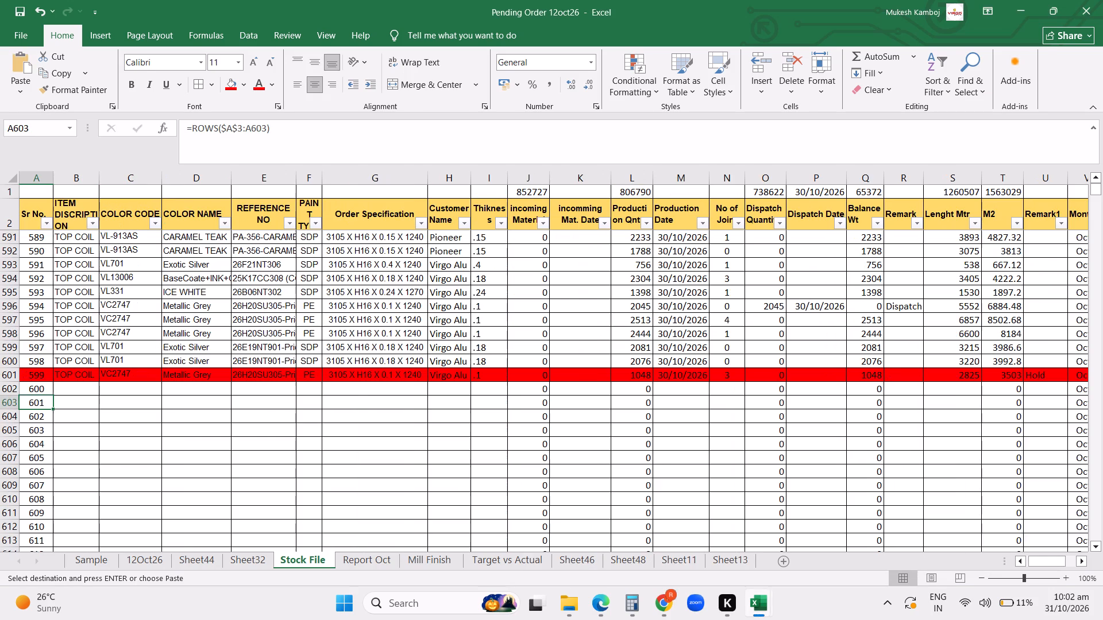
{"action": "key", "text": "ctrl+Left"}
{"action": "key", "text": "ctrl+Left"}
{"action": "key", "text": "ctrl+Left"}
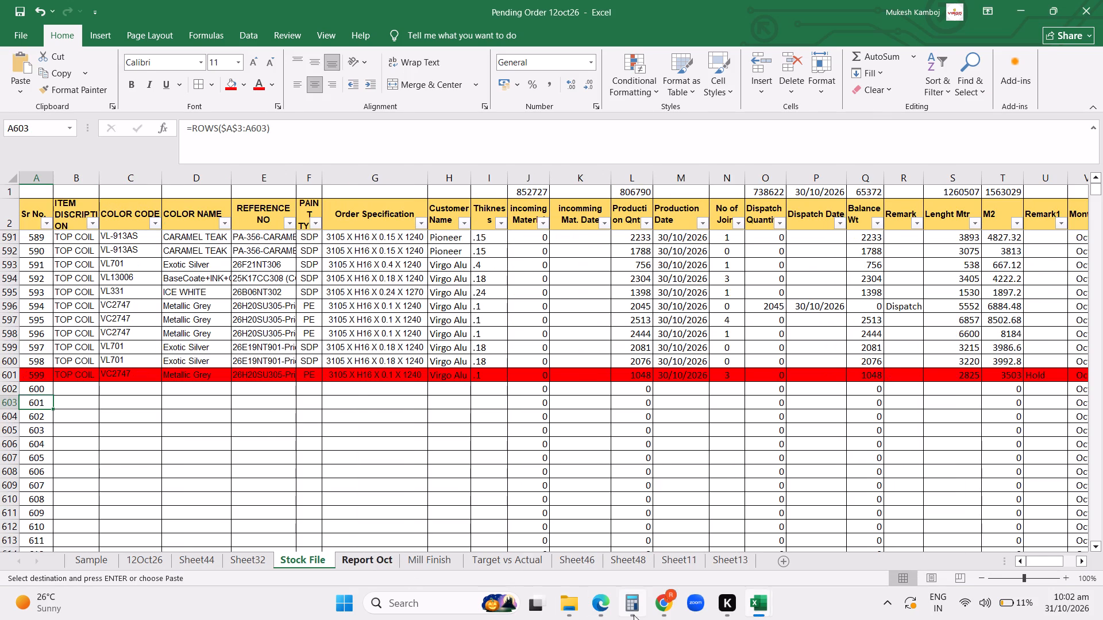
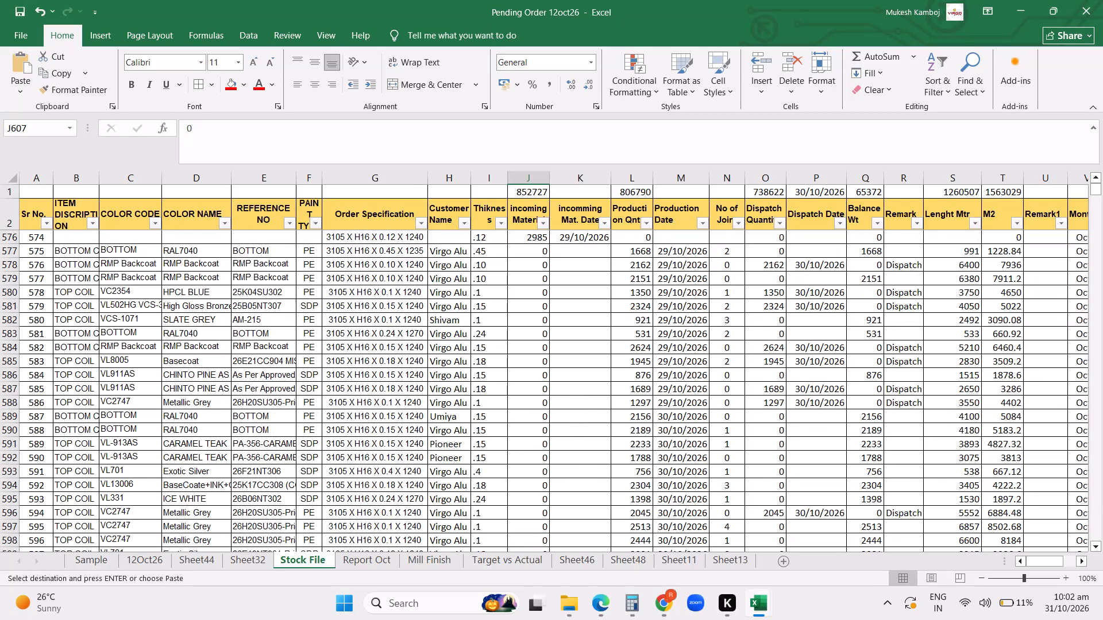
Filter the Order Specification column to show only 3105 X H16 X 0.1 X 1240.
{"action": "left_click", "coordinate": [419, 224]}
{"action": "left_click", "coordinate": [299, 388]}
{"action": "scroll", "coordinate": [362, 431], "scroll_direction": "down", "scroll_amount": 1}
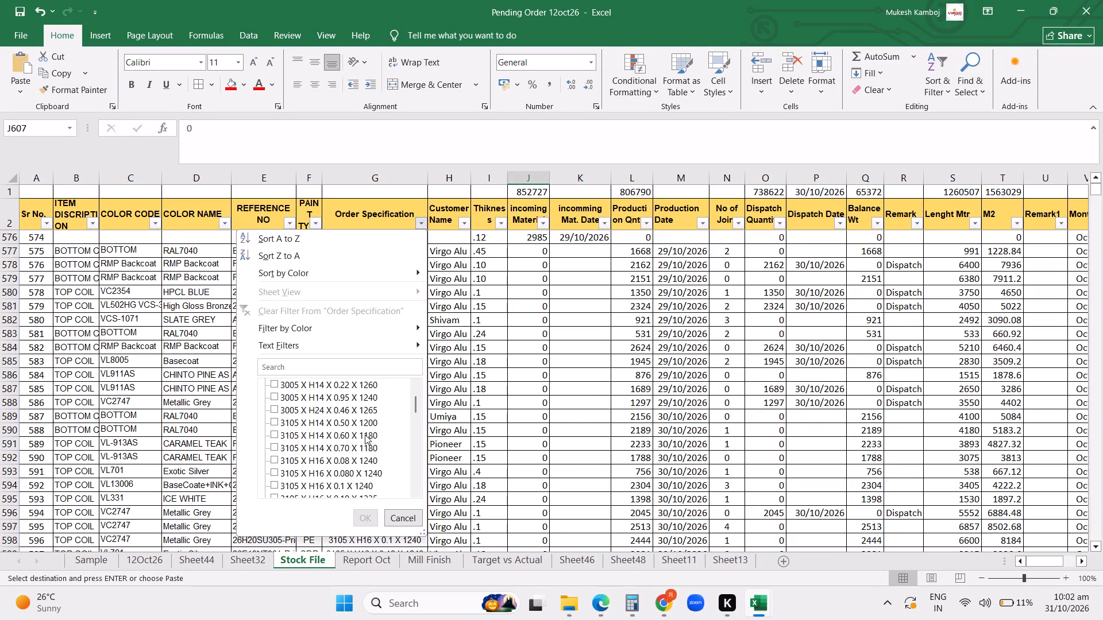
{"action": "left_click", "coordinate": [351, 487]}
{"action": "scroll", "coordinate": [381, 487], "scroll_direction": "down", "scroll_amount": 1}
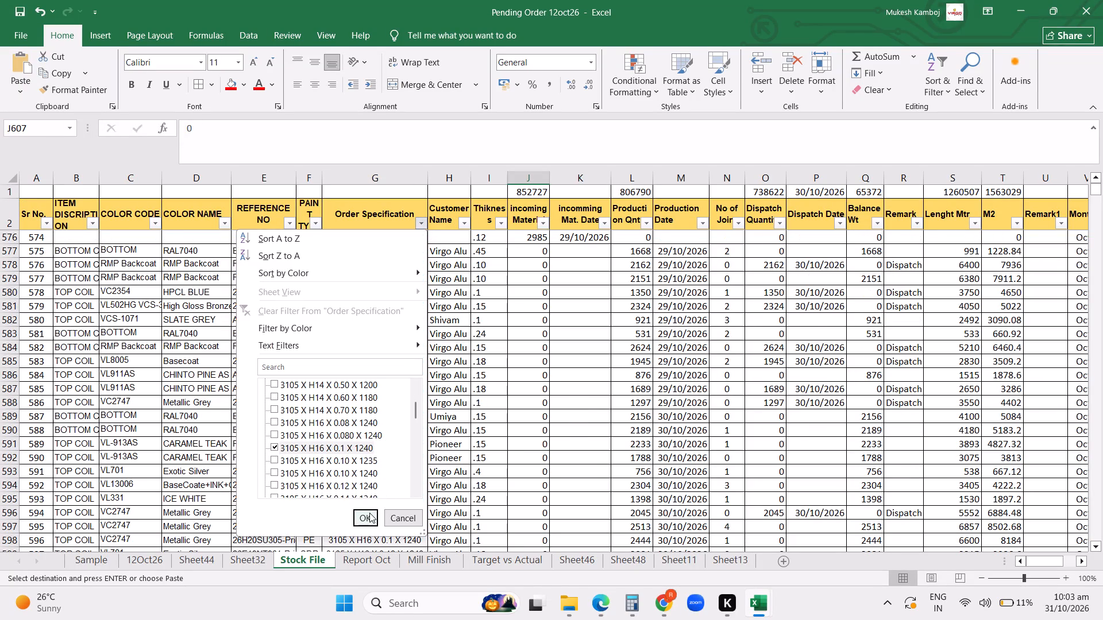
{"action": "left_click", "coordinate": [365, 516]}
{"action": "scroll", "coordinate": [500, 377], "scroll_direction": "up", "scroll_amount": 10}
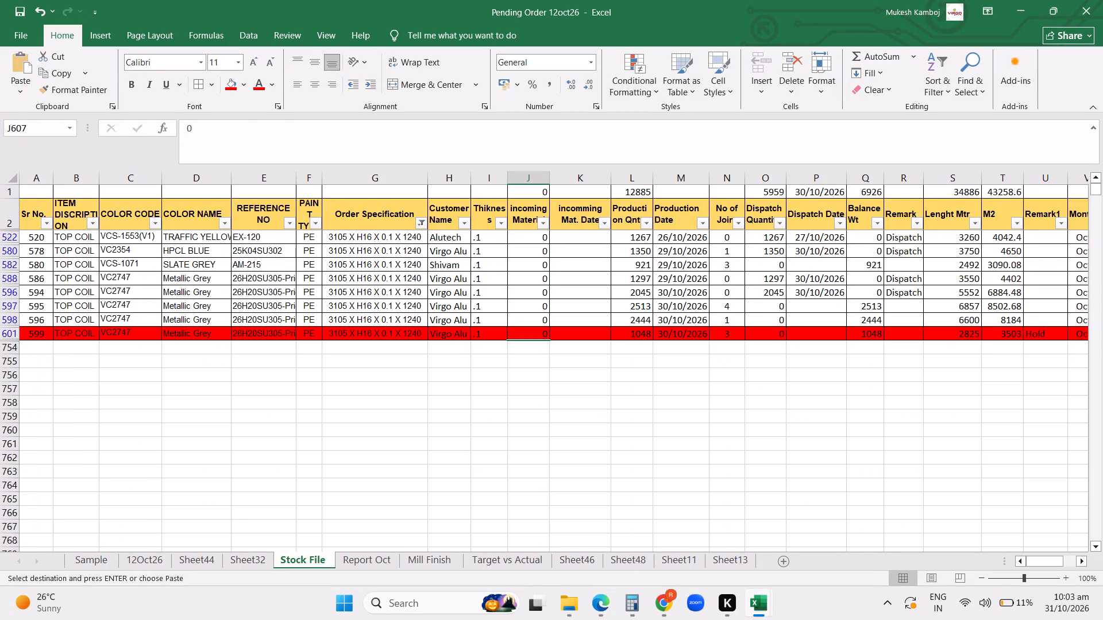
Correct the first filtered row's order specification to 3105 X H16 X 0.10 X 1240 and copy it over the other uncoloured filtered rows.
{"action": "left_click", "coordinate": [396, 230]}
{"action": "left_click", "coordinate": [401, 238]}
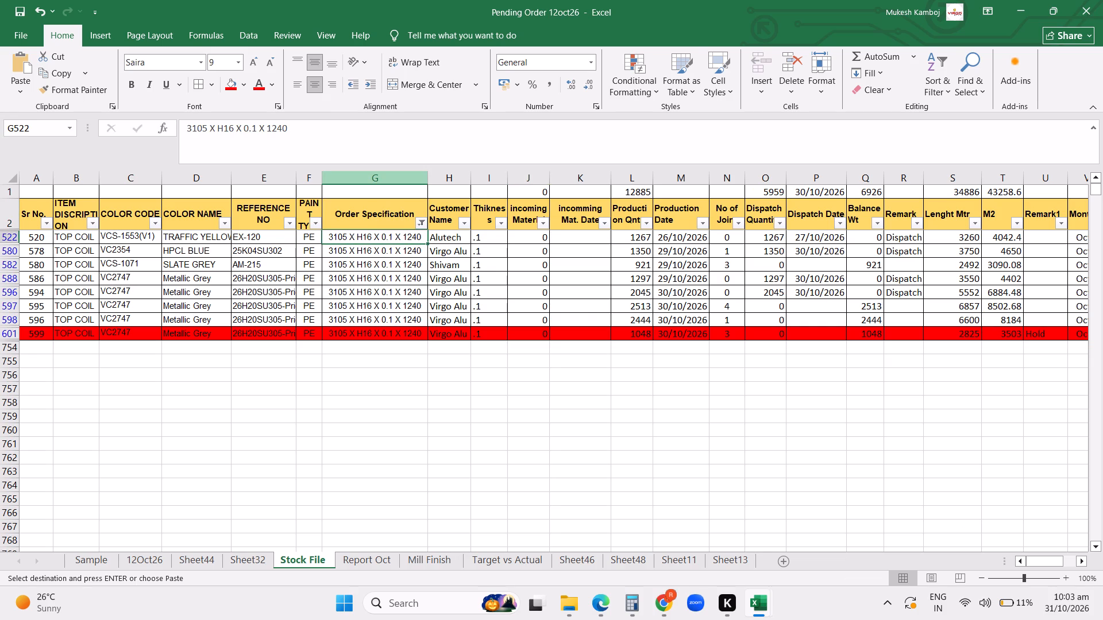
{"action": "left_click", "coordinate": [257, 127]}
{"action": "key", "text": "0"}
{"action": "key", "text": "Return"}
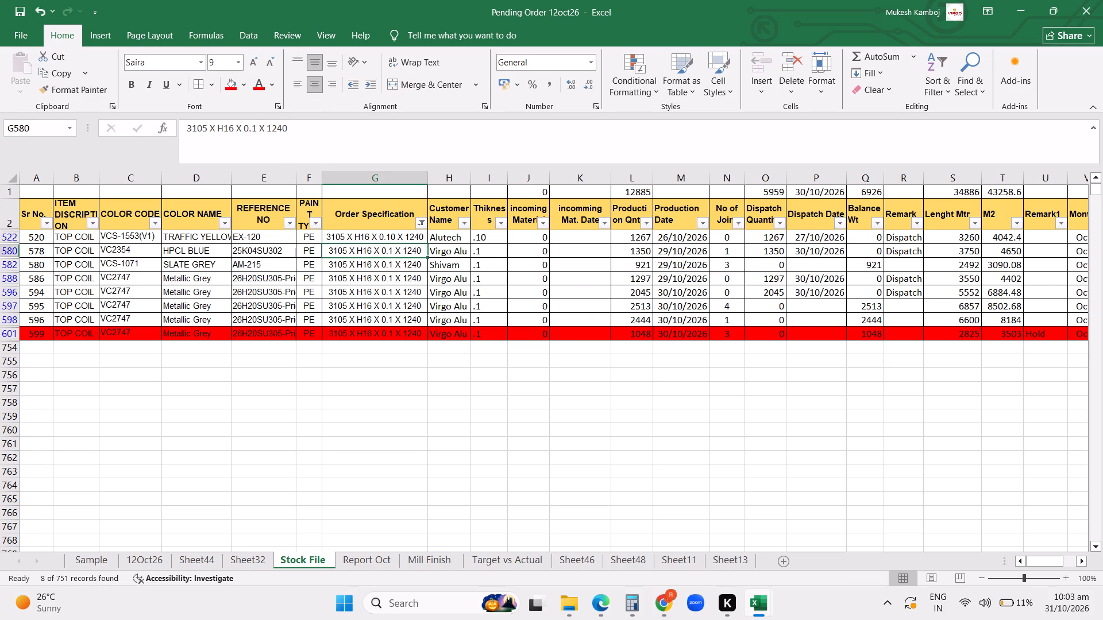
{"action": "key", "text": "Up"}
{"action": "key", "text": "ctrl+c"}
{"action": "key", "text": "shift+Down"}
{"action": "key", "text": "shift+Down"}
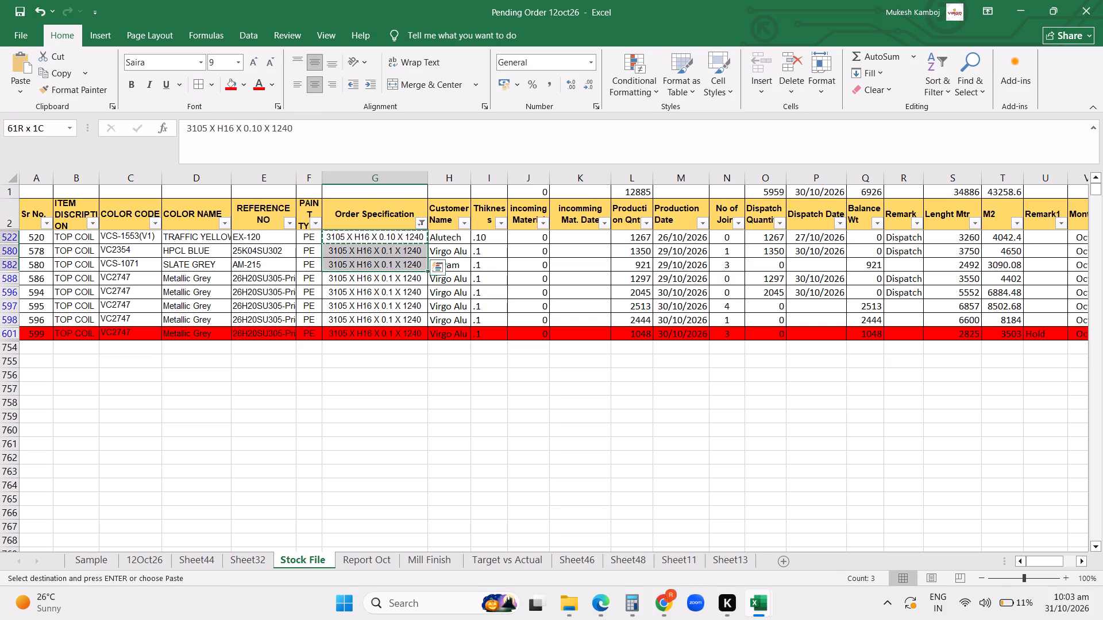
{"action": "key", "text": "shift+Down"}
{"action": "key", "text": "shift+Down"}
{"action": "key", "text": "shift+Down"}
{"action": "key", "text": "shift+Down"}
{"action": "key", "text": "Return"}
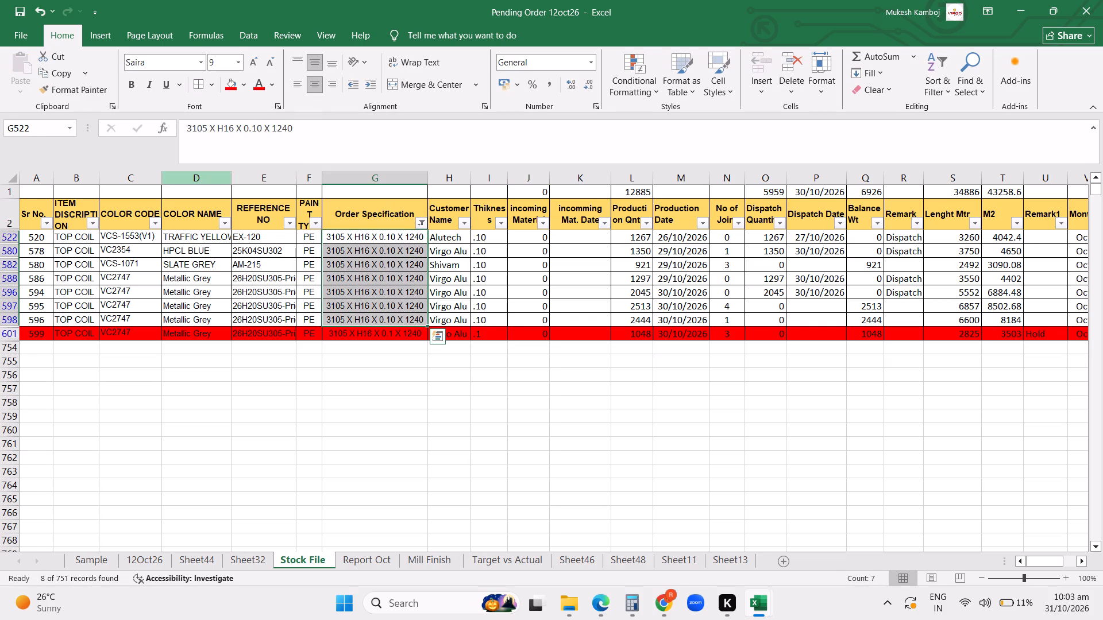
Change the order specification in the red Metallic Grey row to 3105 X H16 X 0.10 X 1240.
{"action": "left_click", "coordinate": [373, 336]}
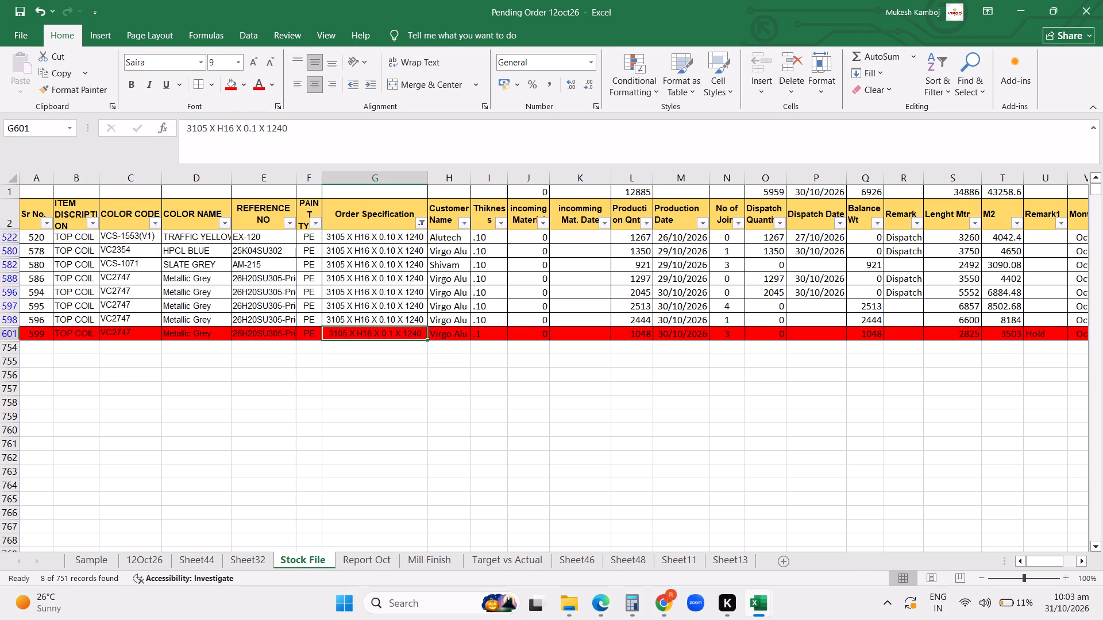
{"action": "left_click", "coordinate": [255, 126]}
{"action": "key", "text": "0"}
{"action": "key", "text": "Return"}
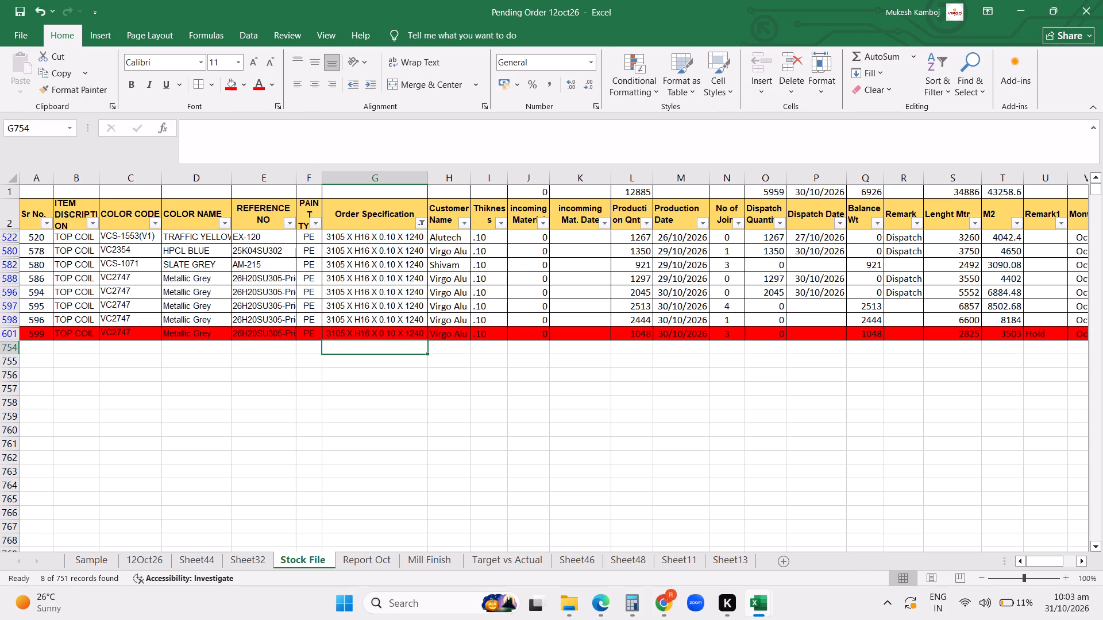
Clear the Order Specification filter and filter the column to only 3105 X H16 X 0.4 X 1240.
{"action": "left_click", "coordinate": [300, 413]}
{"action": "left_click", "coordinate": [425, 219]}
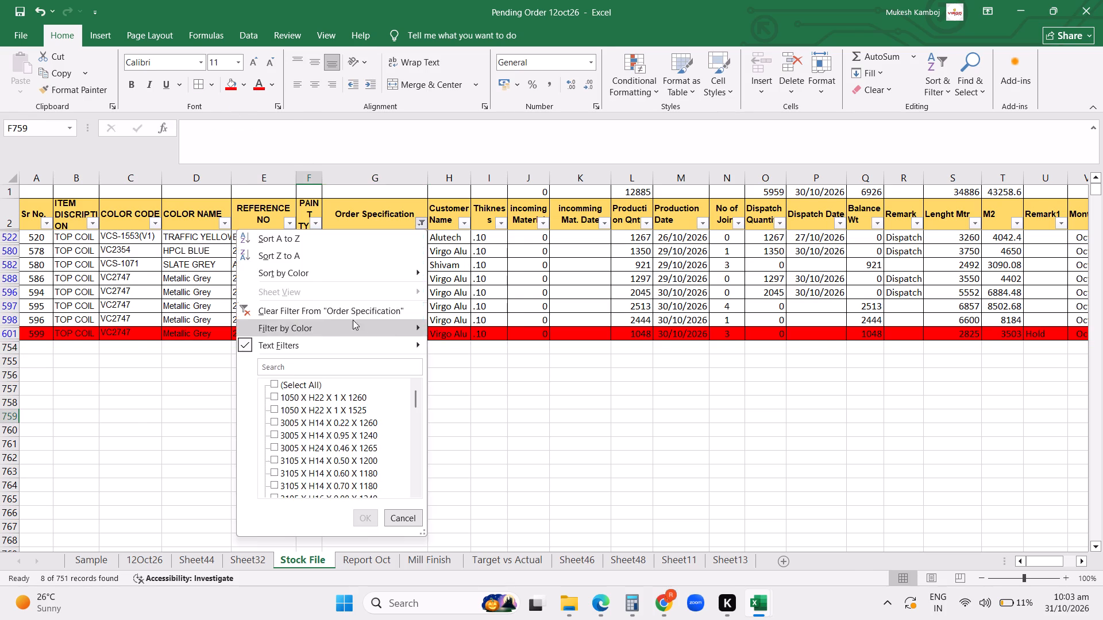
{"action": "left_click", "coordinate": [352, 317]}
{"action": "left_click", "coordinate": [419, 225]}
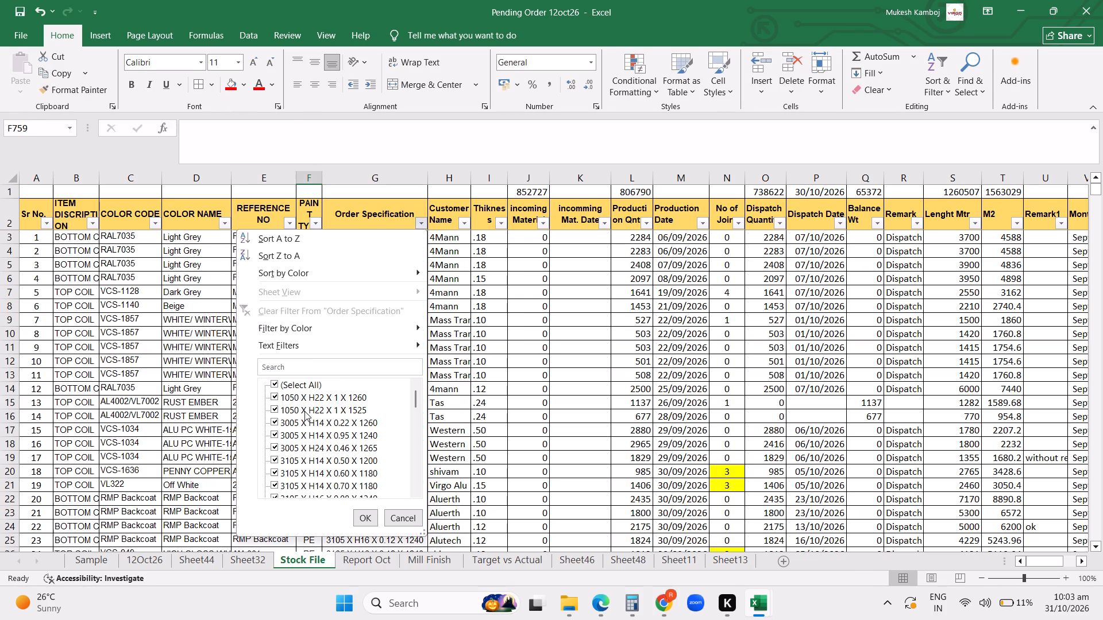
{"action": "left_click", "coordinate": [298, 385]}
{"action": "scroll", "coordinate": [378, 452], "scroll_direction": "down", "scroll_amount": 3}
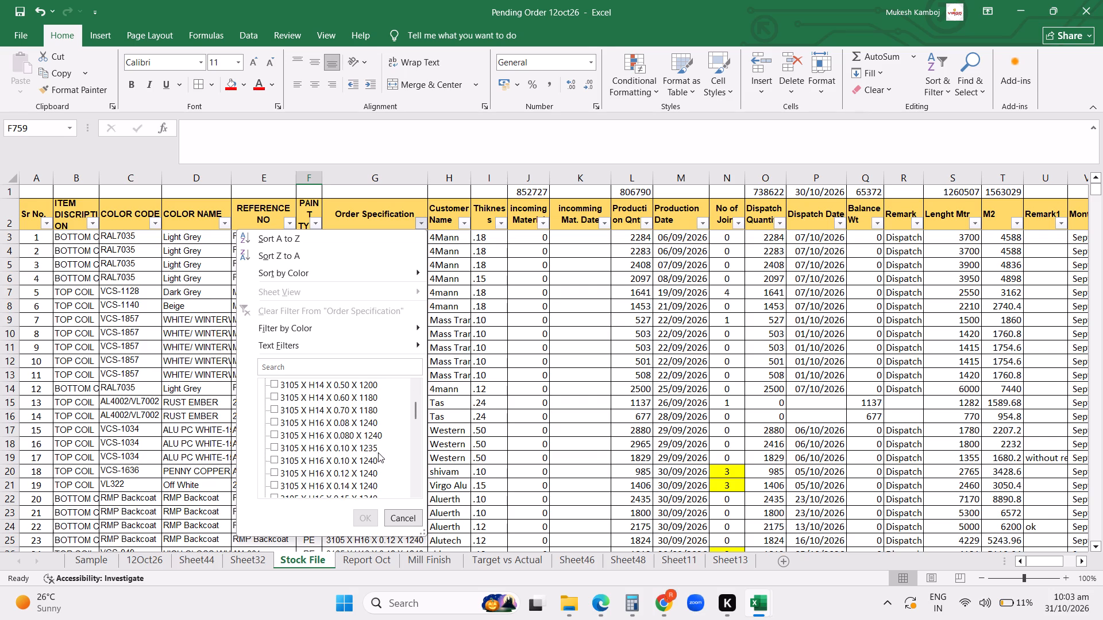
{"action": "scroll", "coordinate": [378, 452], "scroll_direction": "down", "scroll_amount": 5}
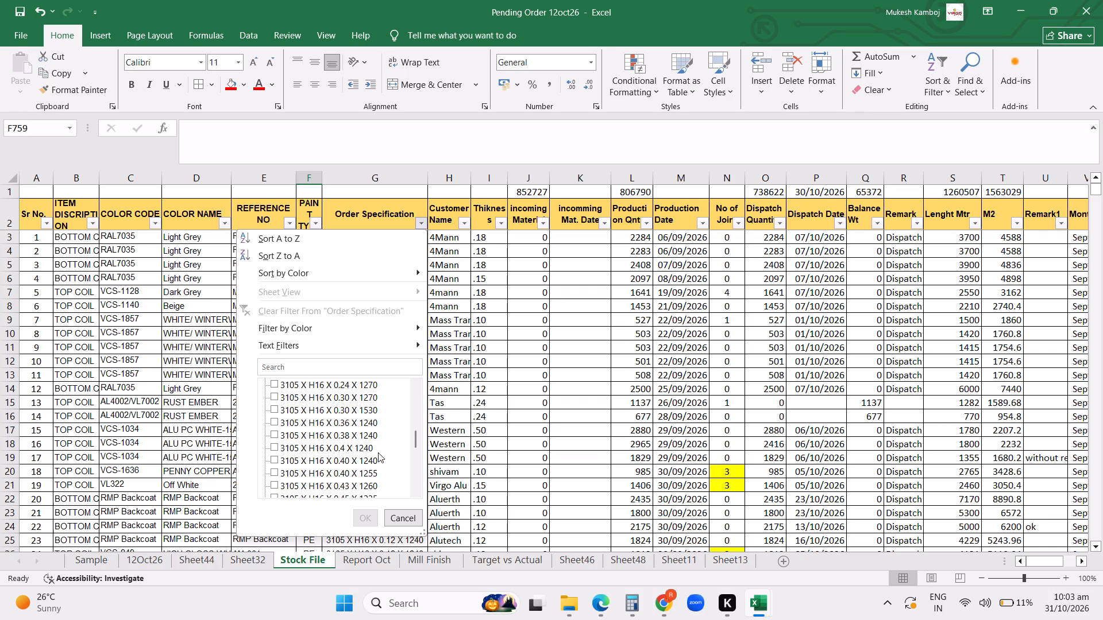
{"action": "left_click", "coordinate": [346, 448]}
{"action": "left_click", "coordinate": [369, 521]}
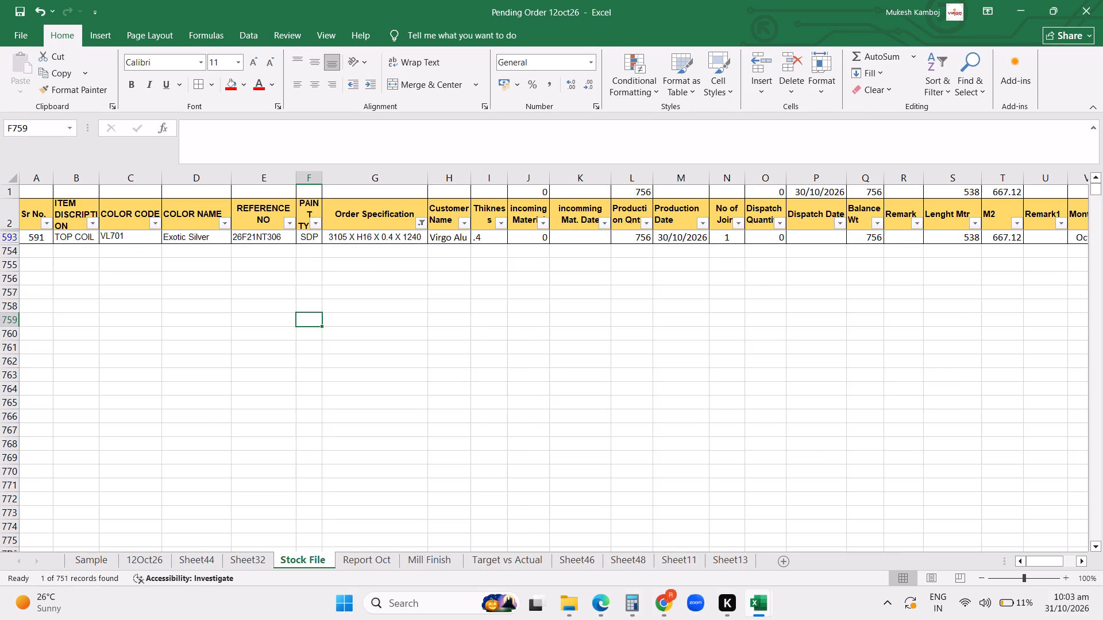
Correct the Exotic Silver row's order specification to 3105 X H16 X 0.40 X 1240.
{"action": "scroll", "coordinate": [397, 327], "scroll_direction": "up", "scroll_amount": 4}
{"action": "left_click", "coordinate": [384, 239]}
{"action": "left_click", "coordinate": [257, 129]}
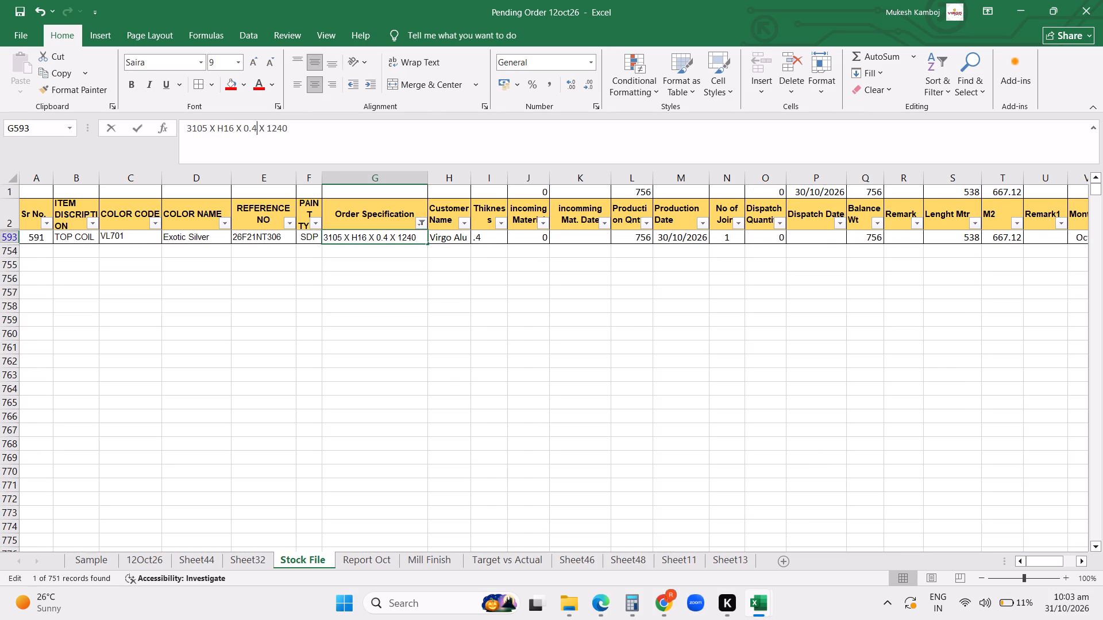
{"action": "key", "text": "0"}
{"action": "key", "text": "Return"}
Clear the Order Specification filter so that all stock rows are listed.
{"action": "left_click", "coordinate": [419, 222]}
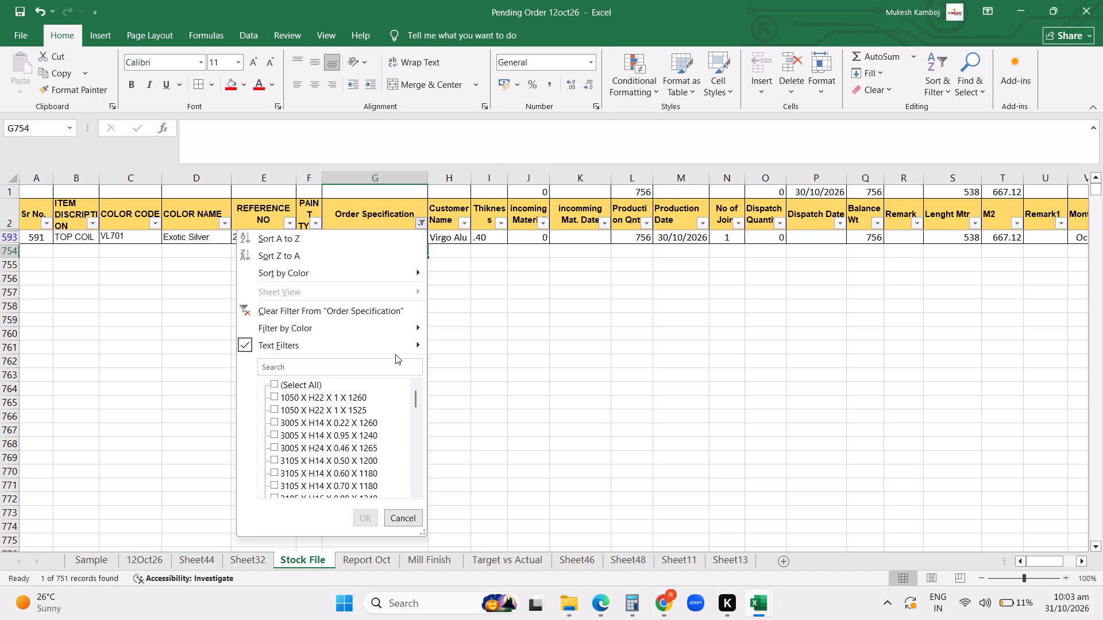
{"action": "scroll", "coordinate": [378, 417], "scroll_direction": "down", "scroll_amount": 20}
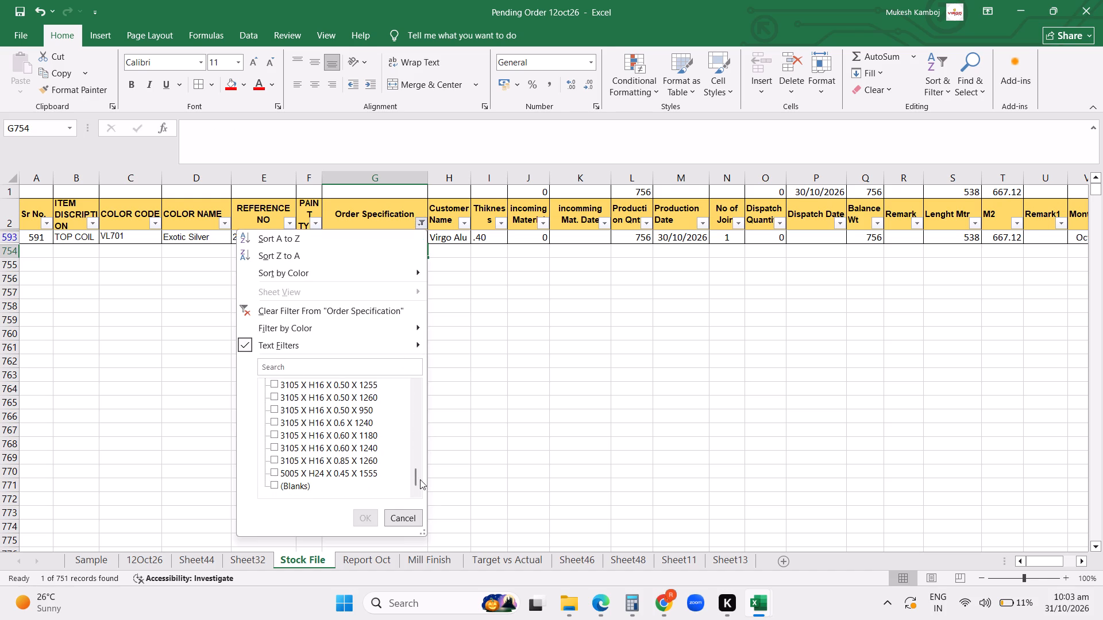
{"action": "left_click", "coordinate": [601, 375]}
{"action": "left_click", "coordinate": [424, 222]}
{"action": "left_click", "coordinate": [345, 313]}
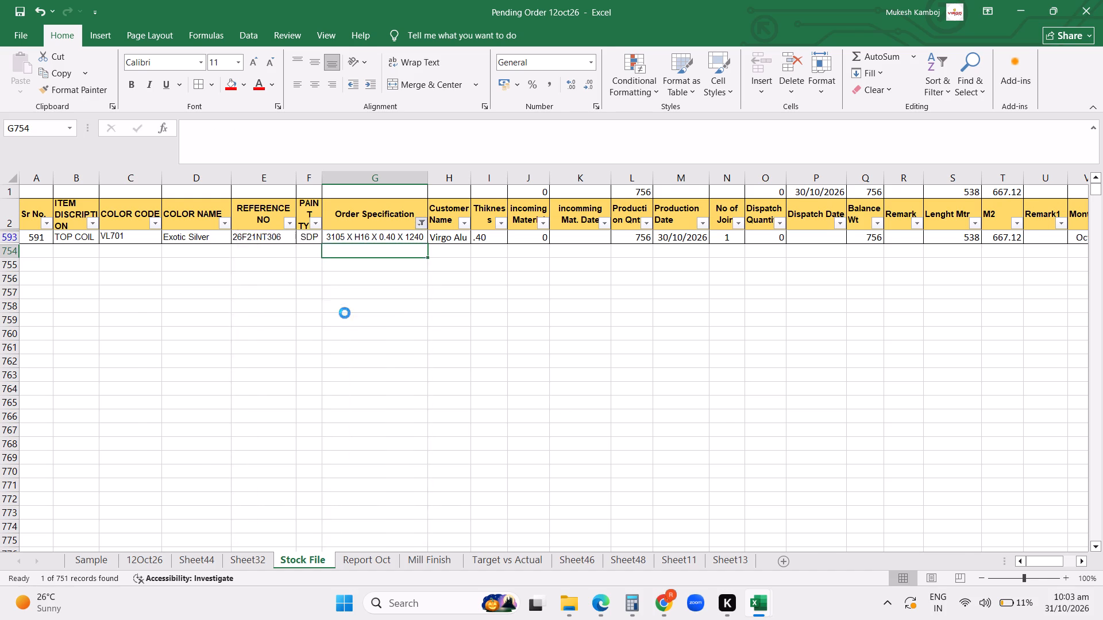
Save the Pending Order 12oct26 workbook.
{"action": "key", "text": "ctrl+s"}
{"action": "key", "text": "ctrl+s"}
{"action": "key", "text": "ctrl+s"}
{"action": "key", "text": "ctrl+s"}
{"action": "key", "text": "ctrl+s"}
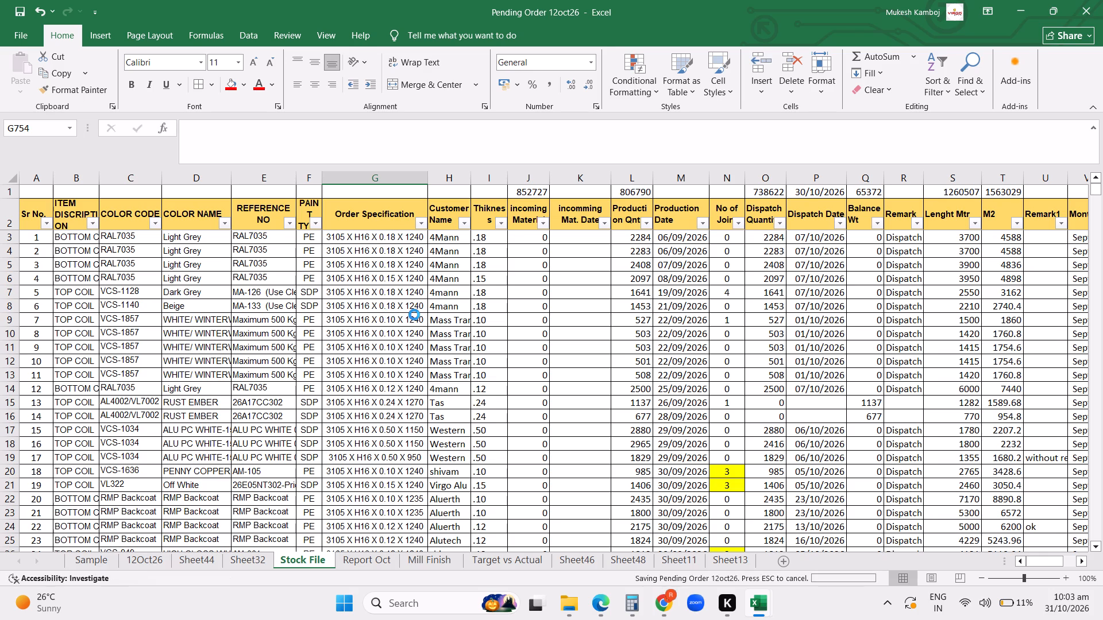
{"action": "left_click", "coordinate": [366, 348]}
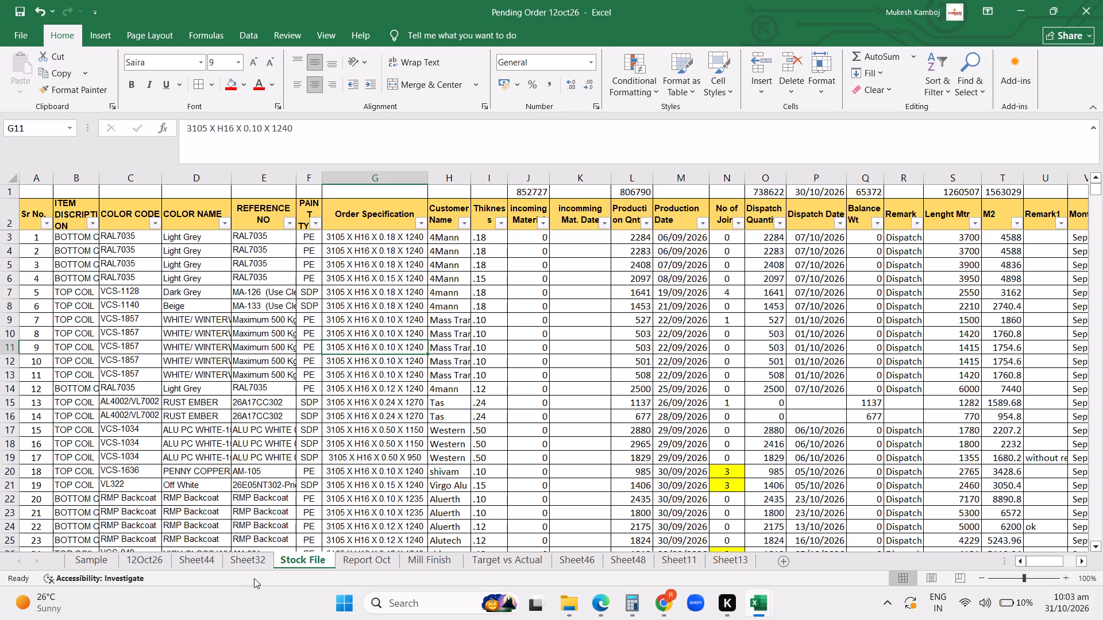
Refresh all data so the ready-stock pivot tables on Sheet32 reflect the current Stock File.
{"action": "left_click", "coordinate": [254, 564]}
{"action": "scroll", "coordinate": [534, 372], "scroll_direction": "up", "scroll_amount": 17}
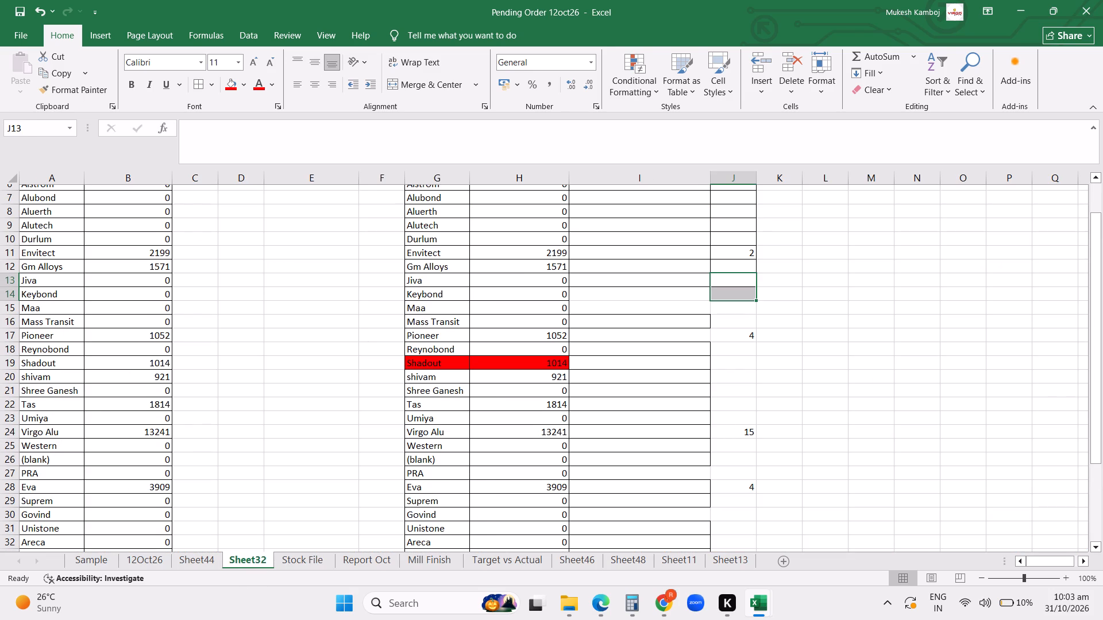
{"action": "scroll", "coordinate": [529, 374], "scroll_direction": "down", "scroll_amount": 2}
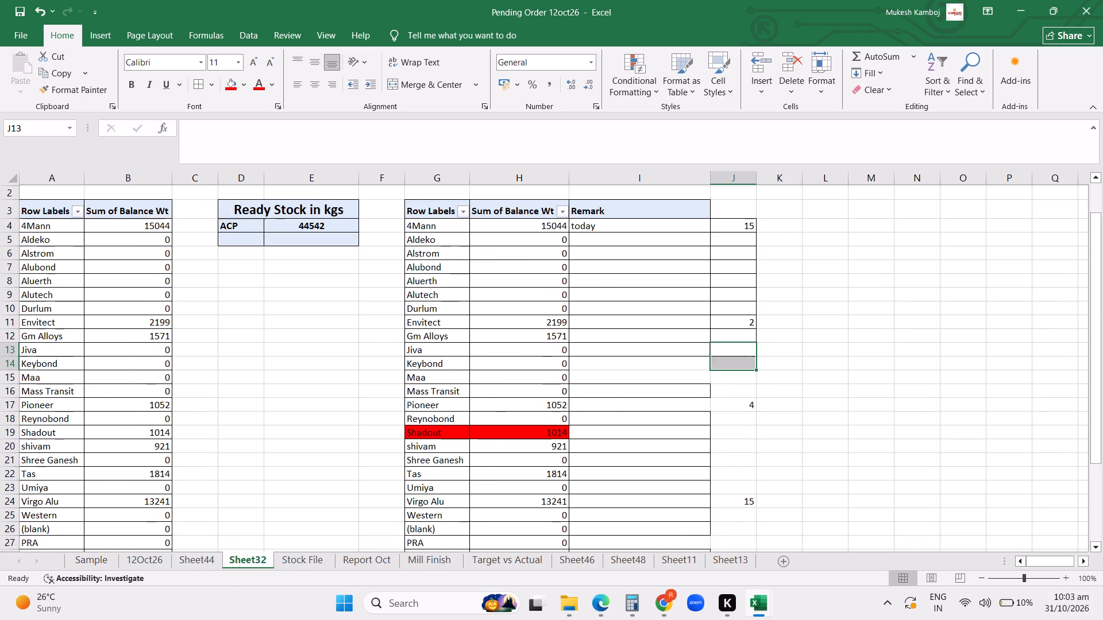
{"action": "scroll", "coordinate": [529, 374], "scroll_direction": "down", "scroll_amount": 4}
{"action": "scroll", "coordinate": [529, 374], "scroll_direction": "up", "scroll_amount": 13}
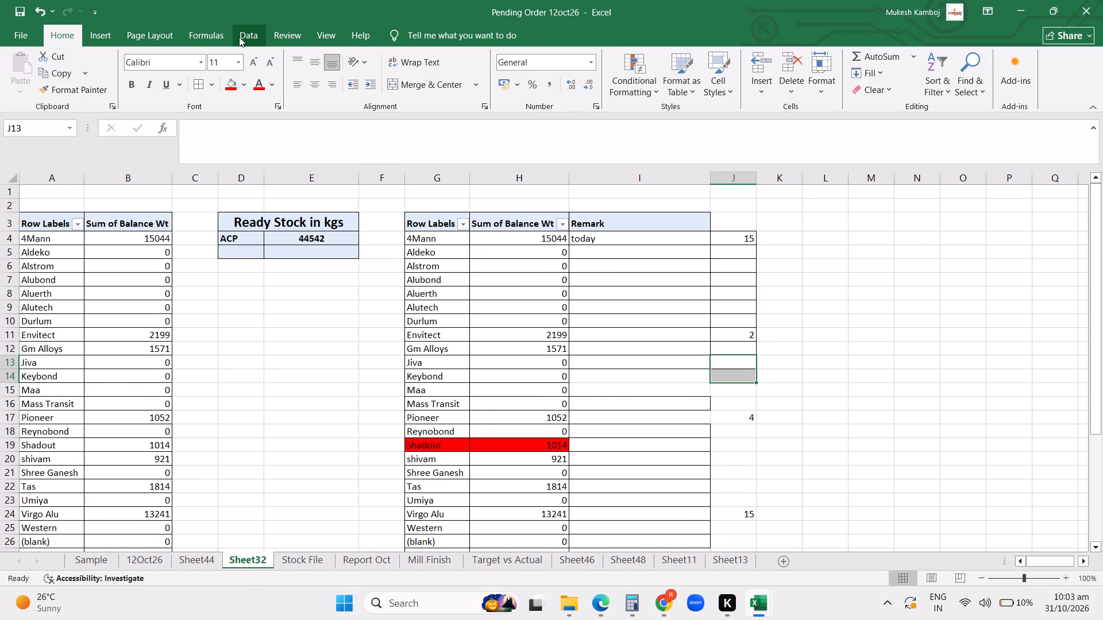
{"action": "left_click", "coordinate": [240, 38]}
{"action": "left_click", "coordinate": [349, 75]}
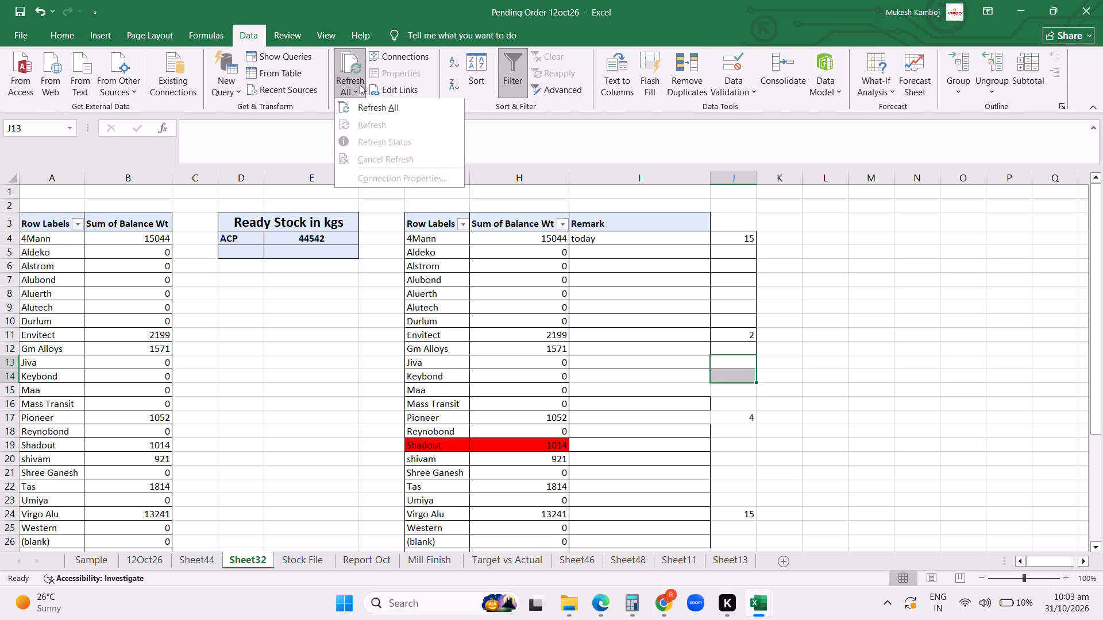
{"action": "left_click", "coordinate": [361, 108]}
{"action": "left_click", "coordinate": [633, 334]}
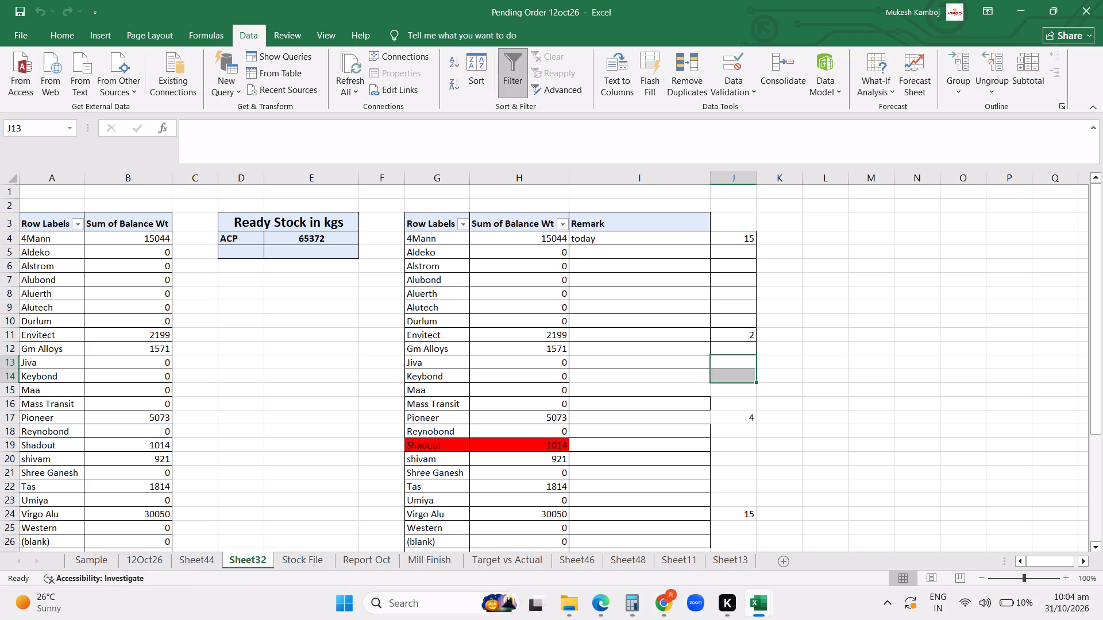
{"action": "scroll", "coordinate": [633, 334], "scroll_direction": "down", "scroll_amount": 5}
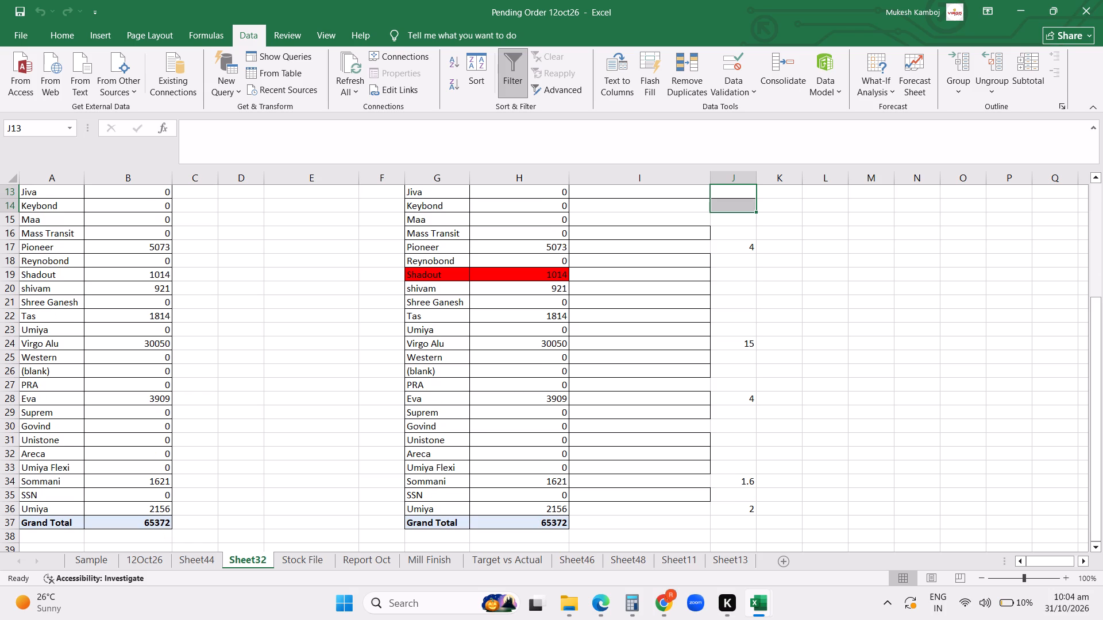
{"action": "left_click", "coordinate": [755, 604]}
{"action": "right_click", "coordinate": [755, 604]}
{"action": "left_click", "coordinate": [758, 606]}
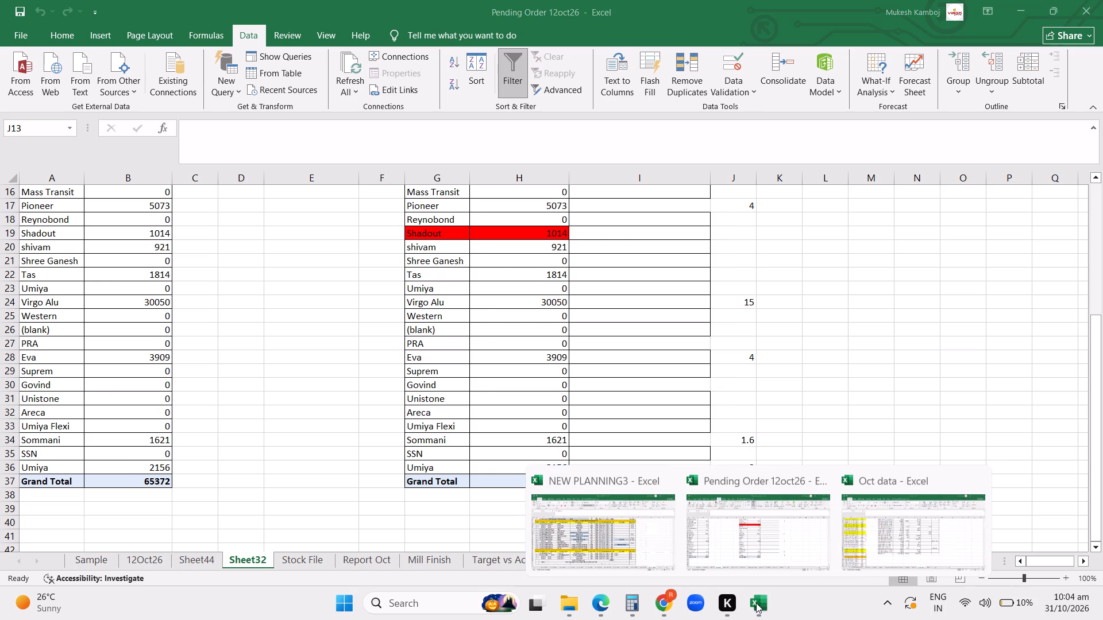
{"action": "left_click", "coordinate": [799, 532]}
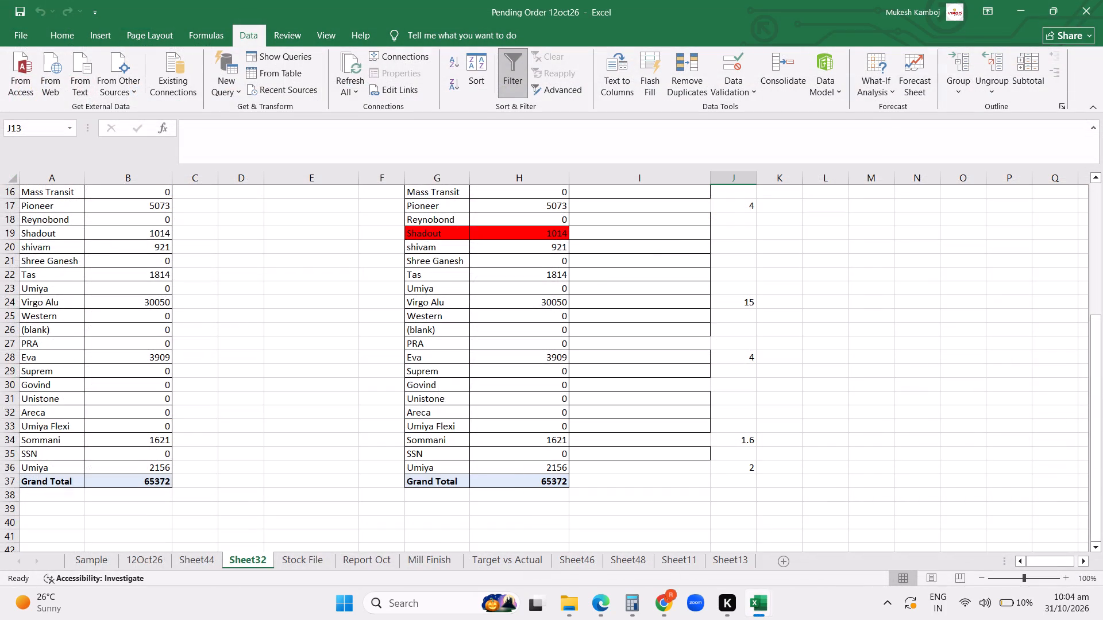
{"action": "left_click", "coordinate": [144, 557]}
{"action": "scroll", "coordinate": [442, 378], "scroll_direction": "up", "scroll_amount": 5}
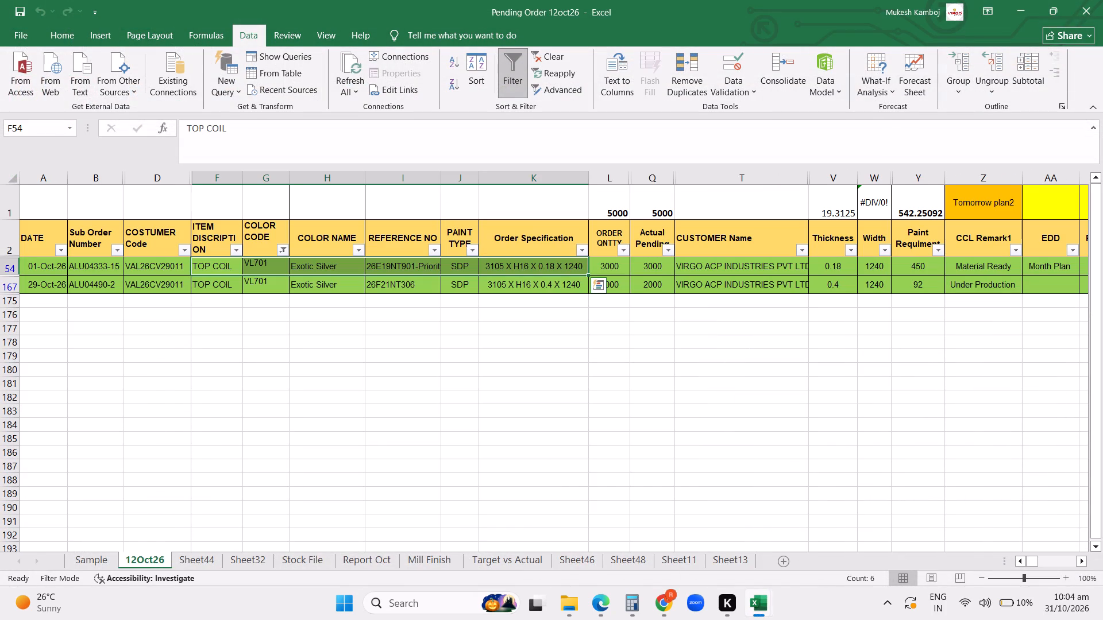
Filter the Stock File's Remark1 column to show only the HOLD rows.
{"action": "left_click", "coordinate": [303, 558]}
{"action": "left_click", "coordinate": [359, 519]}
{"action": "scroll", "coordinate": [416, 310], "scroll_direction": "up", "scroll_amount": 4}
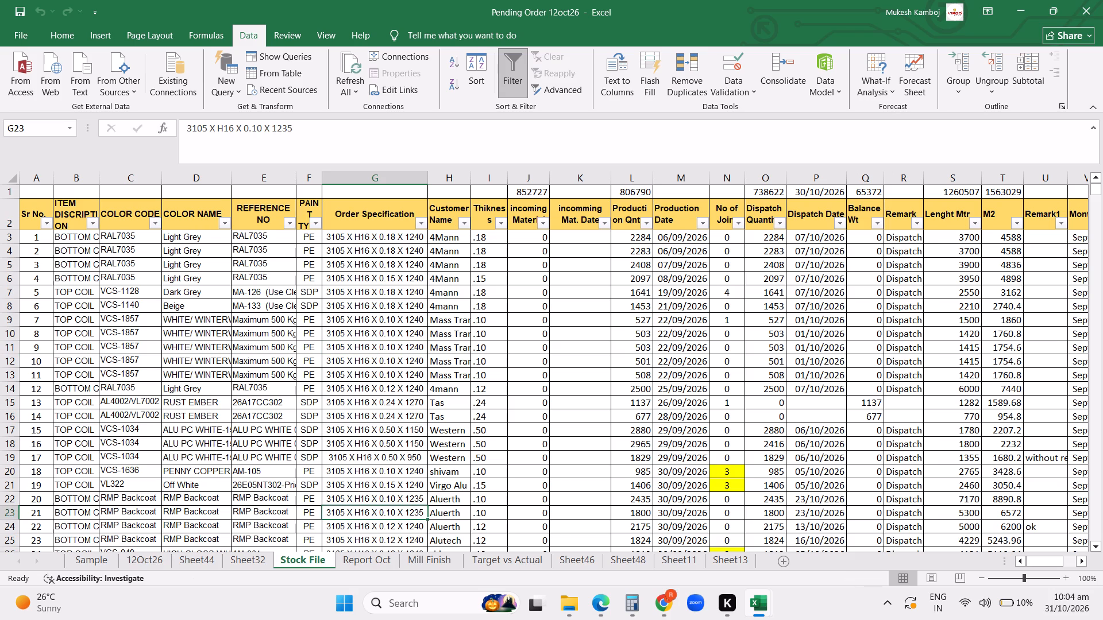
{"action": "left_click", "coordinate": [1063, 224]}
{"action": "left_click", "coordinate": [934, 386]}
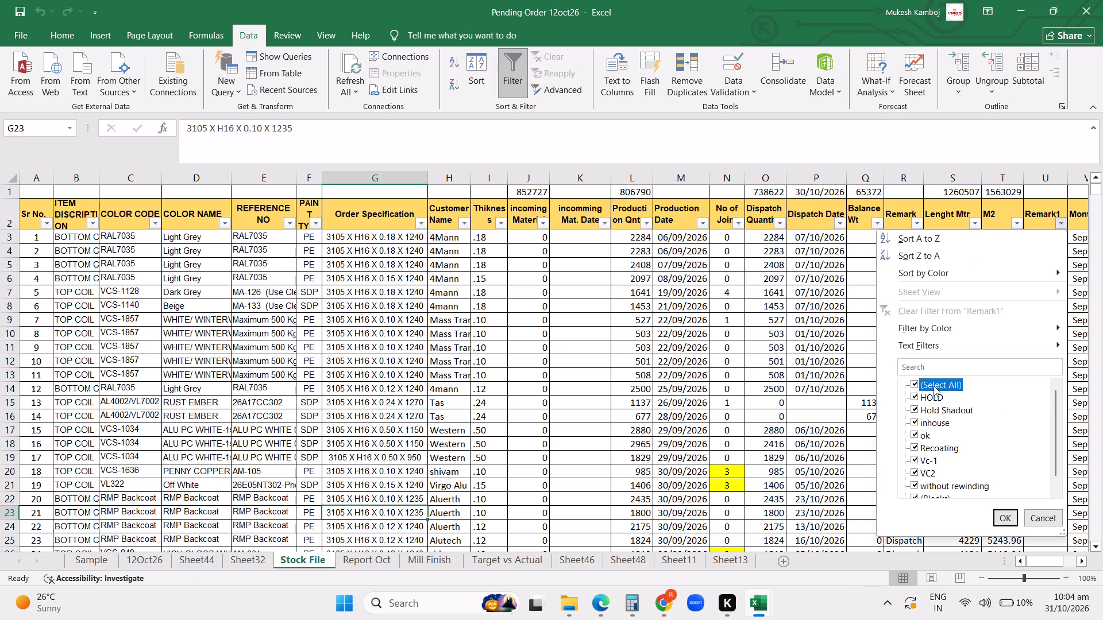
{"action": "left_click", "coordinate": [931, 398]}
{"action": "left_click", "coordinate": [1005, 522]}
{"action": "scroll", "coordinate": [761, 401], "scroll_direction": "up", "scroll_amount": 10}
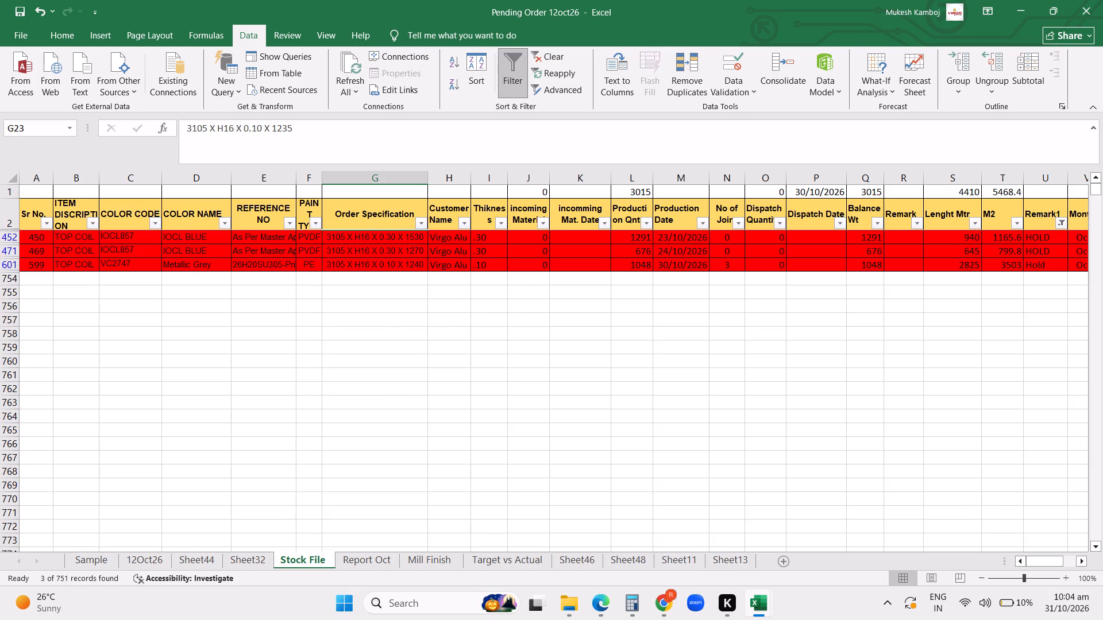
Set the customer name to Hold in the first red row and copy it over the two red rows below.
{"action": "left_click", "coordinate": [441, 240]}
{"action": "key", "text": "h"}
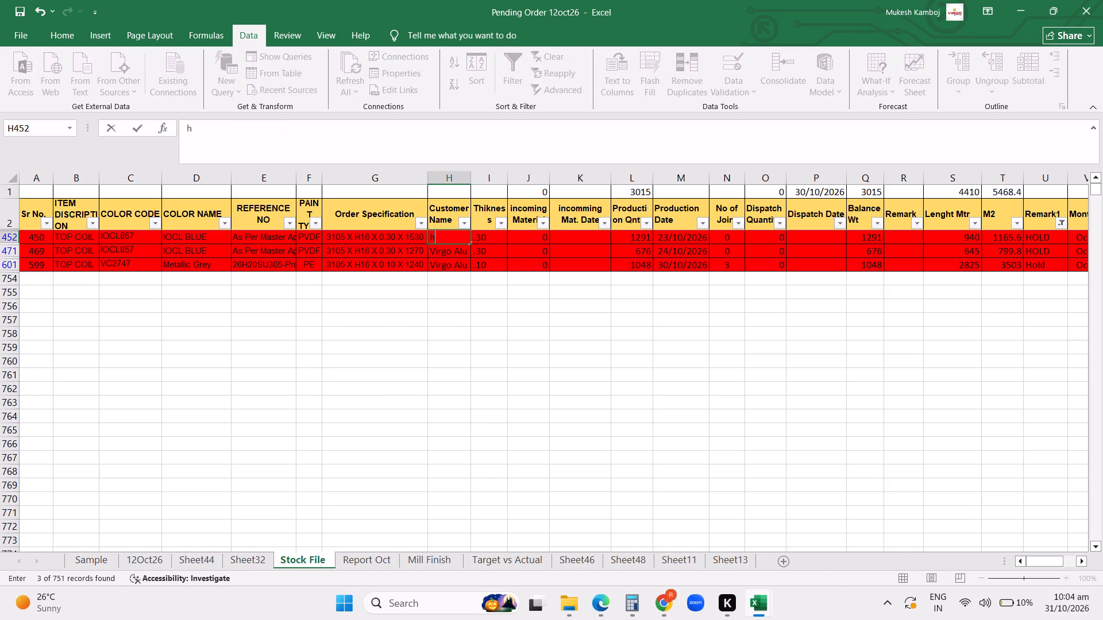
{"action": "key", "text": "BackSpace"}
{"action": "type", "text": "Hold"}
{"action": "key", "text": "space"}
{"action": "key", "text": "Return"}
{"action": "key", "text": "Up"}
{"action": "key", "text": "ctrl+c"}
{"action": "key", "text": "shift+Down"}
{"action": "key", "text": "shift+Down"}
{"action": "key", "text": "Return"}
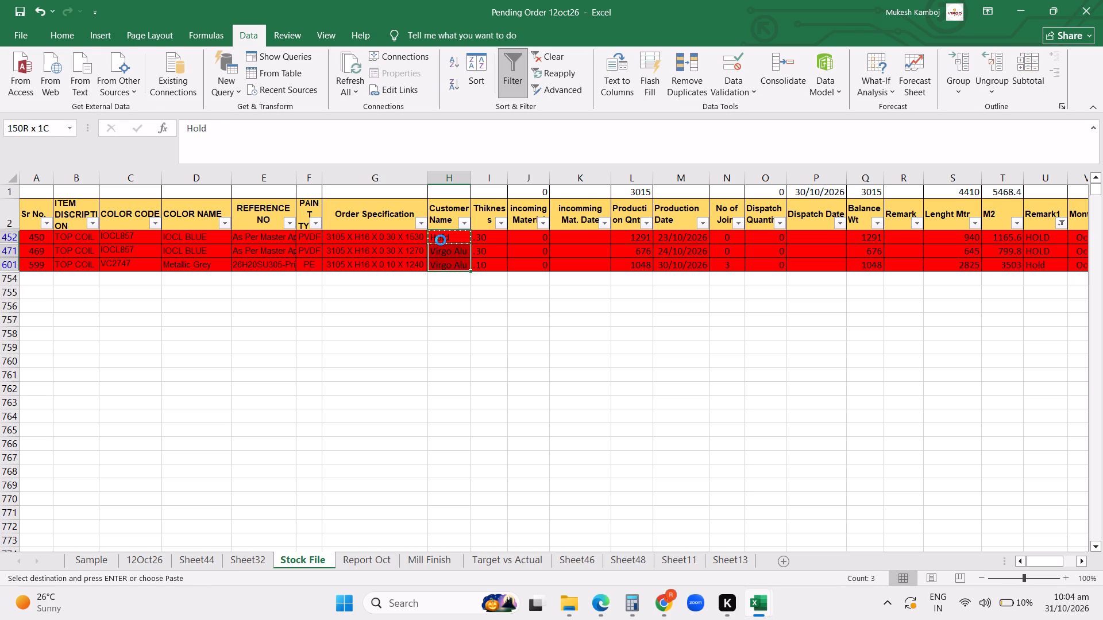
Clear the Remark1 filter on the Stock File so all rows are shown again.
{"action": "left_click", "coordinate": [1065, 222]}
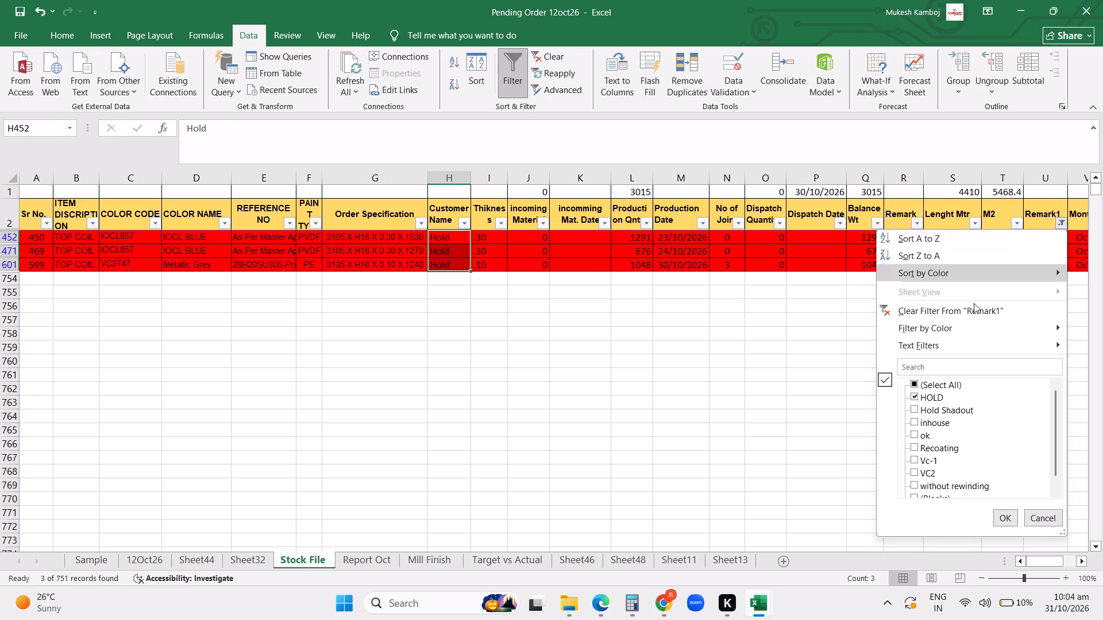
{"action": "left_click", "coordinate": [969, 305]}
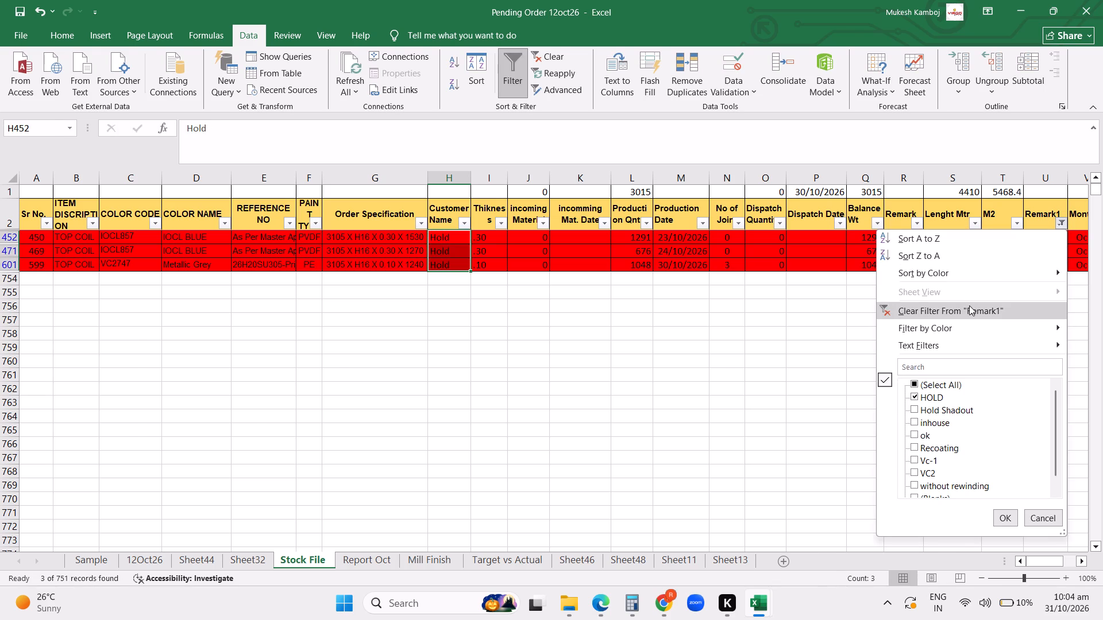
{"action": "left_click", "coordinate": [580, 352]}
{"action": "scroll", "coordinate": [468, 294], "scroll_direction": "up", "scroll_amount": 3}
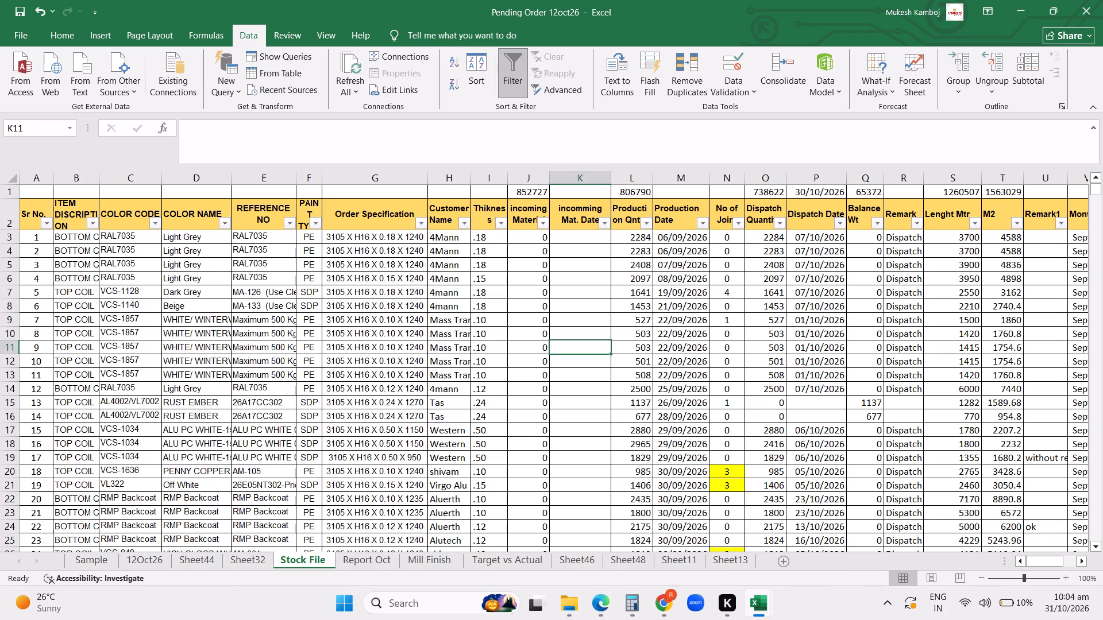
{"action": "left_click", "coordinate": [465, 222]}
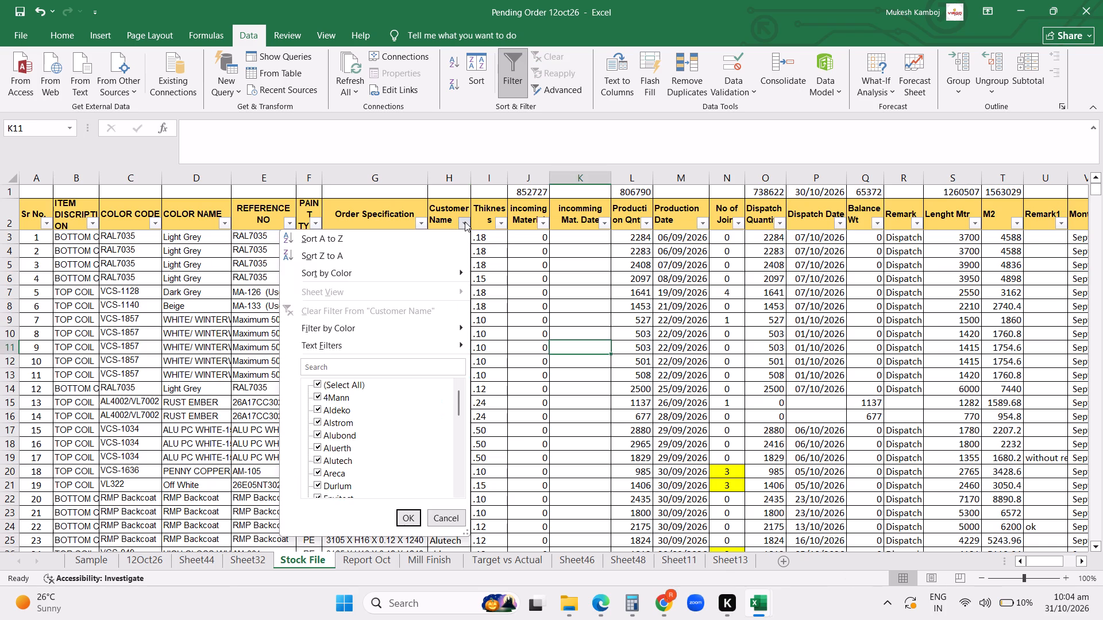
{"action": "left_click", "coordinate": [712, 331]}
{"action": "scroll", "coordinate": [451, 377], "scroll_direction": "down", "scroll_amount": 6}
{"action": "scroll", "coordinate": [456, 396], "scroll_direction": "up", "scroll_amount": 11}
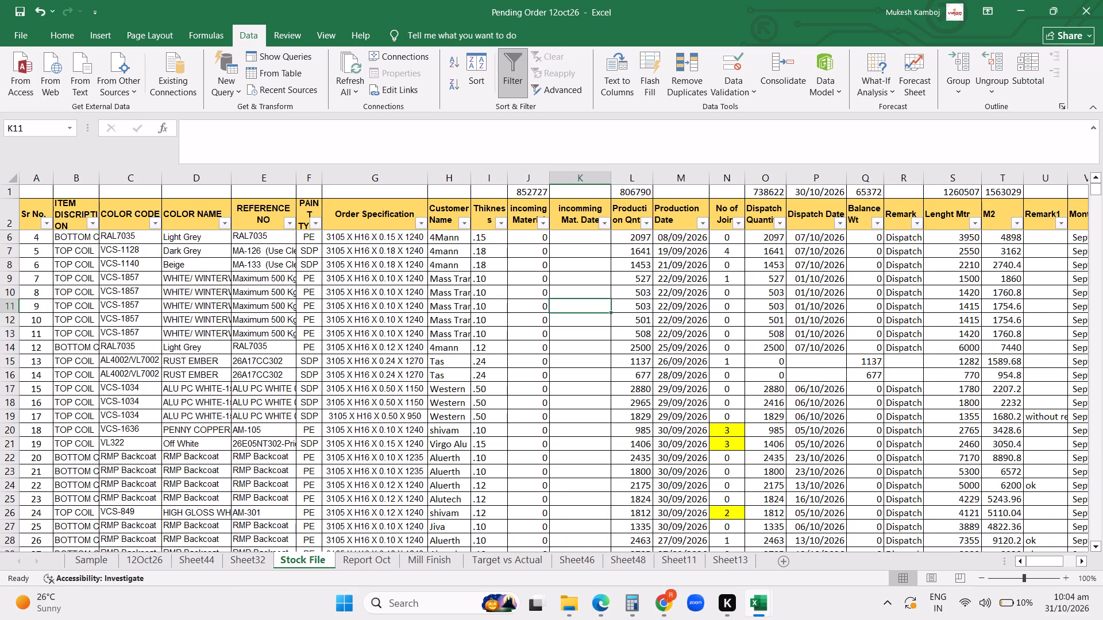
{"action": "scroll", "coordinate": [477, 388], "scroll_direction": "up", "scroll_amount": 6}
Refresh all data on Sheet32 so the ready-stock pivot tables include the Hold customer name, and check the customer list.
{"action": "left_click", "coordinate": [251, 560]}
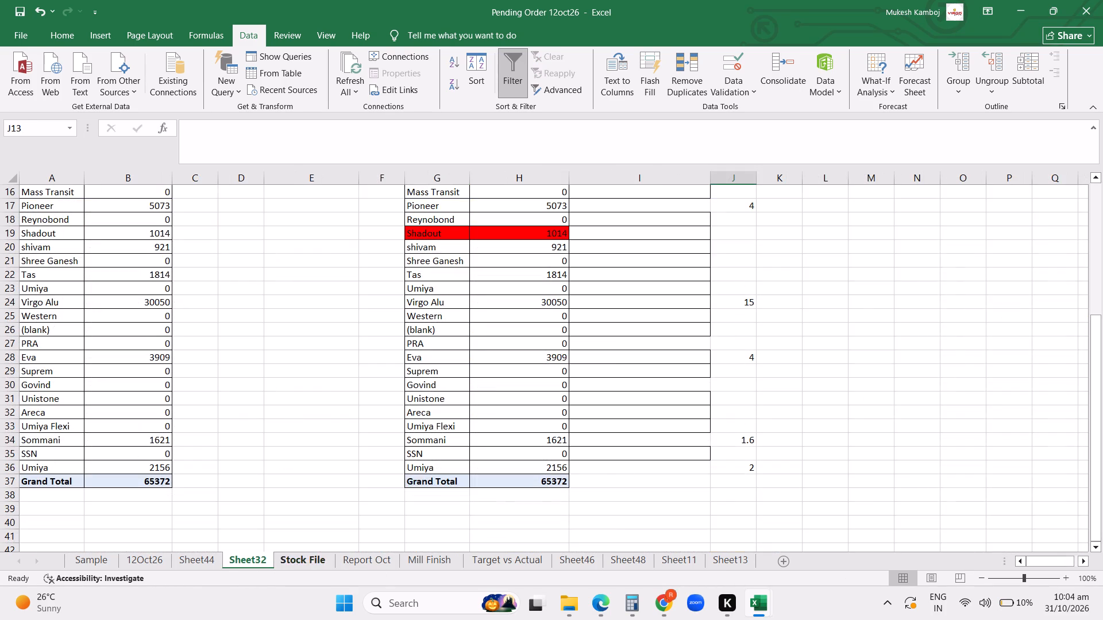
{"action": "left_click", "coordinate": [531, 432]}
{"action": "scroll", "coordinate": [574, 366], "scroll_direction": "up", "scroll_amount": 11}
{"action": "left_click", "coordinate": [357, 71]}
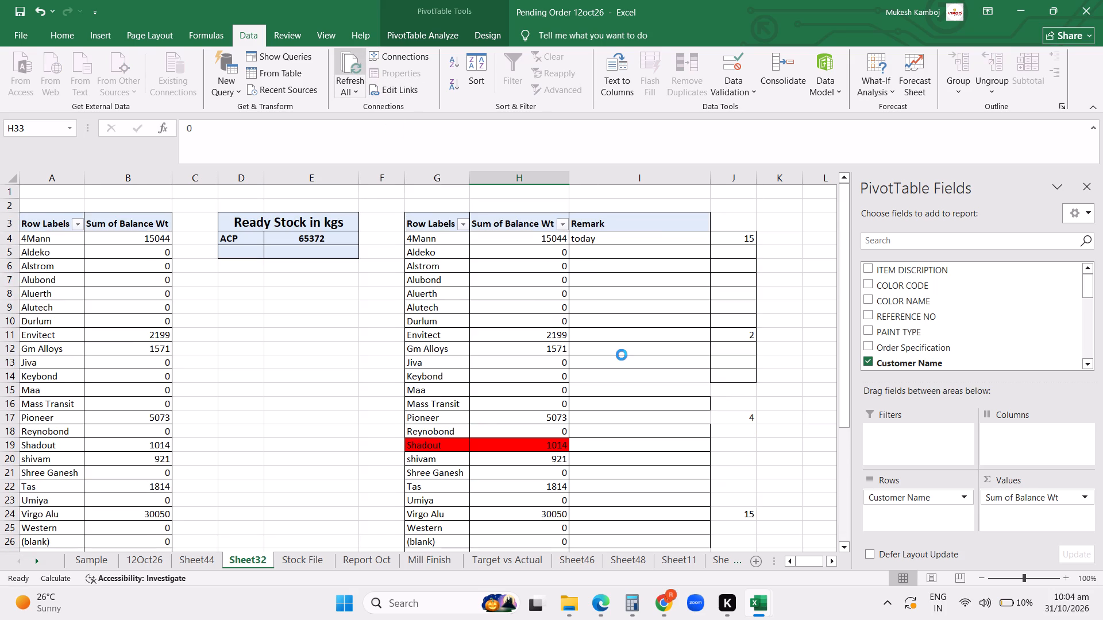
{"action": "left_click", "coordinate": [636, 326]}
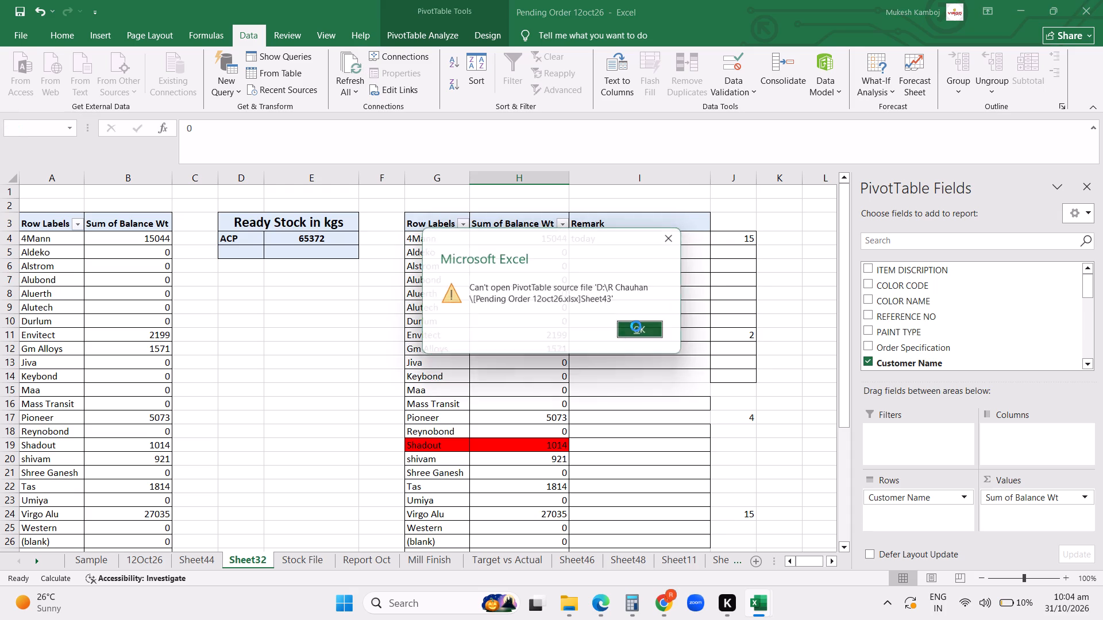
{"action": "scroll", "coordinate": [639, 414], "scroll_direction": "down", "scroll_amount": 5}
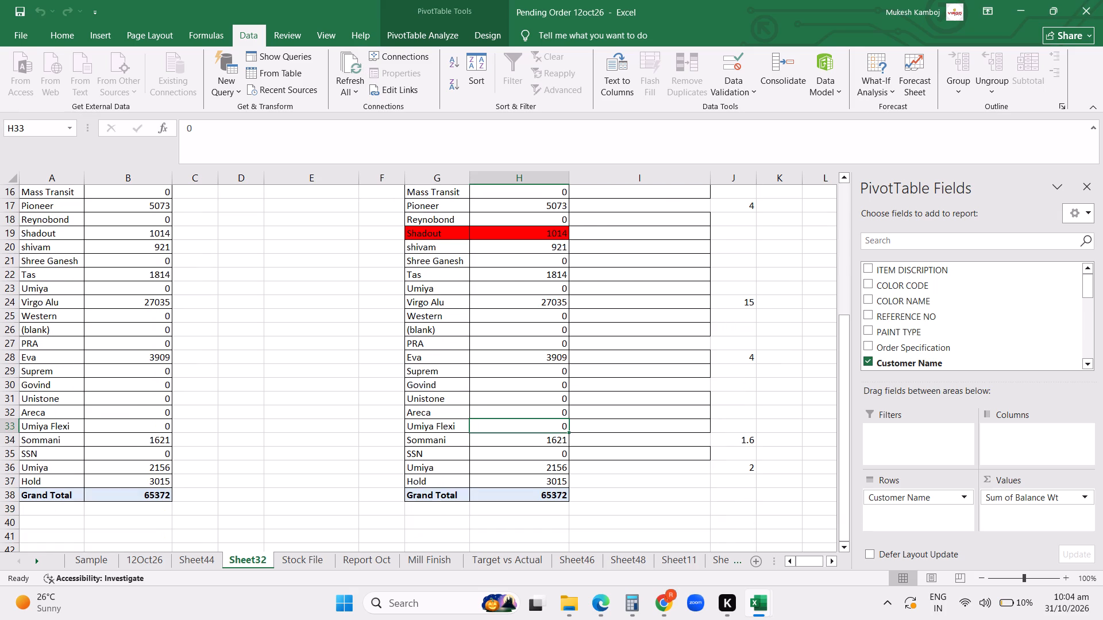
{"action": "scroll", "coordinate": [639, 417], "scroll_direction": "up", "scroll_amount": 5}
{"action": "scroll", "coordinate": [639, 417], "scroll_direction": "down", "scroll_amount": 3}
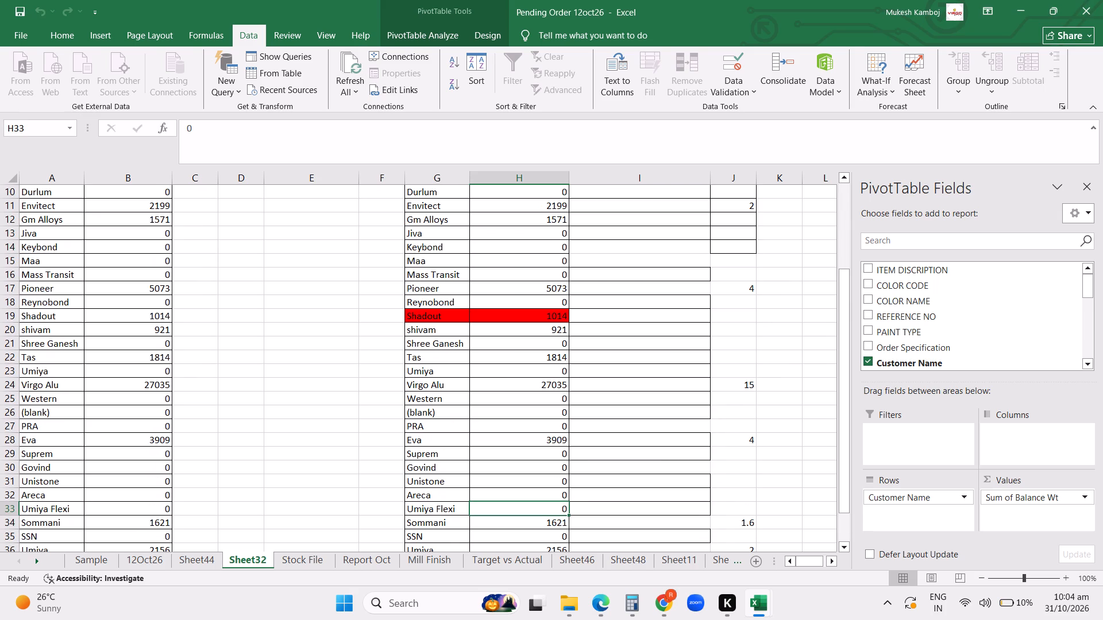
{"action": "scroll", "coordinate": [639, 417], "scroll_direction": "down", "scroll_amount": 1}
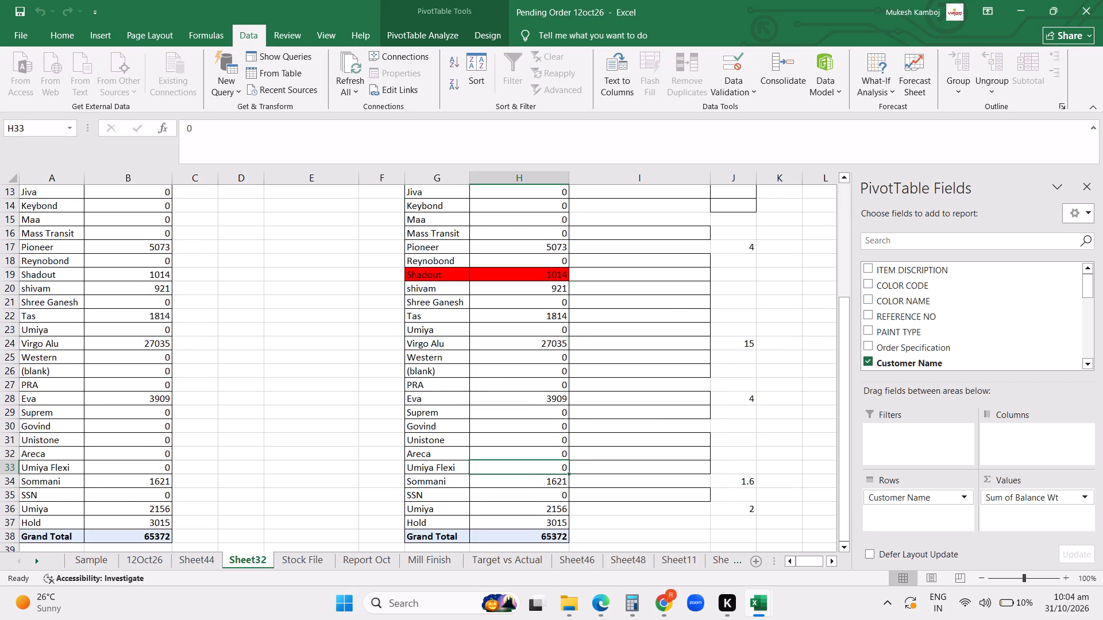
Filter the Sum of Balance Wt column in the ready-stock table beside Remark to hide the rows with 0.
{"action": "scroll", "coordinate": [623, 309], "scroll_direction": "up", "scroll_amount": 10}
{"action": "left_click", "coordinate": [562, 230]}
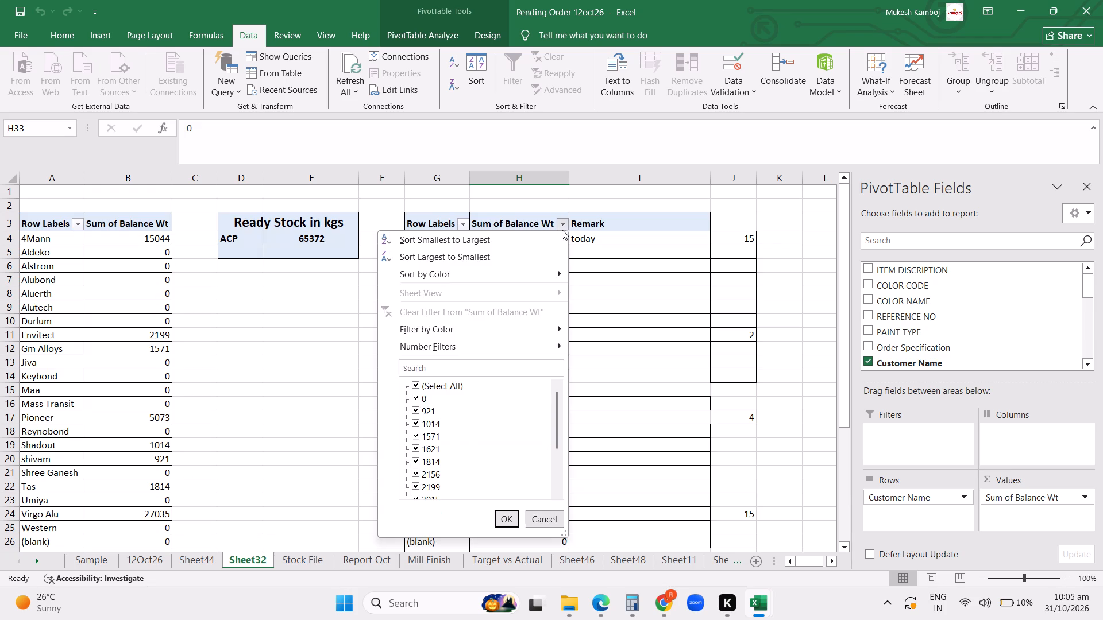
{"action": "left_click", "coordinate": [416, 398]}
{"action": "left_click", "coordinate": [499, 514]}
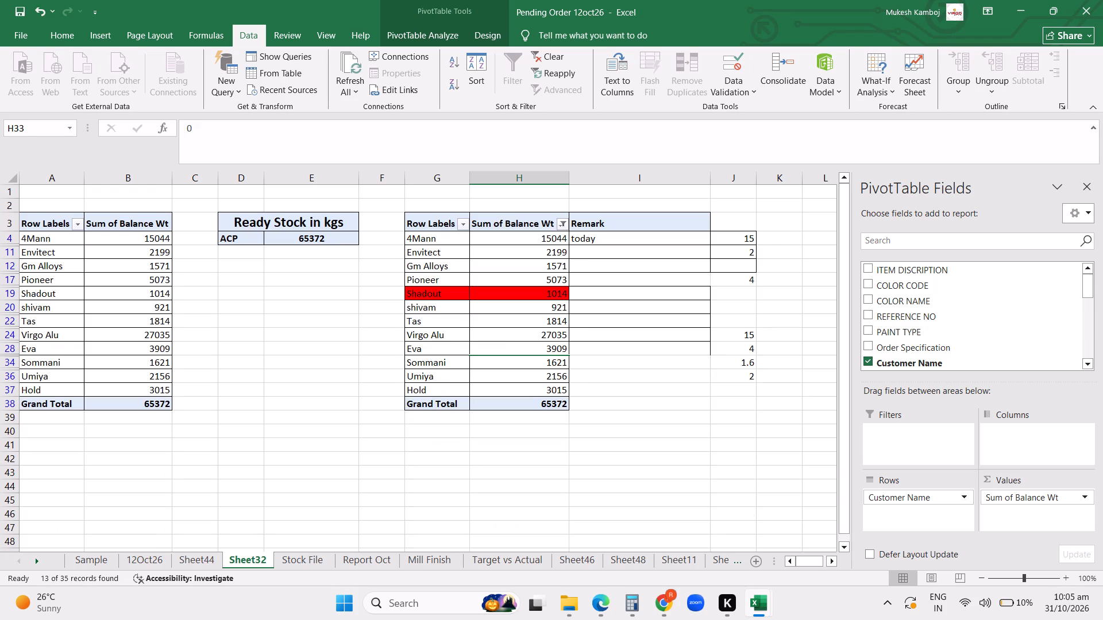
{"action": "scroll", "coordinate": [655, 426], "scroll_direction": "up", "scroll_amount": 5}
{"action": "left_click", "coordinate": [684, 435]}
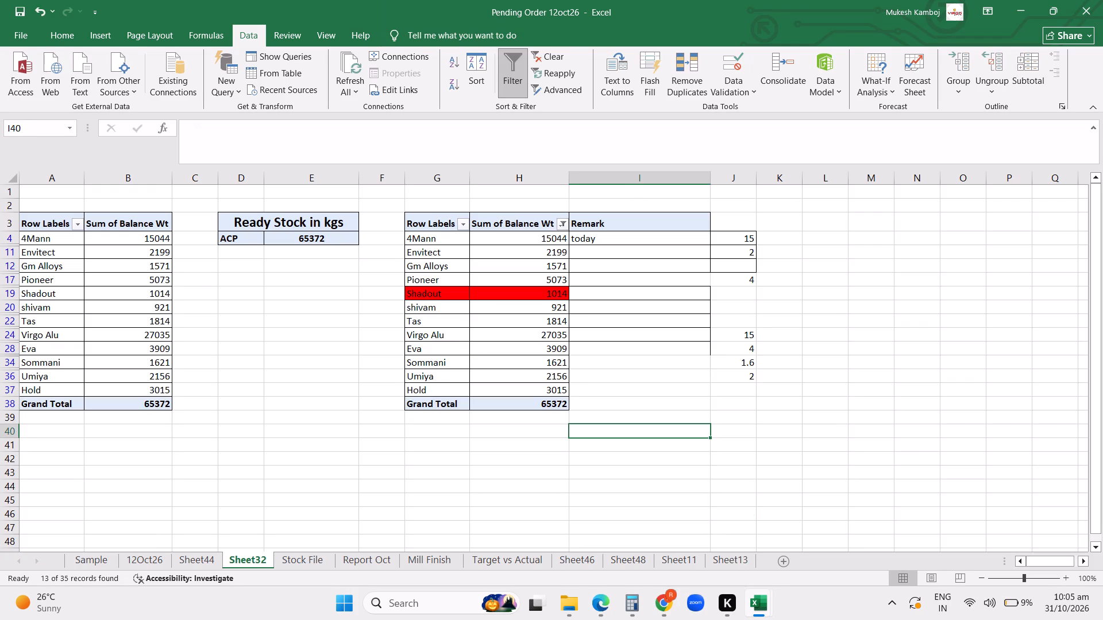
Clear the old numbers in column J beside the Remark column, from the 4Mann row down to the Grand Total row.
{"action": "left_click_drag", "start_coordinate": [743, 240], "coordinate": [749, 407]}
{"action": "key", "text": "Delete"}
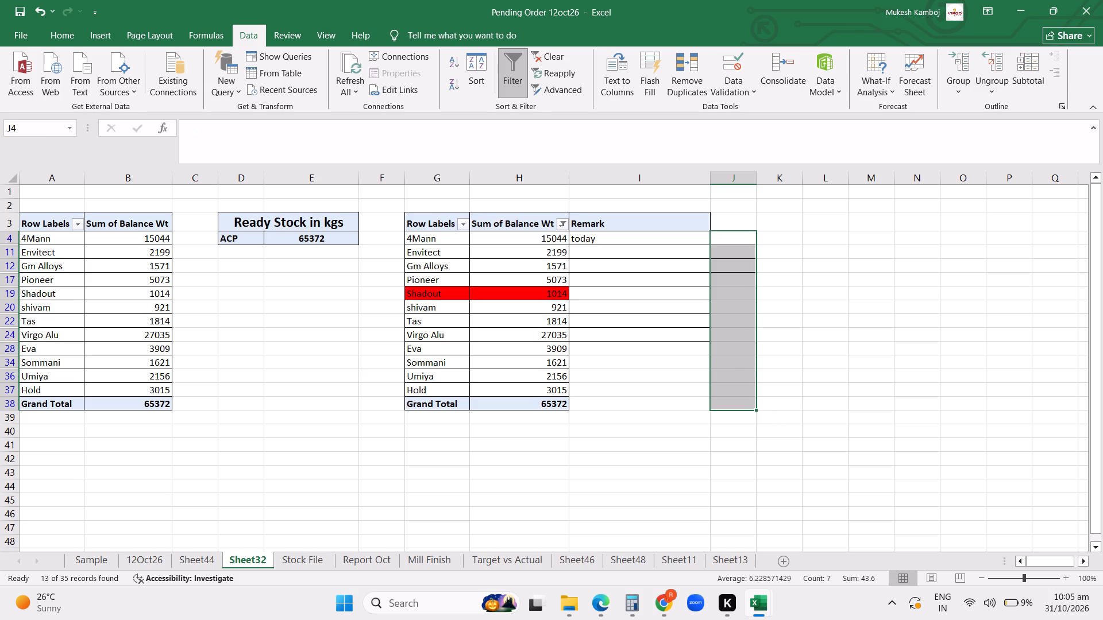
{"action": "left_click", "coordinate": [716, 396]}
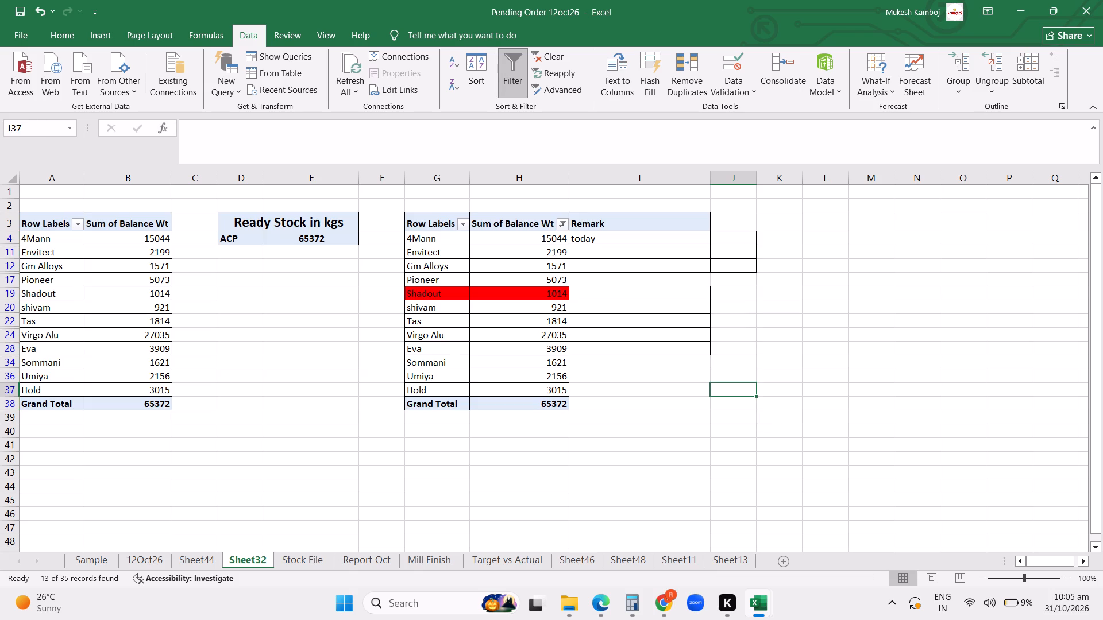
Open the 12Oct26 order sheet to view the pending coil orders.
{"action": "left_click", "coordinate": [142, 563]}
{"action": "left_click", "coordinate": [312, 505]}
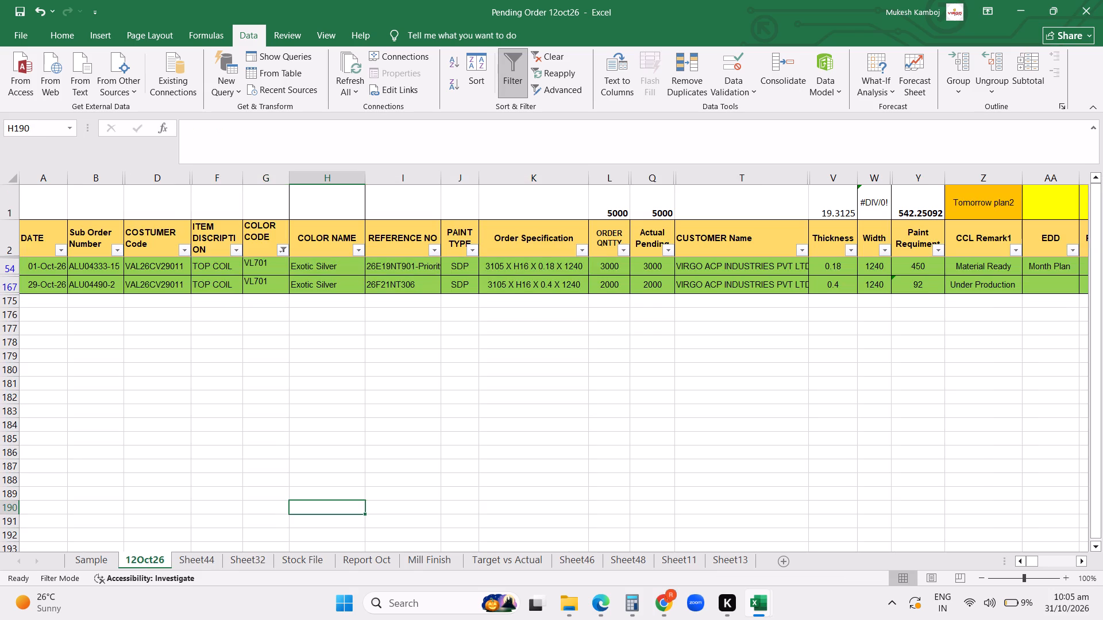
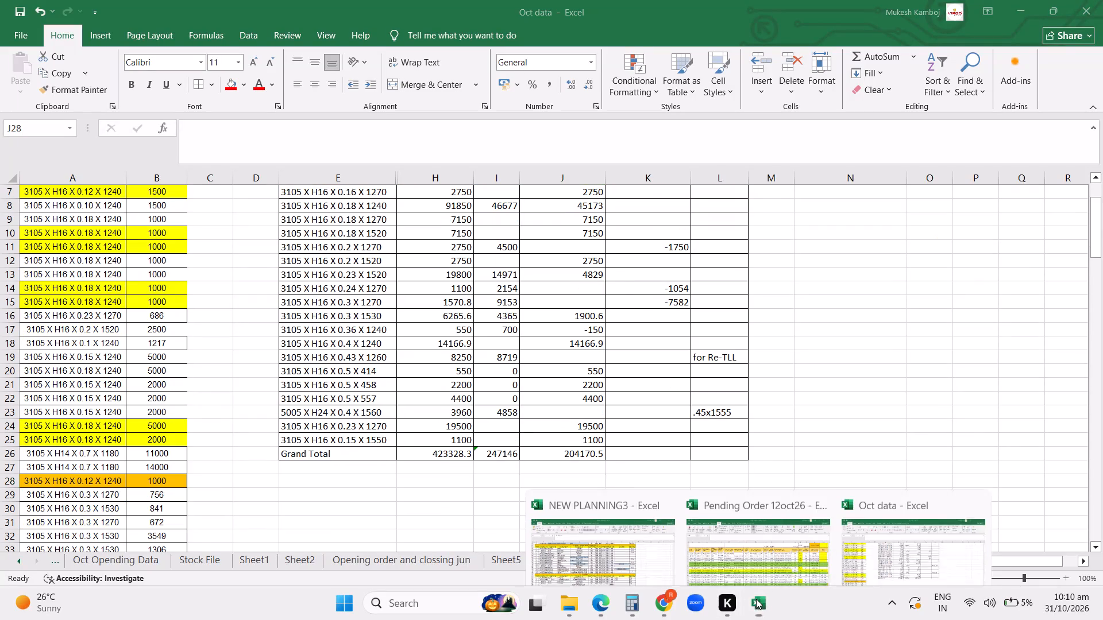
Switch to the Pending Order 12oct26 workbook, look at Sheet44, and return to the top of the 12Oct26 order list.
{"action": "left_click", "coordinate": [701, 529]}
{"action": "scroll", "coordinate": [675, 432], "scroll_direction": "up", "scroll_amount": 9}
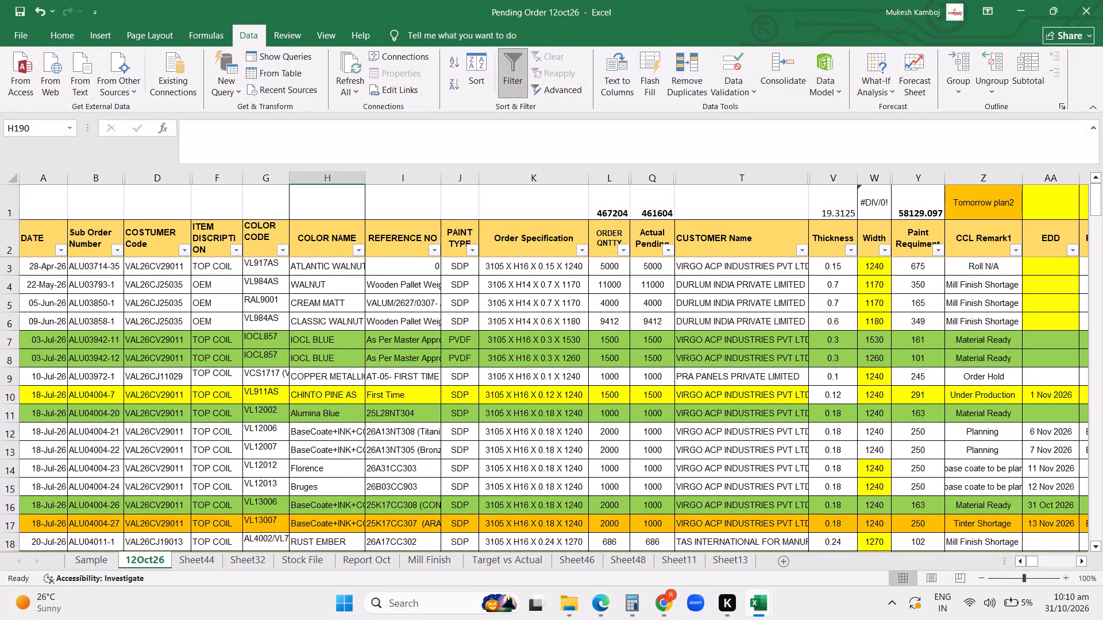
{"action": "left_click", "coordinate": [196, 563]}
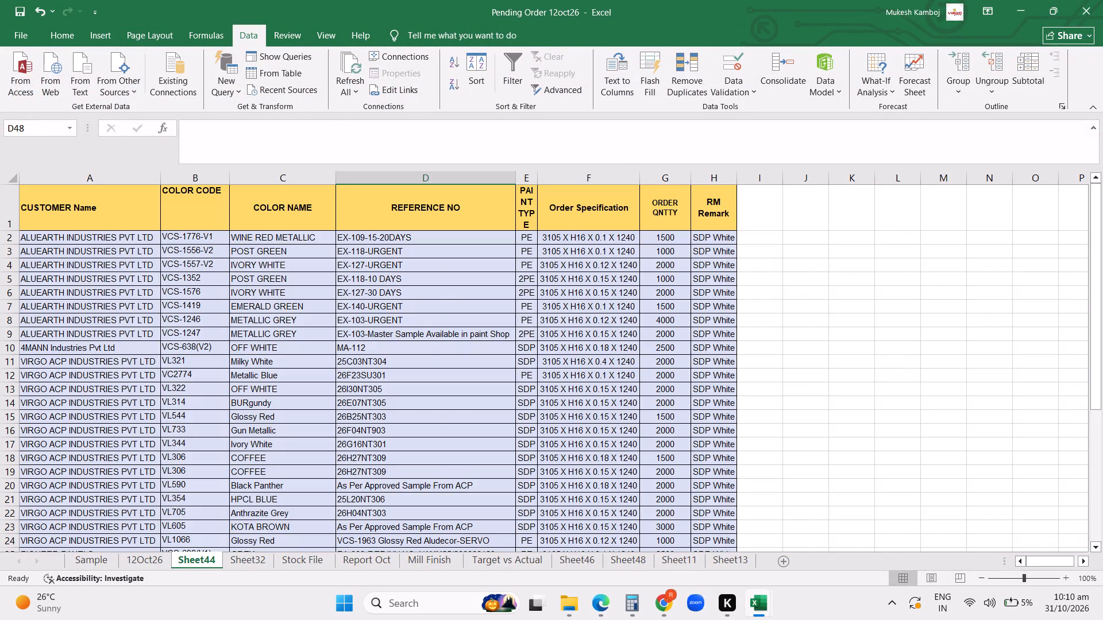
{"action": "left_click", "coordinate": [252, 512]}
{"action": "left_click", "coordinate": [142, 561]}
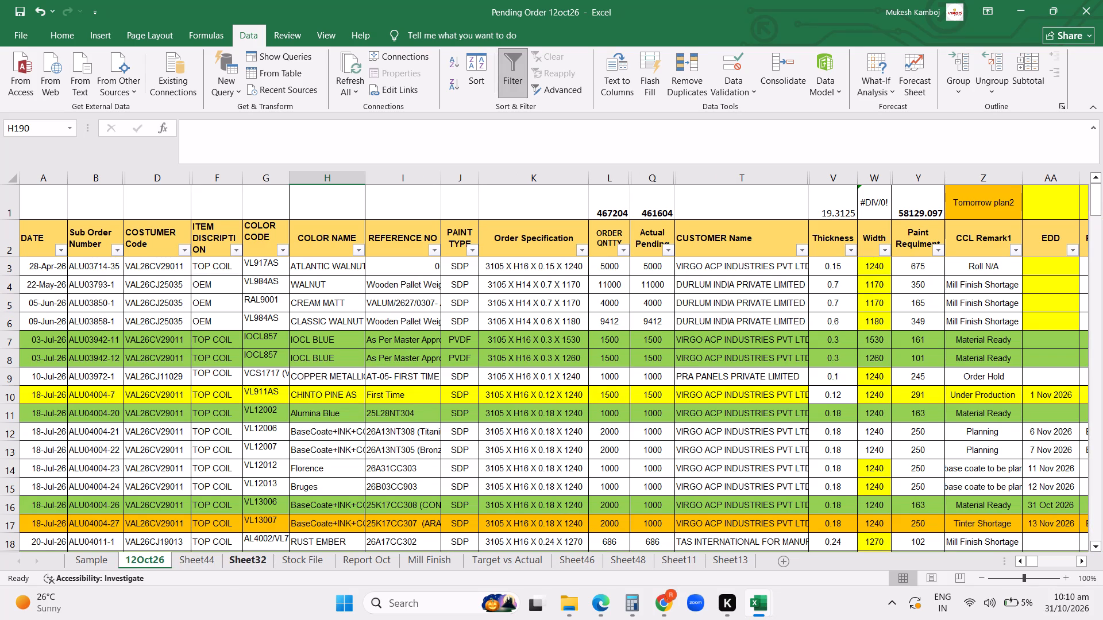
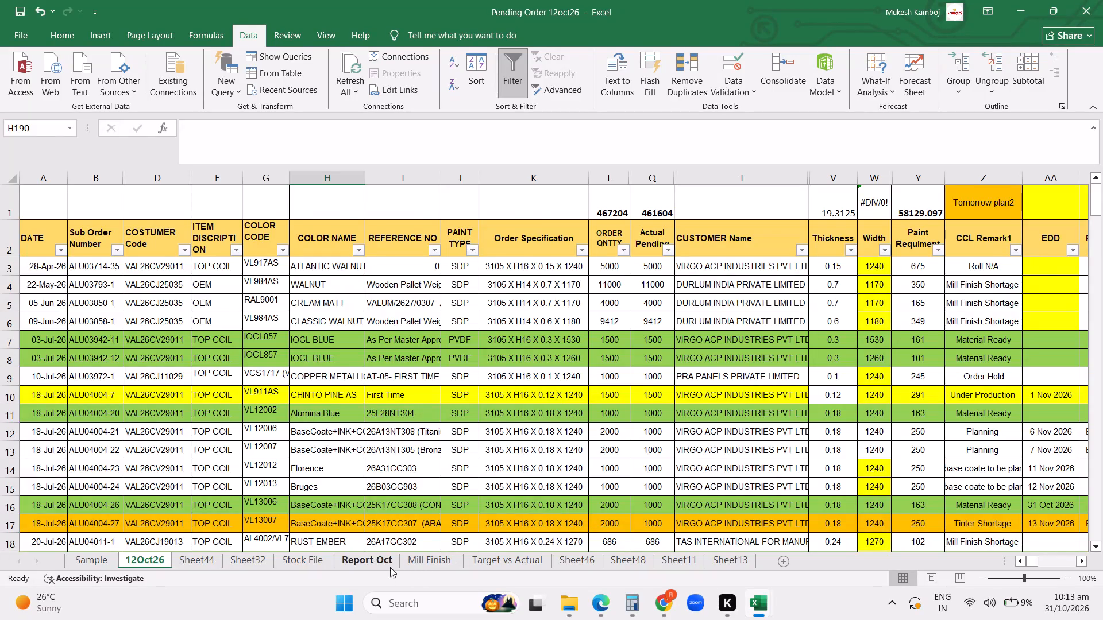
On the Stock File, copy the item description through paint type of the BOTTOM RAL7040 coil in row 583 into empty row 602.
{"action": "left_click", "coordinate": [376, 564]}
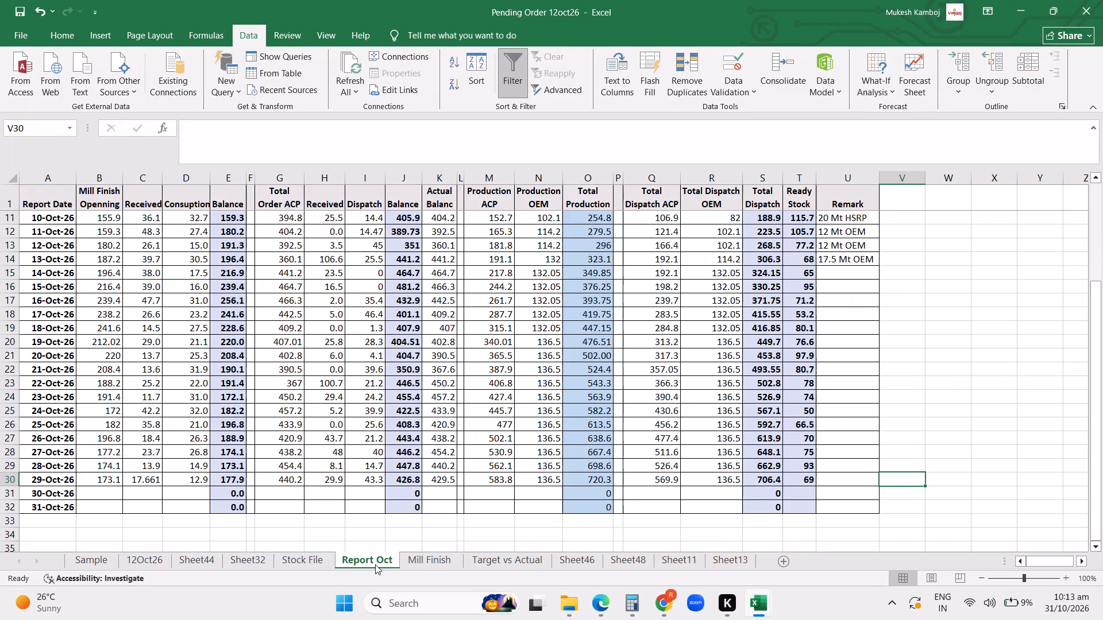
{"action": "left_click", "coordinate": [287, 559]}
{"action": "scroll", "coordinate": [463, 412], "scroll_direction": "up", "scroll_amount": 2}
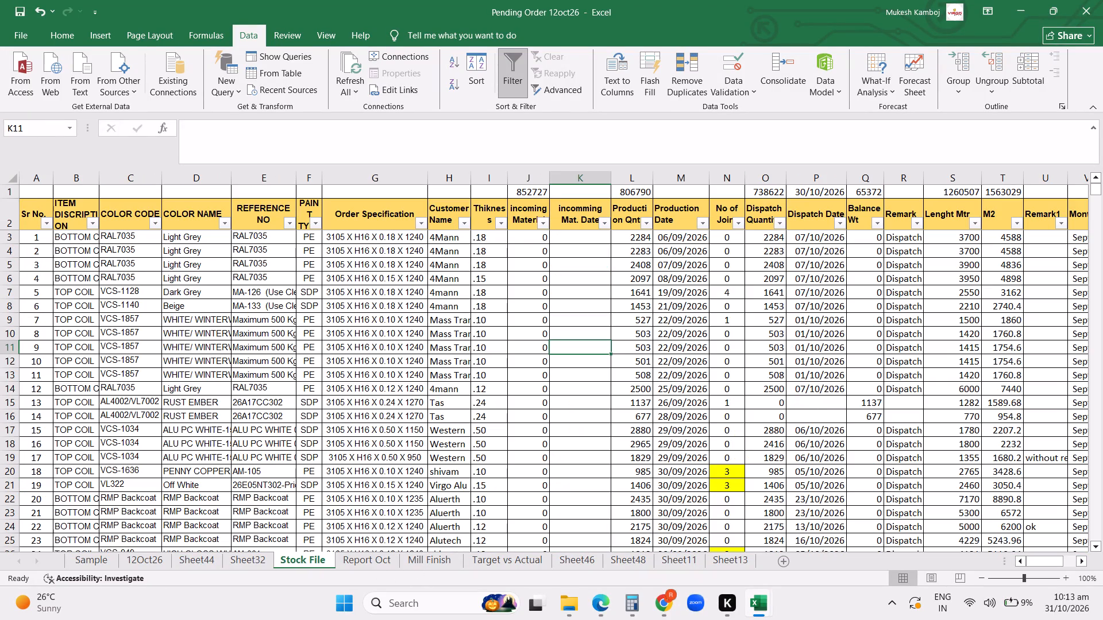
{"action": "left_click", "coordinate": [398, 298]}
{"action": "key", "text": "ctrl+Down"}
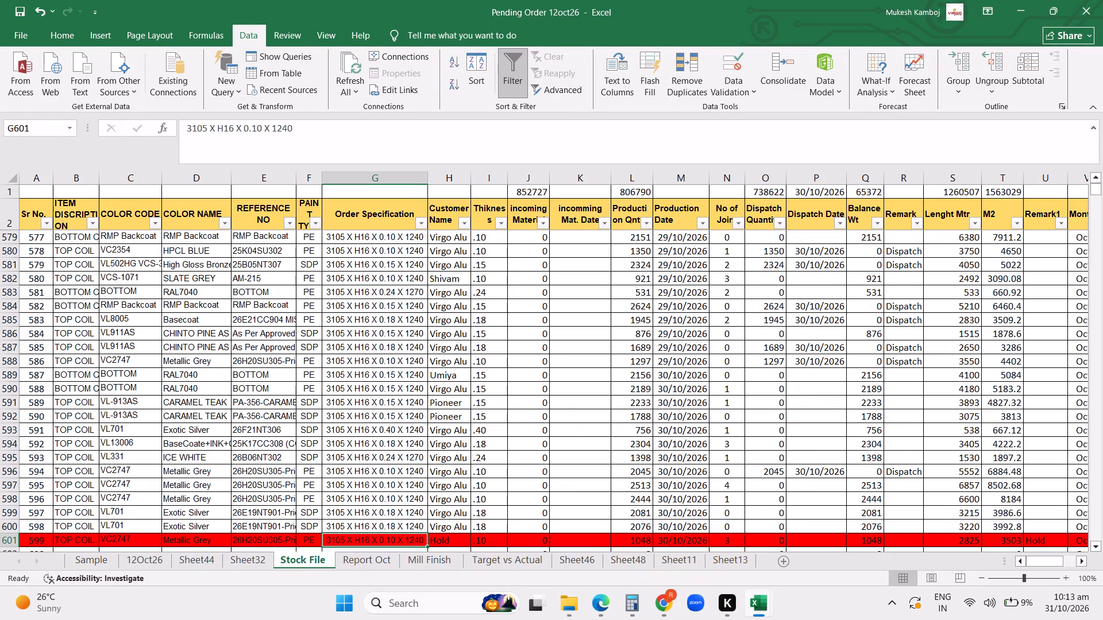
{"action": "scroll", "coordinate": [368, 374], "scroll_direction": "up", "scroll_amount": 3}
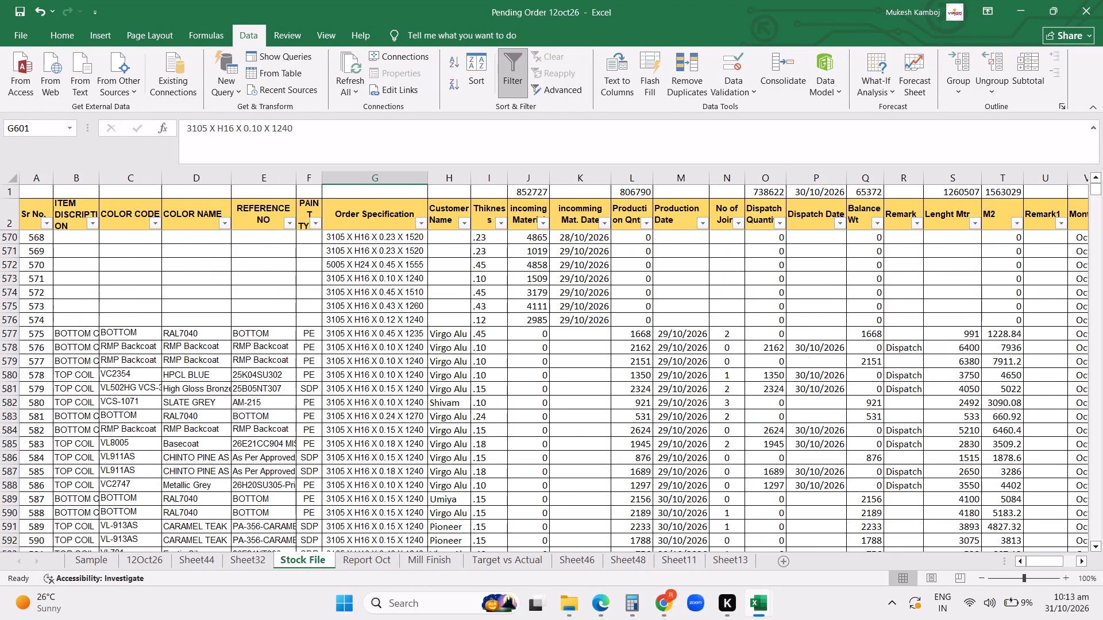
{"action": "left_click_drag", "start_coordinate": [90, 415], "coordinate": [262, 408]}
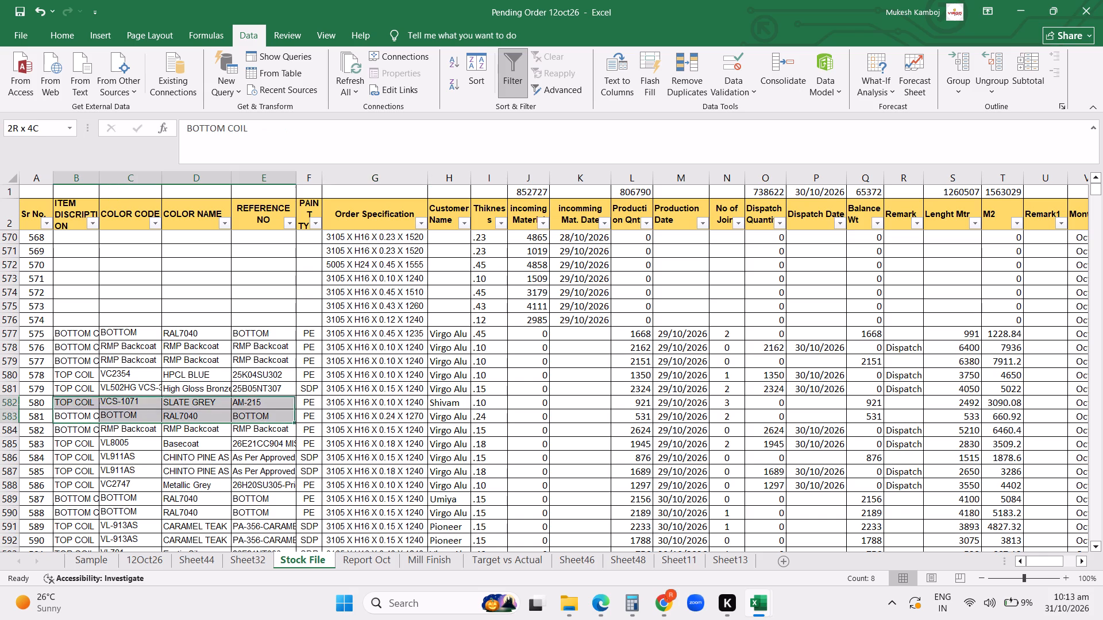
{"action": "left_click_drag", "start_coordinate": [262, 408], "coordinate": [299, 416]}
{"action": "key", "text": "ctrl+c"}
{"action": "scroll", "coordinate": [299, 418], "scroll_direction": "down", "scroll_amount": 5}
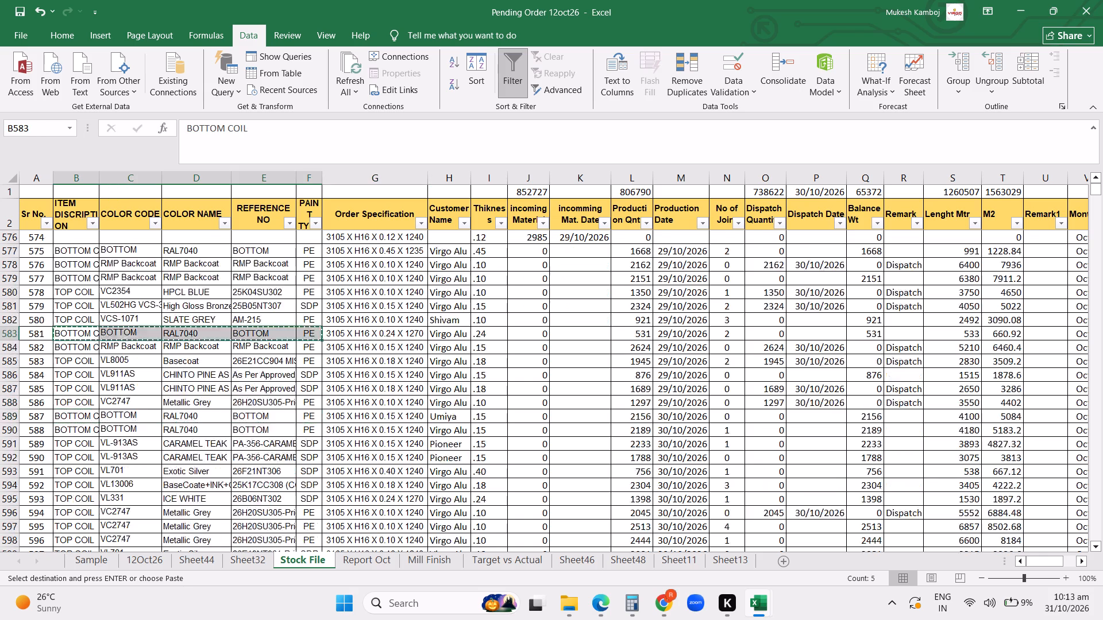
{"action": "scroll", "coordinate": [299, 428], "scroll_direction": "down", "scroll_amount": 2}
{"action": "left_click", "coordinate": [86, 389]}
{"action": "key", "text": "ctrl+v"}
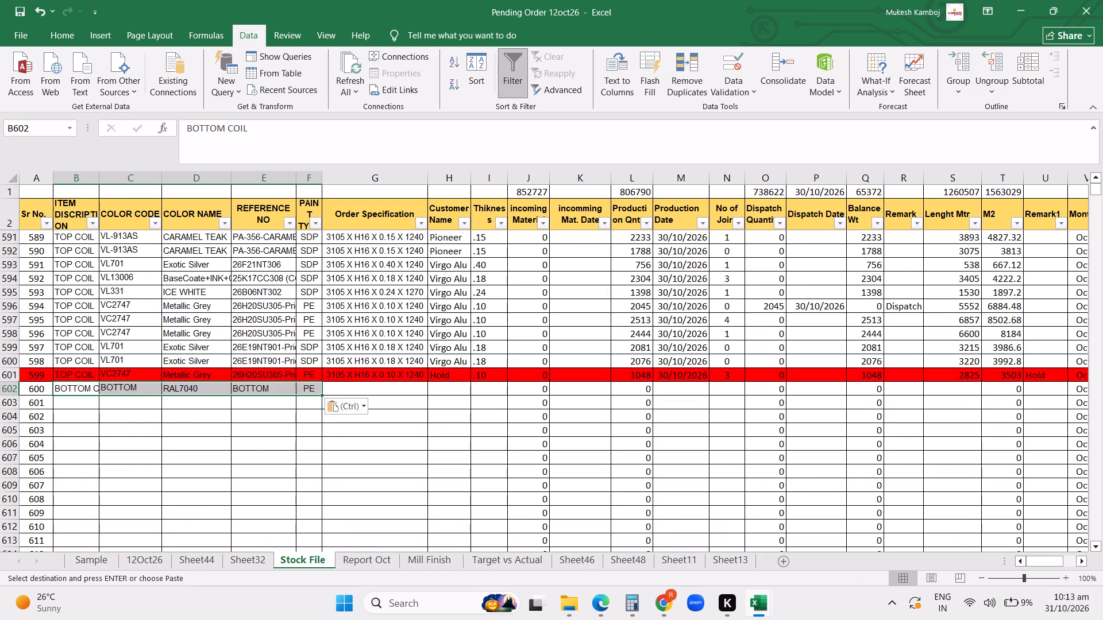
Copy the order specification 3105 X H16 X 0.10 X 1240 into row 602 and enter Envitect as its customer name.
{"action": "left_click", "coordinate": [375, 336]}
{"action": "key", "text": "ctrl+c"}
{"action": "left_click", "coordinate": [364, 385]}
{"action": "key", "text": "ctrl+v"}
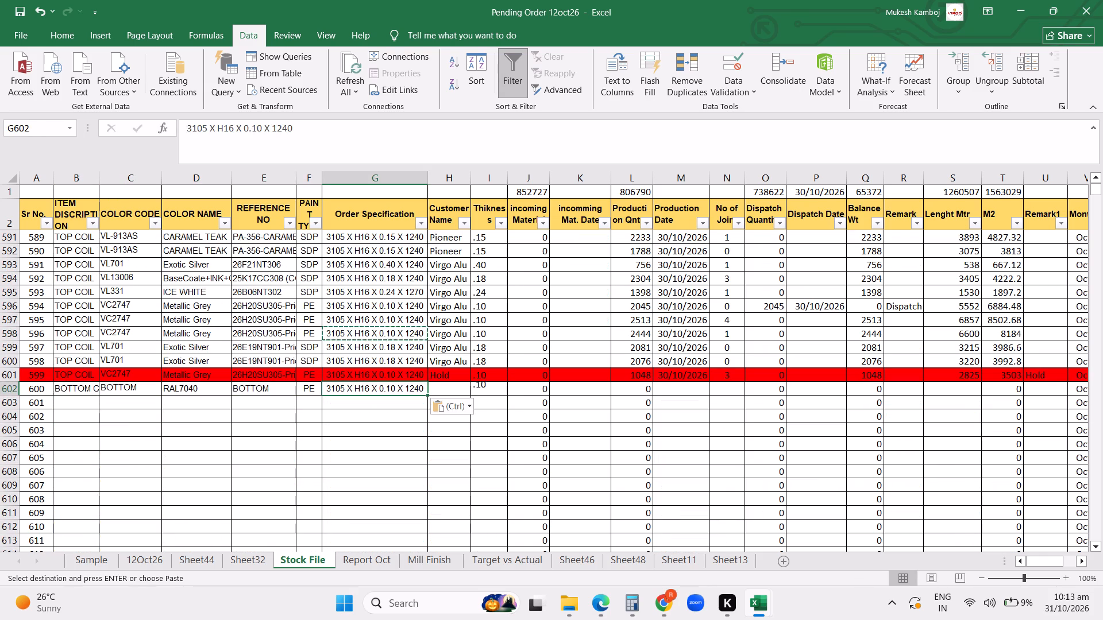
{"action": "left_click", "coordinate": [441, 387]}
{"action": "key", "text": "v"}
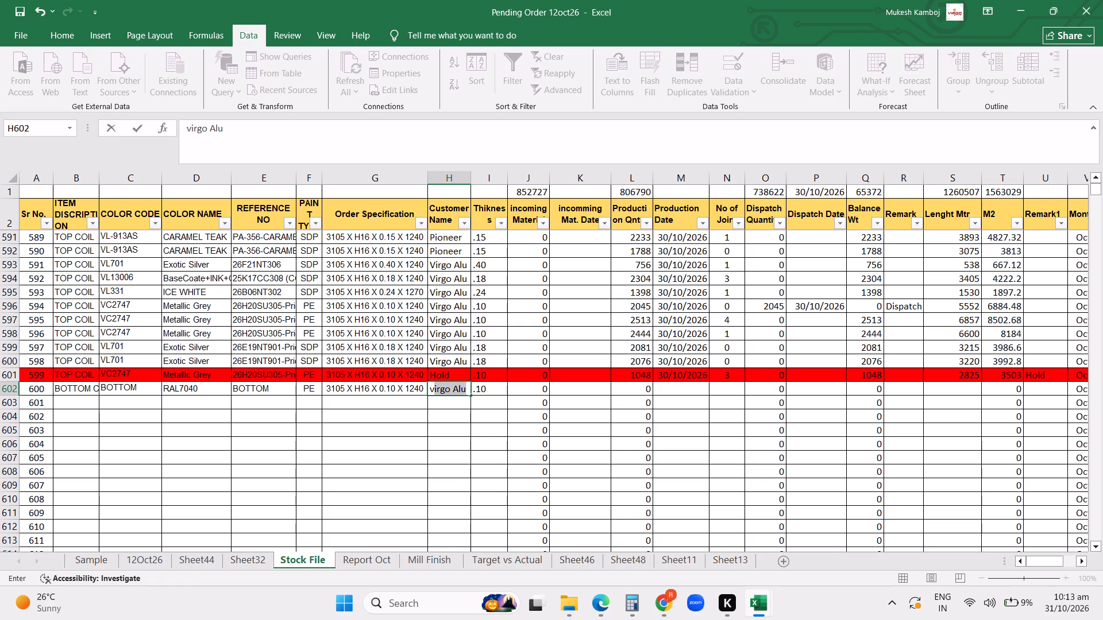
{"action": "key", "text": "BackSpace"}
{"action": "key", "text": "BackSpace"}
{"action": "key", "text": "BackSpace"}
{"action": "key", "text": "BackSpace"}
{"action": "type", "text": "En"}
Enter a production quantity of 1444 and a length of 4093 m for the new Envitect coil in row 602.
{"action": "key", "text": "Right"}
{"action": "key", "text": "Right"}
{"action": "key", "text": "Right"}
{"action": "key", "text": "Right"}
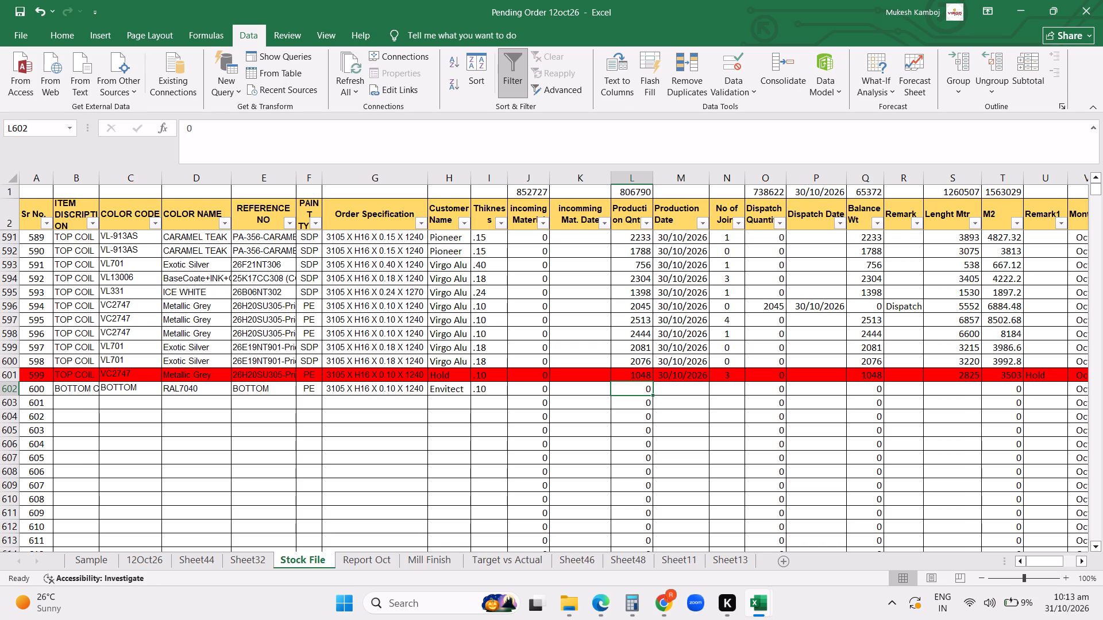
{"action": "type", "text": "14444"}
{"action": "key", "text": "BackSpace"}
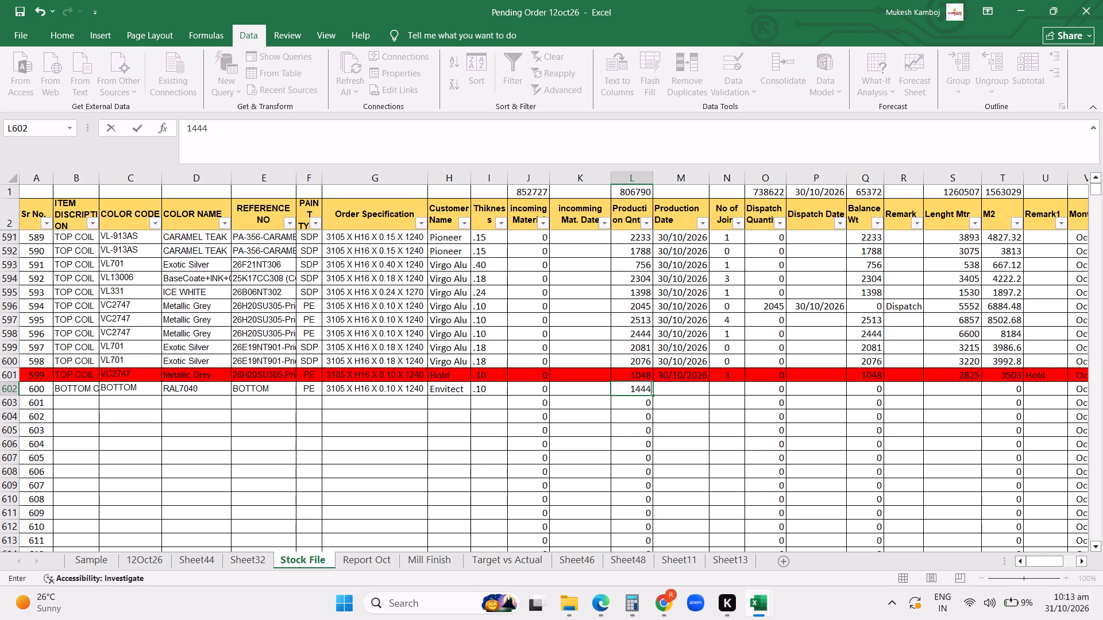
{"action": "key", "text": "Right"}
{"action": "key", "text": "Right"}
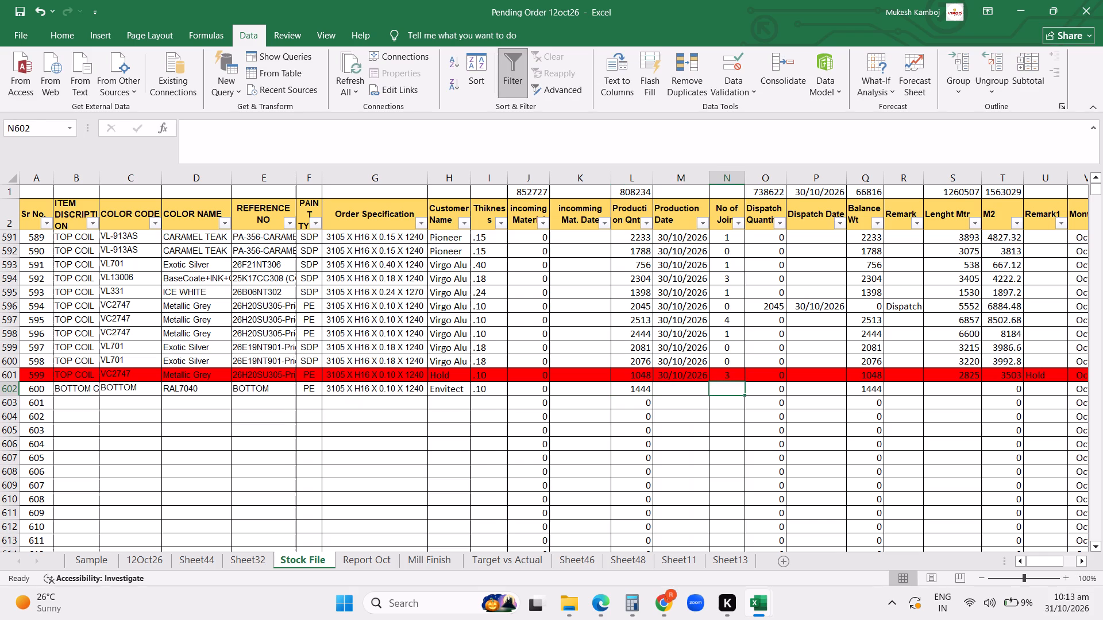
{"action": "key", "text": "Right"}
{"action": "key", "text": "Right"}
{"action": "key", "text": "Right"}
{"action": "key", "text": "Right"}
{"action": "key", "text": "Right"}
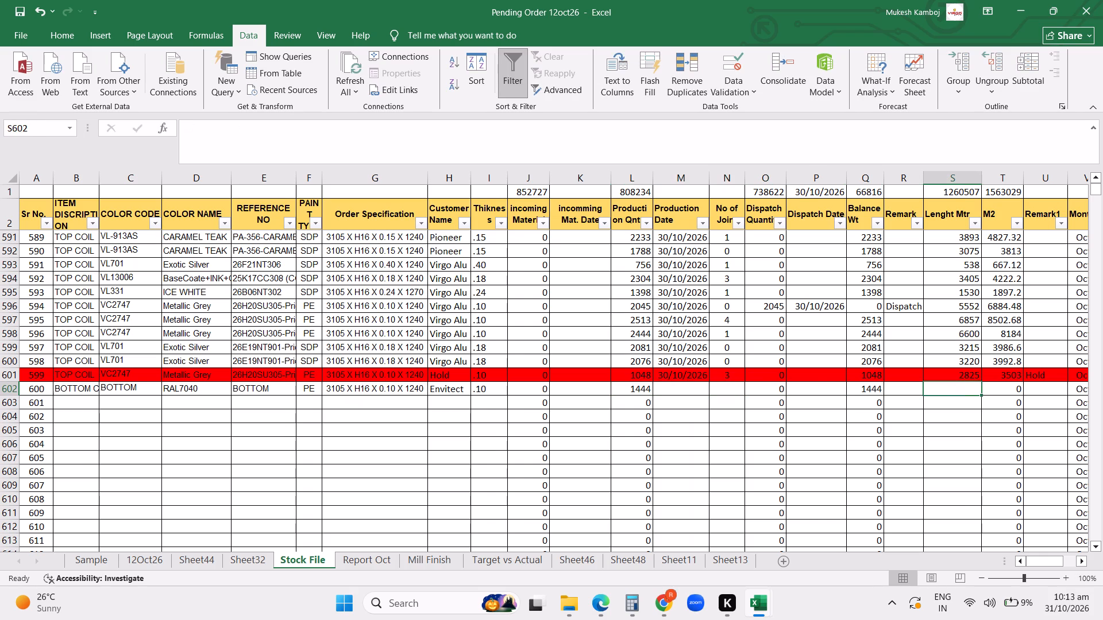
{"action": "type", "text": "4093"}
{"action": "key", "text": "Return"}
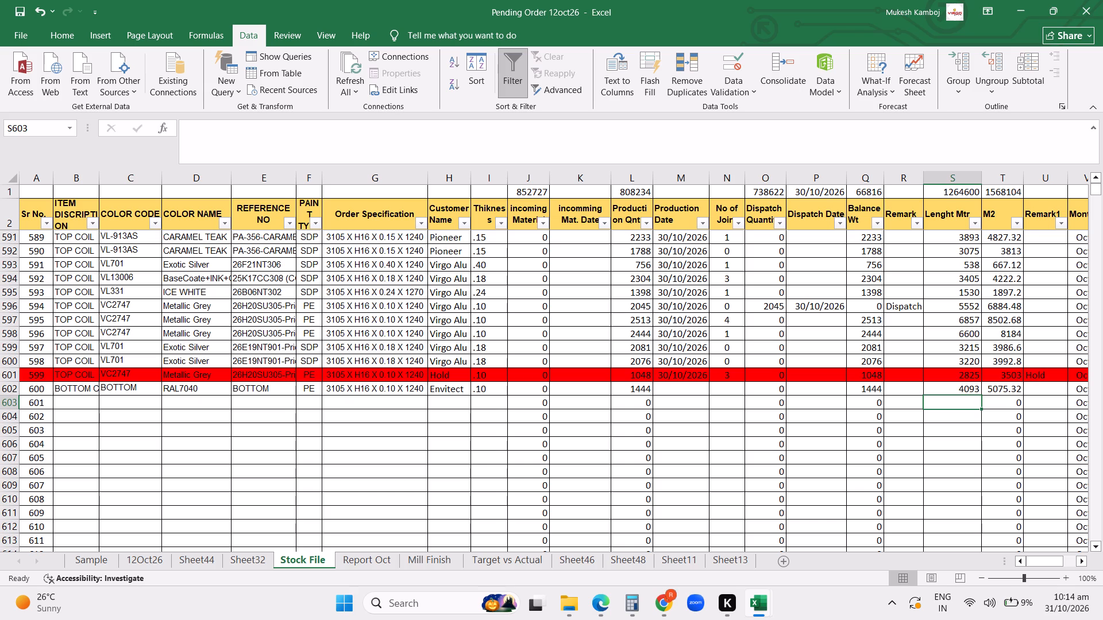
Filter the Stock File's Month column to show only October 2026.
{"action": "left_click", "coordinate": [919, 389]}
{"action": "key", "text": "Right"}
{"action": "key", "text": "Right"}
{"action": "key", "text": "Right"}
{"action": "key", "text": "Right"}
{"action": "key", "text": "Right"}
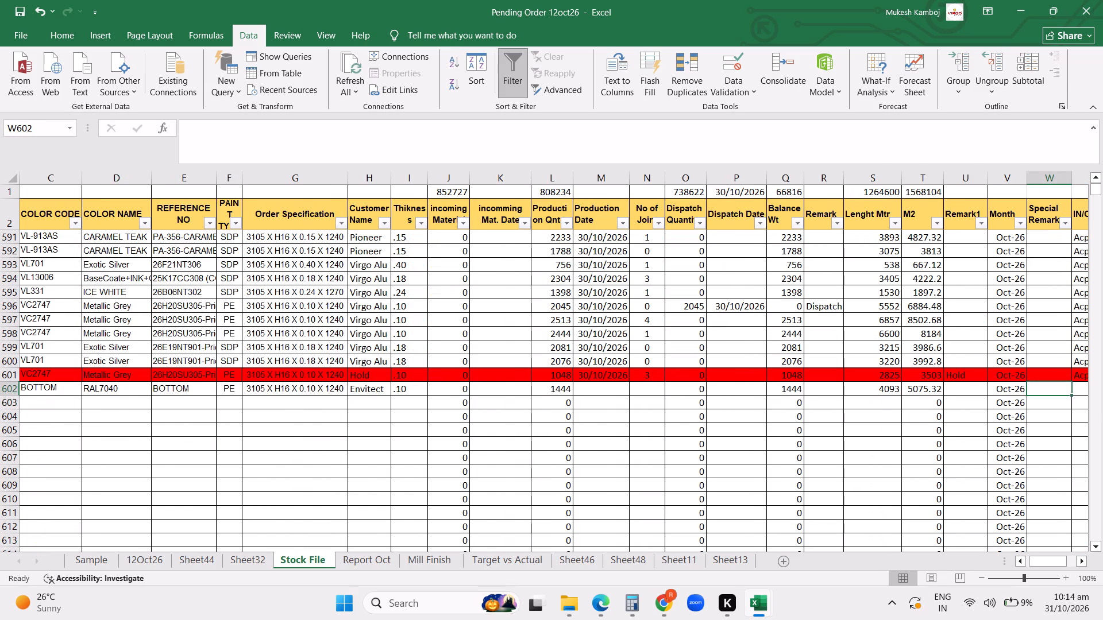
{"action": "scroll", "coordinate": [974, 289], "scroll_direction": "up", "scroll_amount": 3}
{"action": "left_click", "coordinate": [1025, 228]}
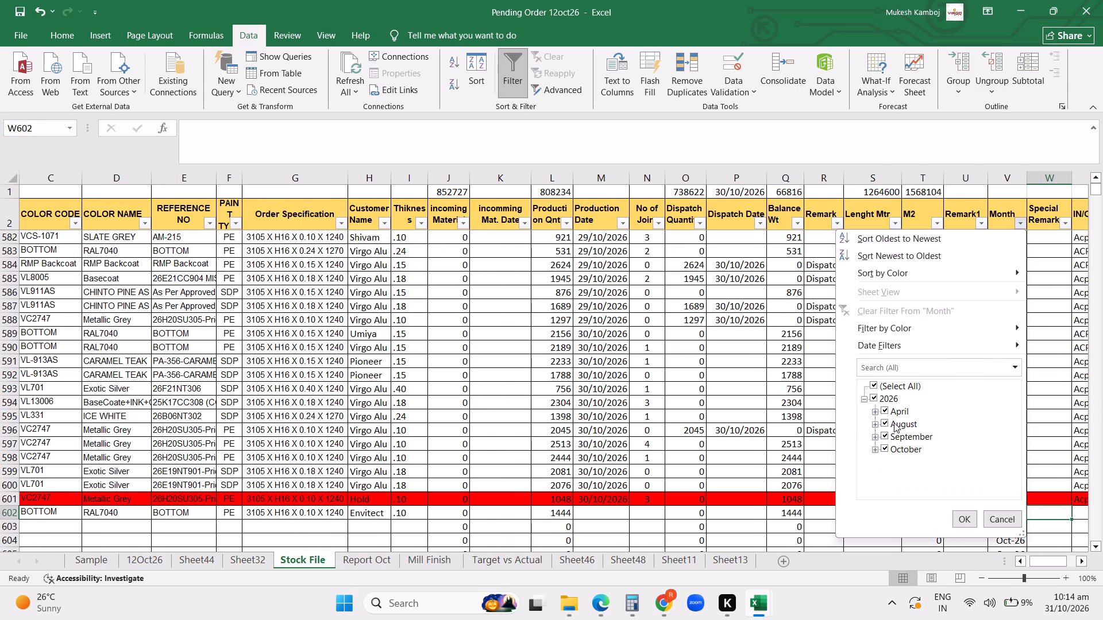
{"action": "left_click", "coordinate": [891, 414]}
{"action": "left_click", "coordinate": [896, 427]}
{"action": "left_click", "coordinate": [898, 437]}
{"action": "scroll", "coordinate": [898, 437], "scroll_direction": "up", "scroll_amount": 1}
{"action": "left_click", "coordinate": [959, 514]}
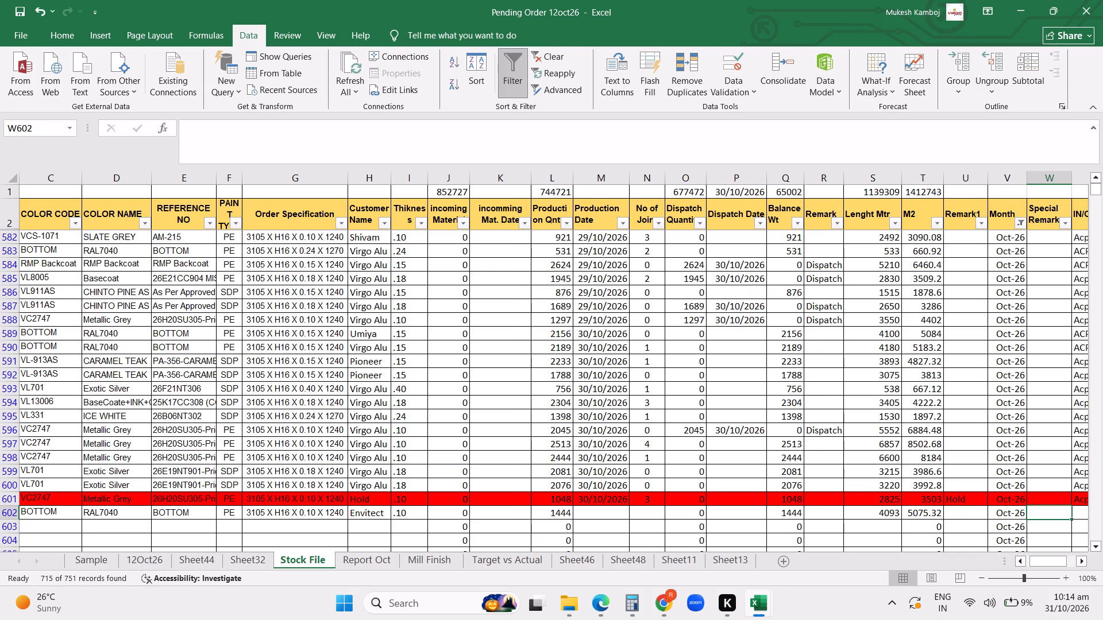
Copy the production date 30/10/2026 from the rows above into the new Envitect row 602.
{"action": "left_click", "coordinate": [309, 340]}
{"action": "key", "text": "ctrl+Down"}
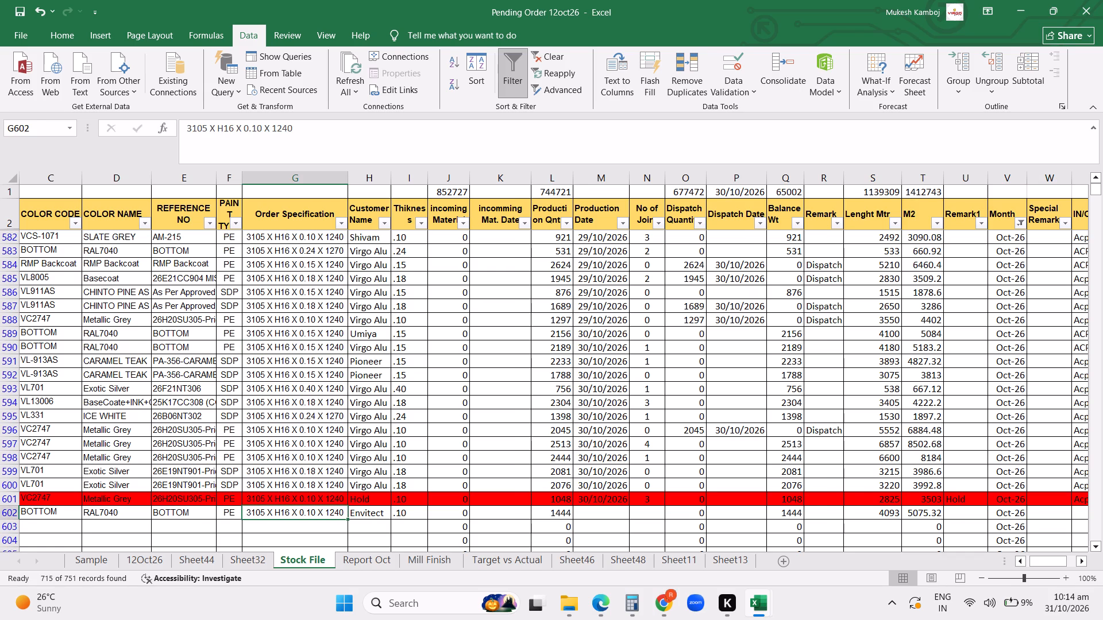
{"action": "scroll", "coordinate": [309, 340], "scroll_direction": "down", "scroll_amount": 2}
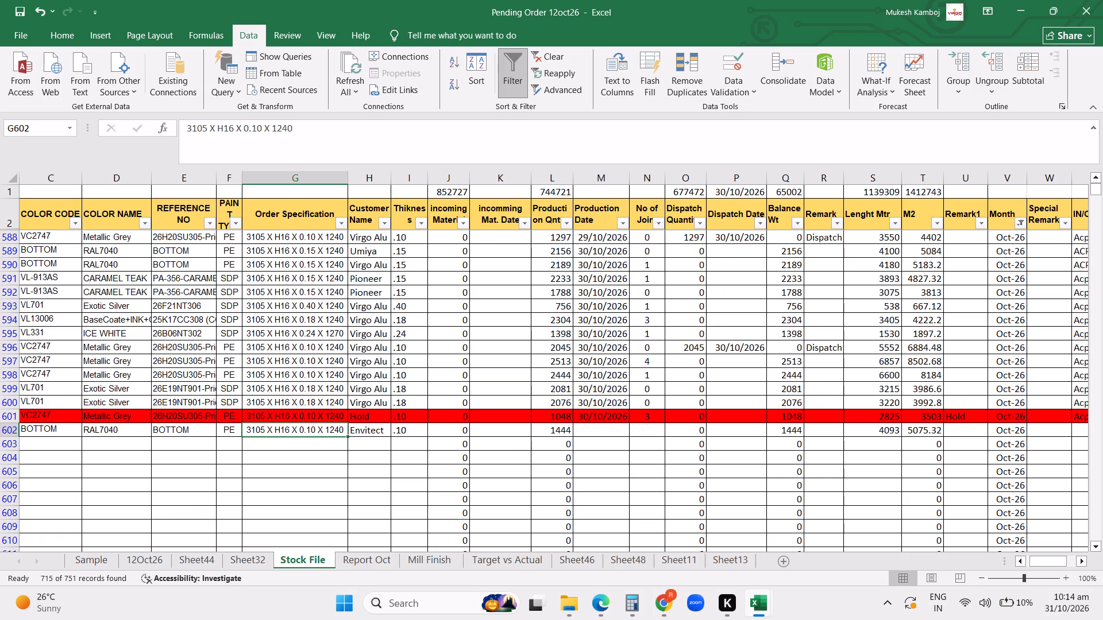
{"action": "left_click", "coordinate": [348, 440]}
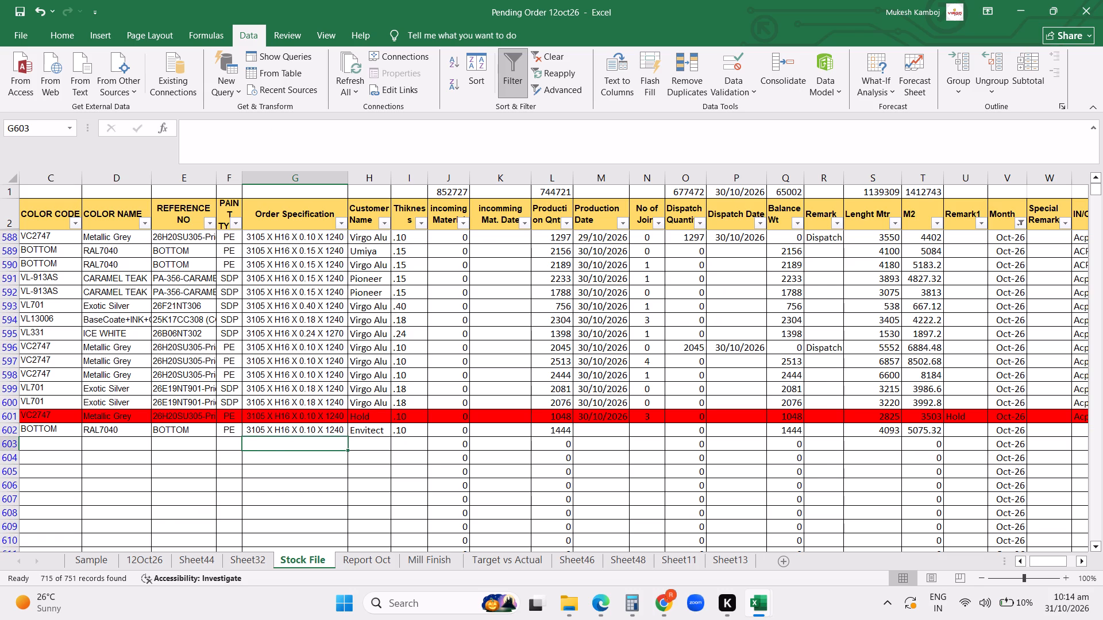
{"action": "left_click", "coordinate": [588, 401]}
{"action": "key", "text": "ctrl+c"}
{"action": "left_click", "coordinate": [604, 428]}
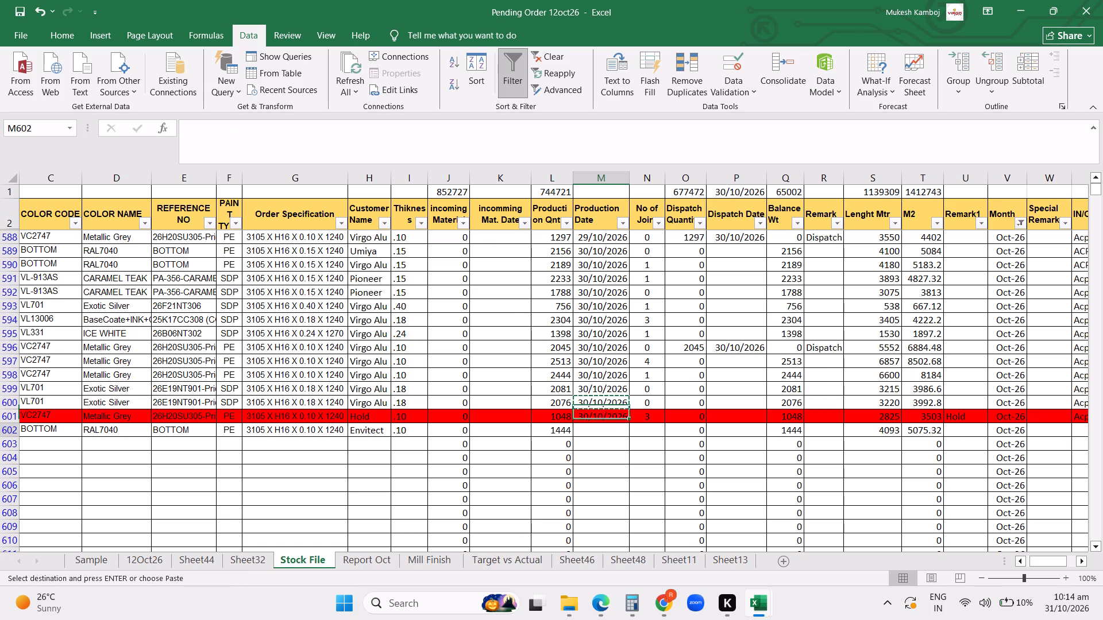
{"action": "key", "text": "ctrl+v"}
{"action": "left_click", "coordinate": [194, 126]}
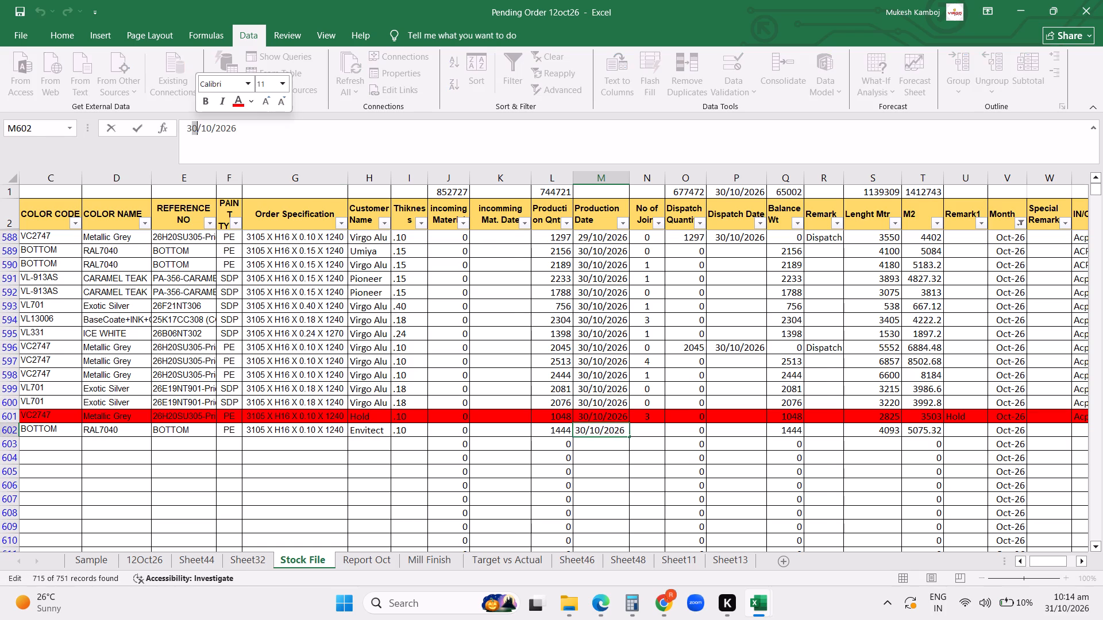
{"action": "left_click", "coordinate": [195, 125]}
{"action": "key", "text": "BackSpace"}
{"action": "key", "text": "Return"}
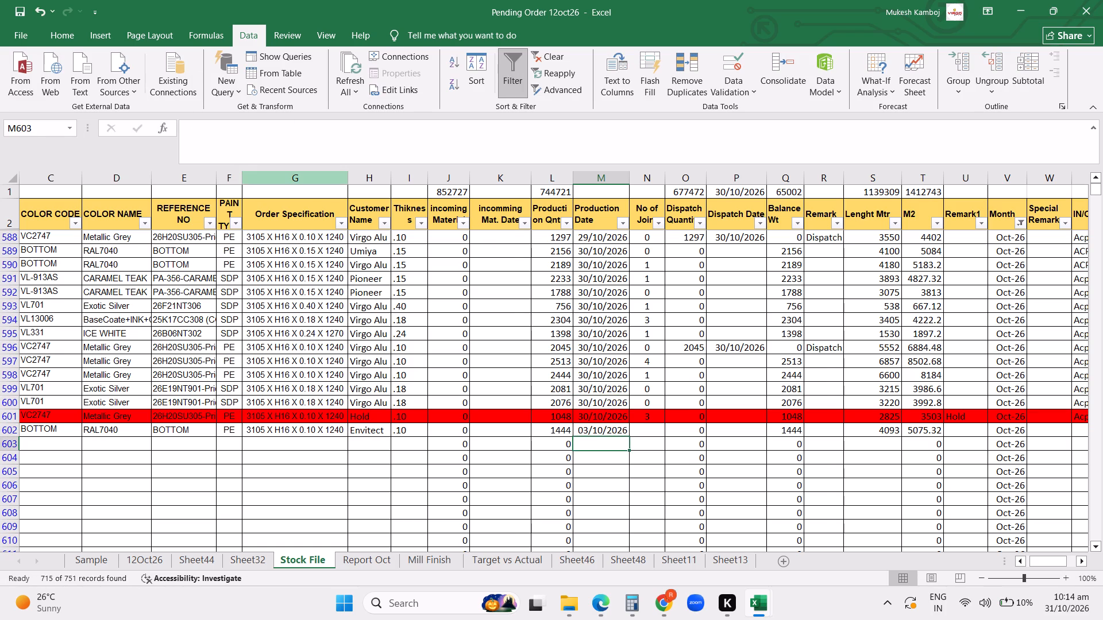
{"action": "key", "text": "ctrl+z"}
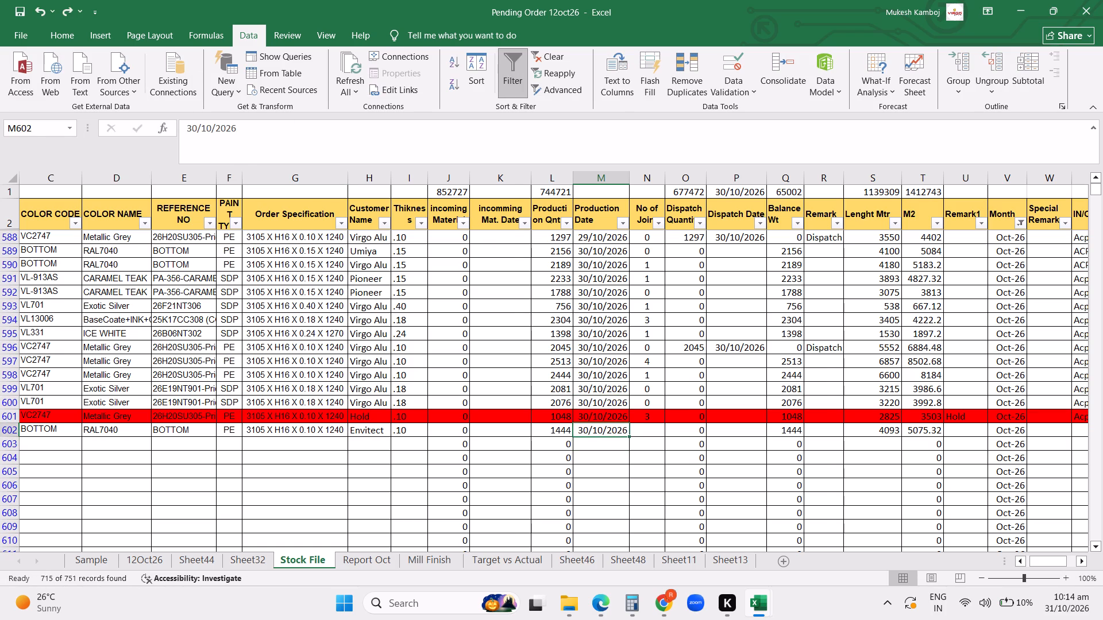
Change the new Envitect coil's production date in row 602 to 31/10/2026.
{"action": "left_click", "coordinate": [198, 130]}
{"action": "key", "text": "BackSpace"}
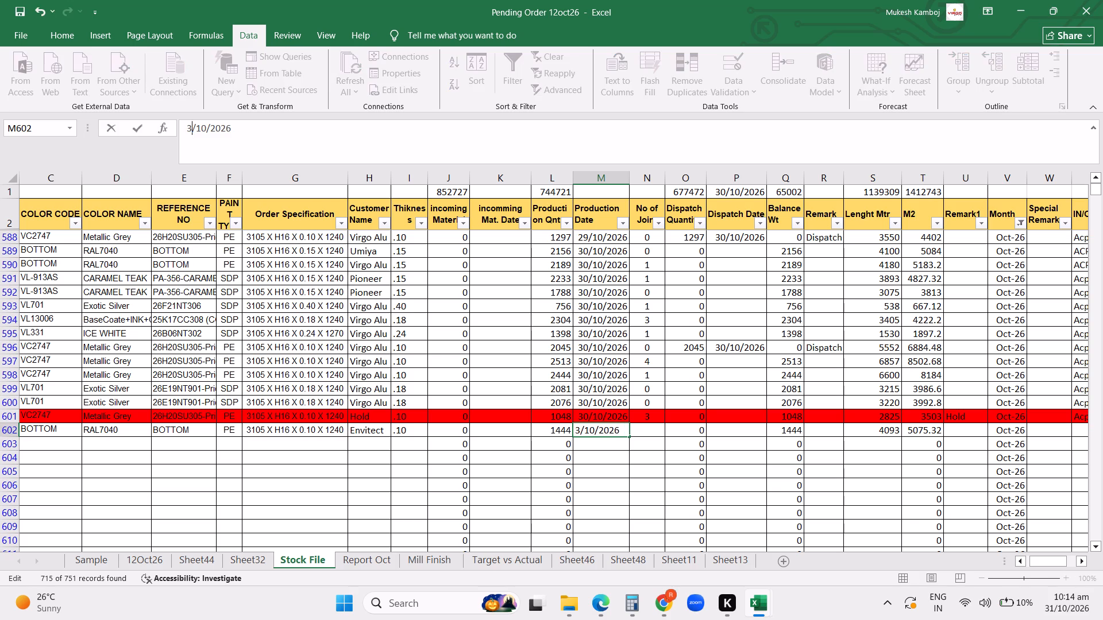
{"action": "key", "text": "1"}
{"action": "key", "text": "Return"}
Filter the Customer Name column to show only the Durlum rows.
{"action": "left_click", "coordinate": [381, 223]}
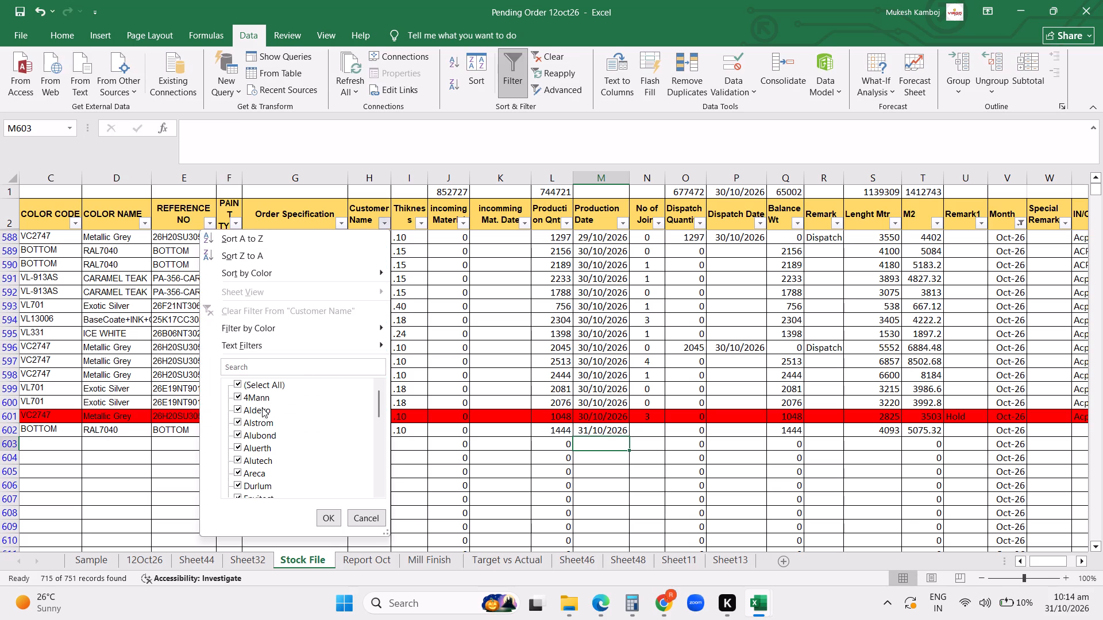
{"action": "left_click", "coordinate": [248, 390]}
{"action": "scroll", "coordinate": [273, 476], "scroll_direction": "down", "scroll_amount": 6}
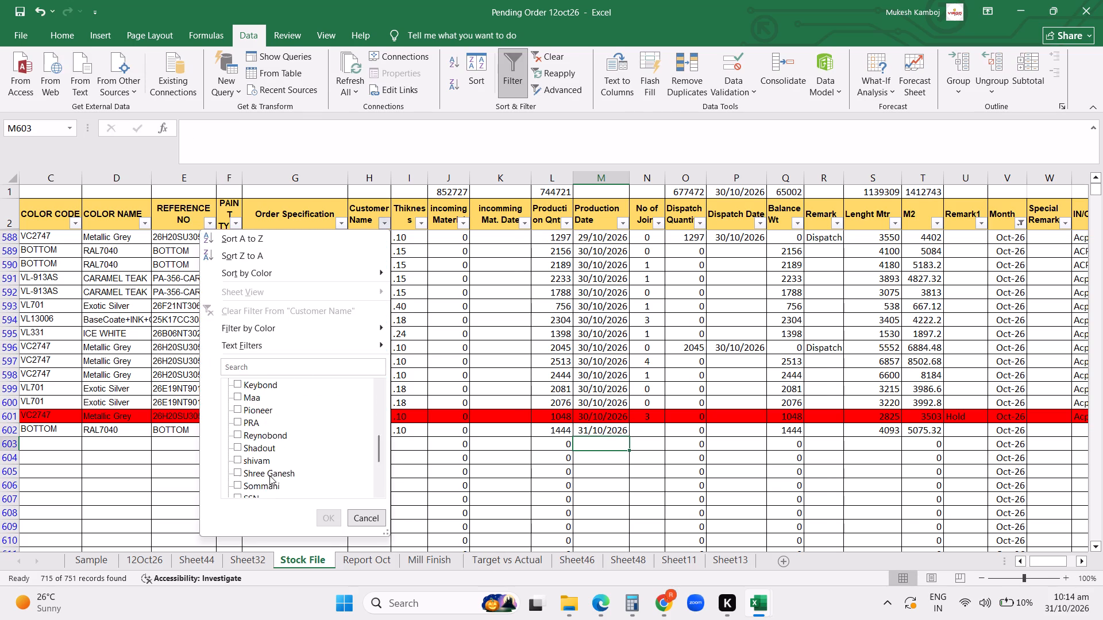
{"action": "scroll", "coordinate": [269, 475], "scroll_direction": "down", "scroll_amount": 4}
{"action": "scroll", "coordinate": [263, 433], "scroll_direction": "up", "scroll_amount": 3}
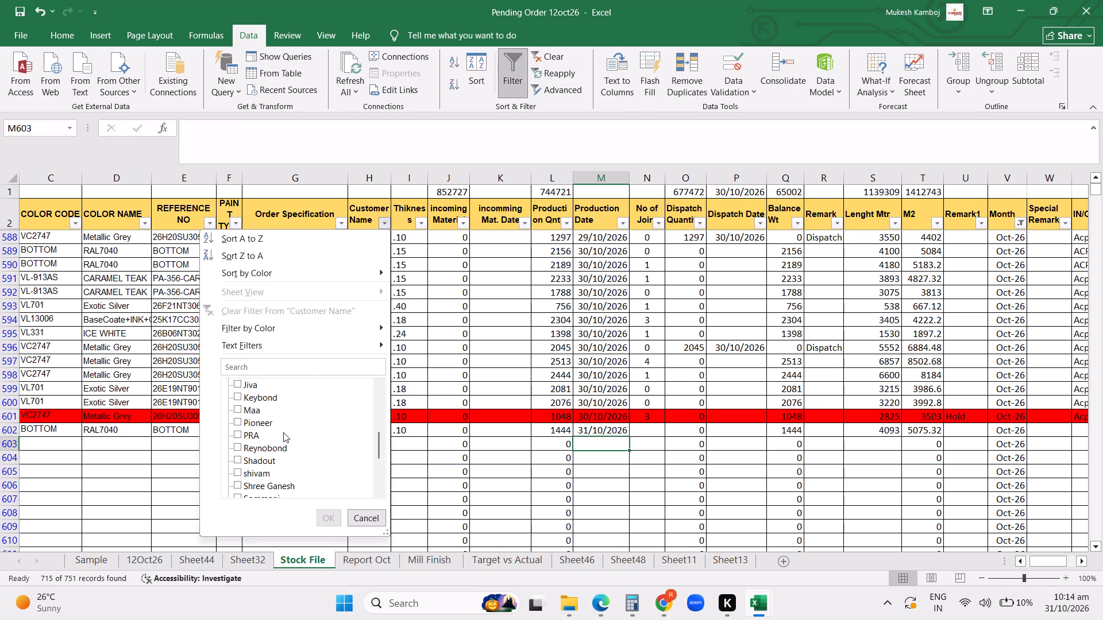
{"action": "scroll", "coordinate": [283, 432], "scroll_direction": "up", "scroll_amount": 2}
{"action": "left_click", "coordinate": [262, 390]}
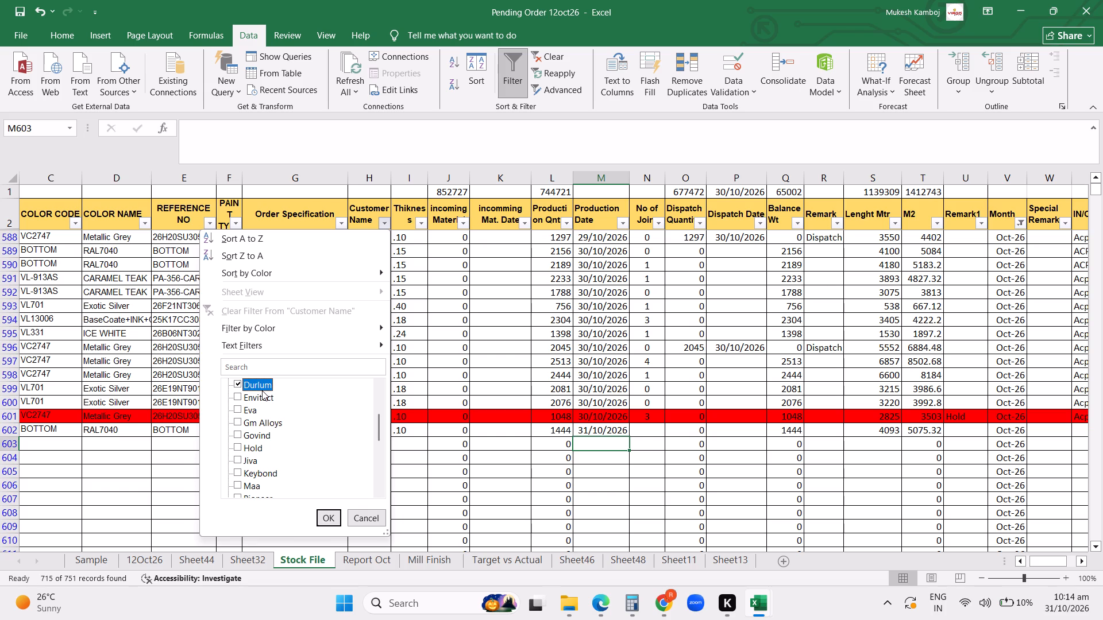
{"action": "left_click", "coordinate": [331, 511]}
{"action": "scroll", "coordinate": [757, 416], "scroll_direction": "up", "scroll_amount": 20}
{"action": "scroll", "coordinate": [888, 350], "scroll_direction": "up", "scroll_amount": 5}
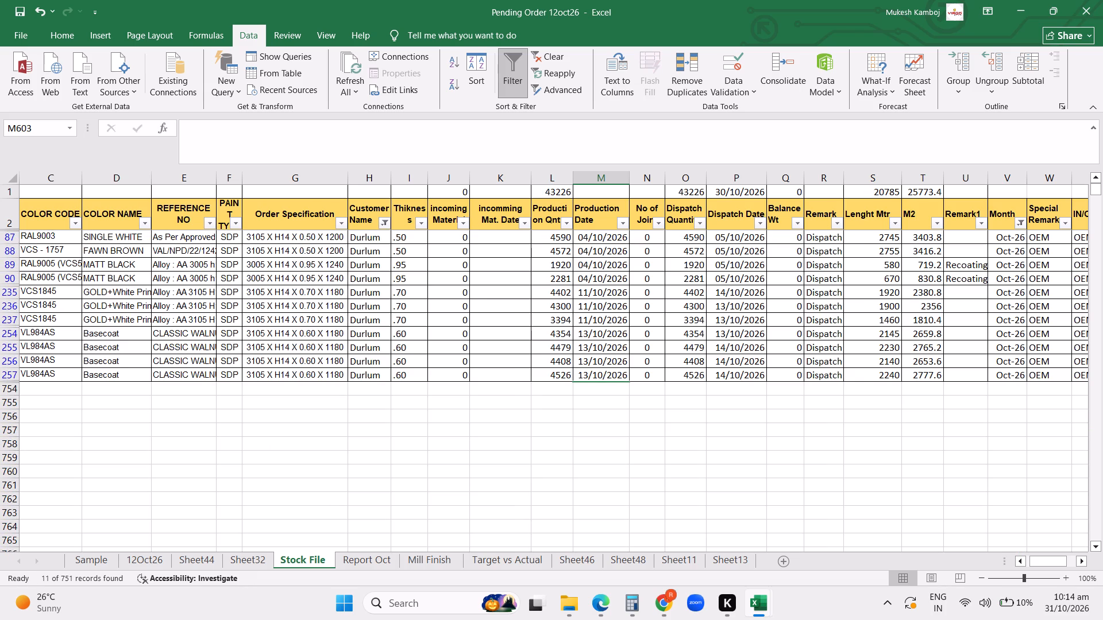
Filter the Customer Name column to show only the Envitect rows.
{"action": "left_click", "coordinate": [381, 223]}
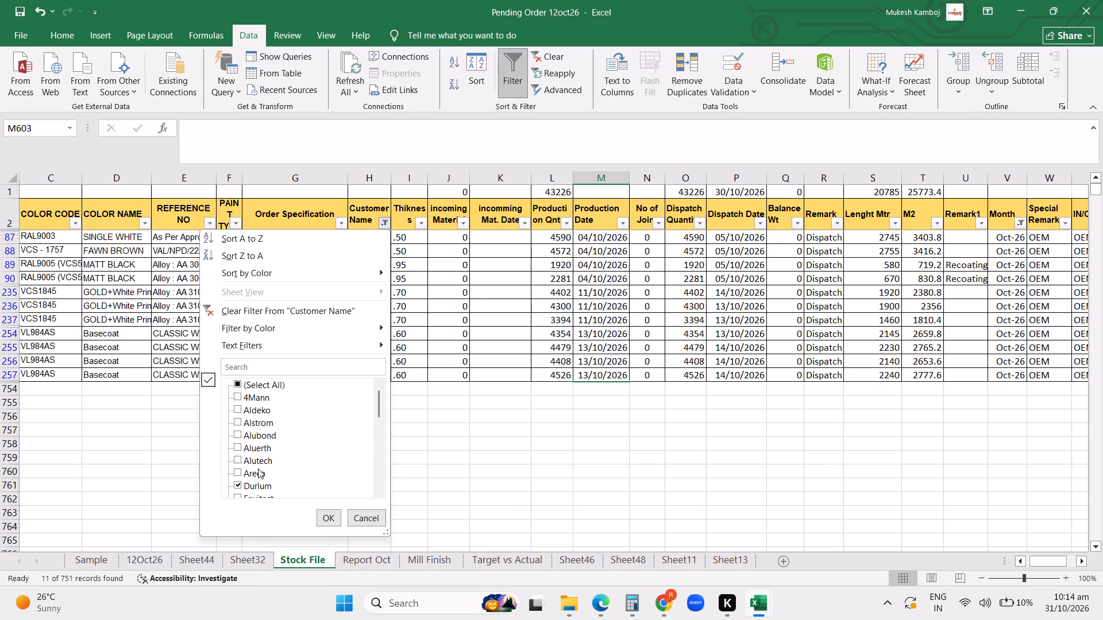
{"action": "left_click", "coordinate": [258, 485]}
{"action": "scroll", "coordinate": [277, 459], "scroll_direction": "down", "scroll_amount": 1}
{"action": "left_click", "coordinate": [264, 460]}
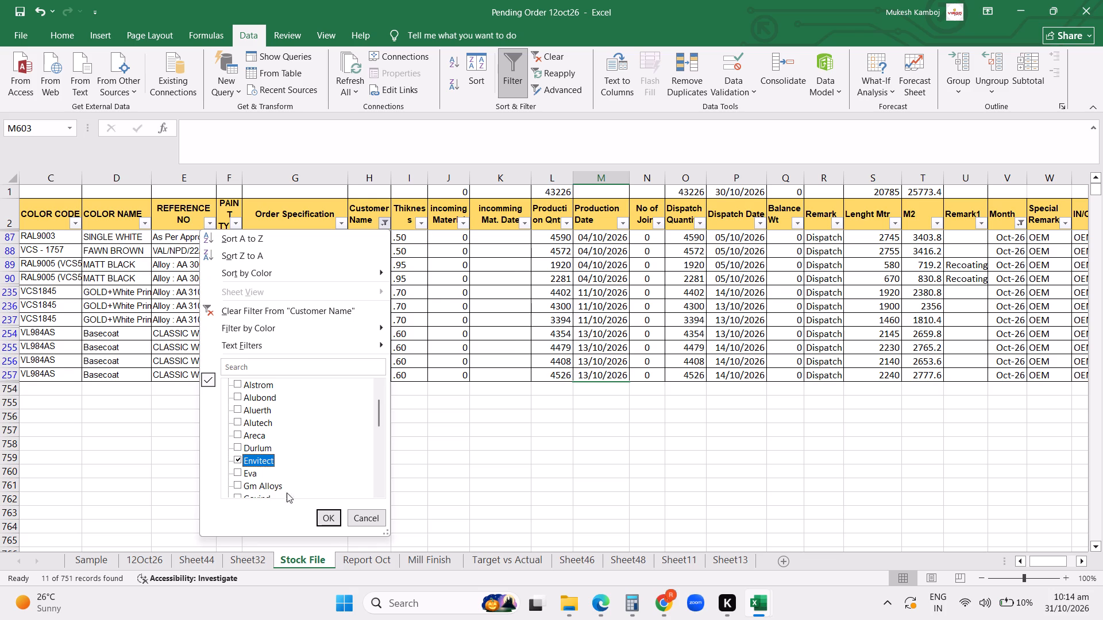
{"action": "left_click", "coordinate": [329, 520]}
{"action": "scroll", "coordinate": [558, 424], "scroll_direction": "up", "scroll_amount": 11}
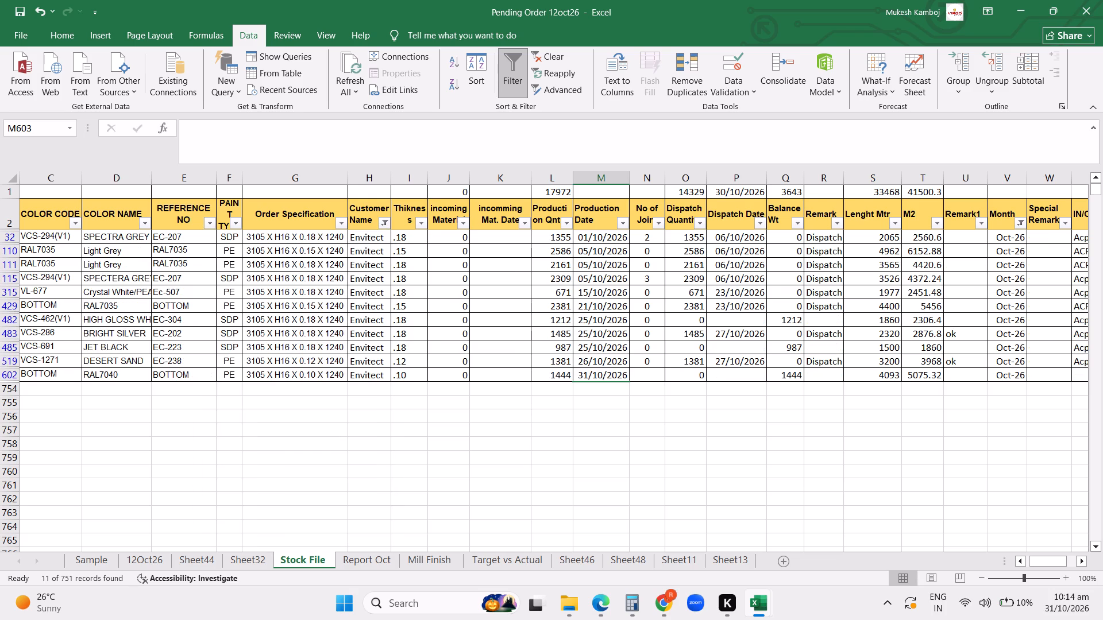
Filter the Dispatch Quantity column to 0 so that only undispatched Envitect coils are listed.
{"action": "left_click", "coordinate": [693, 222]}
{"action": "left_click", "coordinate": [699, 223]}
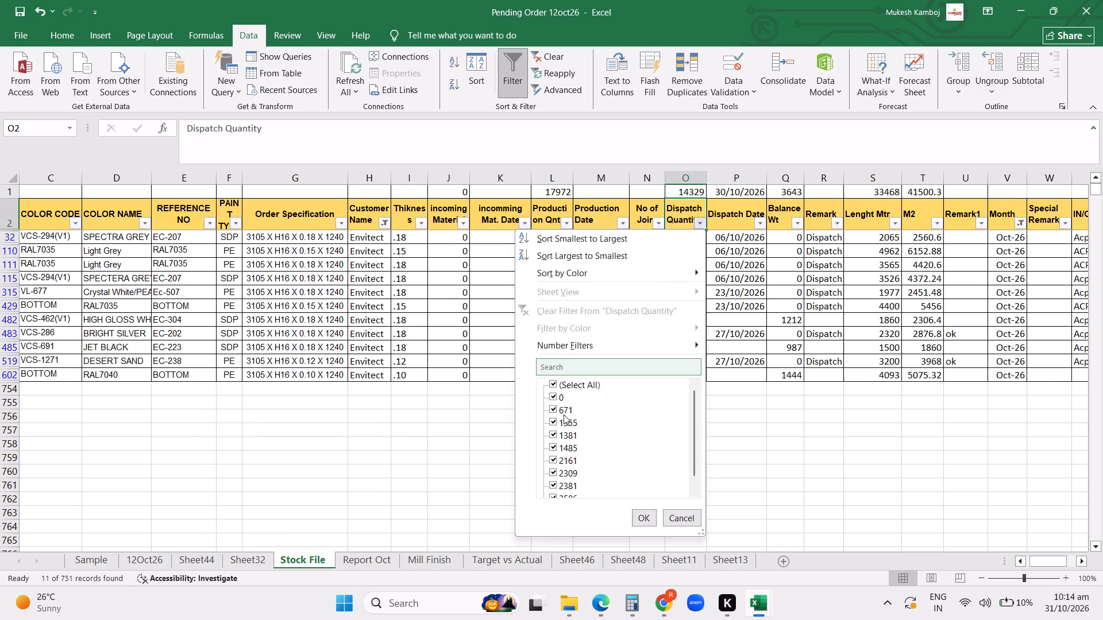
{"action": "left_click", "coordinate": [560, 388]}
{"action": "left_click", "coordinate": [558, 401]}
{"action": "left_click", "coordinate": [646, 521]}
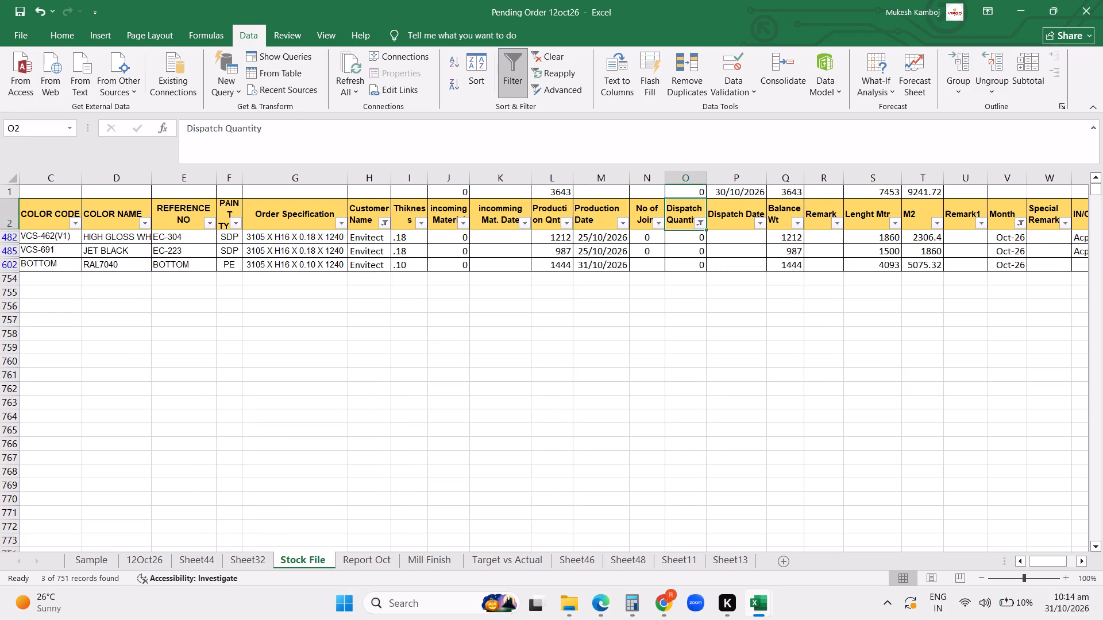
Enter ok in the Remark1 column for the Envitect coils in rows 482 and 602.
{"action": "scroll", "coordinate": [839, 372], "scroll_direction": "up", "scroll_amount": 8}
{"action": "left_click", "coordinate": [970, 238]}
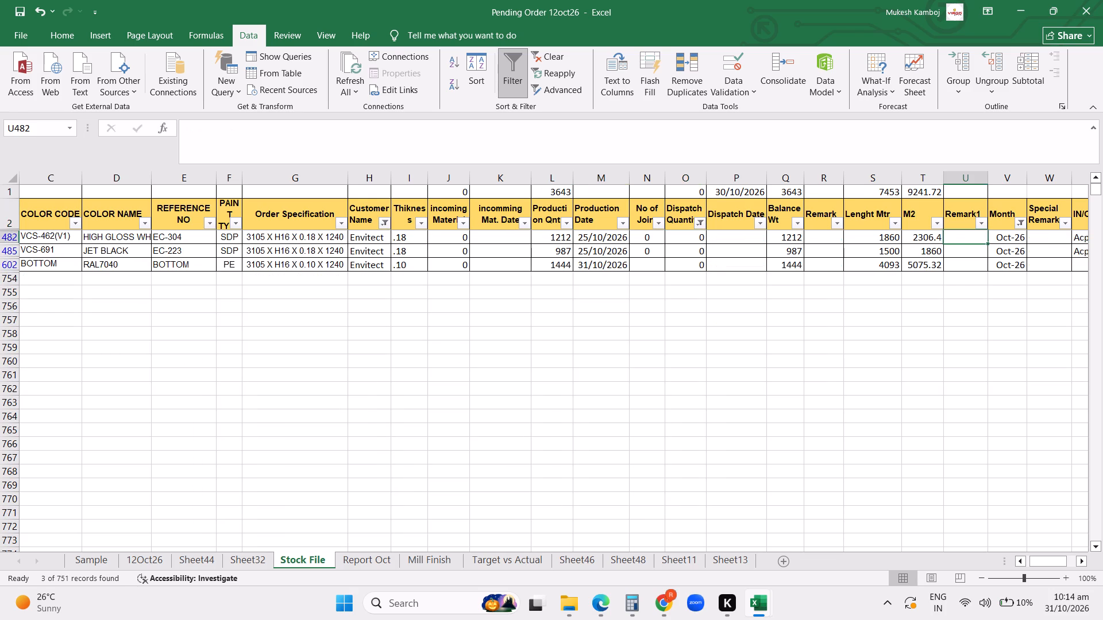
{"action": "key", "text": "o"}
{"action": "key", "text": "Down"}
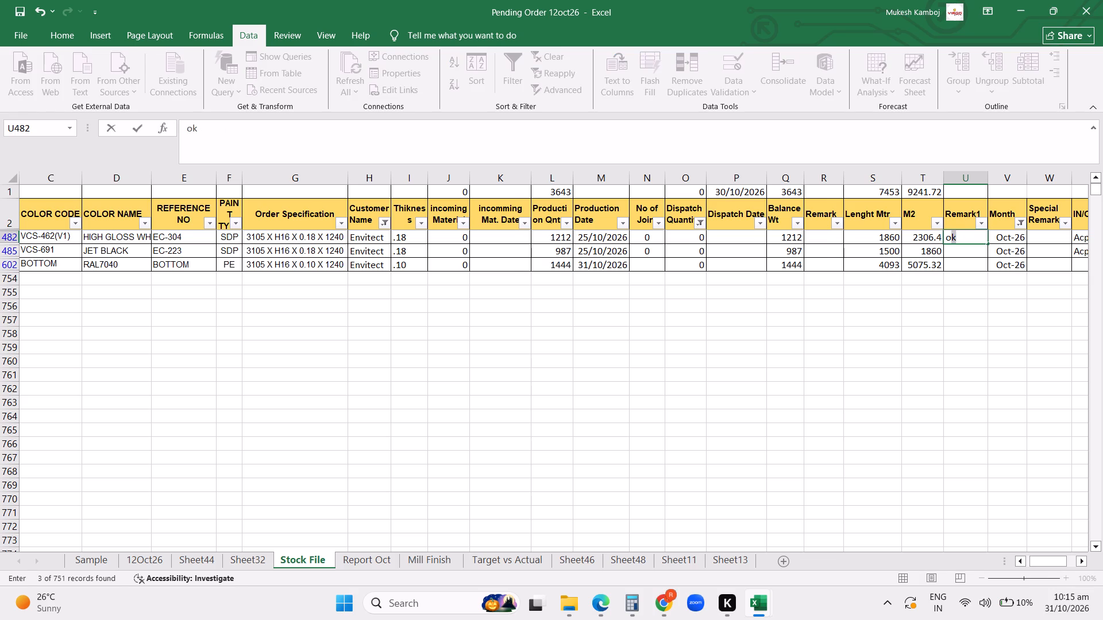
{"action": "key", "text": "Down"}
{"action": "key", "text": "o"}
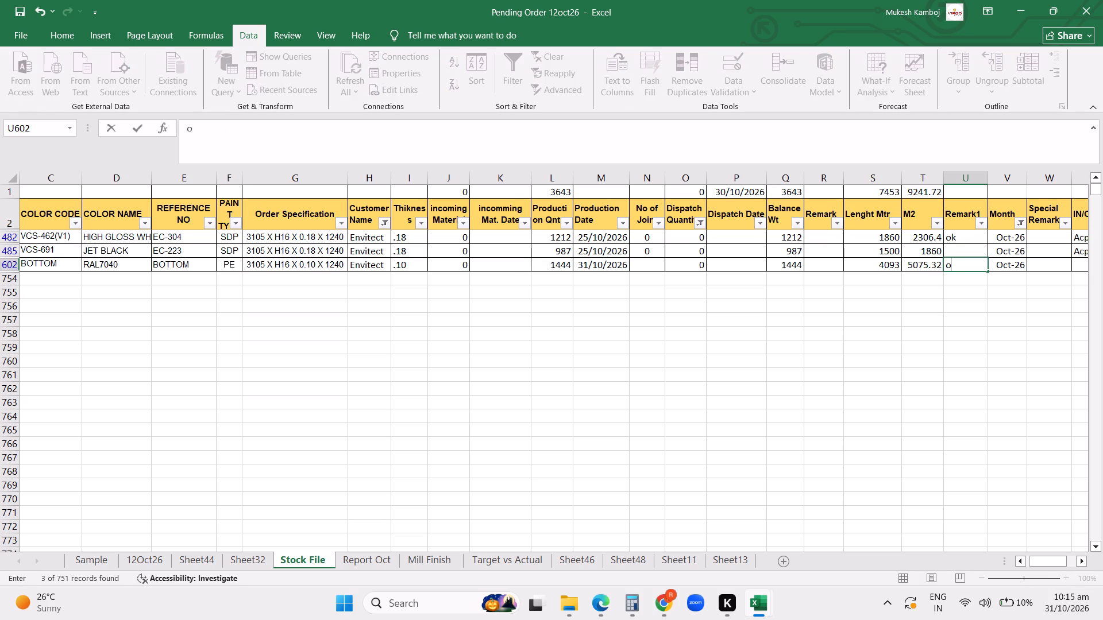
{"action": "key", "text": "k"}
{"action": "key", "text": "Return"}
Filter the Remark1 column to show only the rows marked ok.
{"action": "left_click", "coordinate": [981, 223]}
{"action": "scroll", "coordinate": [981, 223], "scroll_direction": "up", "scroll_amount": 1}
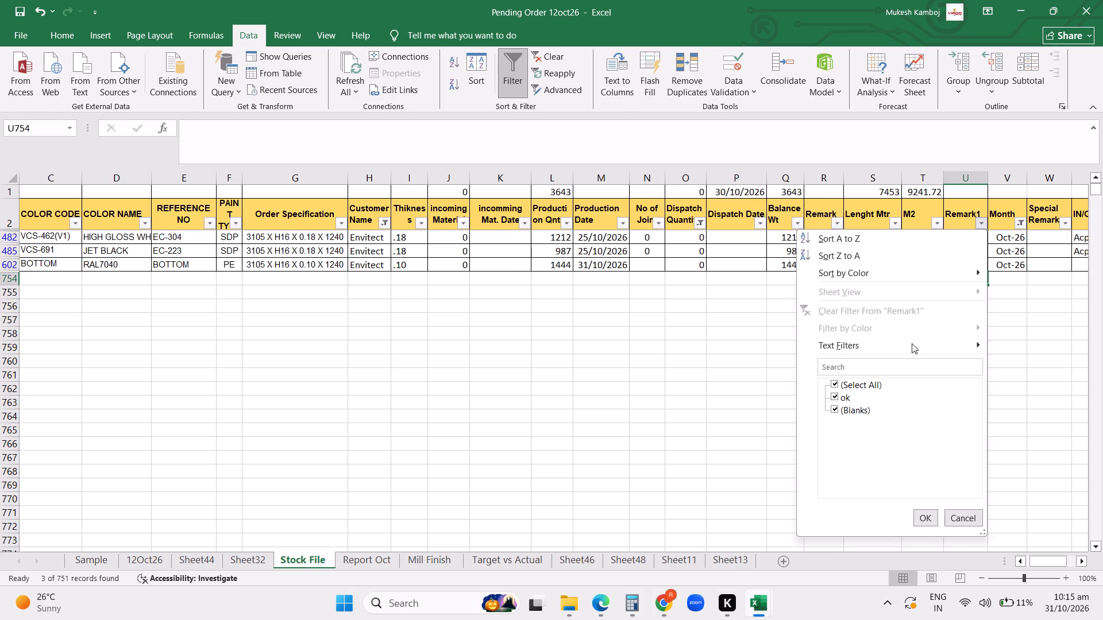
{"action": "left_click", "coordinate": [853, 402]}
{"action": "left_click", "coordinate": [855, 407]}
{"action": "left_click", "coordinate": [923, 512]}
Hide columns I to K, covering the thickness, incoming material and incoming material date.
{"action": "left_click_drag", "start_coordinate": [422, 176], "coordinate": [486, 169]}
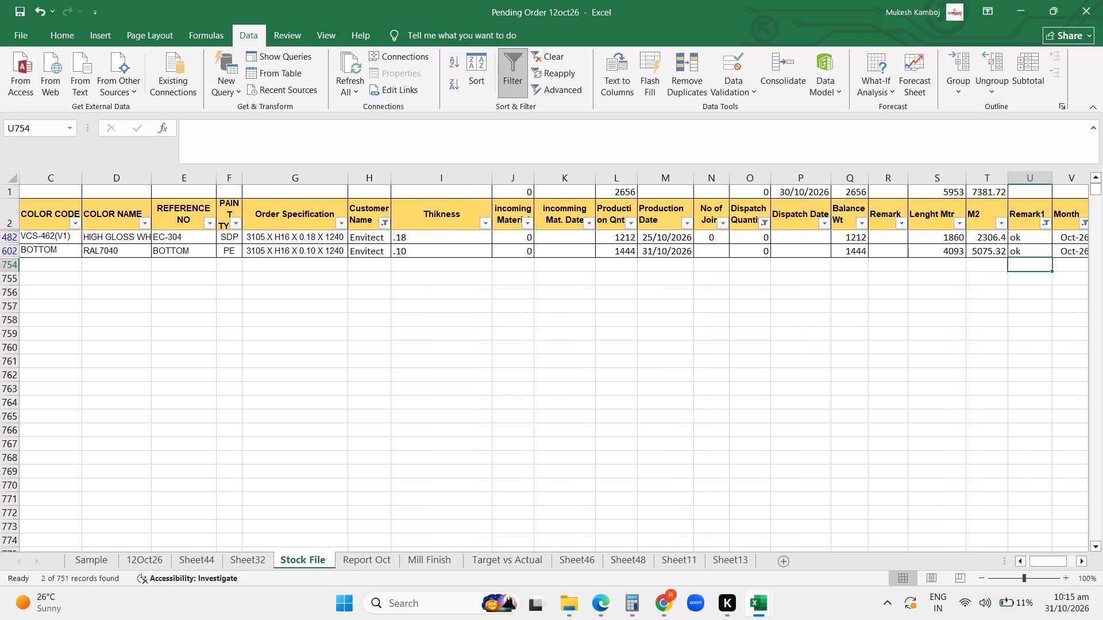
{"action": "key", "text": "ctrl+z"}
{"action": "left_click_drag", "start_coordinate": [414, 178], "coordinate": [491, 177]}
{"action": "right_click", "coordinate": [491, 177]}
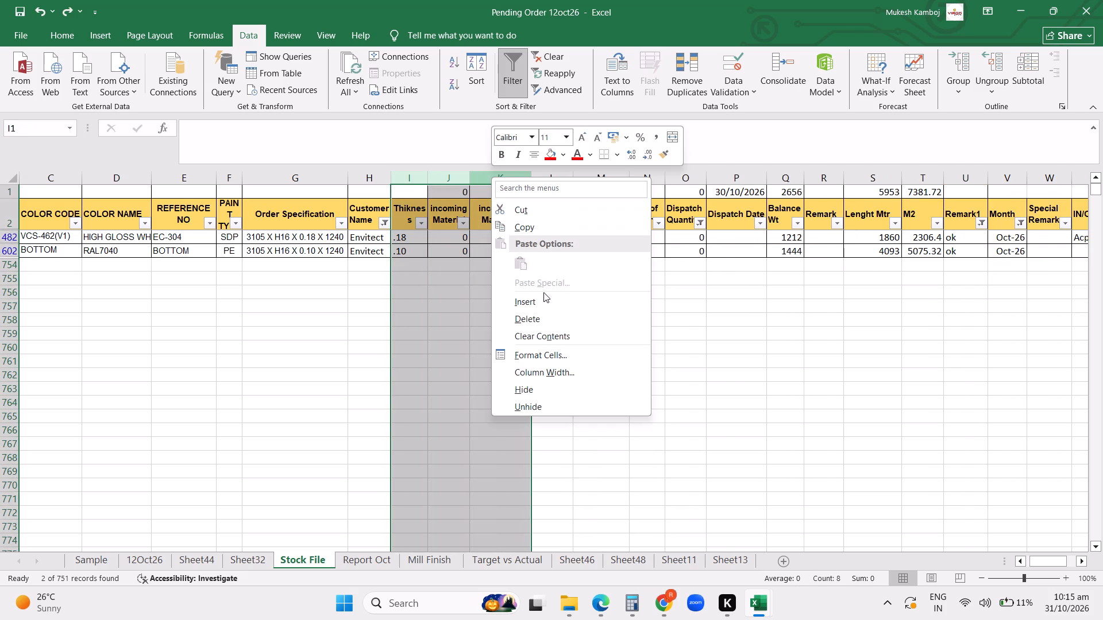
{"action": "left_click", "coordinate": [529, 390]}
{"action": "left_click", "coordinate": [429, 386]}
Select the filtered Envitect block from the item description column through production quantity, covering row 1 to row 602.
{"action": "left_click", "coordinate": [197, 312]}
{"action": "key", "text": "ctrl+Left"}
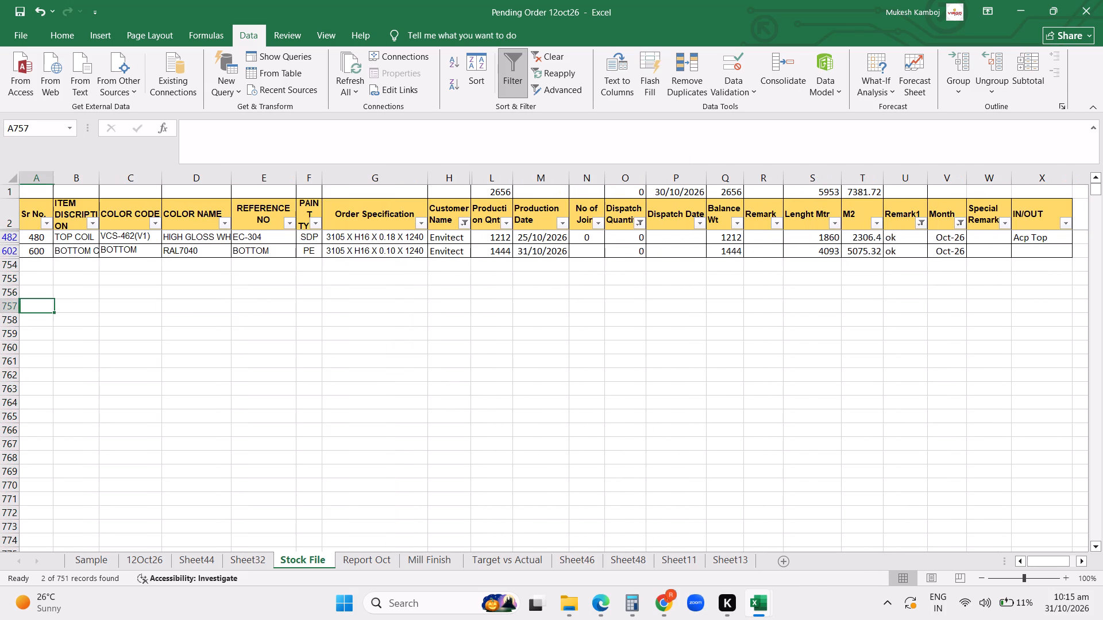
{"action": "key", "text": "ctrl+Left"}
{"action": "key", "text": "ctrl+Left"}
{"action": "key", "text": "ctrl+Left"}
{"action": "left_click_drag", "start_coordinate": [85, 190], "coordinate": [500, 249]}
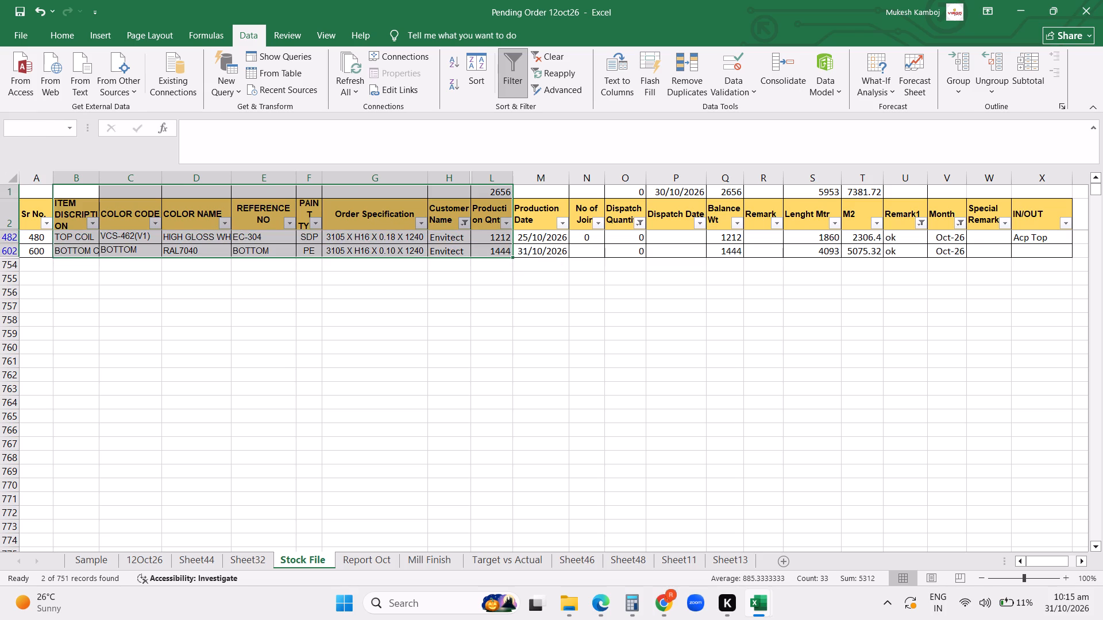
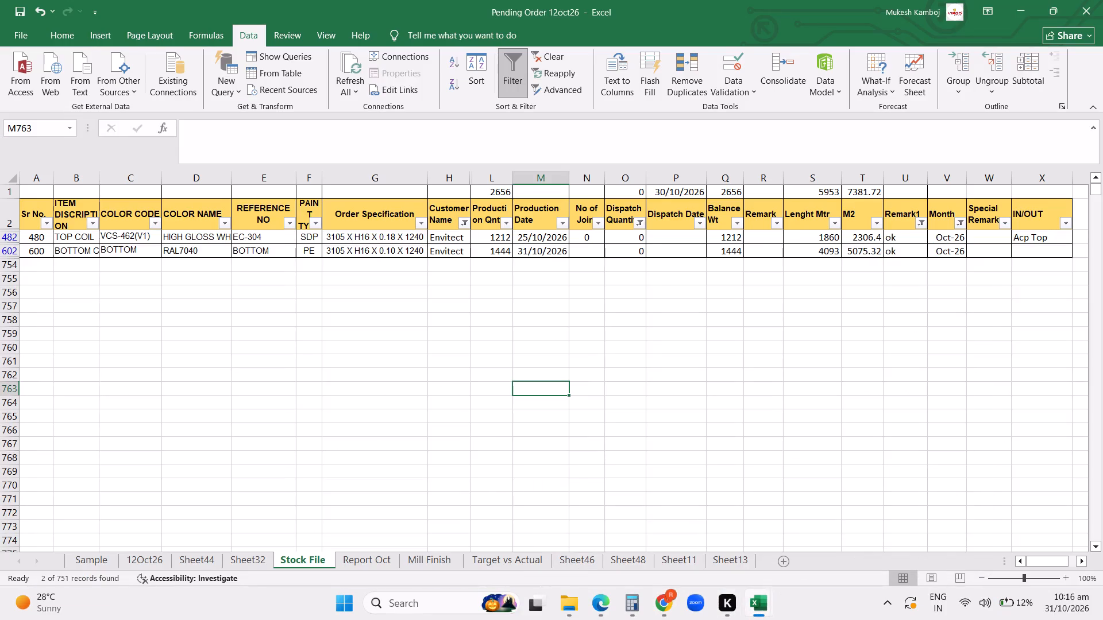
Clear the Dispatch Quantity, Customer Name, Month and Remark1 filters on the Stock File sheet.
{"action": "left_click", "coordinate": [576, 314]}
{"action": "left_click", "coordinate": [464, 222]}
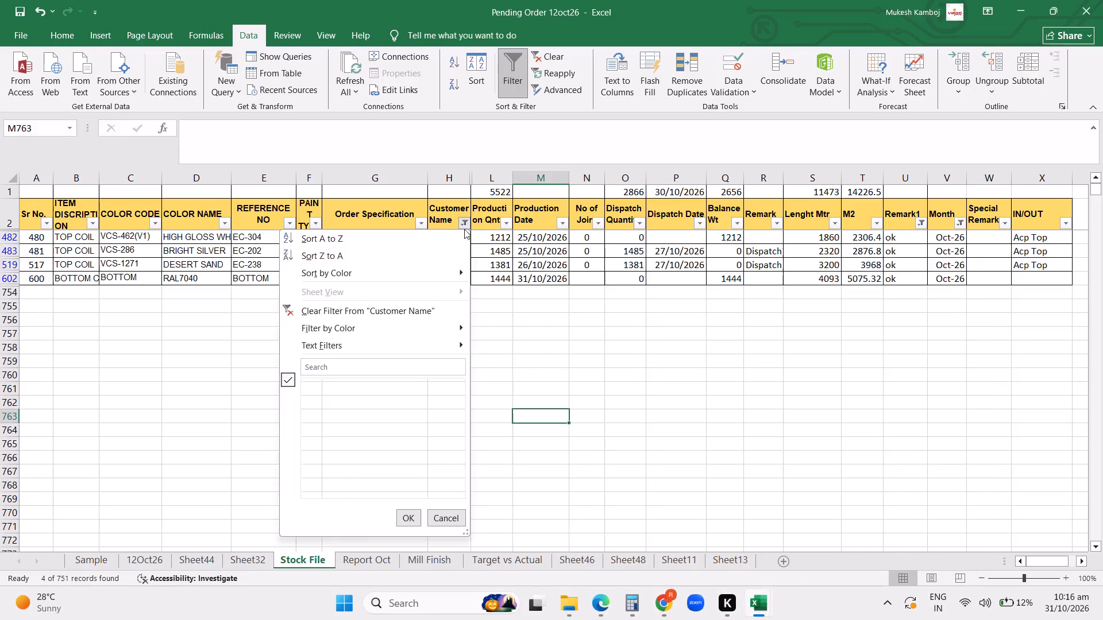
{"action": "left_click", "coordinate": [391, 312]}
{"action": "left_click", "coordinate": [506, 331]}
{"action": "scroll", "coordinate": [111, 293], "scroll_direction": "up", "scroll_amount": 5}
{"action": "scroll", "coordinate": [643, 319], "scroll_direction": "up", "scroll_amount": 5}
{"action": "left_click", "coordinate": [957, 222]}
{"action": "left_click", "coordinate": [876, 313]}
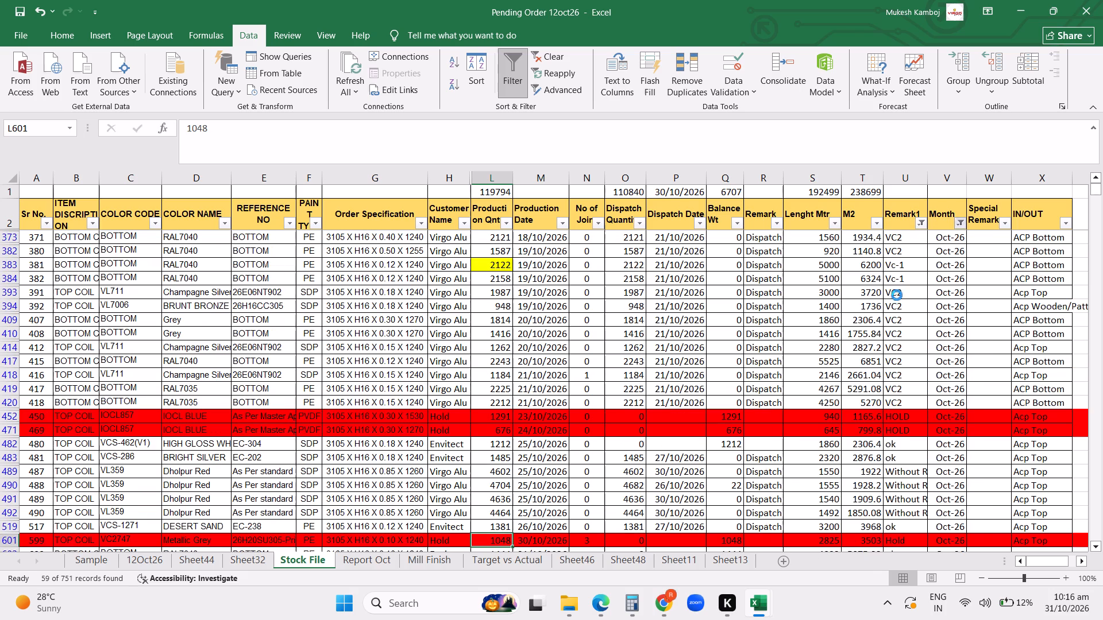
{"action": "left_click", "coordinate": [923, 222]}
{"action": "left_click", "coordinate": [823, 308]}
{"action": "left_click", "coordinate": [470, 325]}
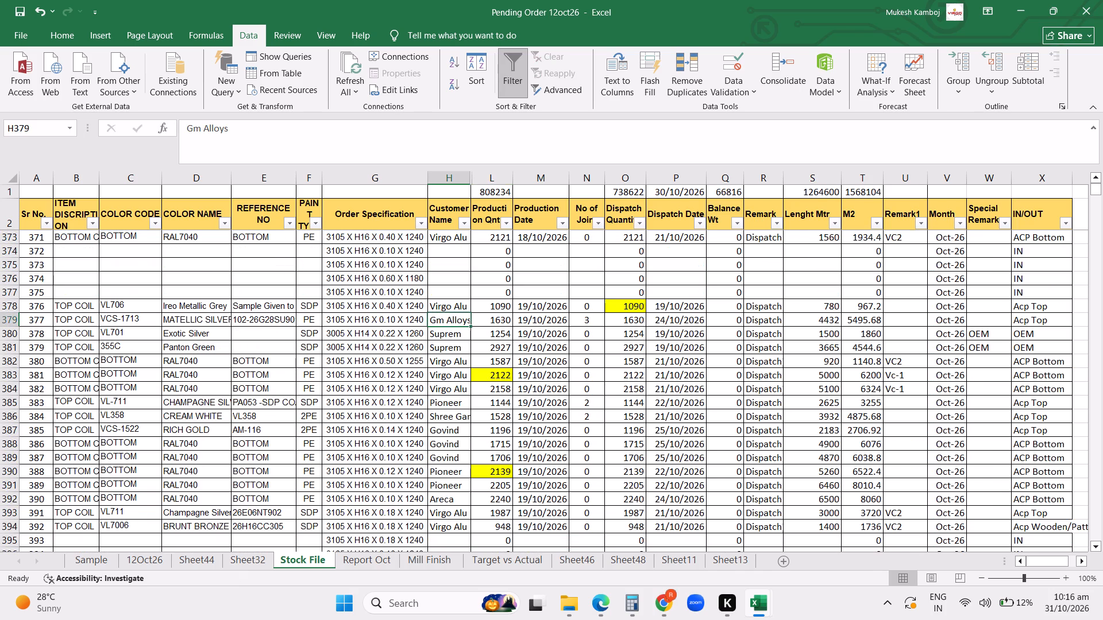
Save the workbook.
{"action": "key", "text": "ctrl+s"}
{"action": "key", "text": "ctrl+s"}
{"action": "key", "text": "ctrl+s"}
Filter the CUSTOMER Name column on the 12Oct26 sheet to customers matching "env".
{"action": "left_click", "coordinate": [145, 560]}
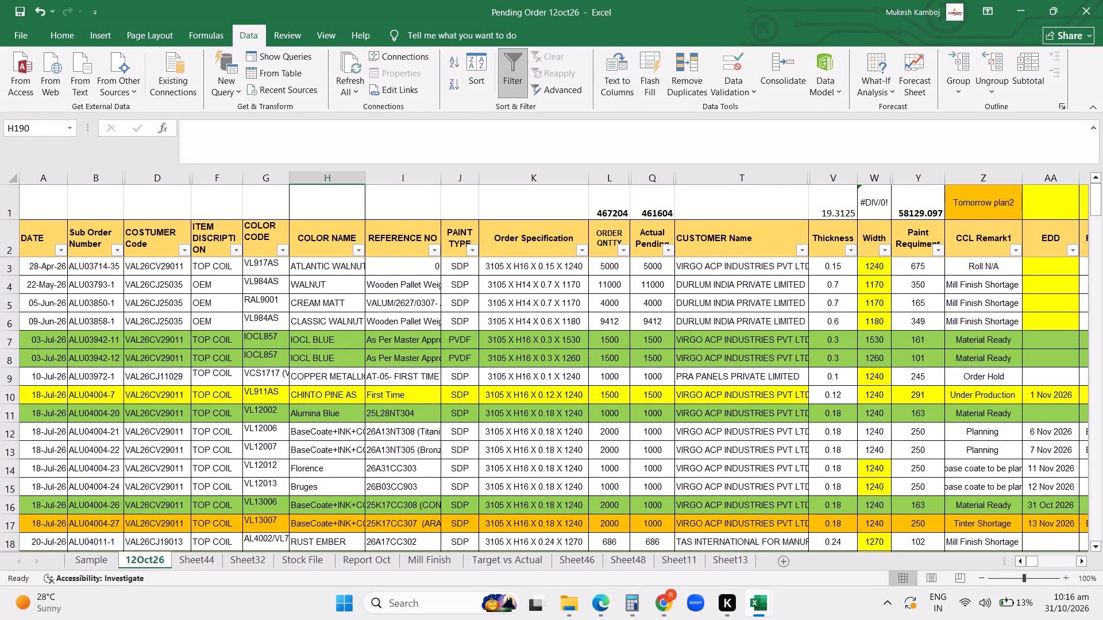
{"action": "left_click", "coordinate": [806, 251]}
{"action": "left_click", "coordinate": [669, 395]}
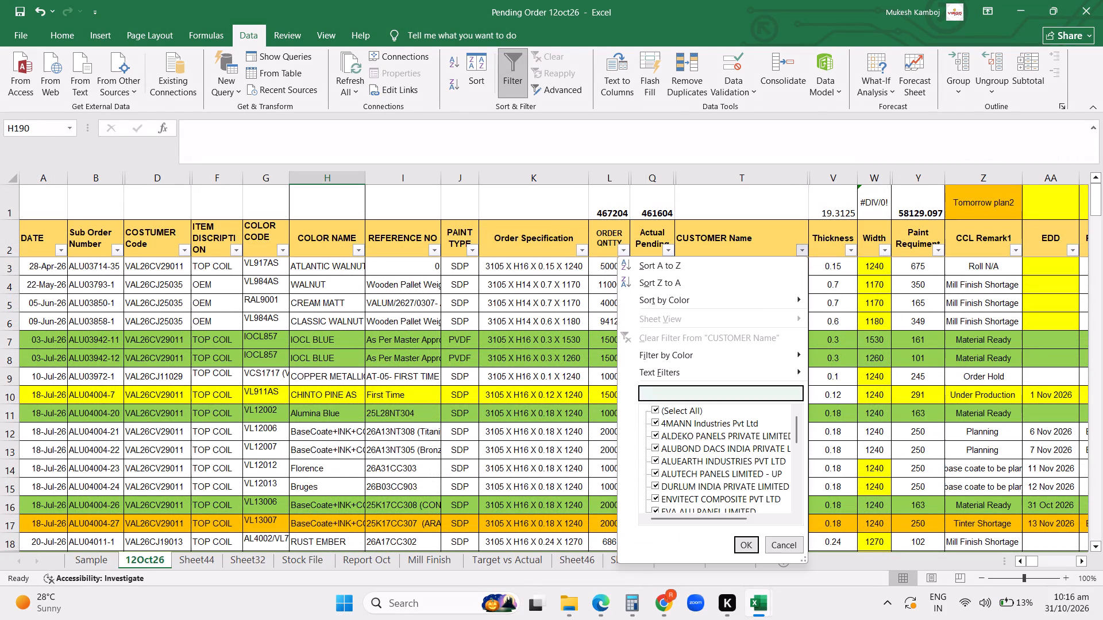
{"action": "type", "text": "env"}
{"action": "key", "text": "Return"}
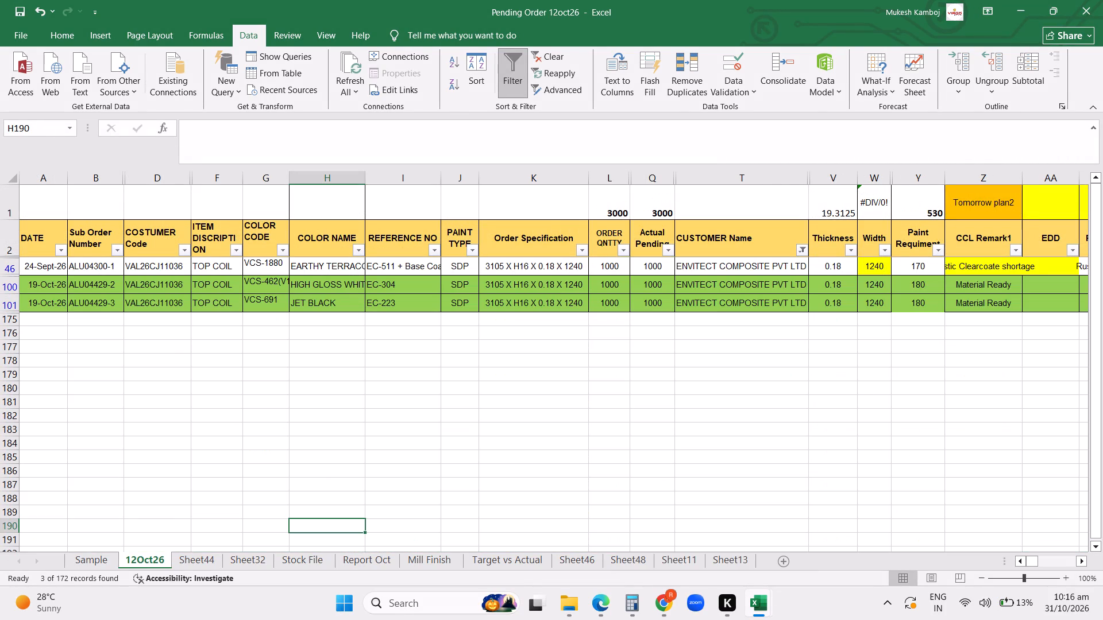
Select the full customer code text in row 46 of the filtered Envitect orders.
{"action": "left_click", "coordinate": [168, 266]}
{"action": "left_click_drag", "start_coordinate": [264, 130], "coordinate": [22, 125]}
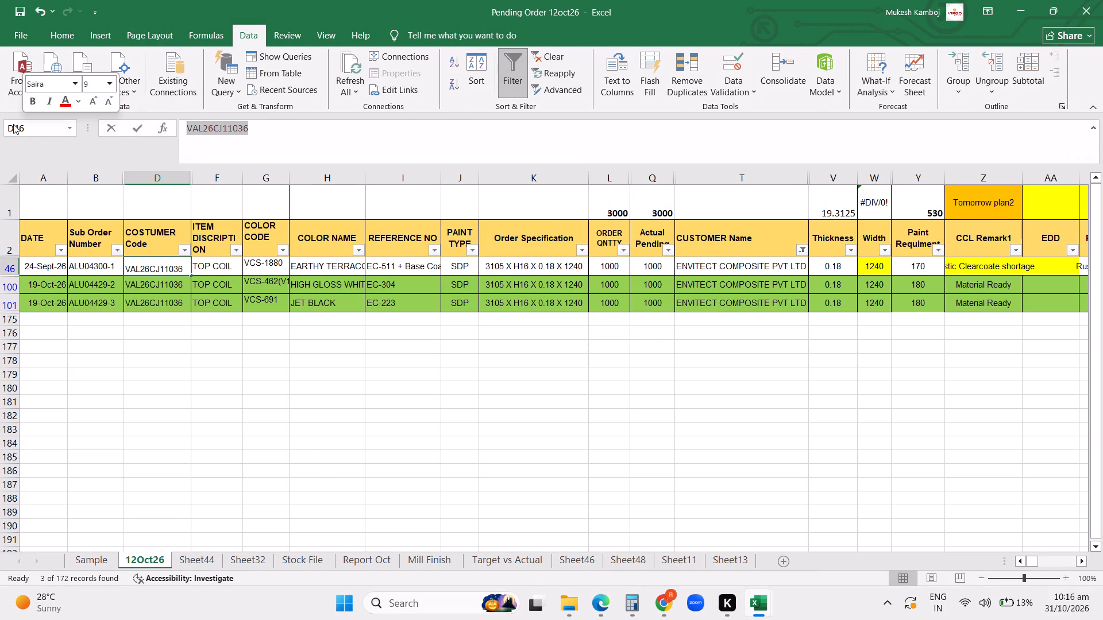
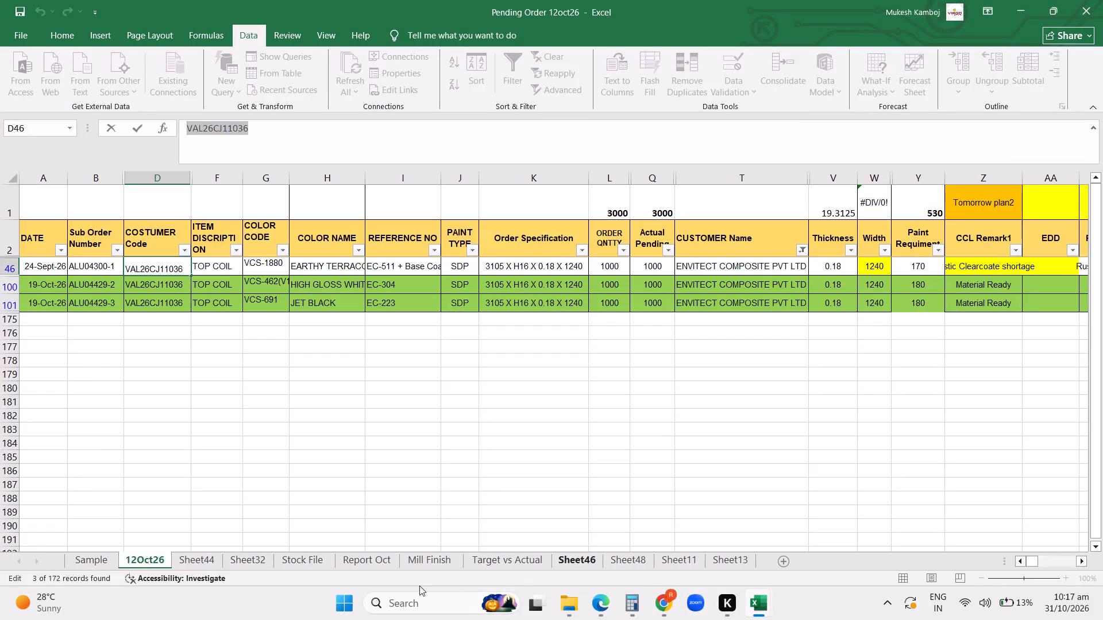
Clear the CUSTOMER Name filter on the 12Oct26 sheet.
{"action": "left_click", "coordinate": [376, 587]}
{"action": "left_click", "coordinate": [775, 374]}
{"action": "left_click", "coordinate": [805, 250]}
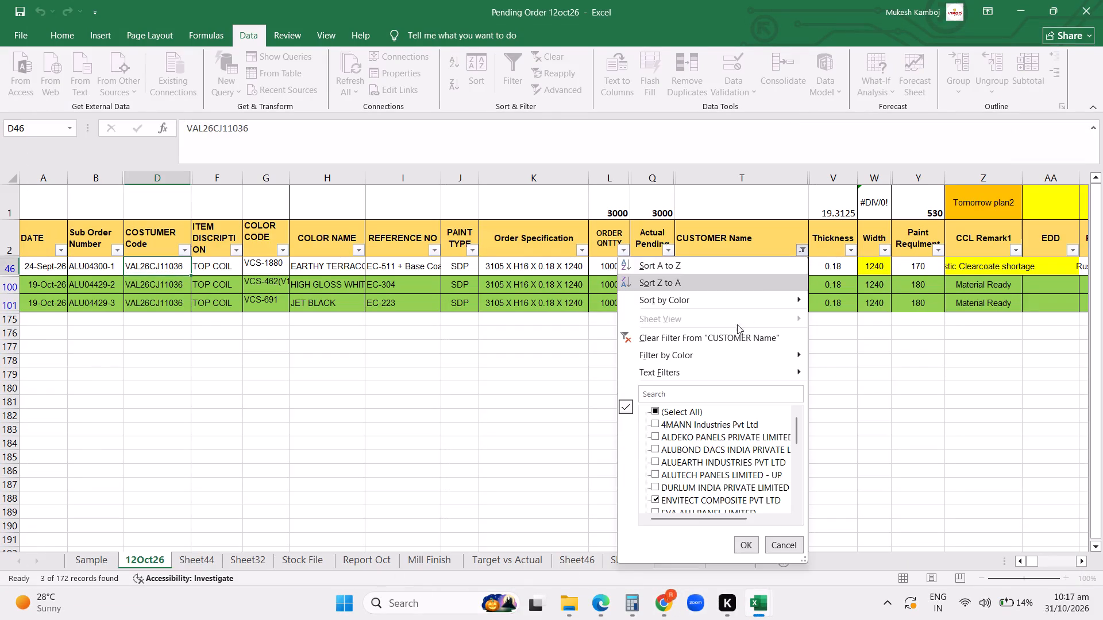
{"action": "left_click", "coordinate": [709, 330]}
{"action": "left_click", "coordinate": [706, 342]}
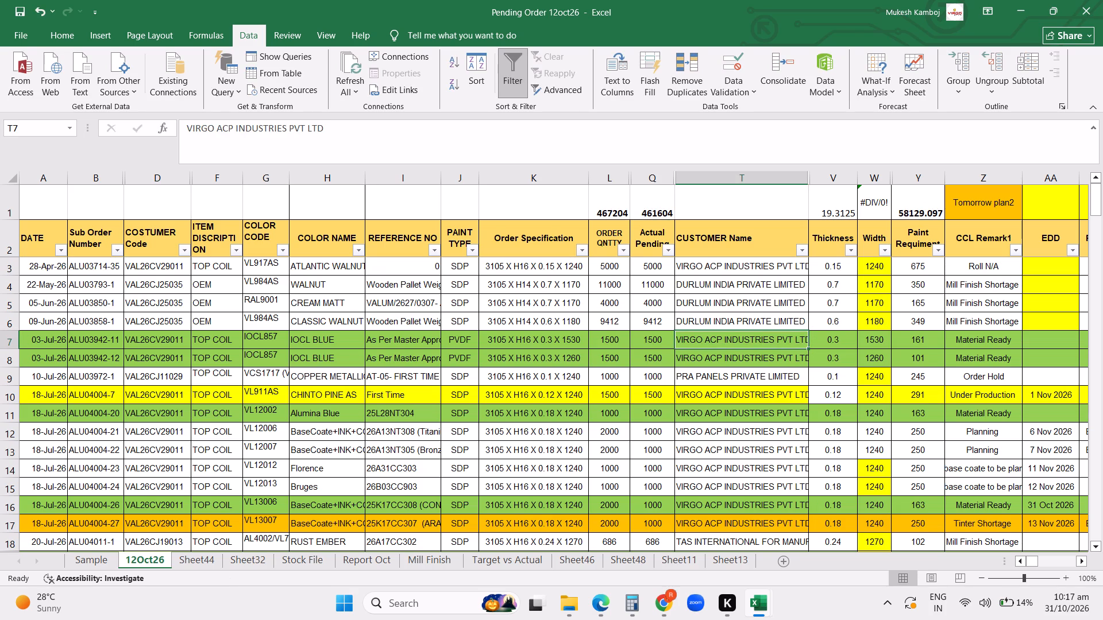
Filter the Customer Name column on the Stock File sheet to Virgo Alu only.
{"action": "left_click", "coordinate": [323, 561]}
{"action": "left_click", "coordinate": [497, 506]}
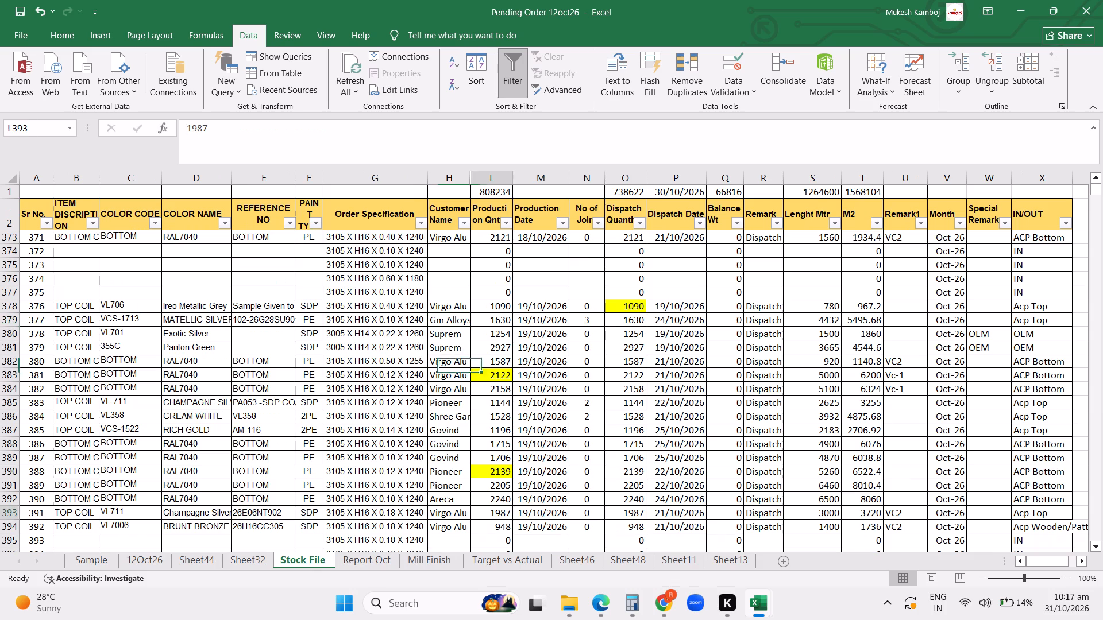
{"action": "left_click", "coordinate": [467, 225]}
{"action": "left_click", "coordinate": [322, 385]}
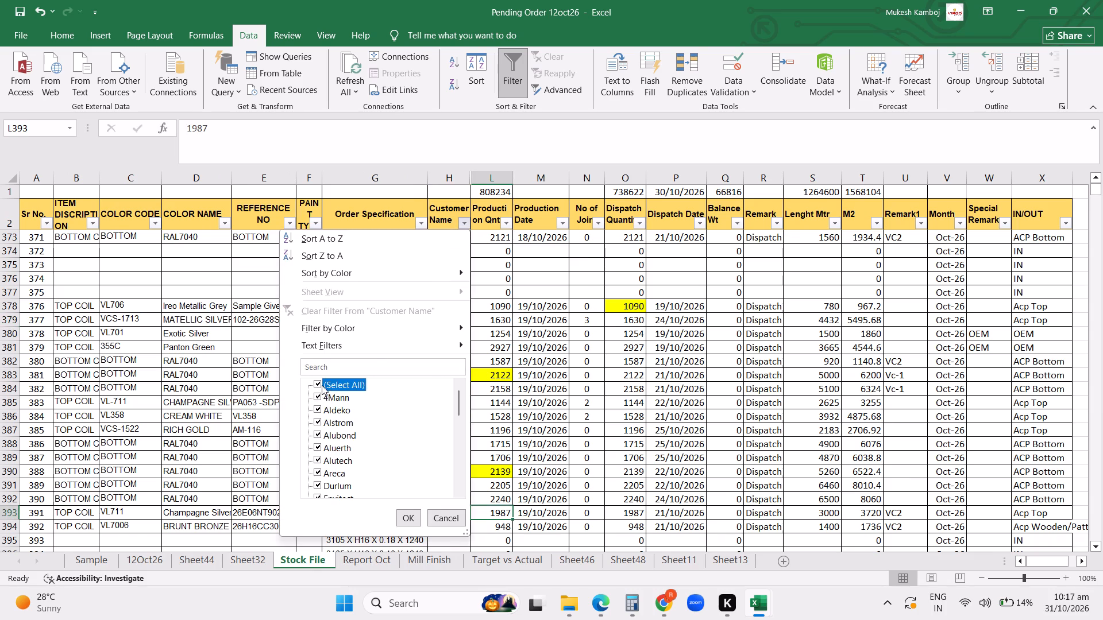
{"action": "scroll", "coordinate": [370, 475], "scroll_direction": "down", "scroll_amount": 20}
{"action": "scroll", "coordinate": [370, 475], "scroll_direction": "down", "scroll_amount": 2}
{"action": "left_click", "coordinate": [347, 462]}
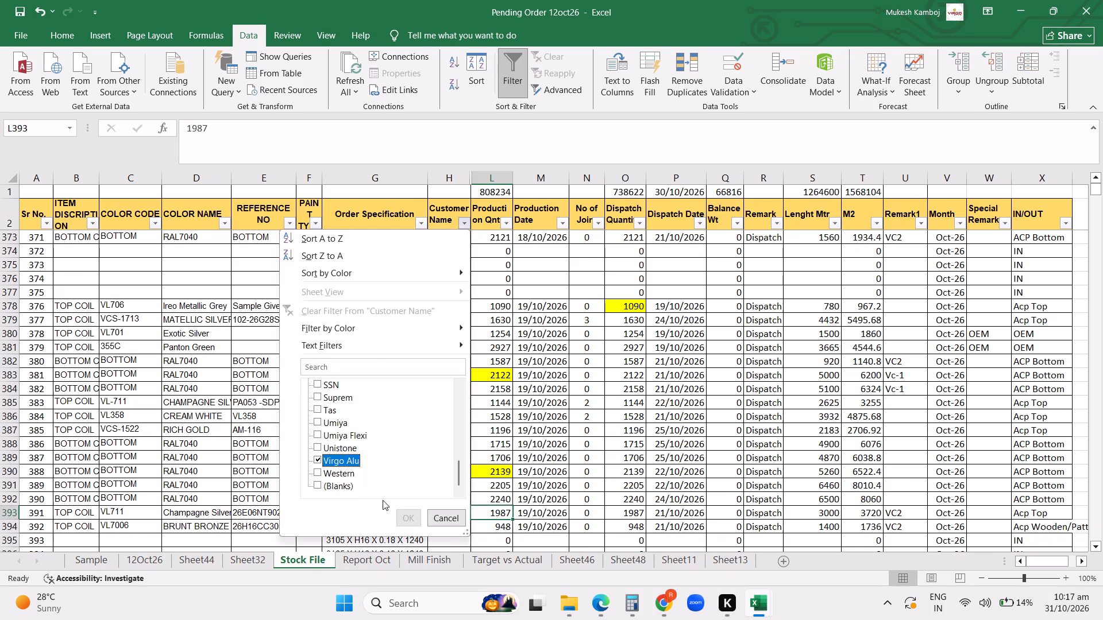
{"action": "left_click", "coordinate": [404, 521]}
Examine the filtered Virgo Alu coils, including their production, dispatch quantities, dates and balance weights.
{"action": "scroll", "coordinate": [676, 440], "scroll_direction": "up", "scroll_amount": 18}
{"action": "scroll", "coordinate": [746, 398], "scroll_direction": "up", "scroll_amount": 20}
{"action": "scroll", "coordinate": [746, 398], "scroll_direction": "up", "scroll_amount": 14}
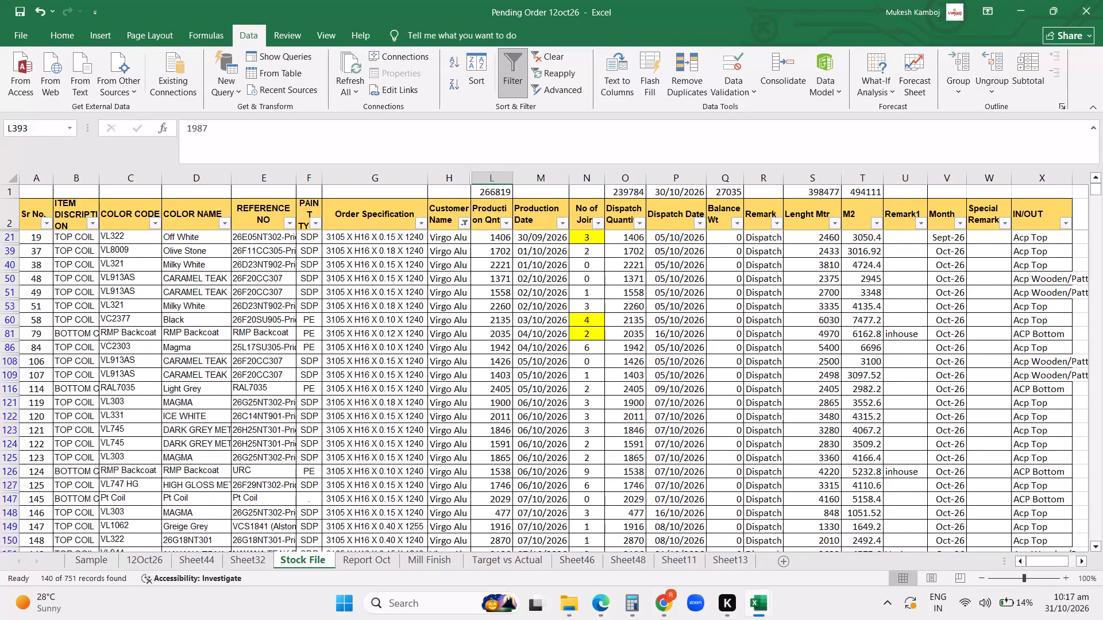
{"action": "scroll", "coordinate": [707, 384], "scroll_direction": "up", "scroll_amount": 3}
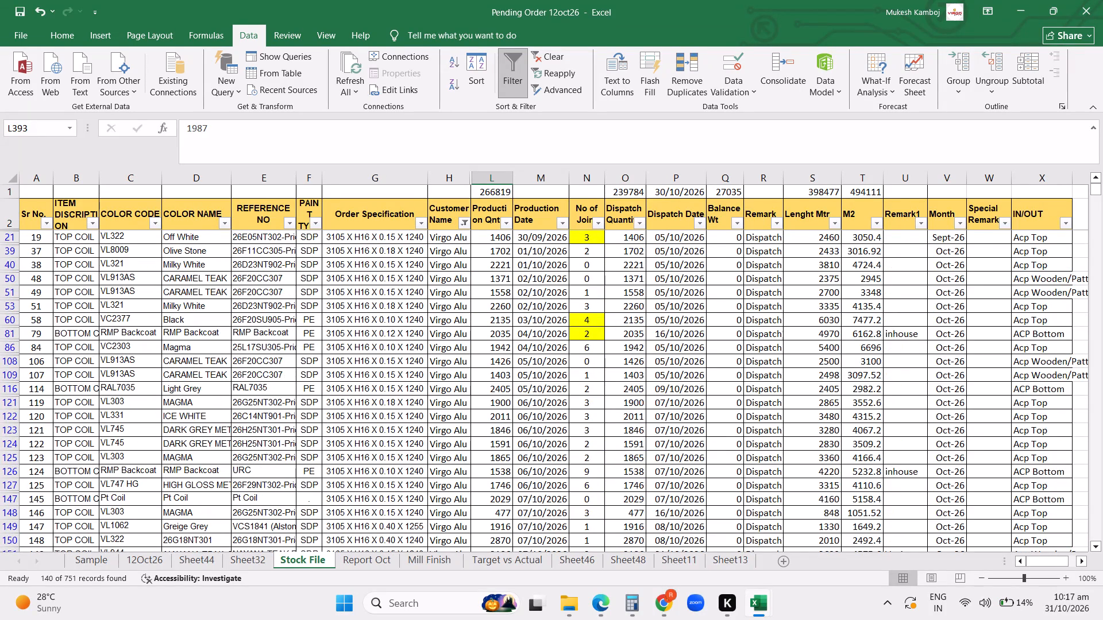
{"action": "scroll", "coordinate": [707, 384], "scroll_direction": "up", "scroll_amount": 10}
{"action": "scroll", "coordinate": [709, 382], "scroll_direction": "down", "scroll_amount": 6}
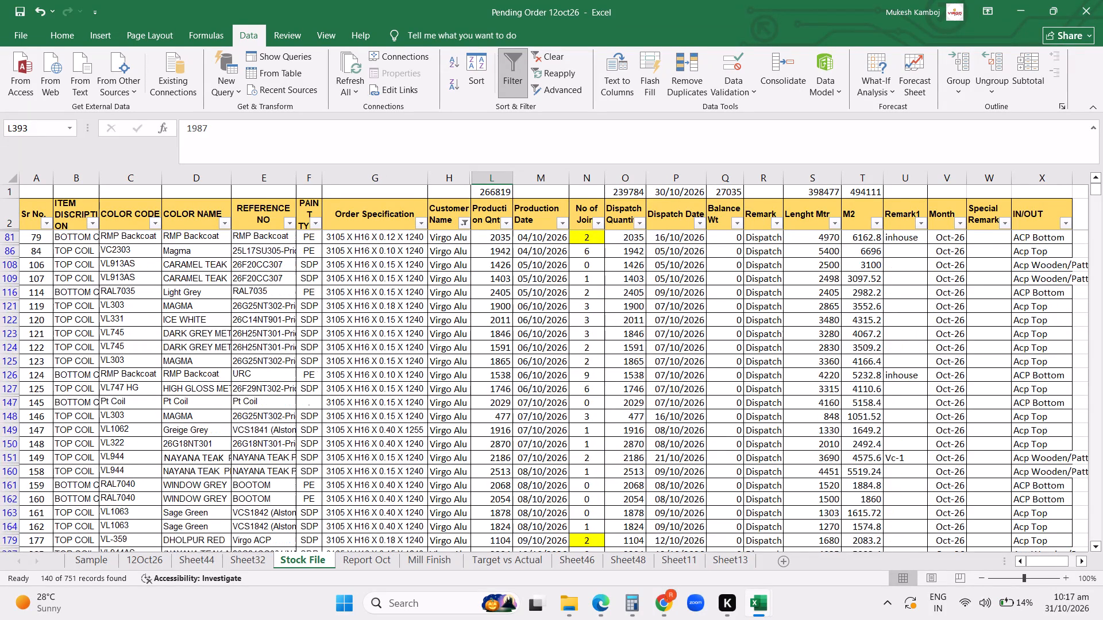
{"action": "scroll", "coordinate": [709, 382], "scroll_direction": "down", "scroll_amount": 20}
{"action": "scroll", "coordinate": [709, 382], "scroll_direction": "down", "scroll_amount": 7}
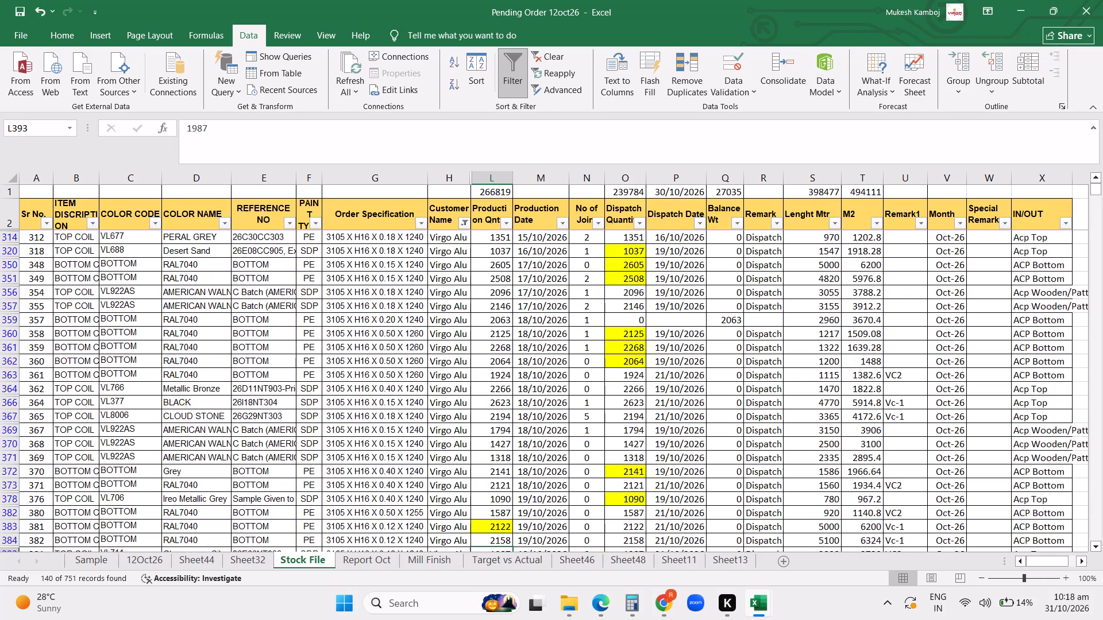
{"action": "scroll", "coordinate": [716, 388], "scroll_direction": "down", "scroll_amount": 2}
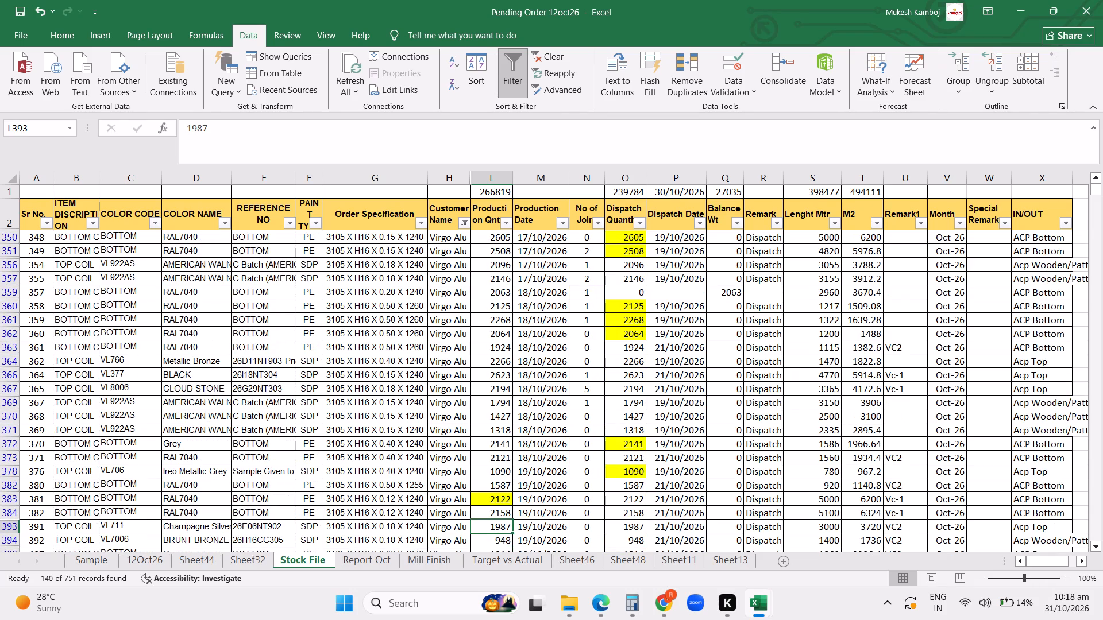
{"action": "scroll", "coordinate": [716, 388], "scroll_direction": "down", "scroll_amount": 6}
{"action": "scroll", "coordinate": [716, 388], "scroll_direction": "up", "scroll_amount": 8}
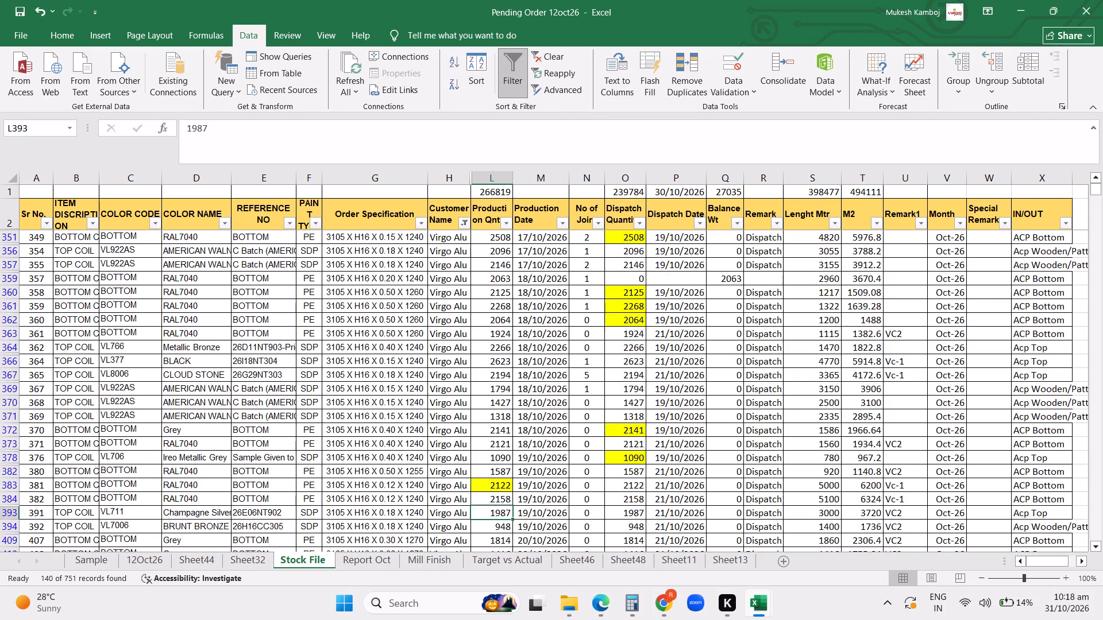
{"action": "scroll", "coordinate": [807, 392], "scroll_direction": "up", "scroll_amount": 3}
Clear the Customer Name filter on the Stock File sheet.
{"action": "left_click", "coordinate": [462, 220]}
{"action": "left_click", "coordinate": [398, 312]}
{"action": "left_click", "coordinate": [633, 357]}
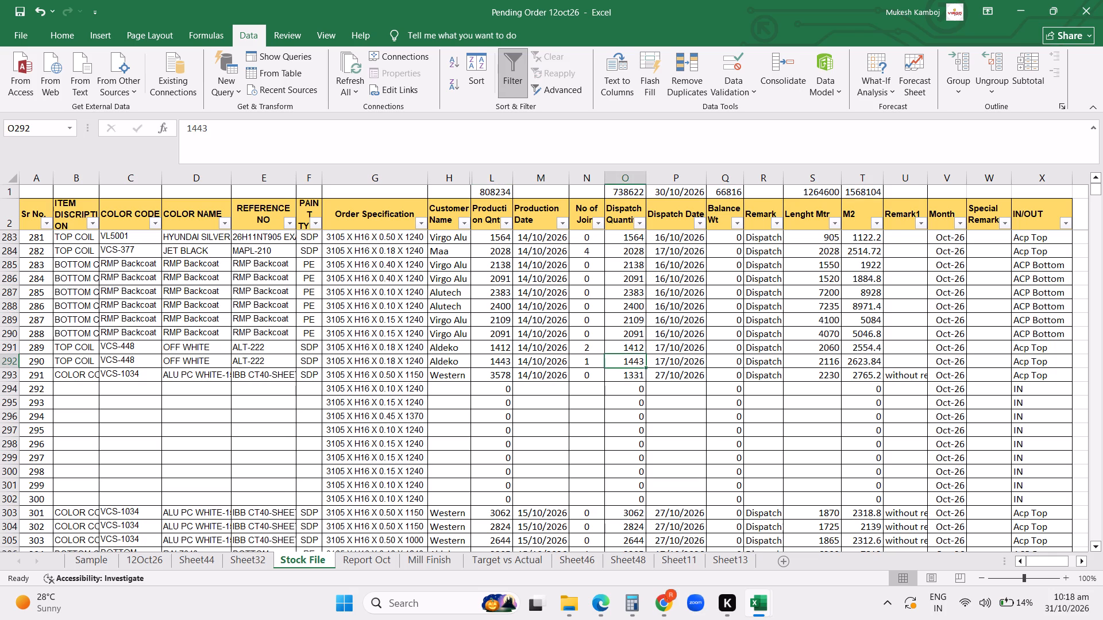
Filter the Special Remark column to exclude HSRP, OEM and SSN, and look over the remaining coil rows.
{"action": "left_click", "coordinate": [1008, 220]}
{"action": "left_click", "coordinate": [879, 397]}
{"action": "left_click", "coordinate": [873, 412]}
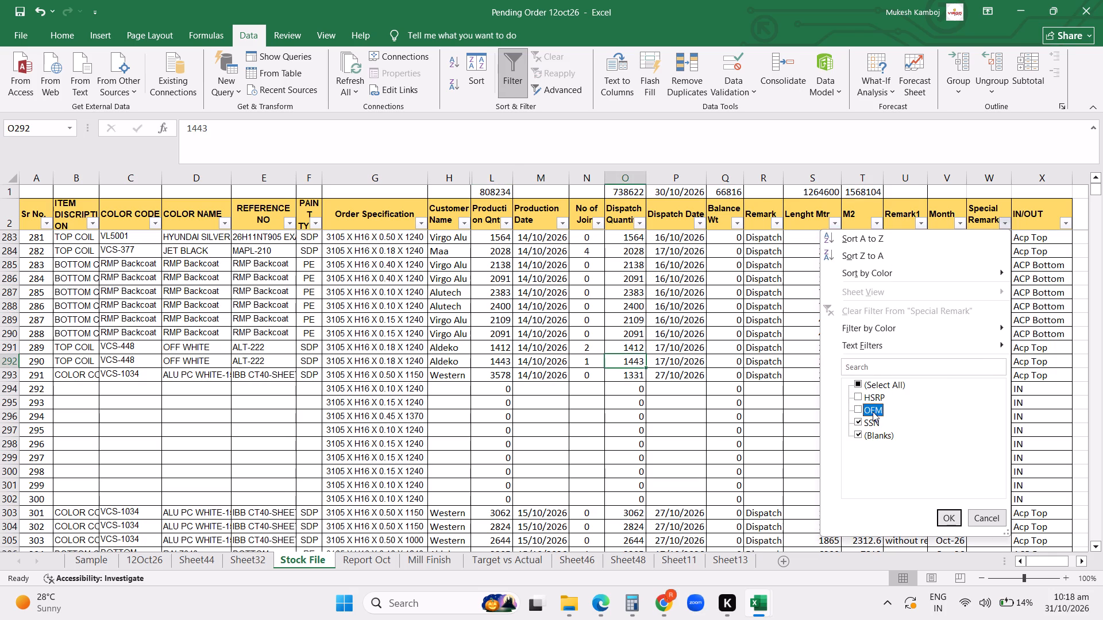
{"action": "left_click", "coordinate": [873, 422]}
{"action": "left_click", "coordinate": [946, 519]}
{"action": "scroll", "coordinate": [811, 399], "scroll_direction": "up", "scroll_amount": 3}
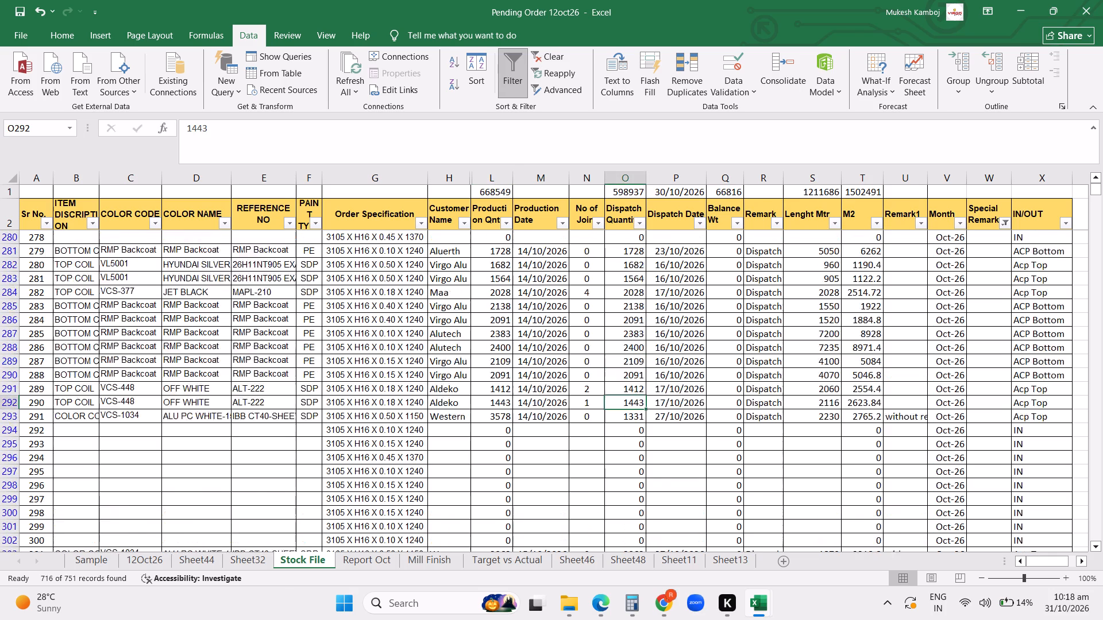
{"action": "scroll", "coordinate": [811, 399], "scroll_direction": "up", "scroll_amount": 9}
{"action": "scroll", "coordinate": [814, 398], "scroll_direction": "down", "scroll_amount": 3}
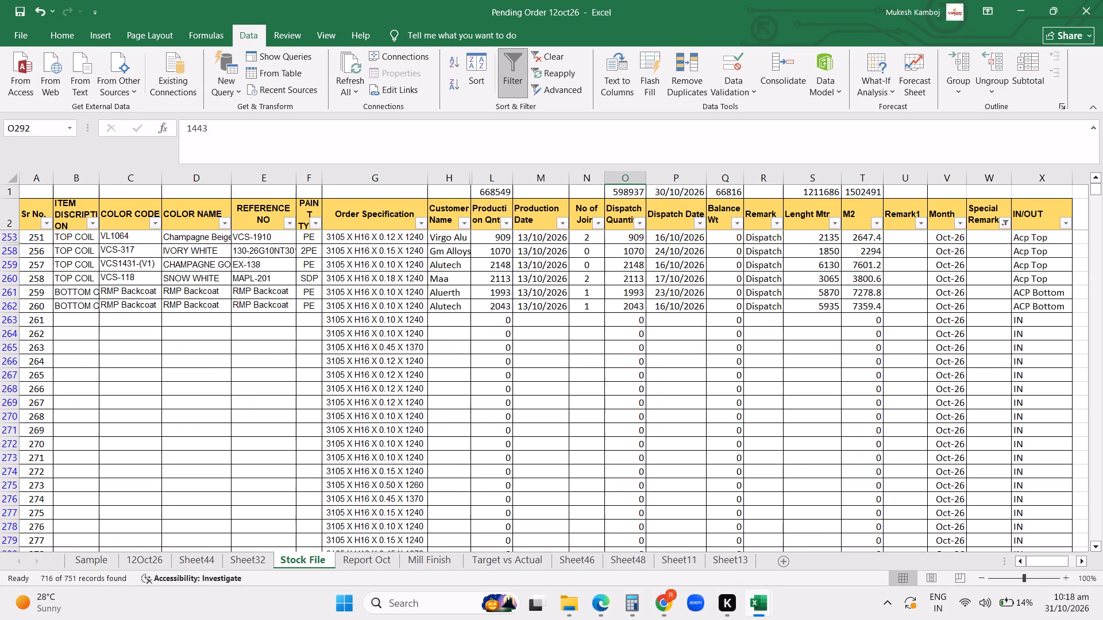
Clear the Special Remark filter on the Stock File sheet.
{"action": "left_click", "coordinate": [1006, 224]}
{"action": "left_click", "coordinate": [901, 309]}
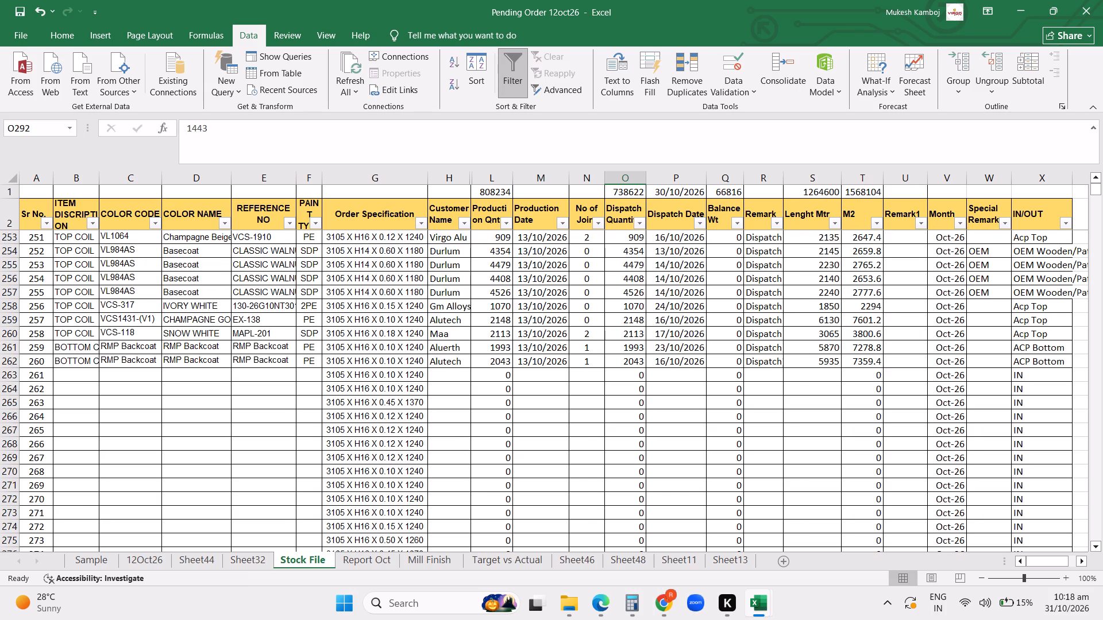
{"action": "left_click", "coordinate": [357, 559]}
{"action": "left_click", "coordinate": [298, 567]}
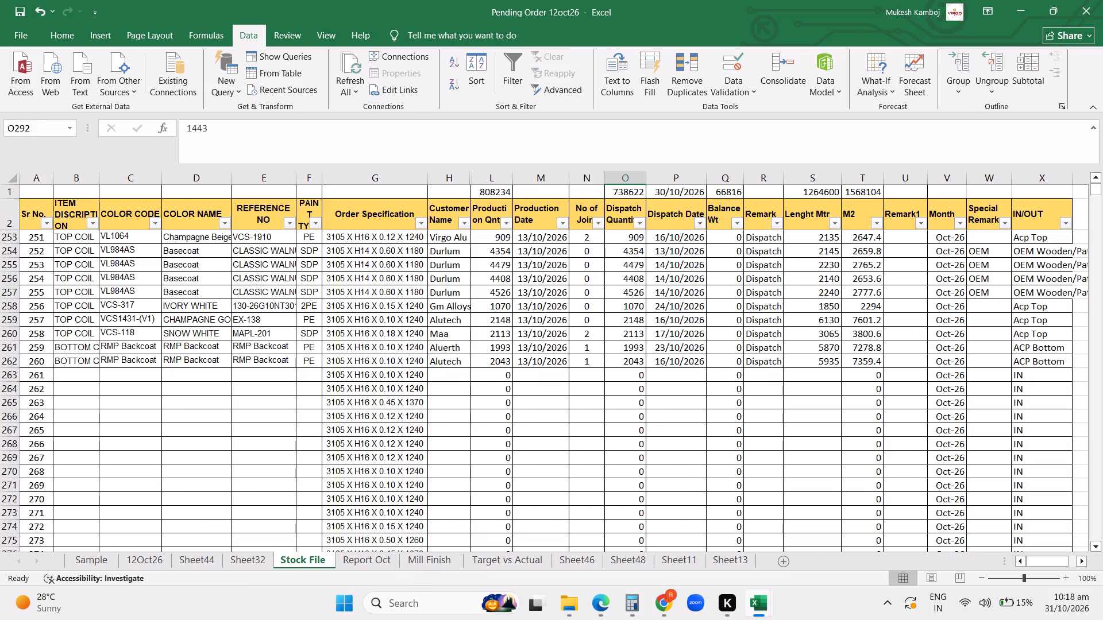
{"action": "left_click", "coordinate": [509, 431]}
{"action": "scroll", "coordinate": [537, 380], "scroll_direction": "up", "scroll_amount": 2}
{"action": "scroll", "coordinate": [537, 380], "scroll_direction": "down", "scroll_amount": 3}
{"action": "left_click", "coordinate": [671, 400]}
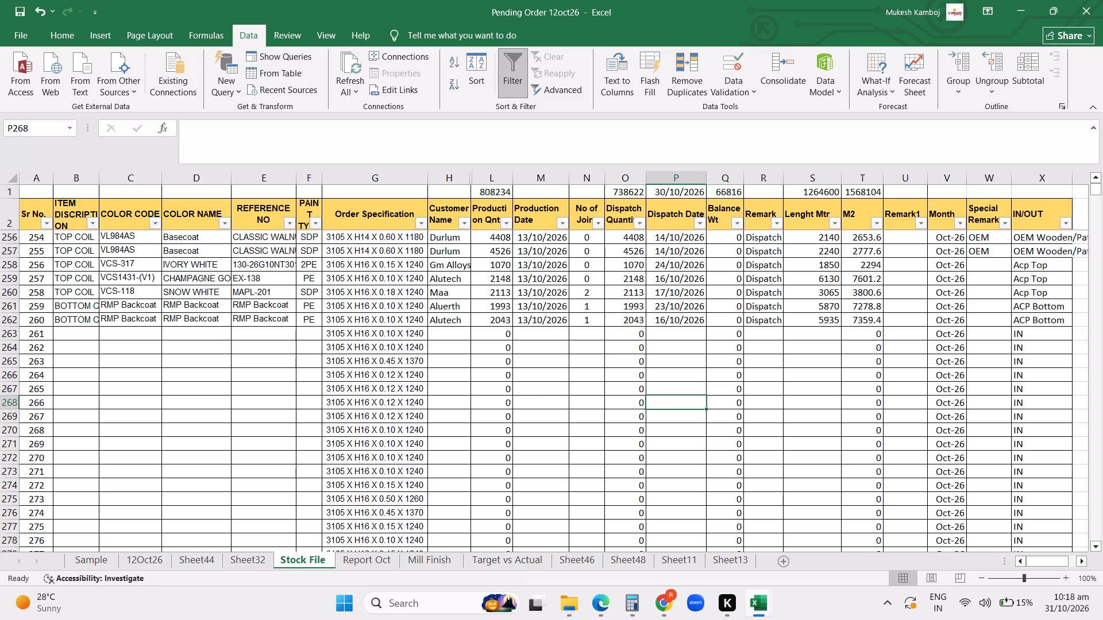
Filter the Special Remark column to HSRP and OEM only, and look over the matching coil rows.
{"action": "left_click", "coordinate": [1008, 222]}
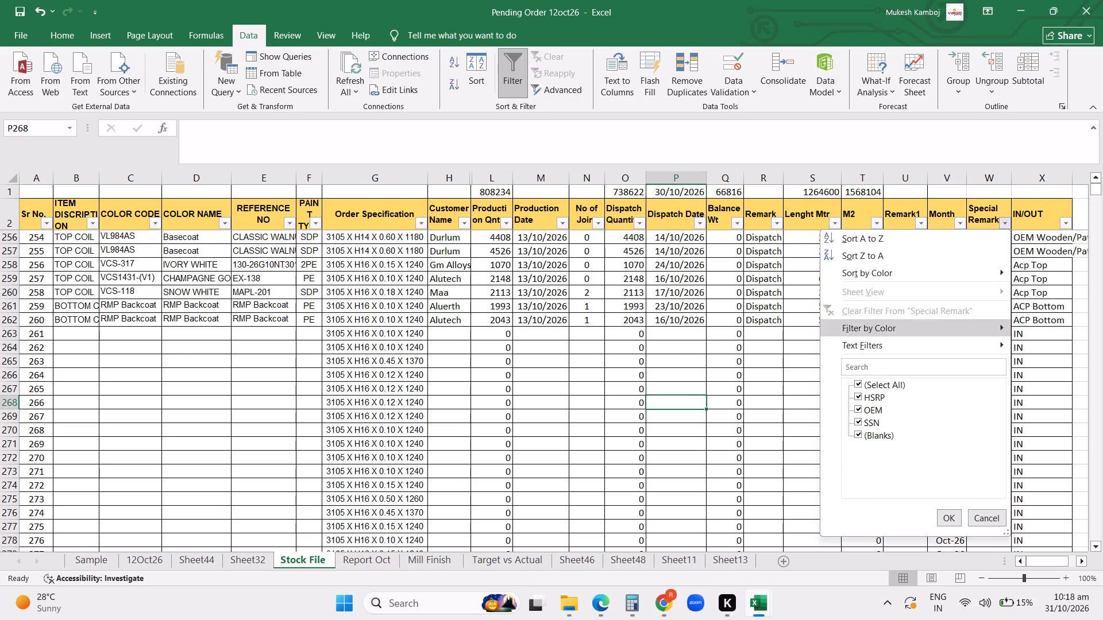
{"action": "left_click", "coordinate": [870, 424]}
{"action": "left_click", "coordinate": [869, 435]}
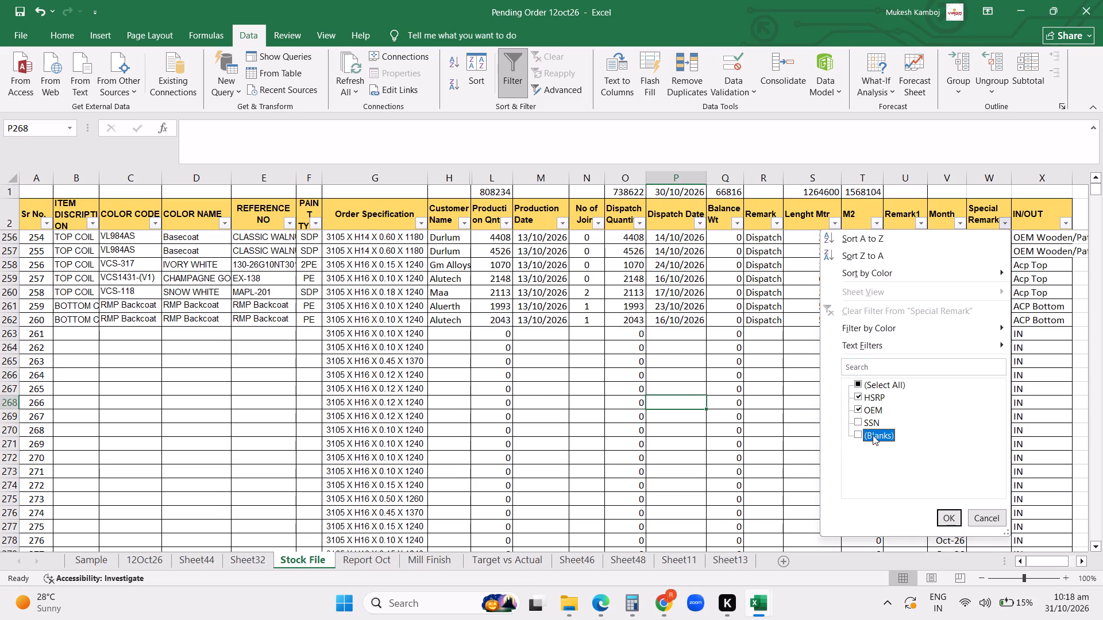
{"action": "left_click", "coordinate": [947, 516]}
{"action": "scroll", "coordinate": [854, 449], "scroll_direction": "up", "scroll_amount": 4}
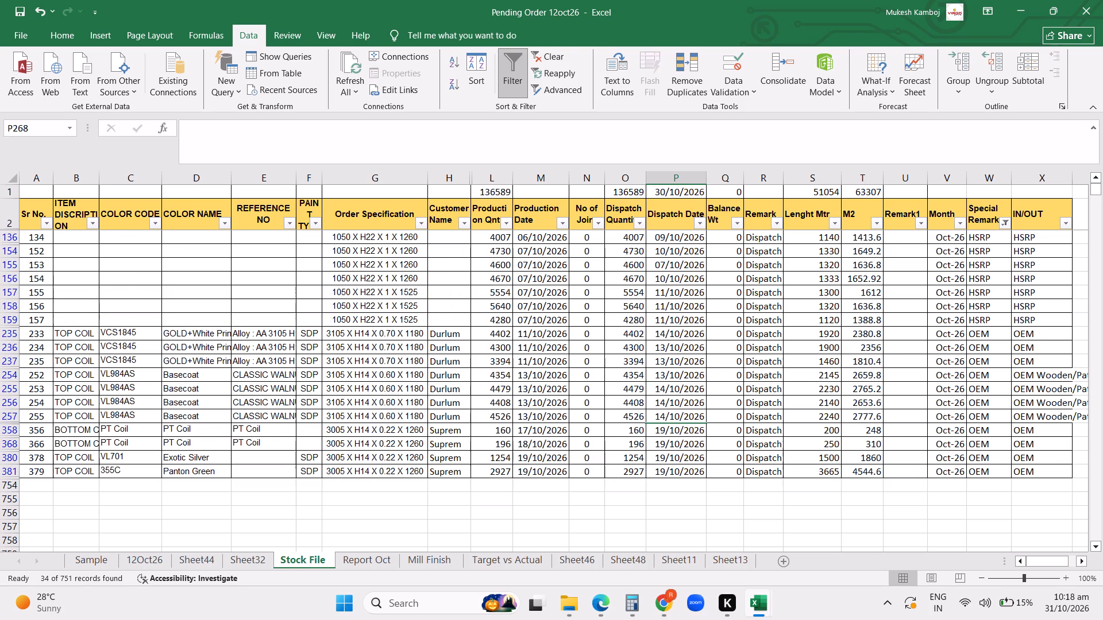
{"action": "scroll", "coordinate": [858, 449], "scroll_direction": "up", "scroll_amount": 7}
{"action": "scroll", "coordinate": [858, 449], "scroll_direction": "down", "scroll_amount": 7}
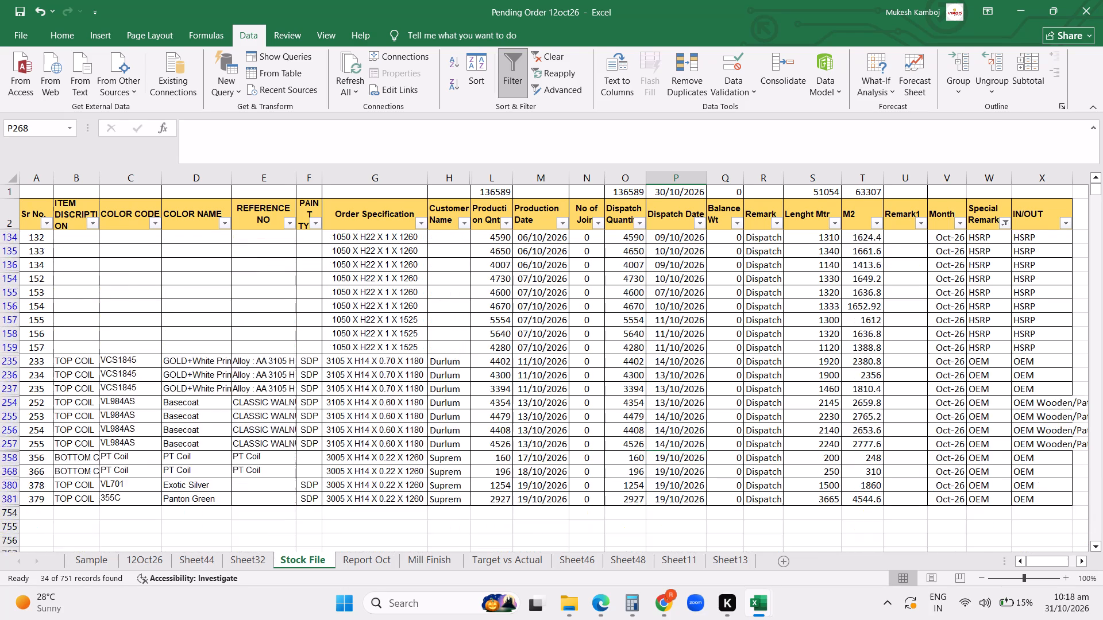
{"action": "scroll", "coordinate": [858, 449], "scroll_direction": "up", "scroll_amount": 20}
{"action": "scroll", "coordinate": [858, 449], "scroll_direction": "up", "scroll_amount": 3}
Clear the Special Remark filter so the Stock File sheet lists all coils.
{"action": "left_click", "coordinate": [1006, 224]}
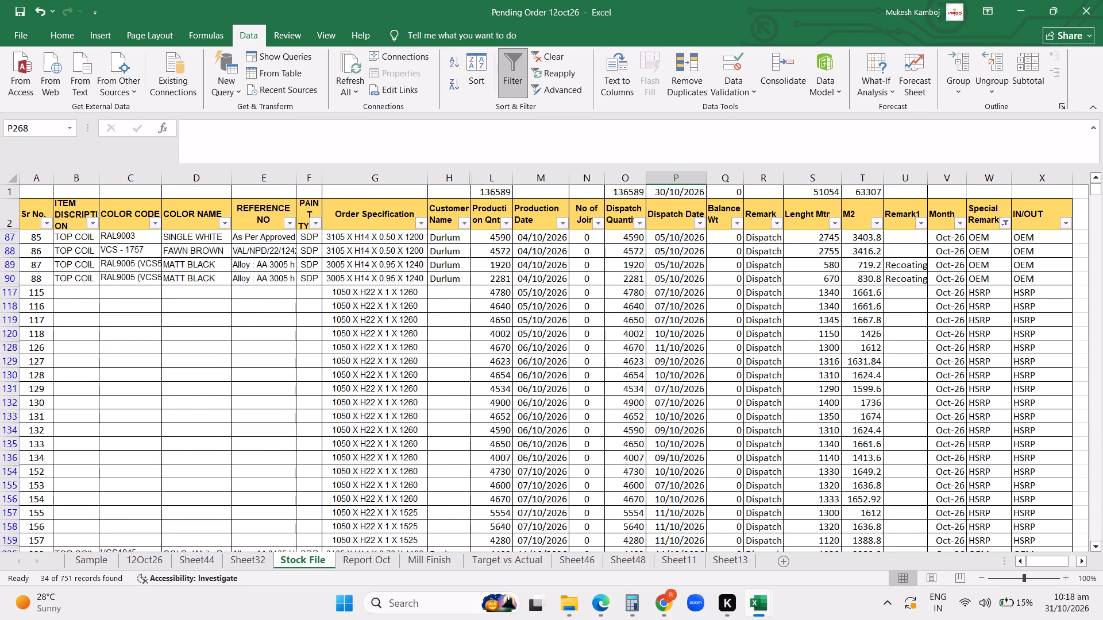
{"action": "left_click", "coordinate": [932, 312]}
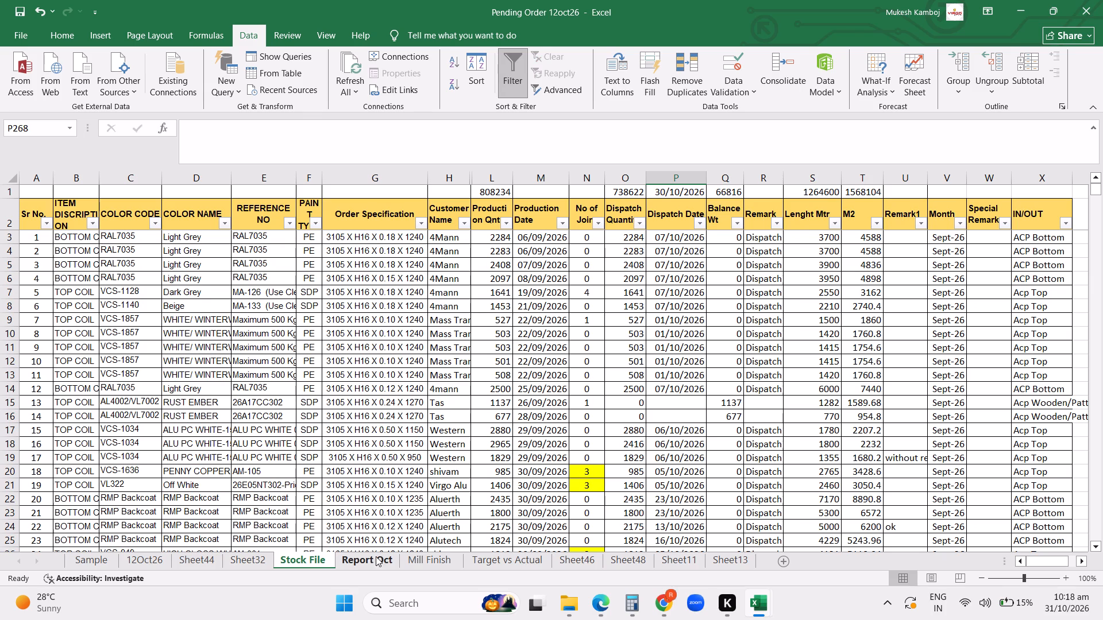
Narrow the Remark column I beside the ready-stock summary on Sheet32.
{"action": "left_click", "coordinate": [254, 558]}
{"action": "left_click", "coordinate": [461, 457]}
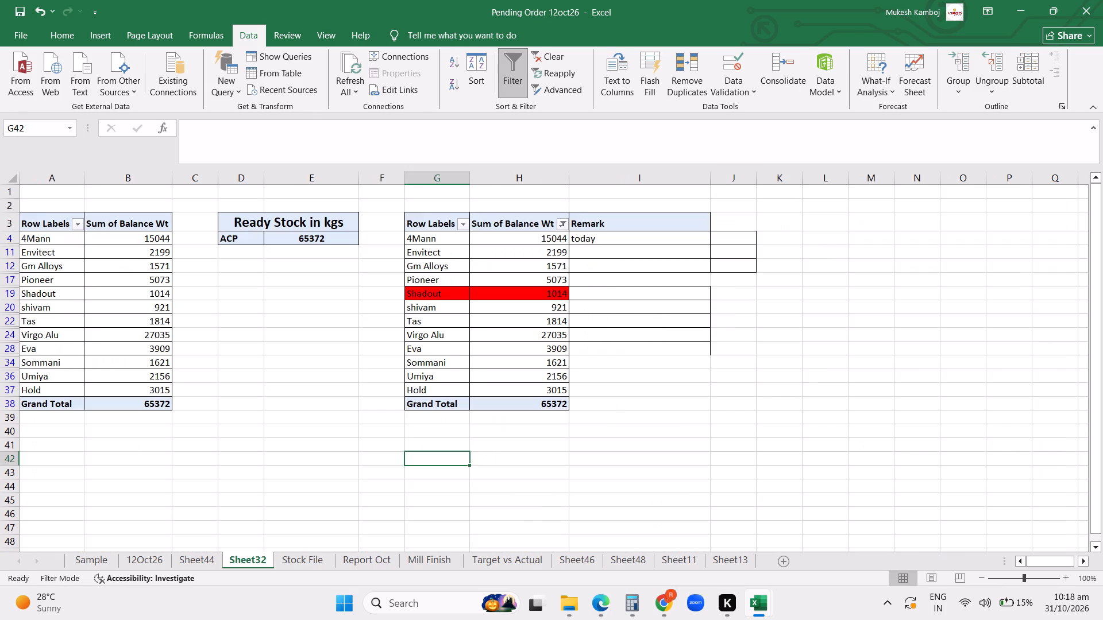
{"action": "scroll", "coordinate": [705, 330], "scroll_direction": "up", "scroll_amount": 15}
{"action": "left_click_drag", "start_coordinate": [709, 179], "coordinate": [627, 178]}
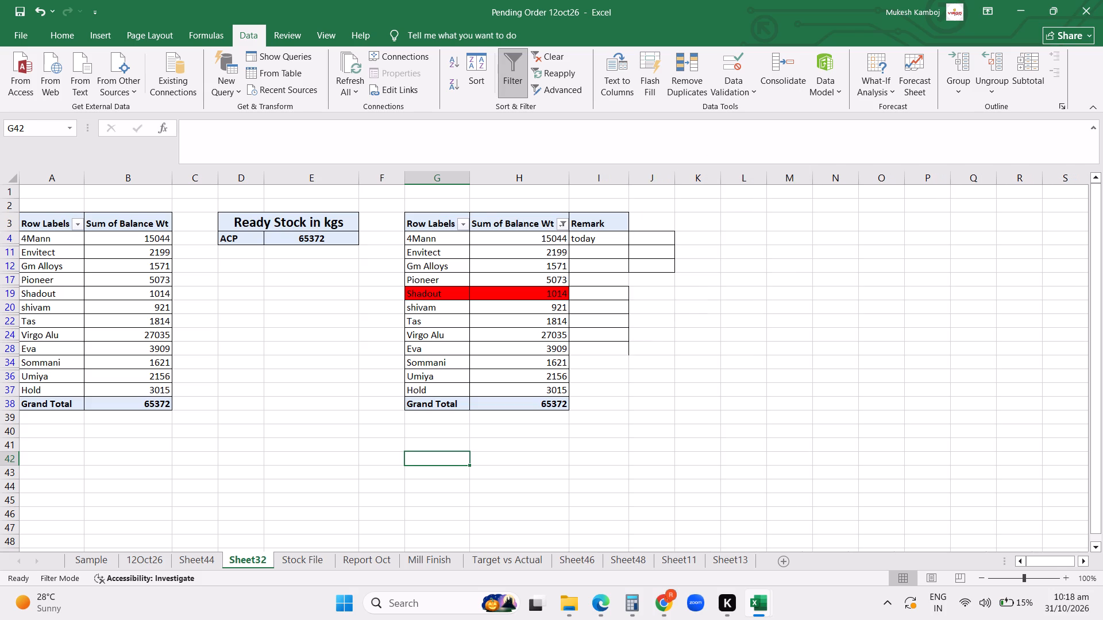
{"action": "left_click", "coordinate": [672, 309]}
{"action": "left_click", "coordinate": [651, 292]}
{"action": "left_click_drag", "start_coordinate": [630, 177], "coordinate": [619, 177]}
{"action": "left_click", "coordinate": [707, 315]}
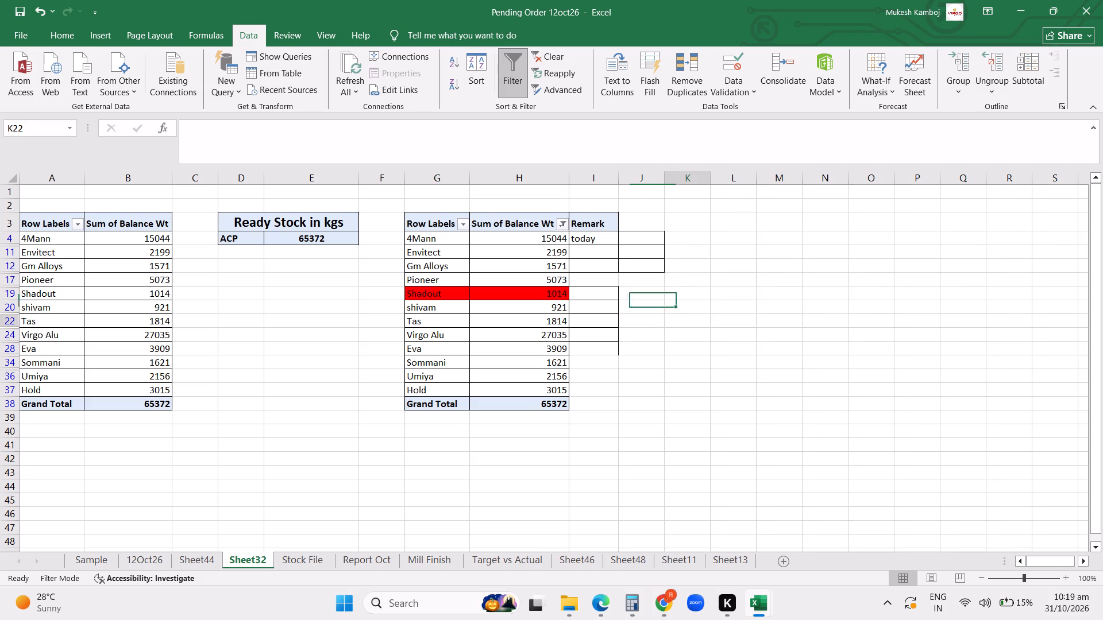
{"action": "left_click", "coordinate": [589, 238]}
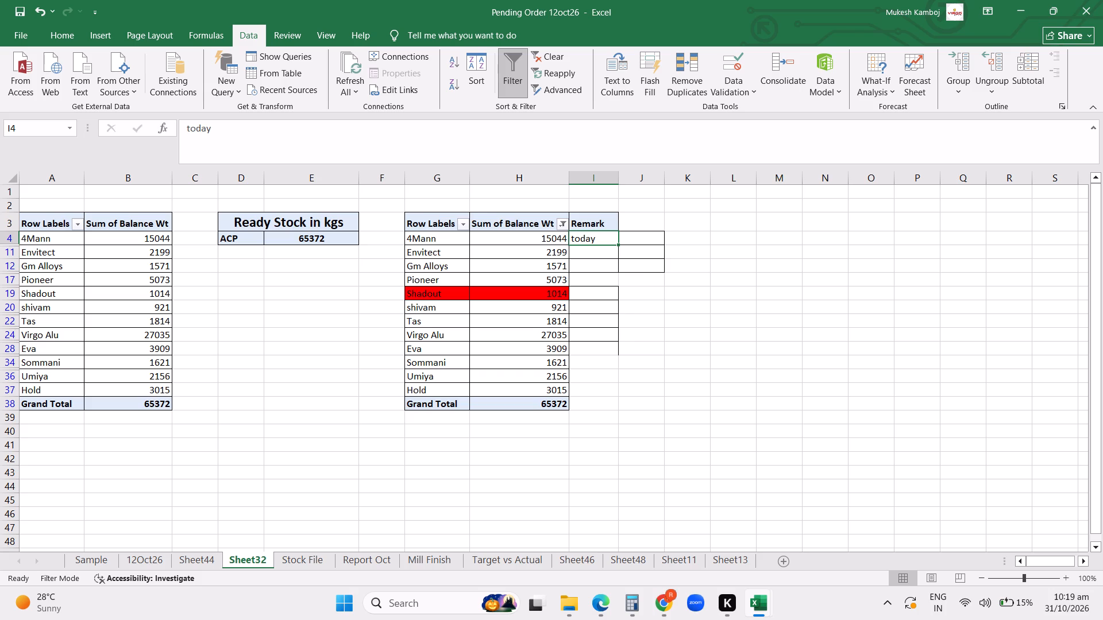
{"action": "left_click", "coordinate": [693, 356]}
{"action": "left_click", "coordinate": [623, 320]}
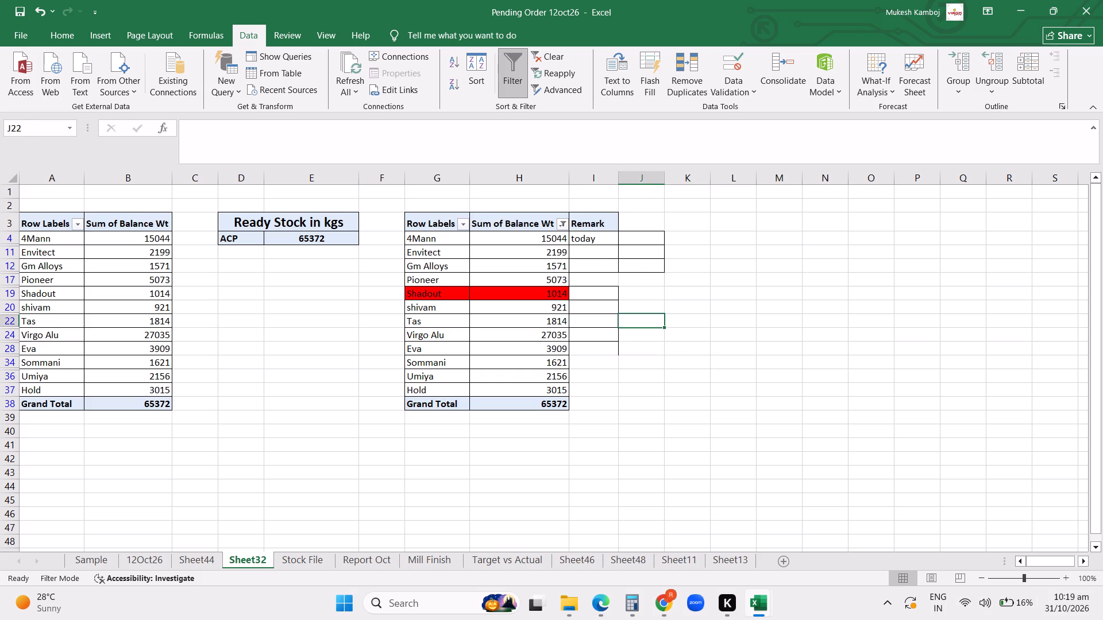
Apply all borders to the Remark cells I11 to I38, from the Envitect row through Grand Total.
{"action": "left_click_drag", "start_coordinate": [584, 253], "coordinate": [585, 400]}
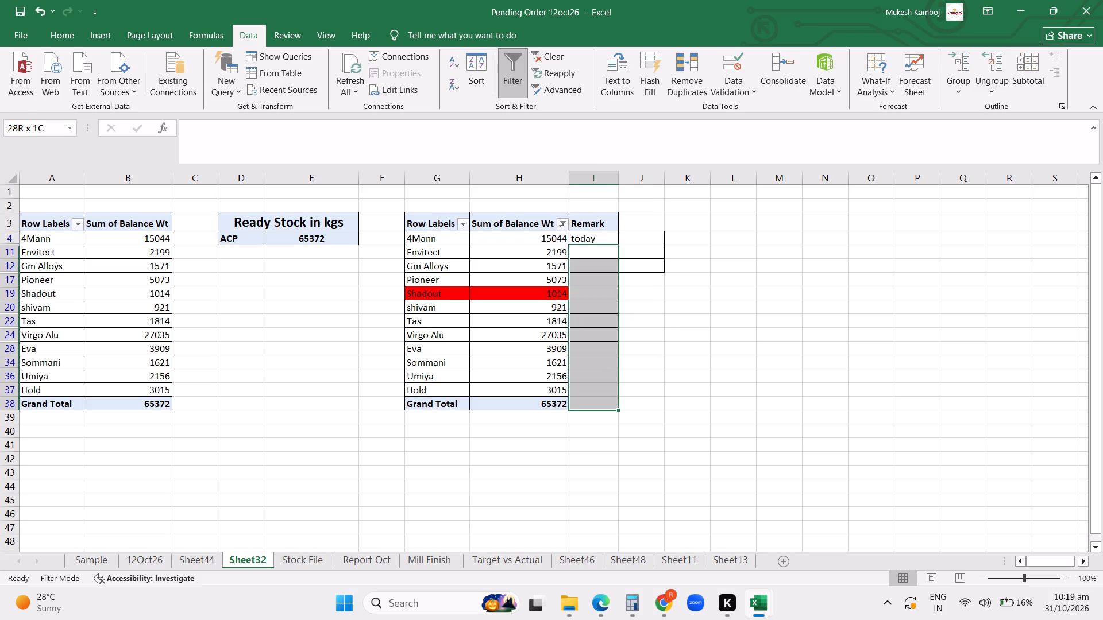
{"action": "left_click", "coordinate": [51, 38]}
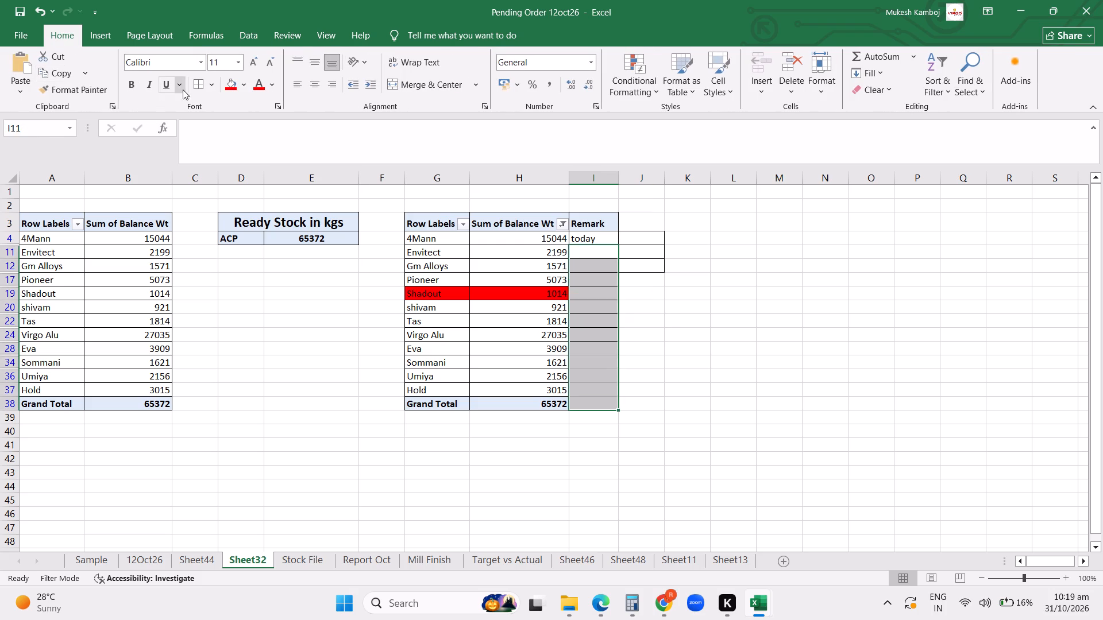
{"action": "left_click", "coordinate": [194, 83]}
{"action": "left_click", "coordinate": [687, 362]}
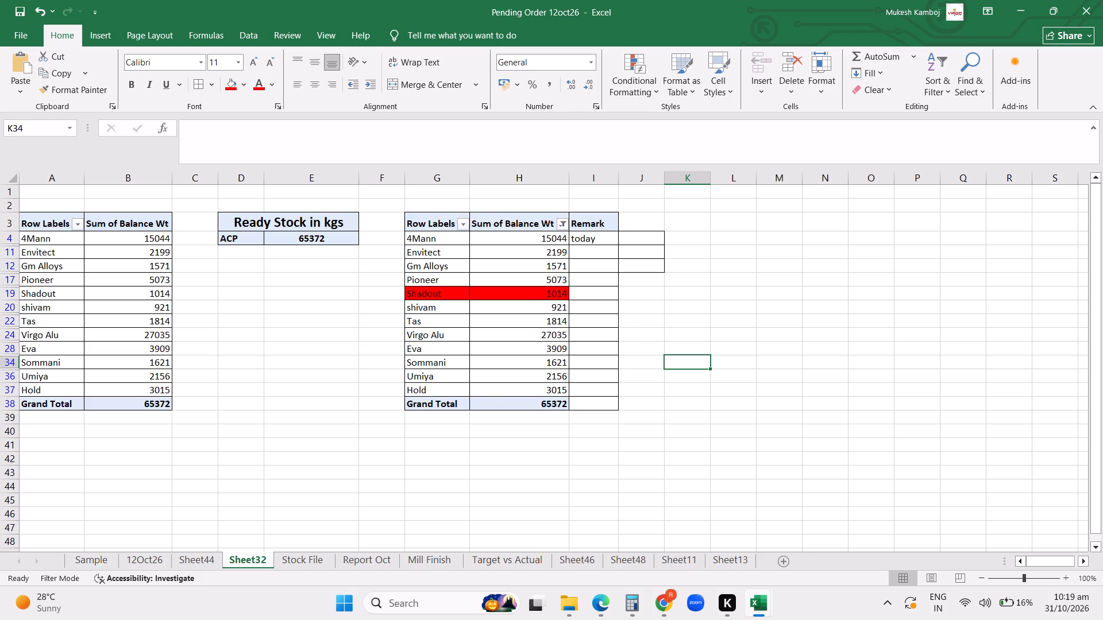
Copy the ready-stock summary with its Remark column (columns G to I) and paste it as values only starting at column L.
{"action": "left_click_drag", "start_coordinate": [452, 180], "coordinate": [572, 180]}
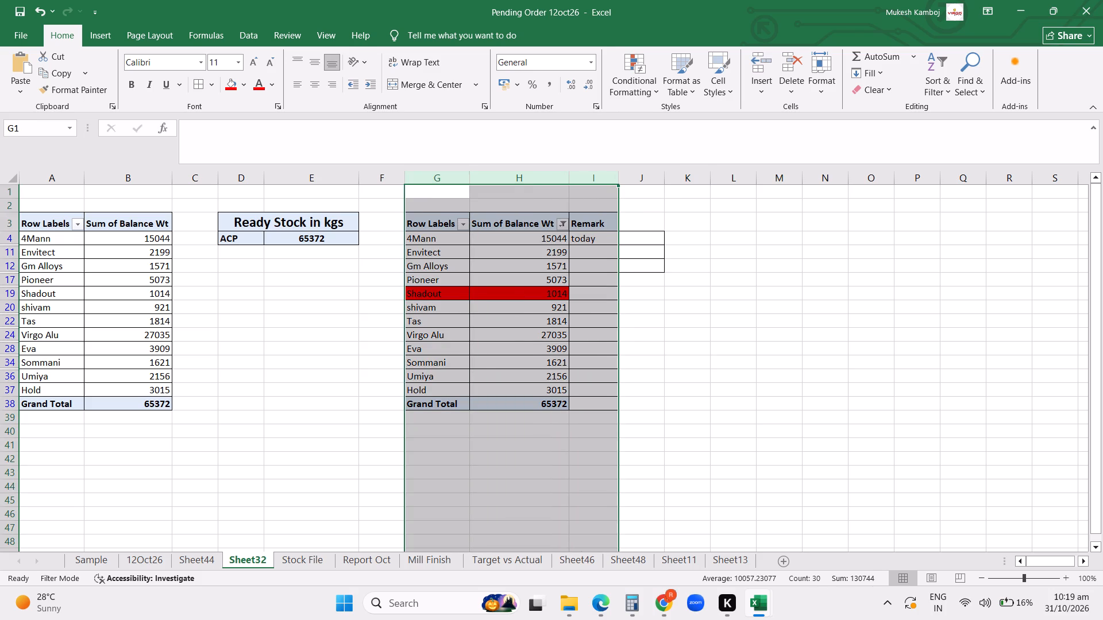
{"action": "key", "text": "ctrl+c"}
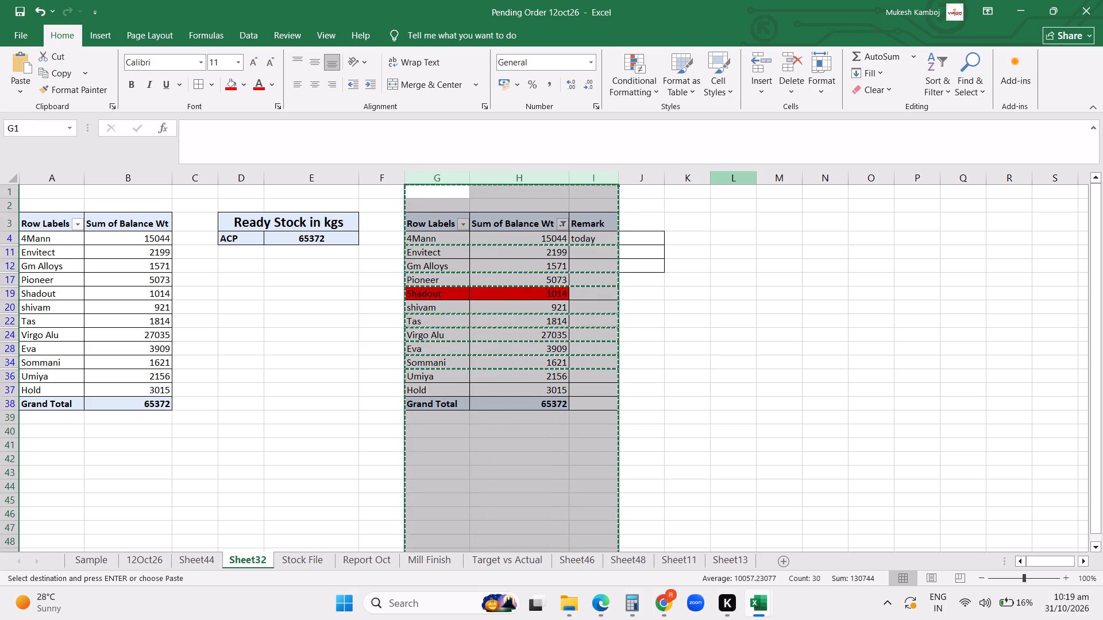
{"action": "left_click", "coordinate": [734, 183]}
{"action": "right_click", "coordinate": [734, 183]}
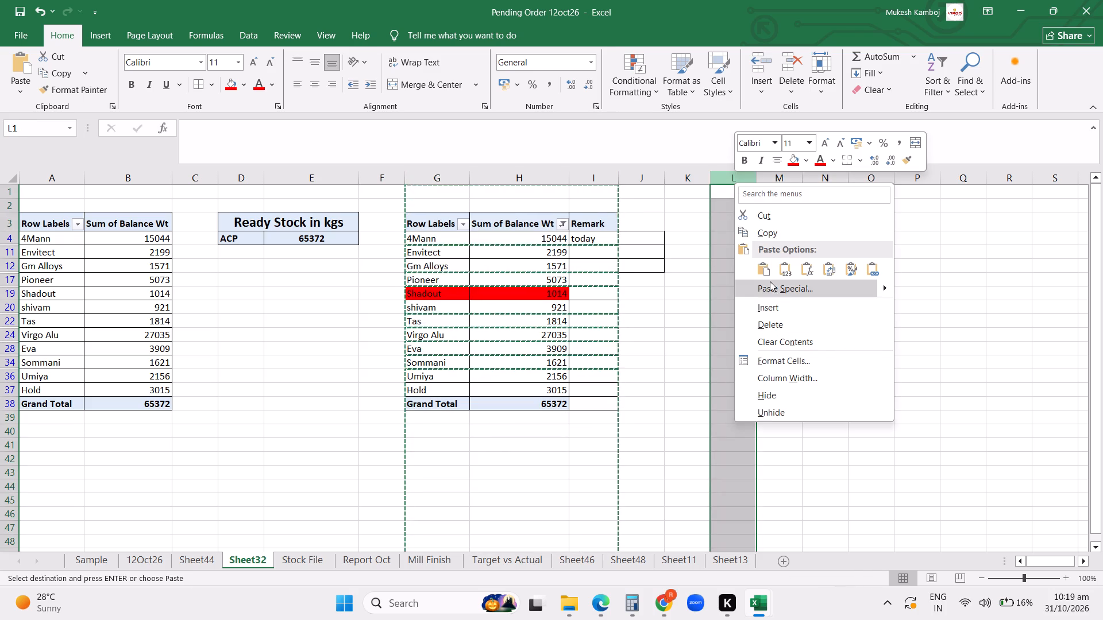
{"action": "left_click", "coordinate": [776, 286]}
{"action": "left_click", "coordinate": [655, 250]}
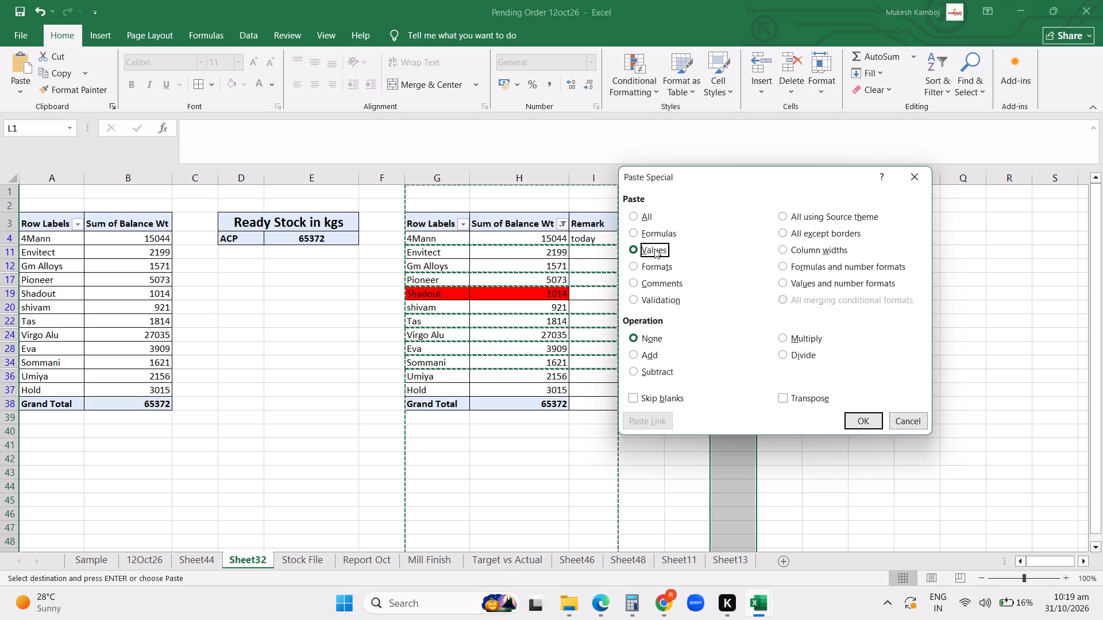
{"action": "left_click", "coordinate": [851, 412]}
{"action": "left_click", "coordinate": [850, 417]}
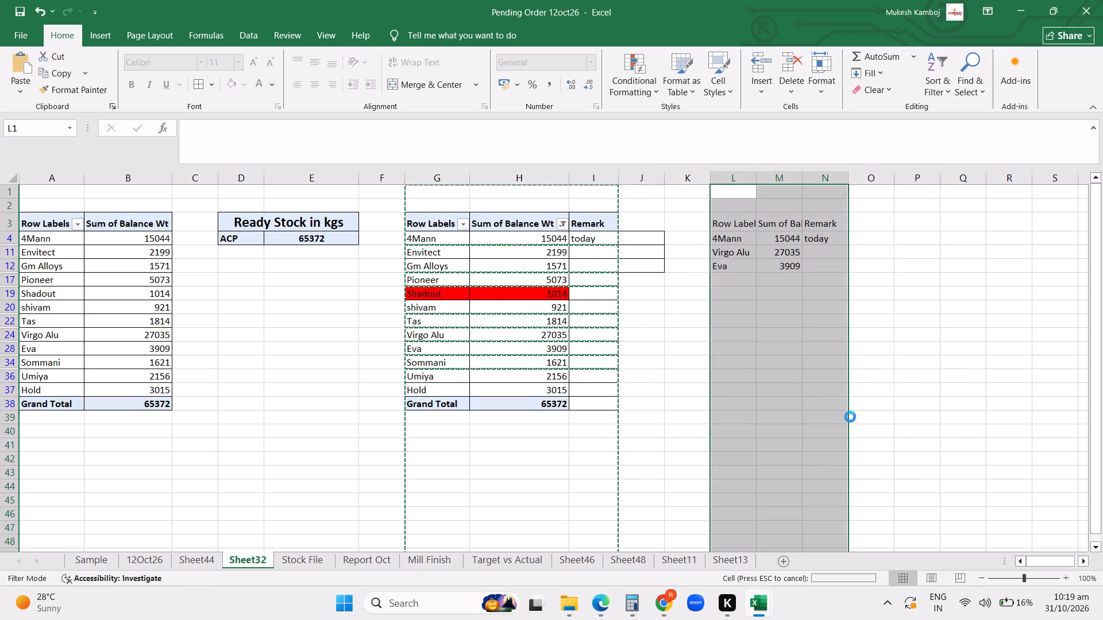
{"action": "left_click", "coordinate": [829, 413]}
{"action": "left_click", "coordinate": [761, 407]}
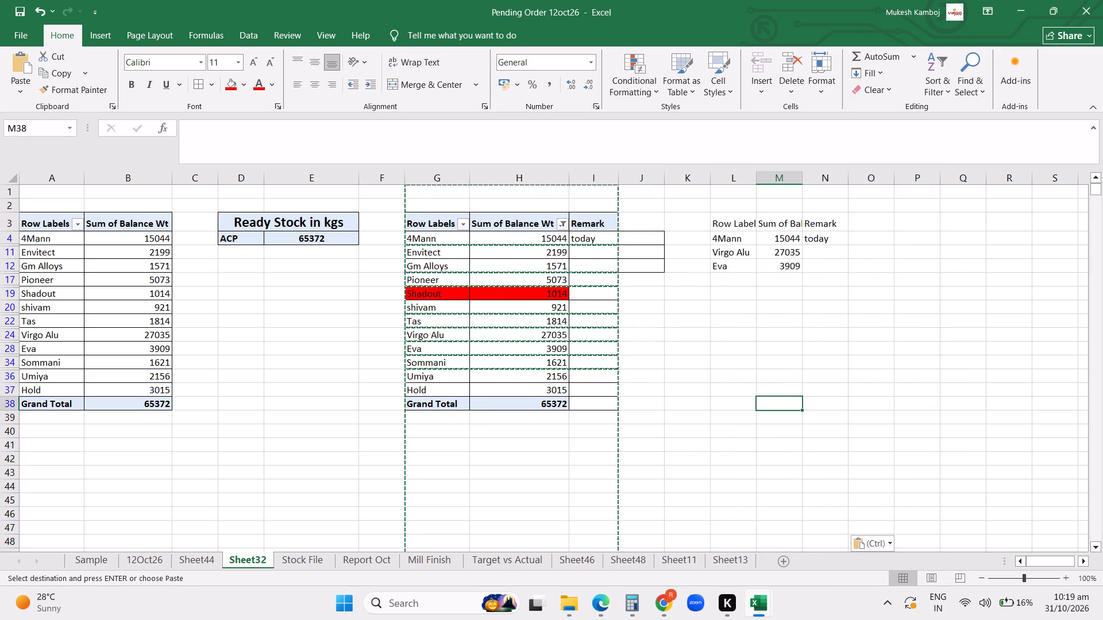
{"action": "left_click", "coordinate": [529, 226]}
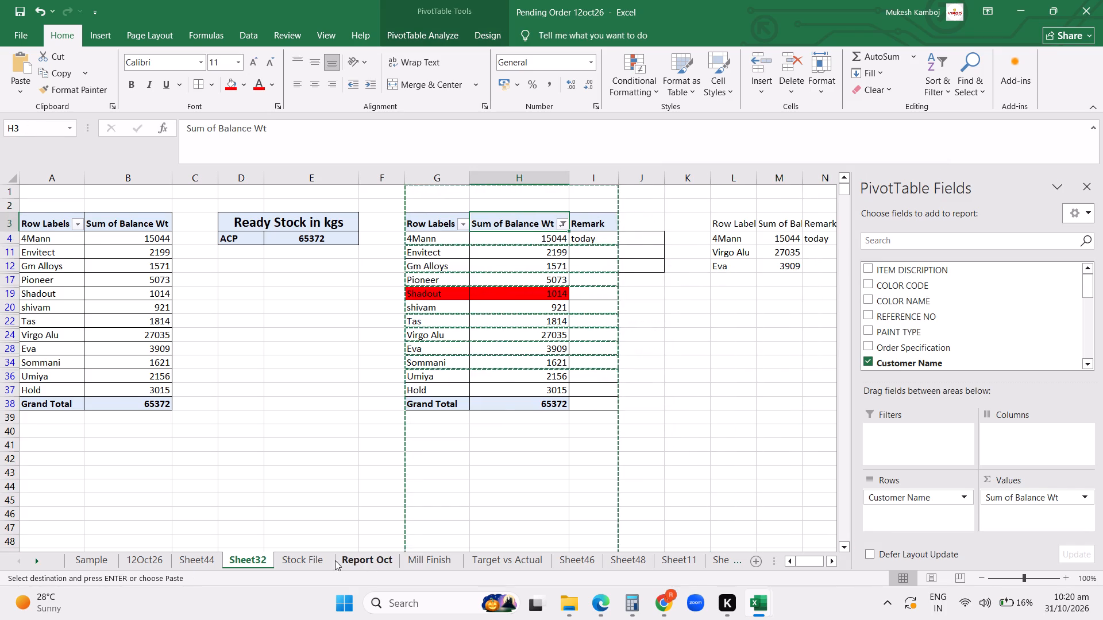
Look over the coil rows at the start of the Stock File sheet, including their dispatch quantities and balance weights.
{"action": "left_click", "coordinate": [303, 555]}
{"action": "scroll", "coordinate": [641, 407], "scroll_direction": "up", "scroll_amount": 6}
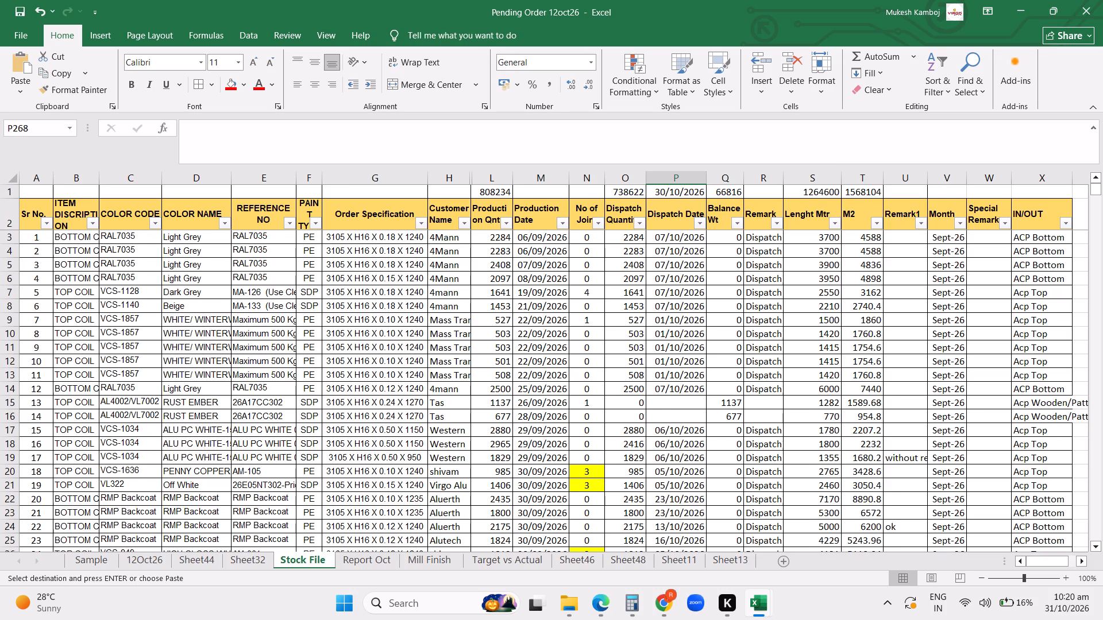
{"action": "scroll", "coordinate": [770, 379], "scroll_direction": "down", "scroll_amount": 2}
{"action": "scroll", "coordinate": [770, 379], "scroll_direction": "up", "scroll_amount": 11}
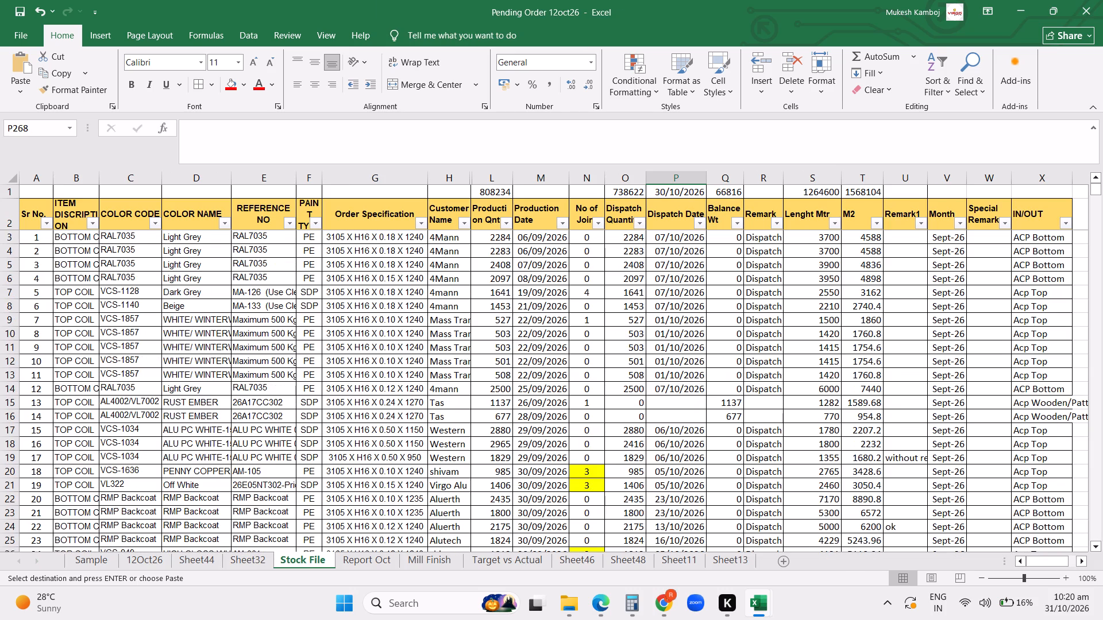
{"action": "scroll", "coordinate": [724, 351], "scroll_direction": "down", "scroll_amount": 6}
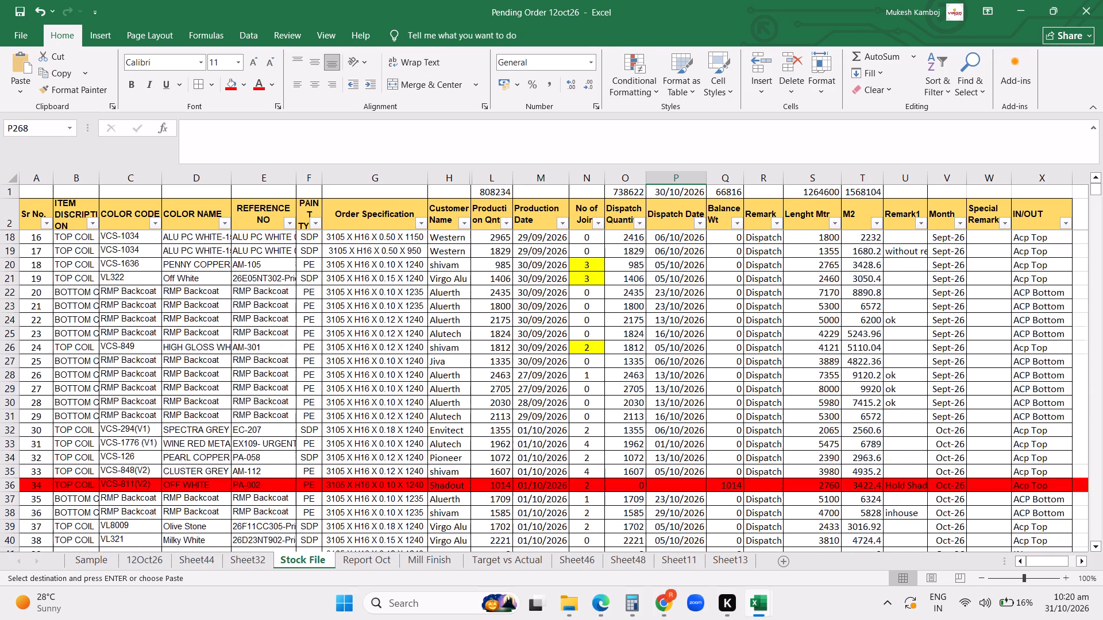
{"action": "scroll", "coordinate": [755, 379], "scroll_direction": "down", "scroll_amount": 12}
{"action": "scroll", "coordinate": [824, 412], "scroll_direction": "up", "scroll_amount": 20}
{"action": "scroll", "coordinate": [824, 412], "scroll_direction": "up", "scroll_amount": 8}
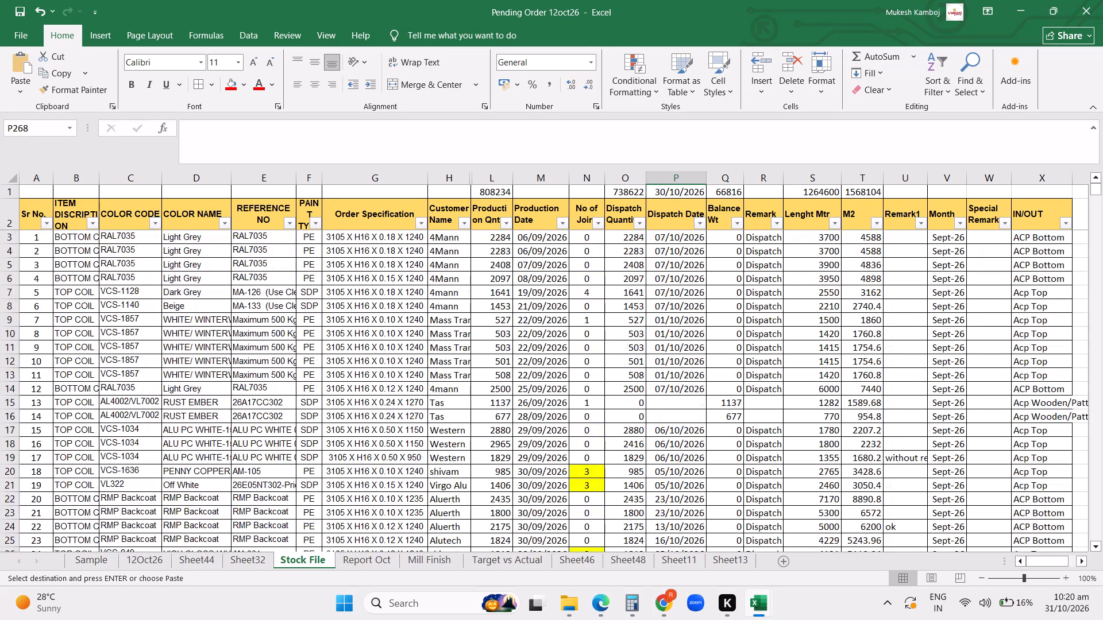
{"action": "scroll", "coordinate": [751, 415], "scroll_direction": "up", "scroll_amount": 10}
{"action": "left_click", "coordinate": [628, 224]}
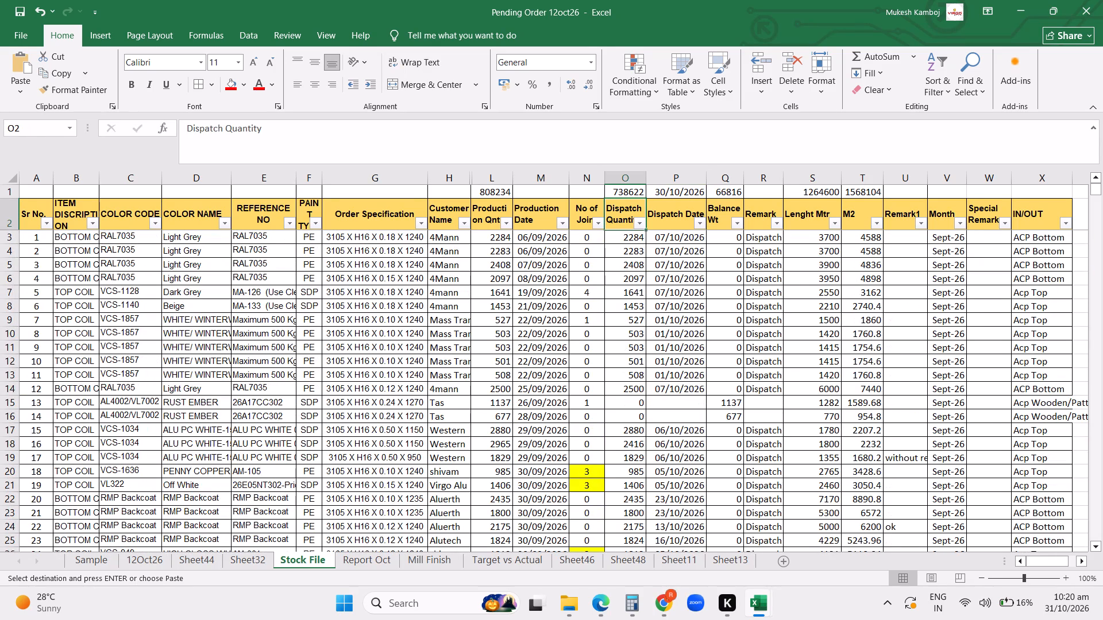
Switch to the 12Oct26 pending-order sheet.
{"action": "left_click", "coordinate": [136, 566]}
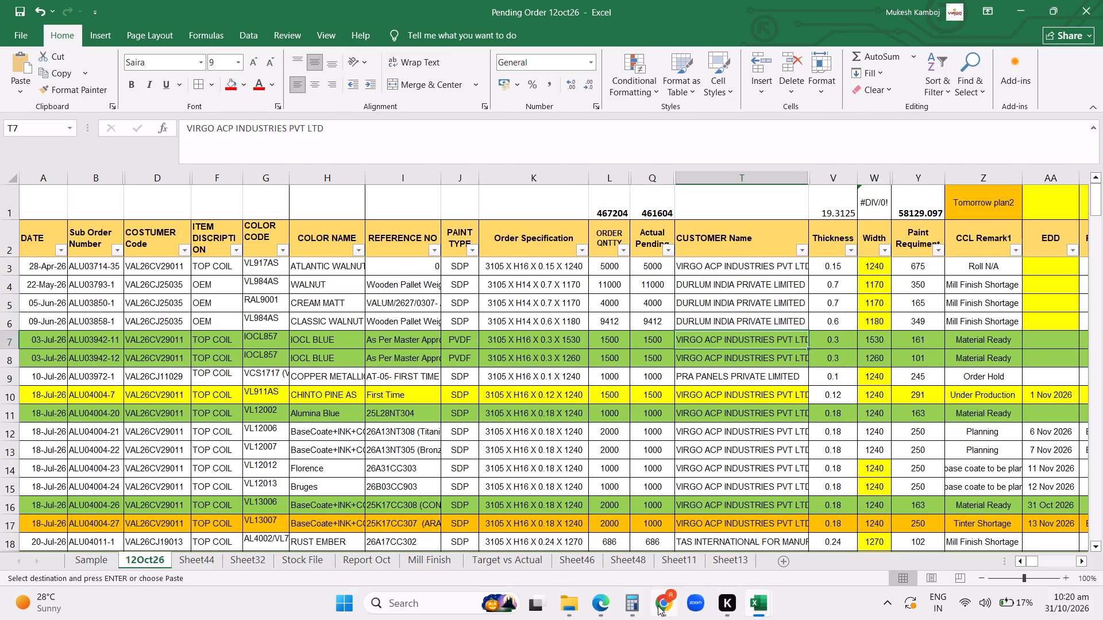
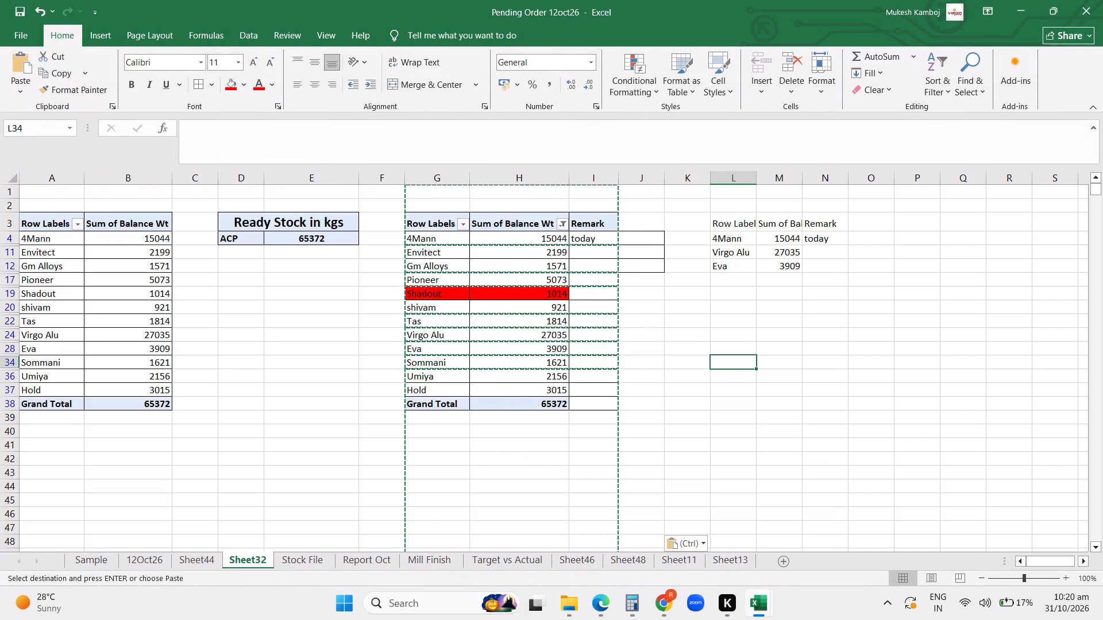
Clear the Sum of Balance Wt filter from the ready-stock summary in columns G to I.
{"action": "left_click", "coordinate": [562, 222]}
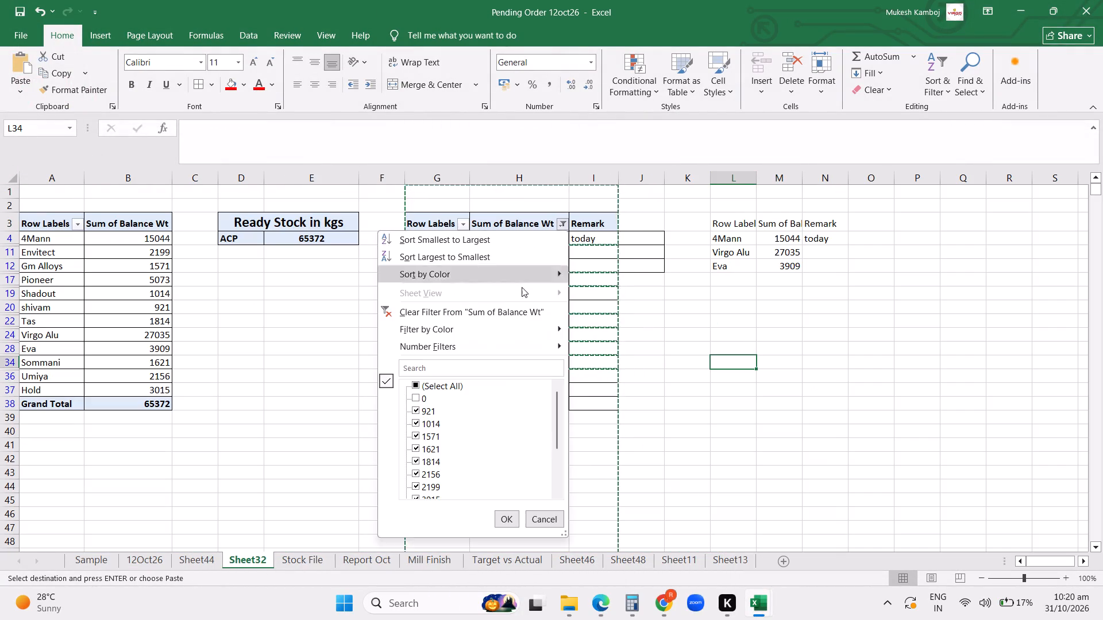
{"action": "left_click", "coordinate": [498, 312]}
{"action": "left_click", "coordinate": [894, 327]}
{"action": "scroll", "coordinate": [928, 333], "scroll_direction": "up", "scroll_amount": 8}
{"action": "left_click", "coordinate": [939, 289]}
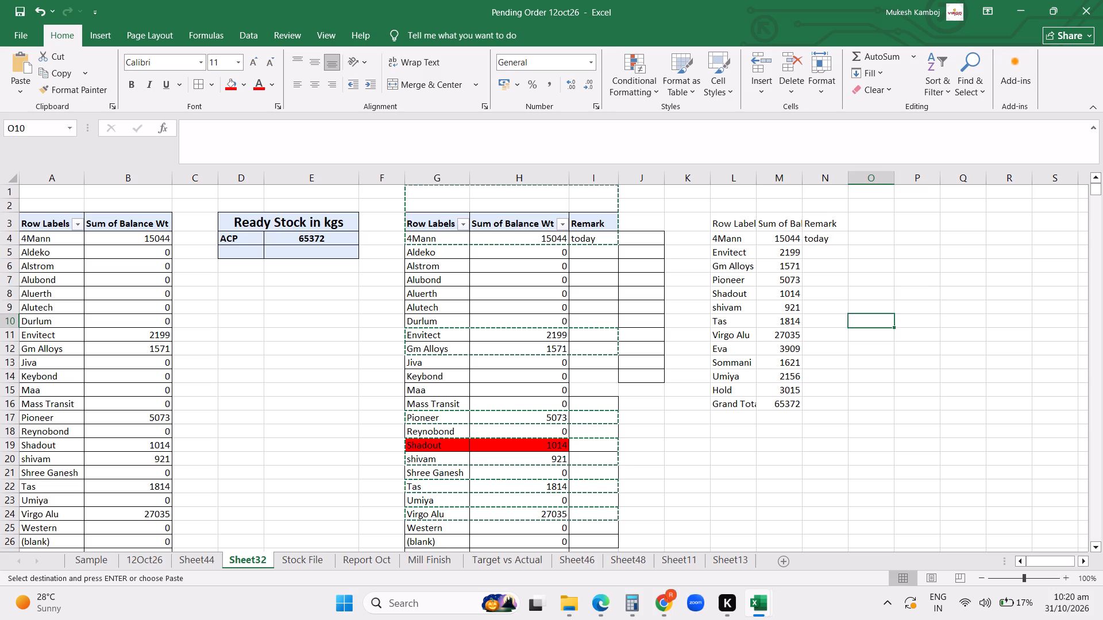
Set Envitect's balance weight in the values-only copy (cell M5) to 2672.
{"action": "left_click", "coordinate": [820, 237]}
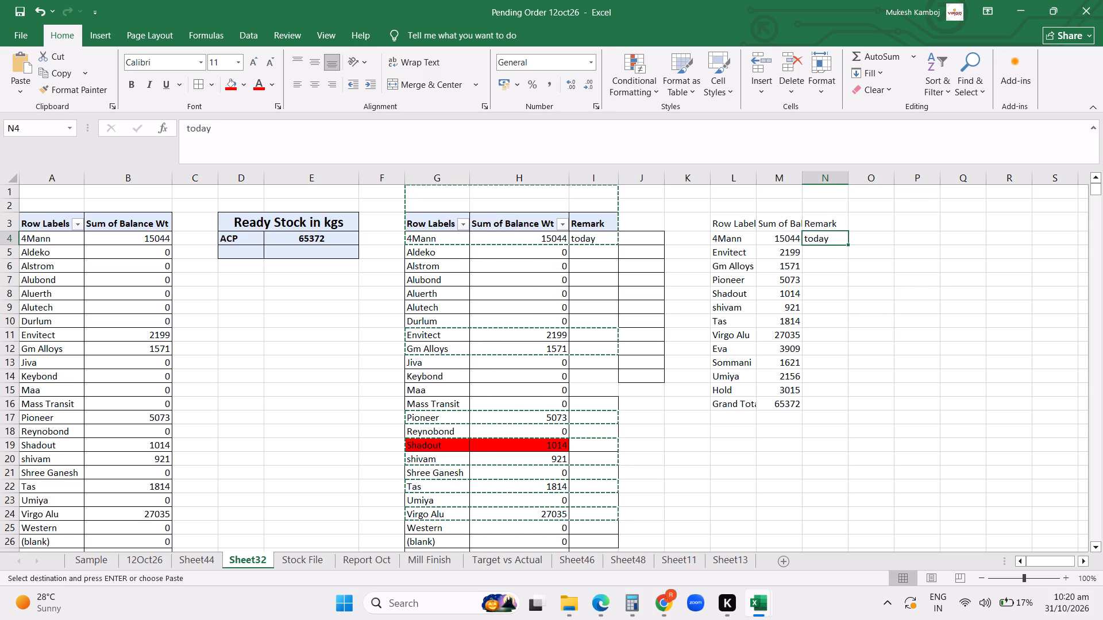
{"action": "left_click", "coordinate": [785, 255]}
{"action": "type", "text": "266"}
{"action": "key", "text": "BackSpace"}
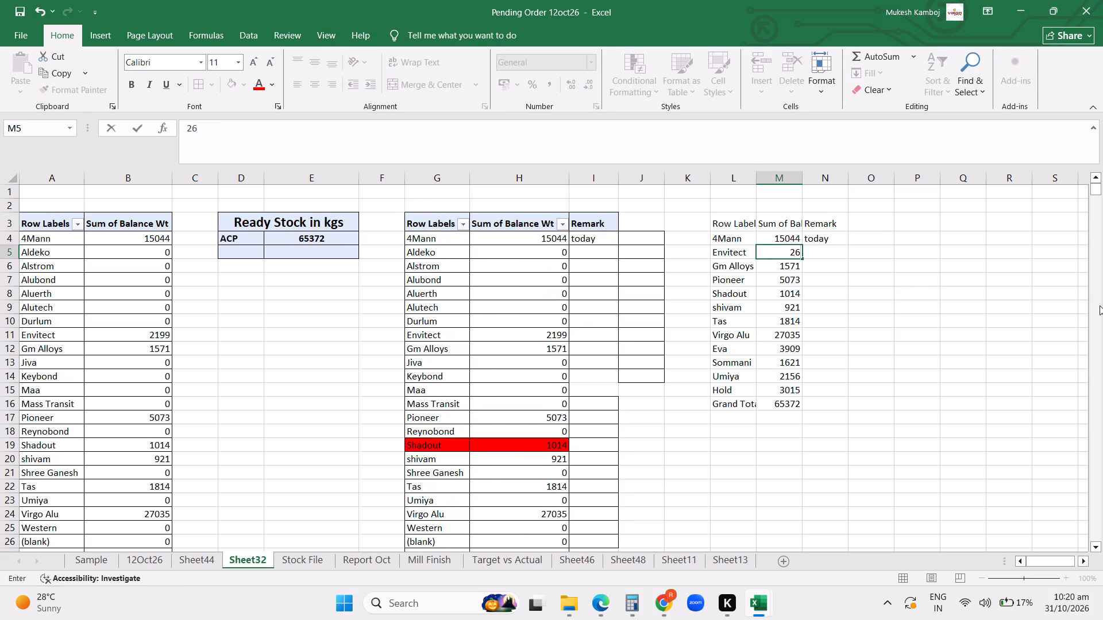
{"action": "type", "text": "72"}
{"action": "key", "text": "Return"}
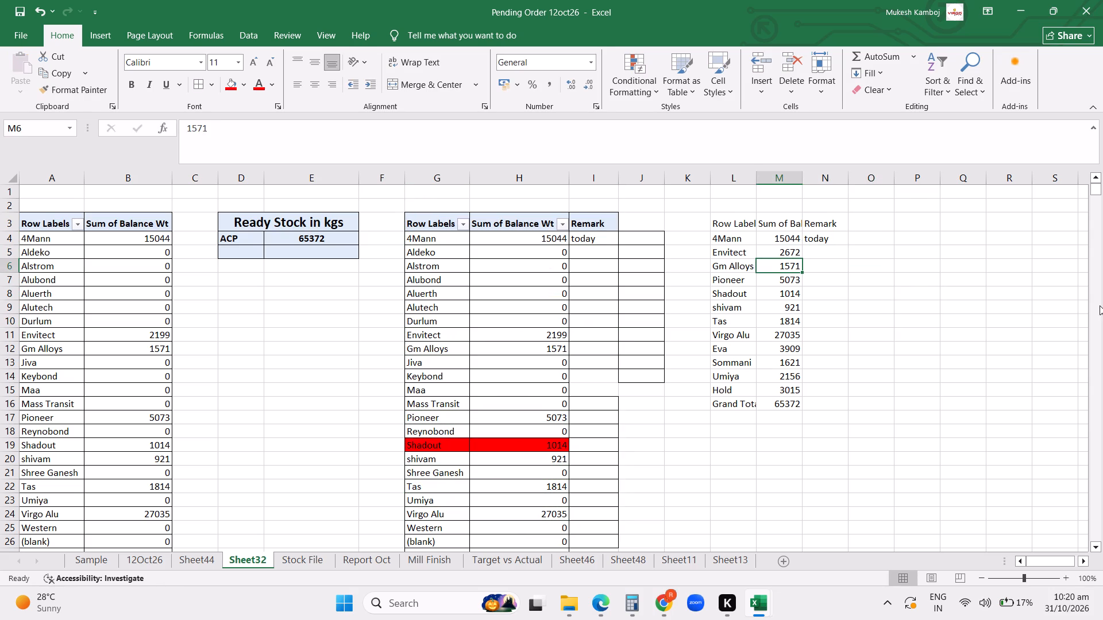
{"action": "key", "text": "Right"}
{"action": "key", "text": "Up"}
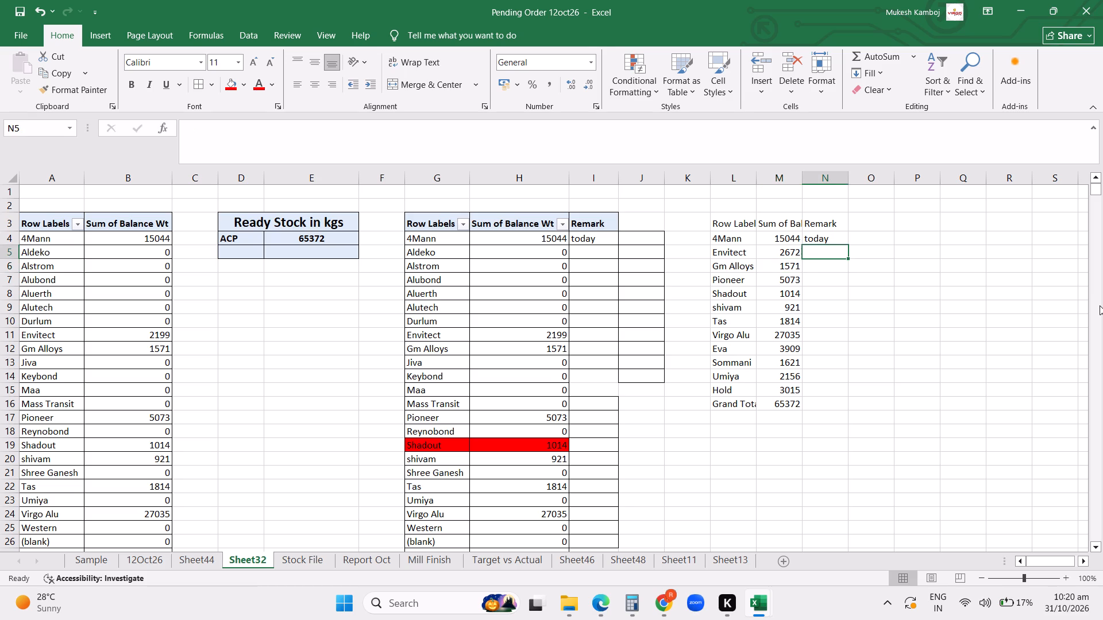
{"action": "scroll", "coordinate": [1102, 269], "scroll_direction": "up", "scroll_amount": 1}
Delete the Gm Alloys label and weight cells from the values-only copy, shifting the cells below up.
{"action": "left_click_drag", "start_coordinate": [749, 266], "coordinate": [763, 265]}
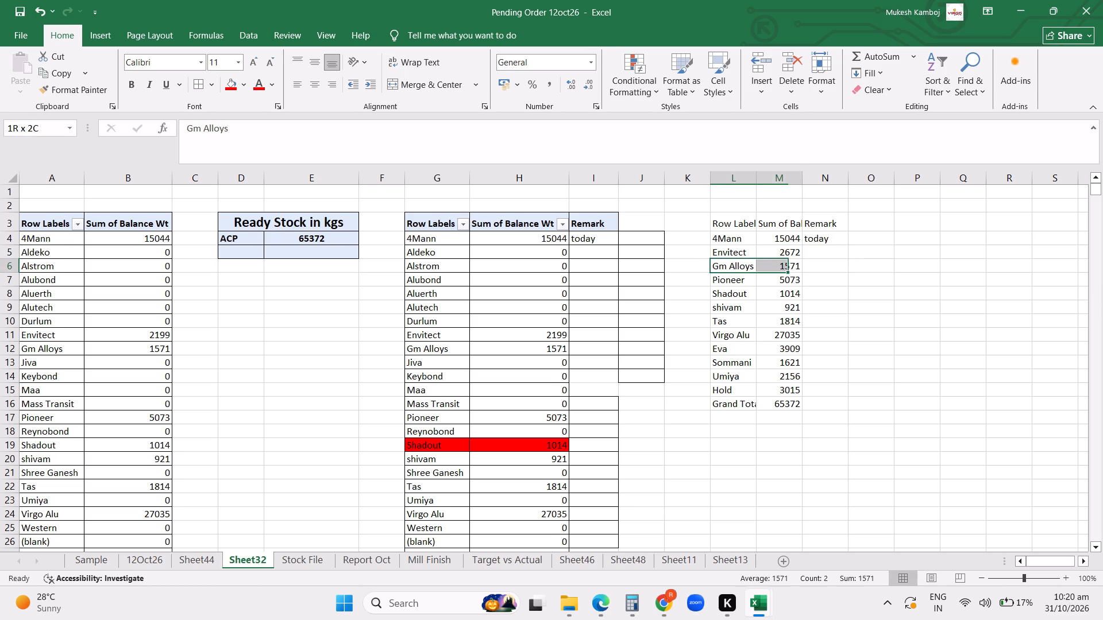
{"action": "left_click_drag", "start_coordinate": [763, 265], "coordinate": [775, 264]}
{"action": "key", "text": "ctrl+minus"}
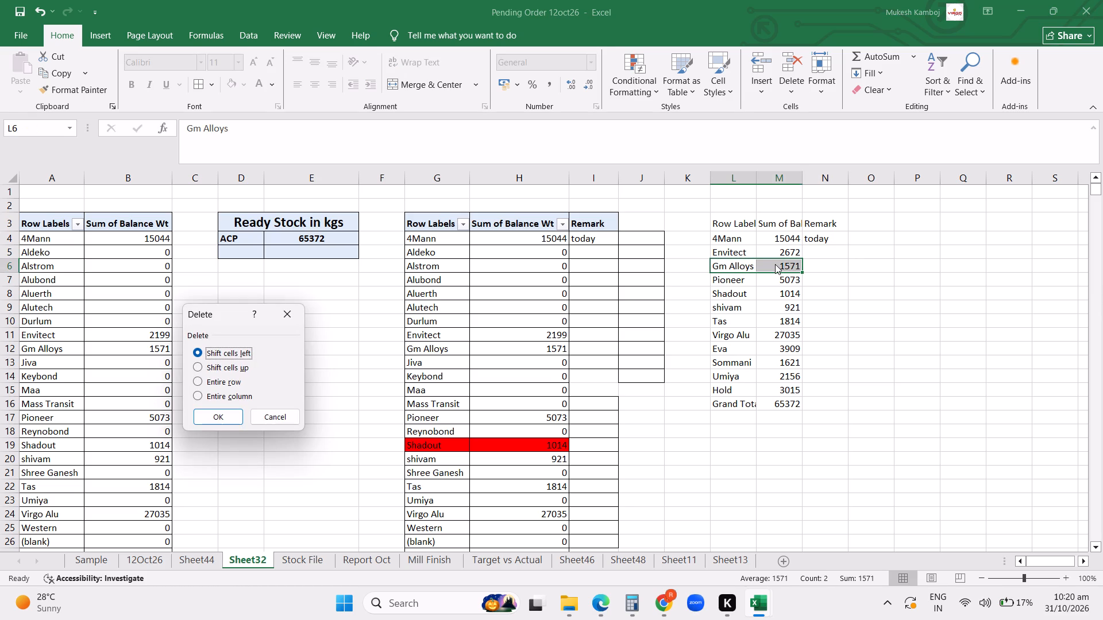
{"action": "left_click", "coordinate": [227, 367]}
{"action": "left_click", "coordinate": [223, 420]}
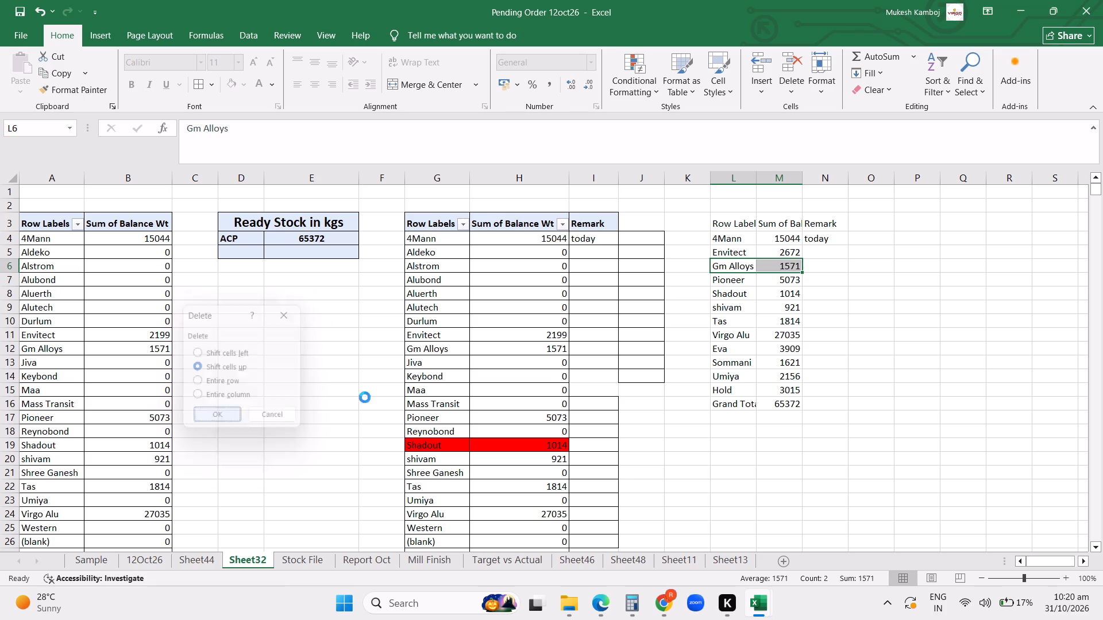
{"action": "left_click", "coordinate": [867, 342]}
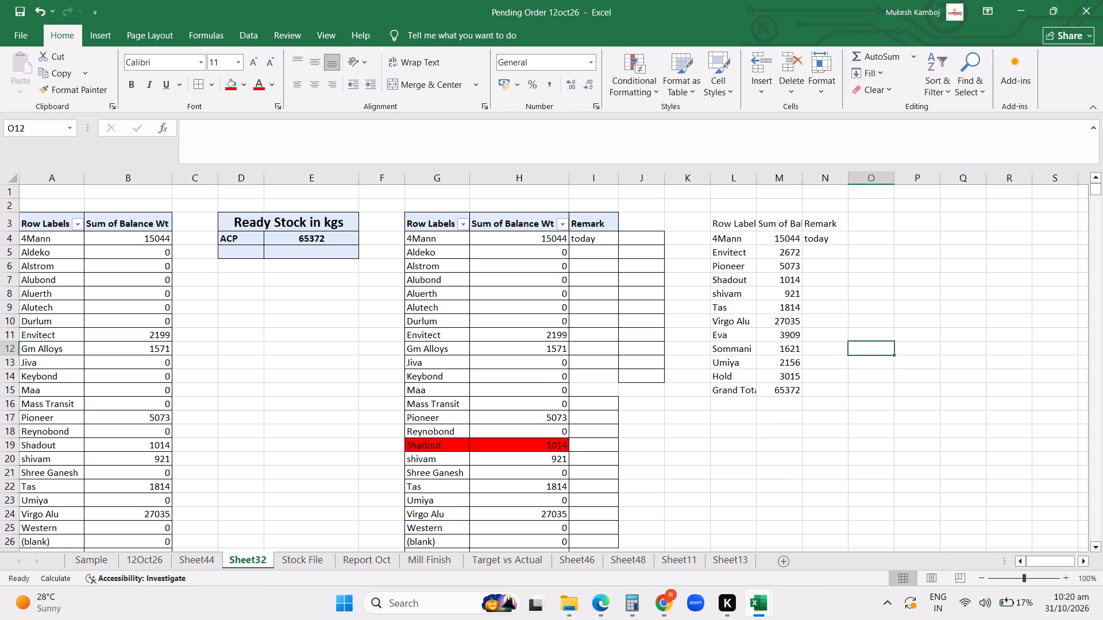
Delete the Shadout, shivam and Tas label and weight cells from the values-only copy, shifting cells up.
{"action": "left_click_drag", "start_coordinate": [745, 278], "coordinate": [776, 299]}
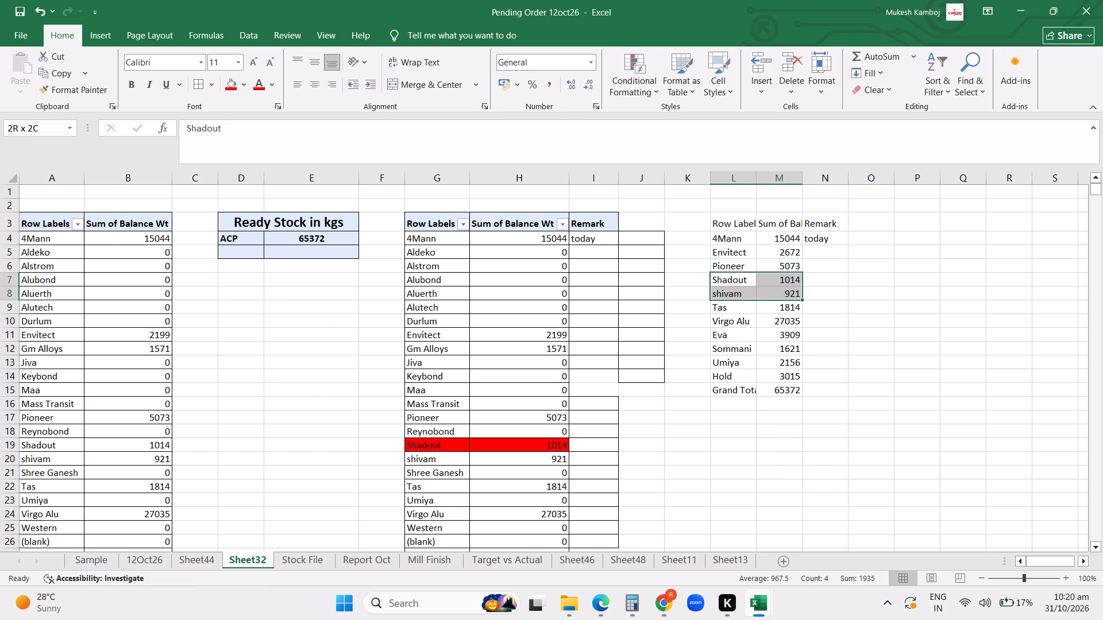
{"action": "left_click_drag", "start_coordinate": [776, 299], "coordinate": [776, 302]}
{"action": "key", "text": "ctrl+minus"}
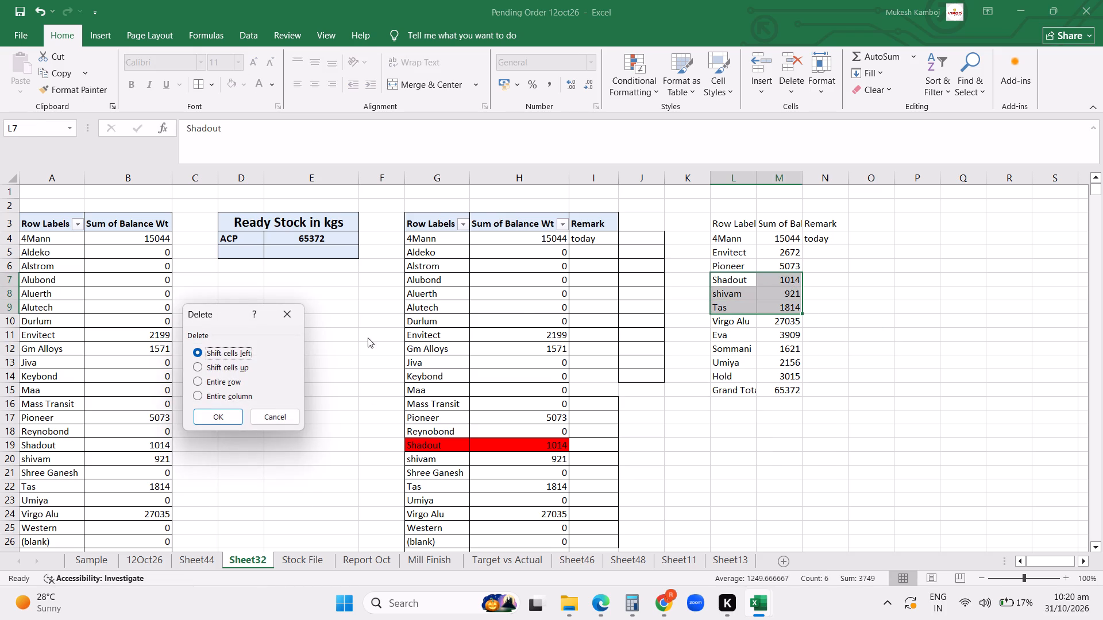
{"action": "left_click", "coordinate": [228, 361]}
{"action": "left_click", "coordinate": [230, 367]}
{"action": "left_click", "coordinate": [230, 412]}
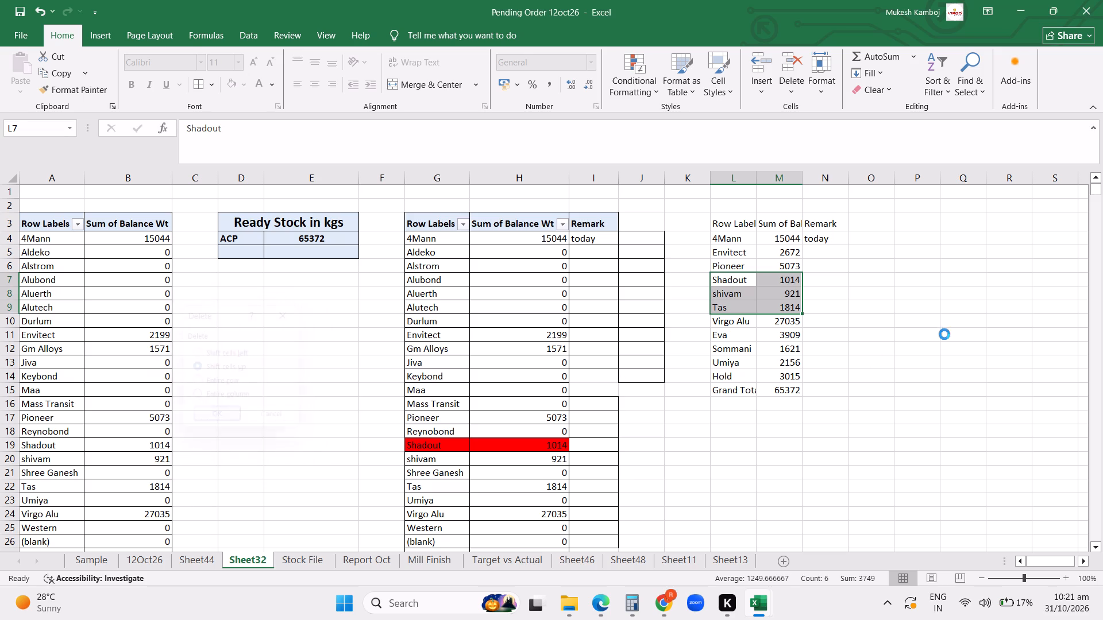
{"action": "left_click", "coordinate": [944, 334]}
{"action": "left_click", "coordinate": [928, 311]}
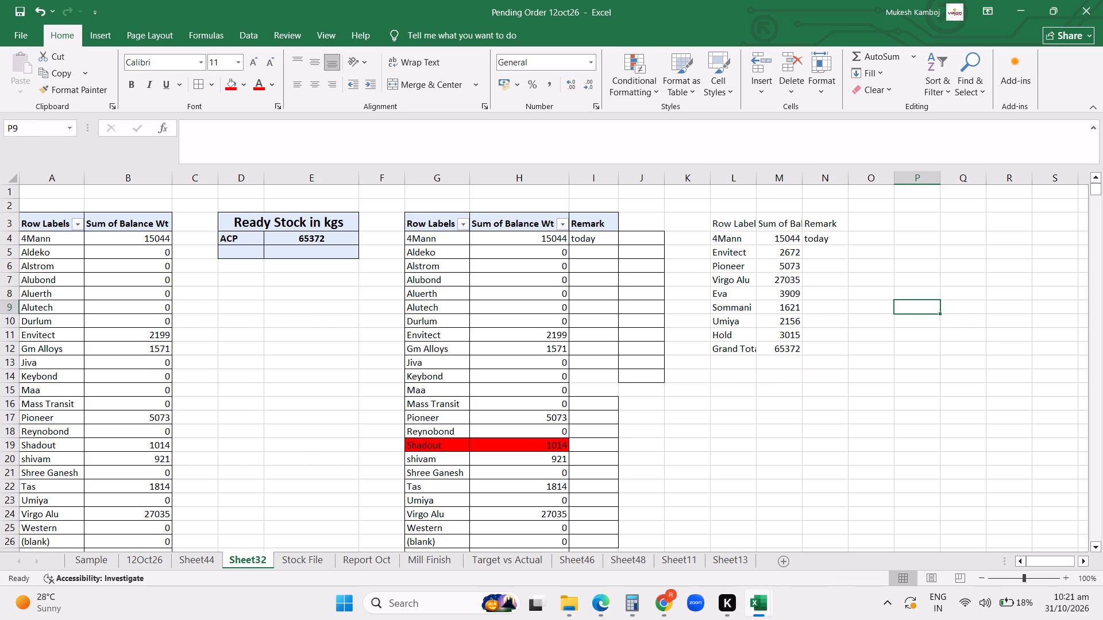
Delete the Hold label and weight cells from the values-only copy, shifting cells up.
{"action": "left_click_drag", "start_coordinate": [747, 334], "coordinate": [776, 334]}
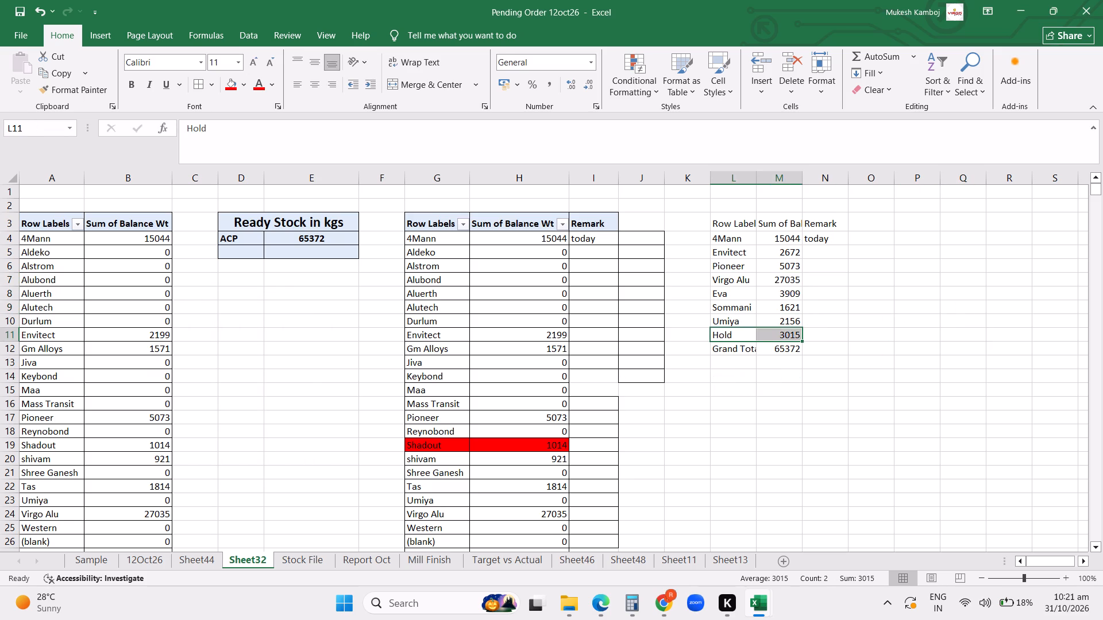
{"action": "key", "text": "ctrl+minus"}
{"action": "double_click", "coordinate": [236, 361]}
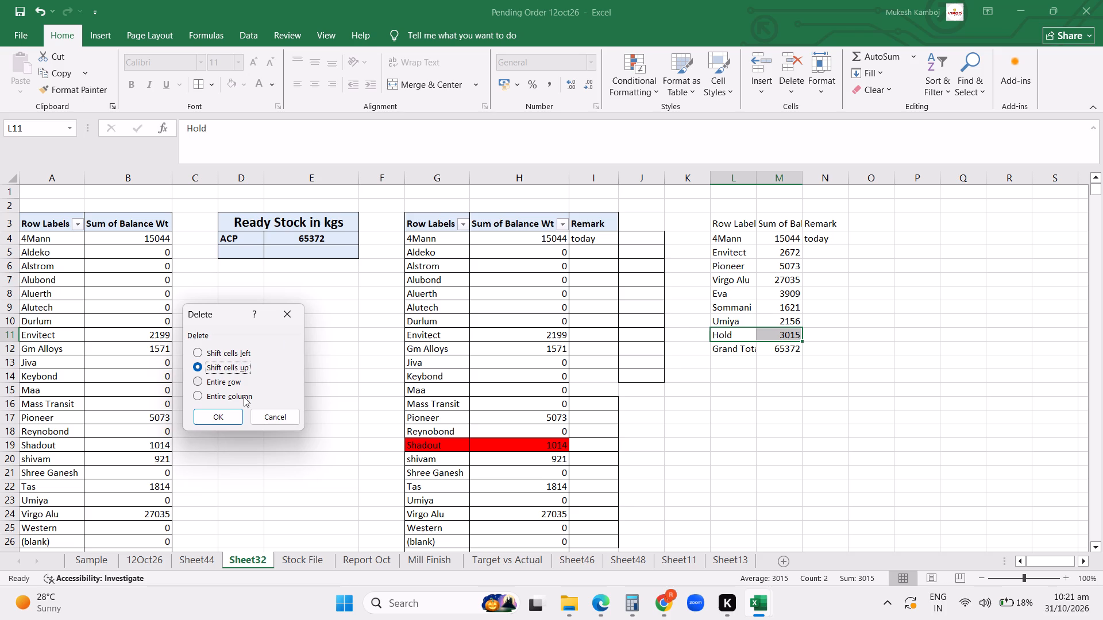
{"action": "left_click", "coordinate": [225, 417]}
{"action": "left_click", "coordinate": [863, 335]}
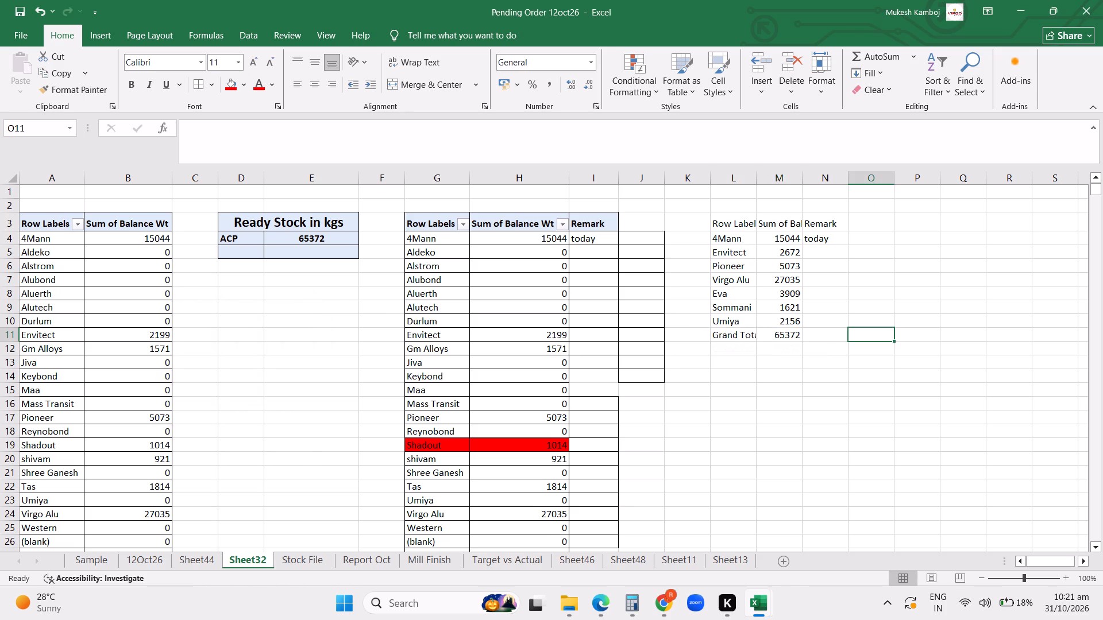
{"action": "left_click", "coordinate": [811, 370]}
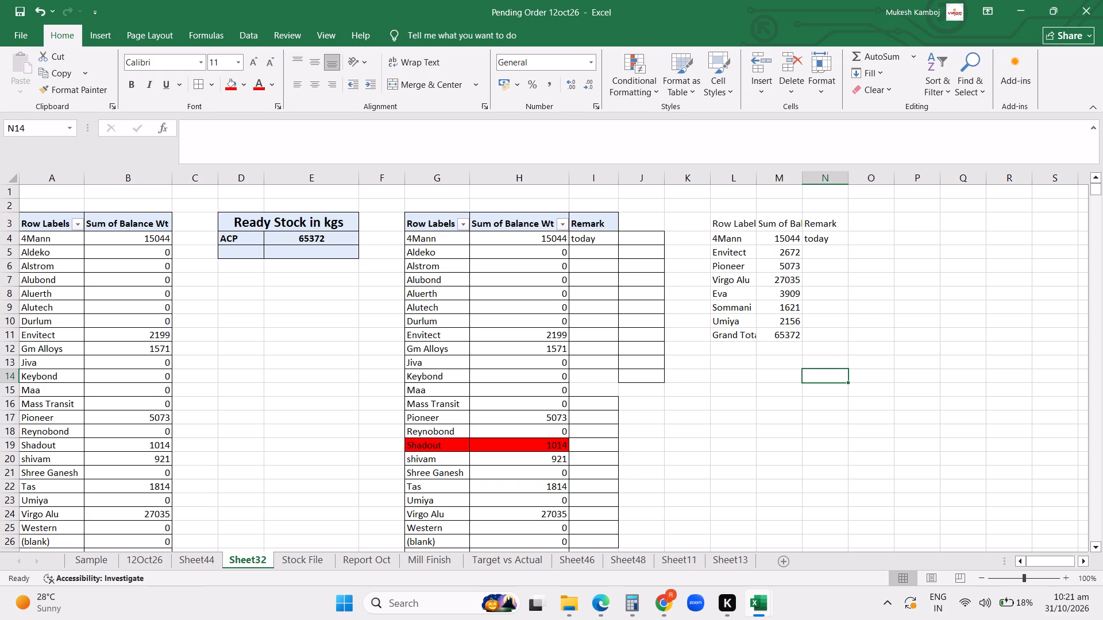
{"action": "left_click", "coordinate": [855, 286]}
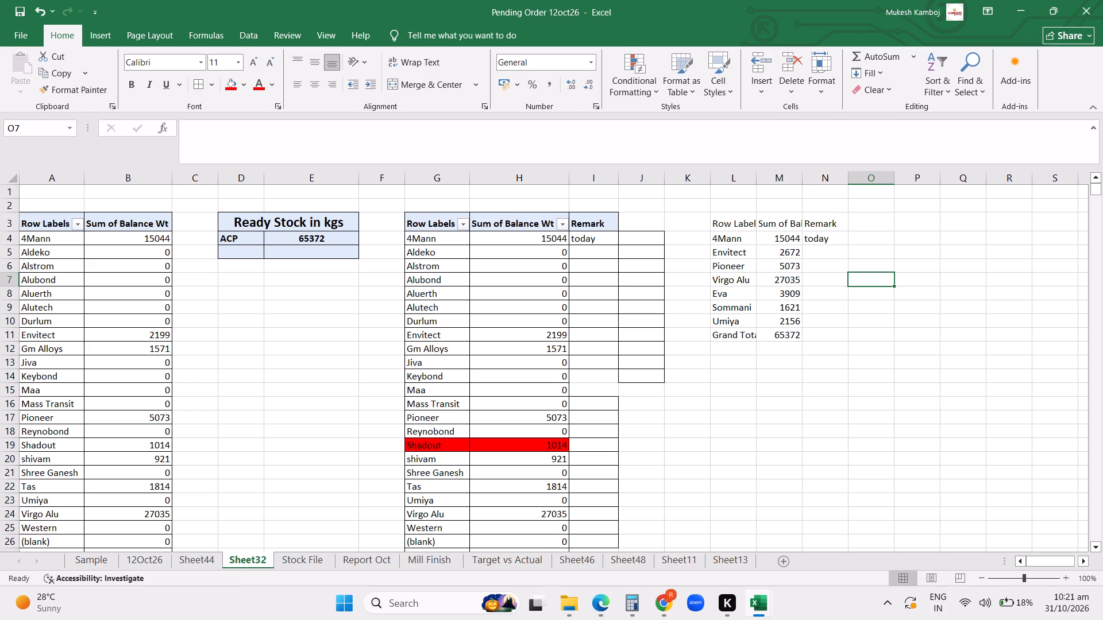
Replace the Grand Total weight in M11 with an AutoSum of M4:M10.
{"action": "left_click", "coordinate": [790, 332]}
{"action": "left_click", "coordinate": [865, 58]}
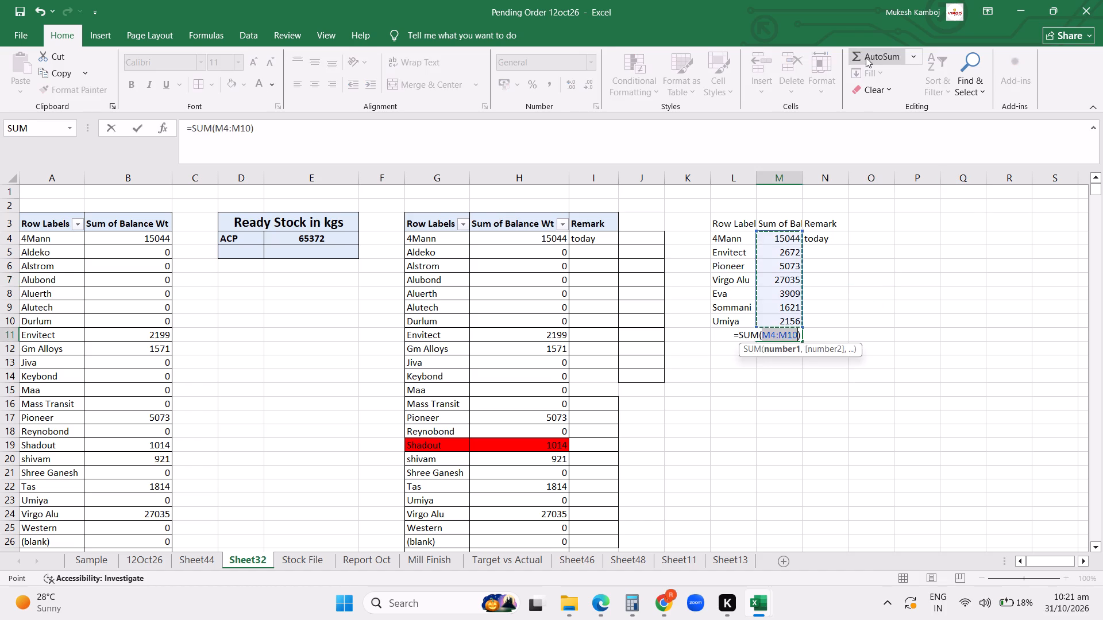
{"action": "key", "text": "Return"}
{"action": "left_click", "coordinate": [966, 383]}
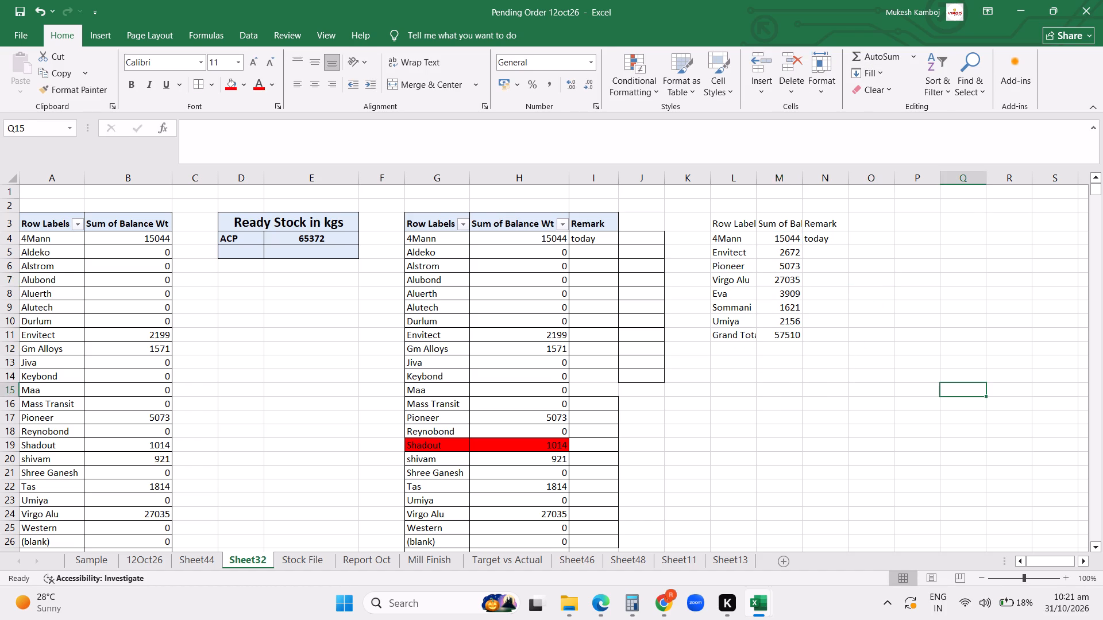
Widen column L so the Row Labels and Grand Total texts fit.
{"action": "left_click", "coordinate": [833, 380]}
{"action": "left_click_drag", "start_coordinate": [755, 176], "coordinate": [765, 176]}
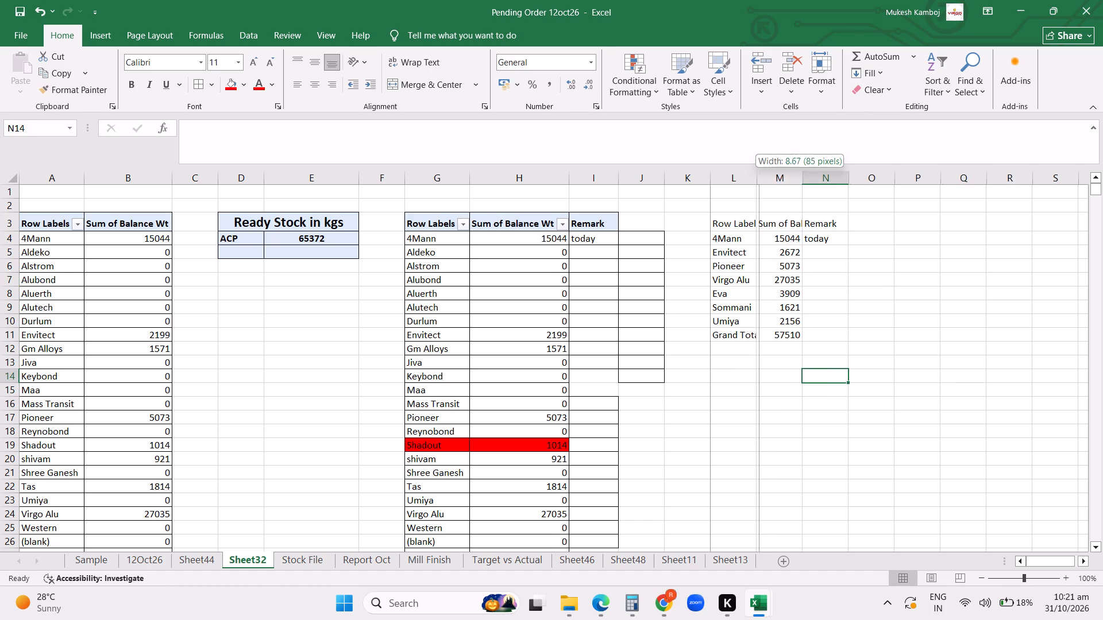
{"action": "left_click_drag", "start_coordinate": [765, 176], "coordinate": [774, 177]}
{"action": "left_click", "coordinate": [774, 177]}
{"action": "left_click", "coordinate": [934, 320]}
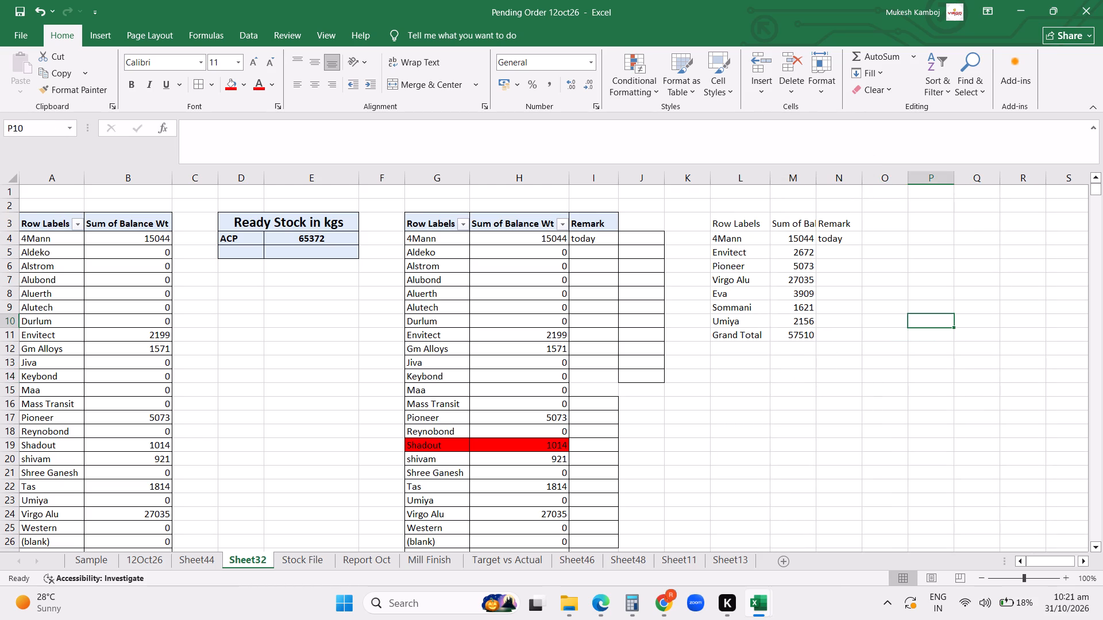
Fill the values-only copy's header cells L3:N3 with the pale grey-pink theme colour.
{"action": "left_click_drag", "start_coordinate": [745, 223], "coordinate": [821, 226]}
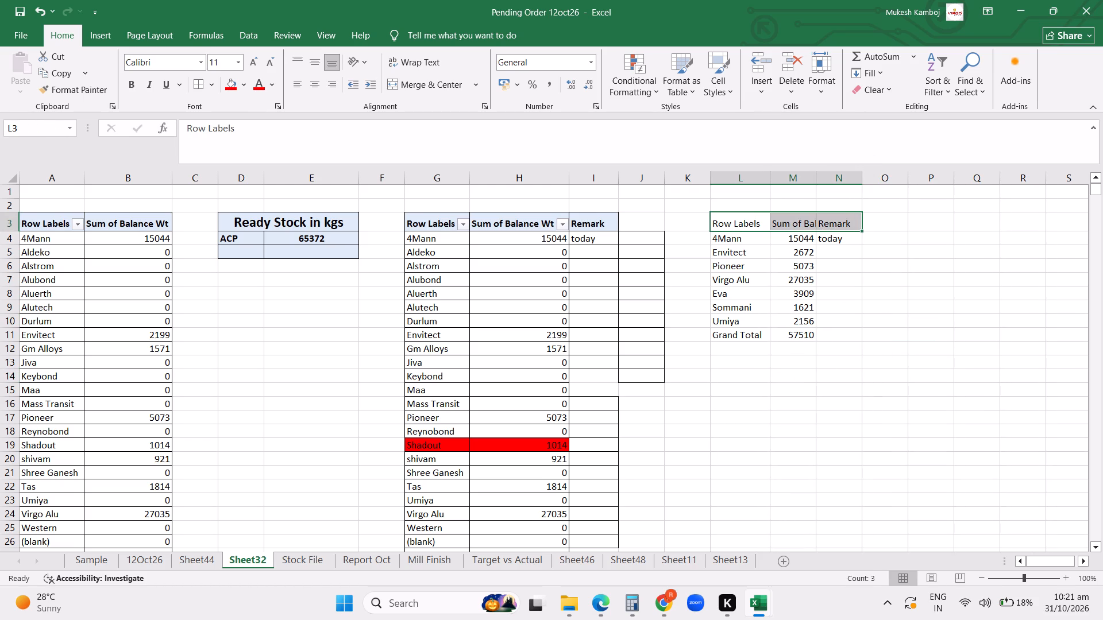
{"action": "left_click", "coordinate": [247, 84]}
{"action": "left_click", "coordinate": [267, 152]}
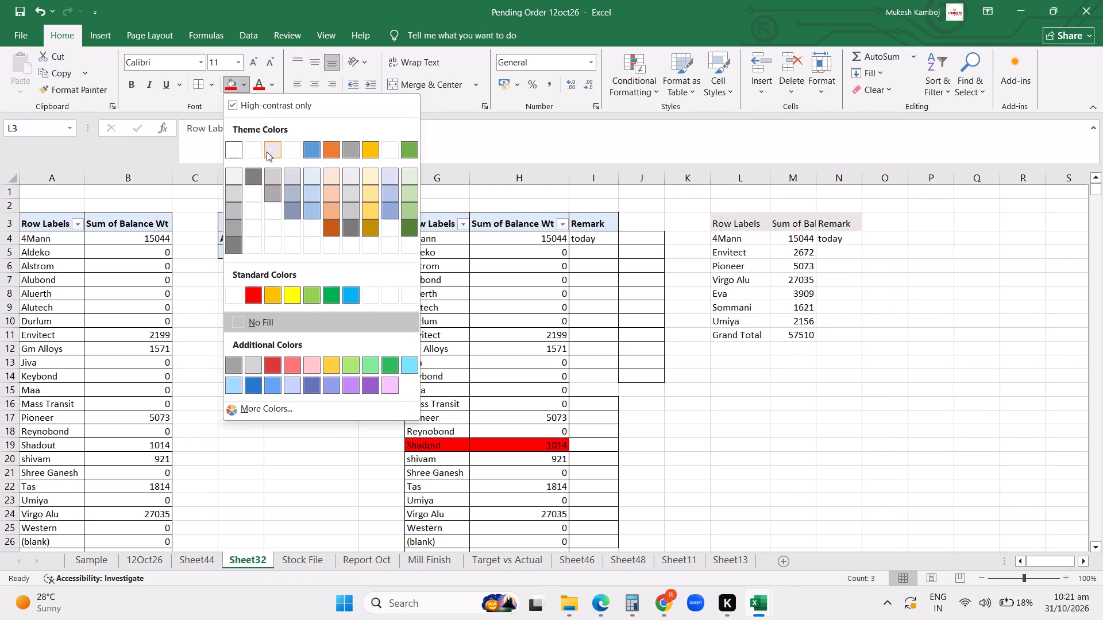
{"action": "left_click", "coordinate": [824, 395]}
Insert blank cells above Grand Total in columns L and M, shifting the total down.
{"action": "left_click_drag", "start_coordinate": [749, 335], "coordinate": [787, 338]}
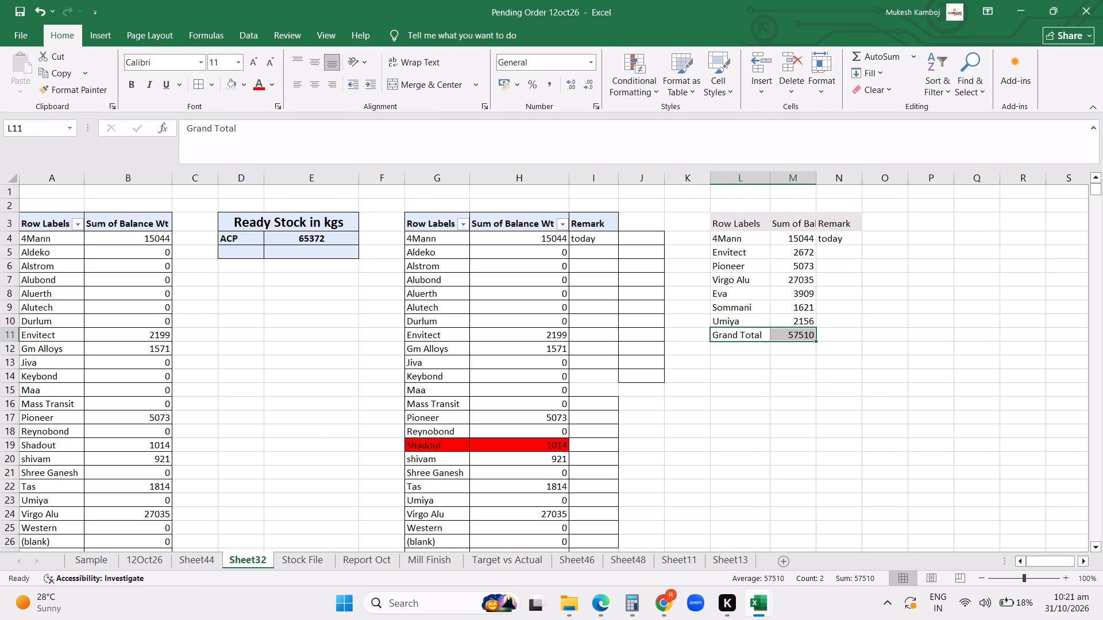
{"action": "key", "text": "ctrl+shift+equal"}
{"action": "left_click", "coordinate": [244, 370]}
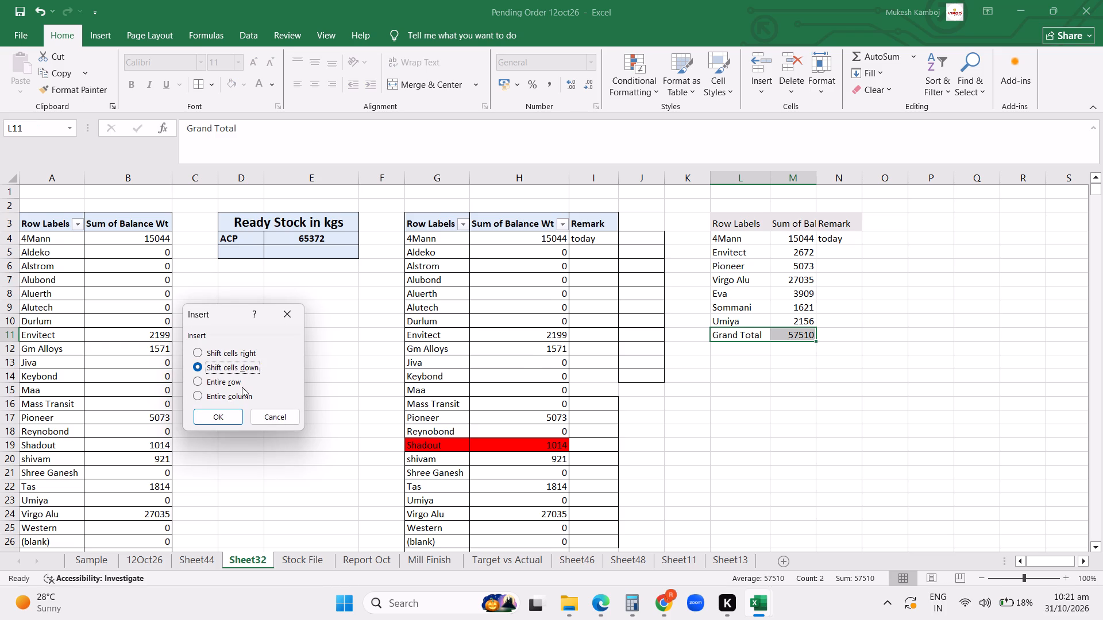
{"action": "left_click", "coordinate": [225, 414]}
{"action": "left_click", "coordinate": [760, 413]}
Enter Alubond with a weight of 8.5 in the blank row above Grand Total.
{"action": "left_click", "coordinate": [742, 335]}
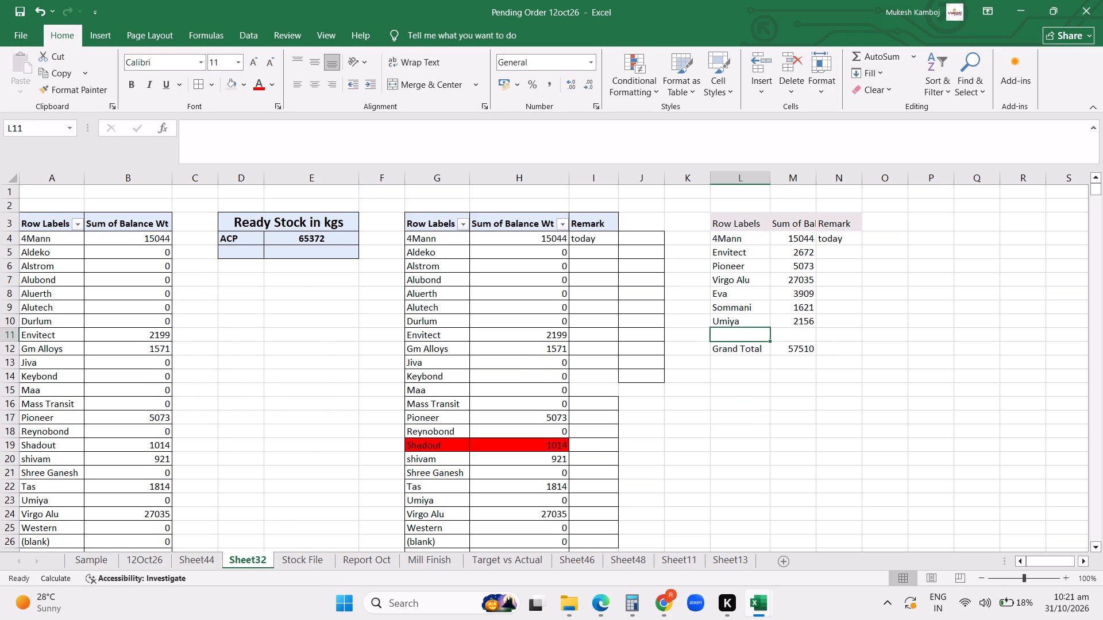
{"action": "type", "text": "Alubond"}
{"action": "key", "text": "space"}
{"action": "key", "text": "Right"}
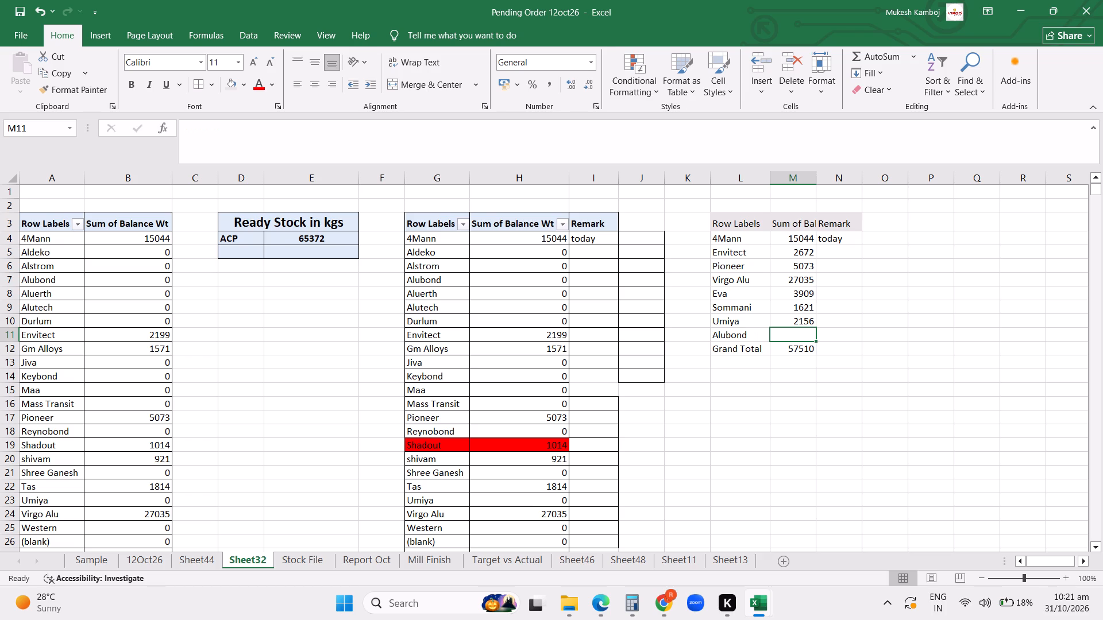
{"action": "type", "text": "8.5"}
{"action": "key", "text": "Return"}
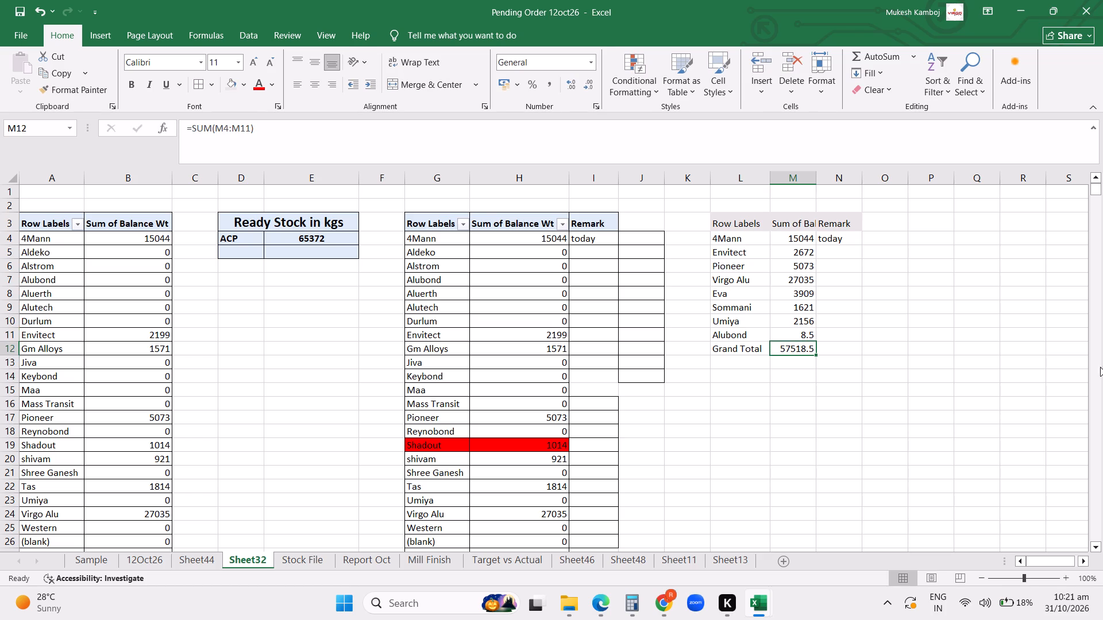
{"action": "left_click", "coordinate": [955, 375]}
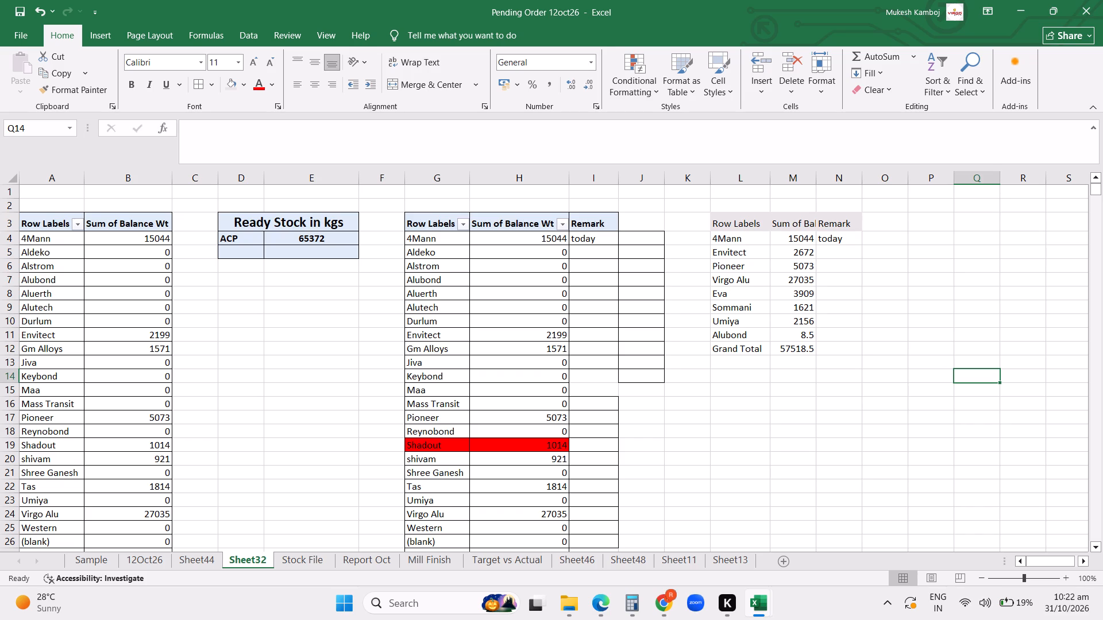
Insert two rows of blank cells above Grand Total in columns L and M, shifting the total down.
{"action": "scroll", "coordinate": [947, 378], "scroll_direction": "down", "scroll_amount": 1}
{"action": "left_click_drag", "start_coordinate": [739, 301], "coordinate": [776, 301]}
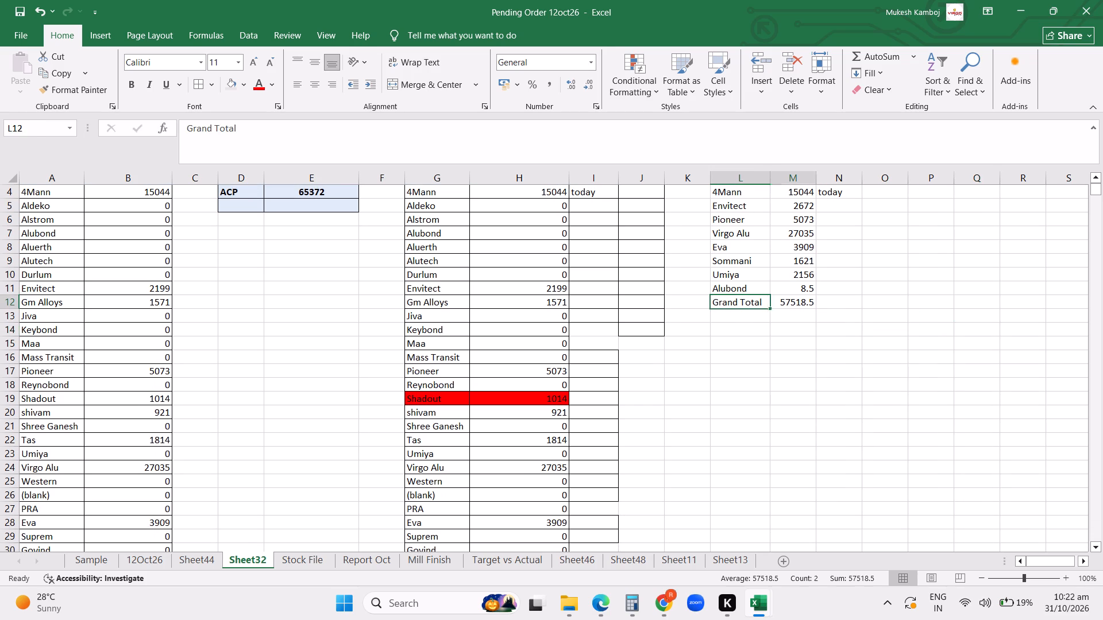
{"action": "left_click_drag", "start_coordinate": [776, 301], "coordinate": [782, 302]}
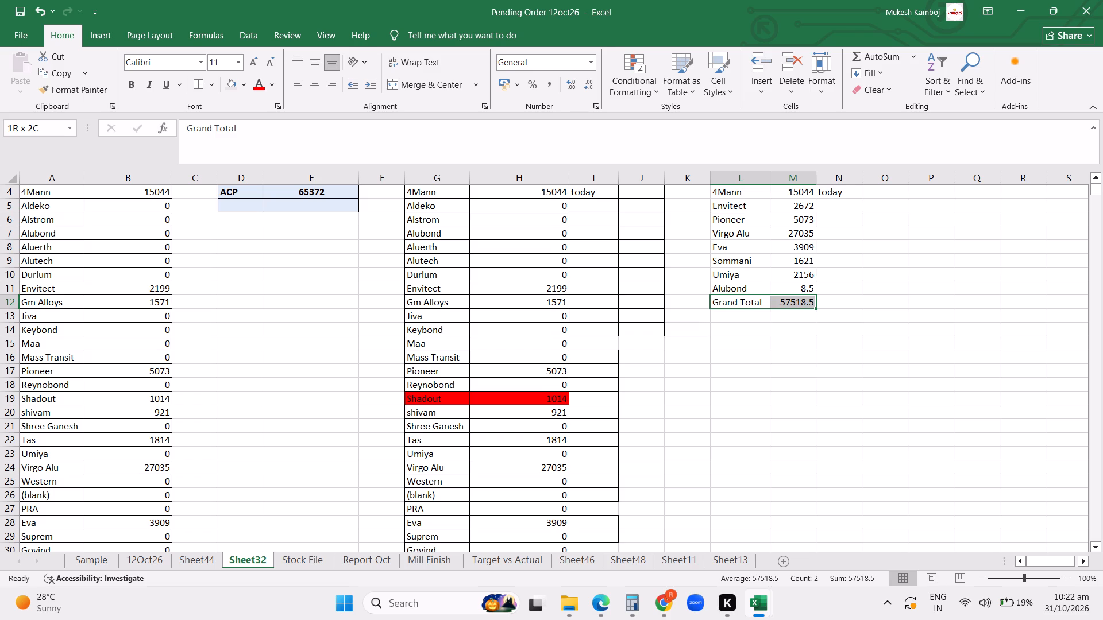
{"action": "key", "text": "ctrl+shift+equal"}
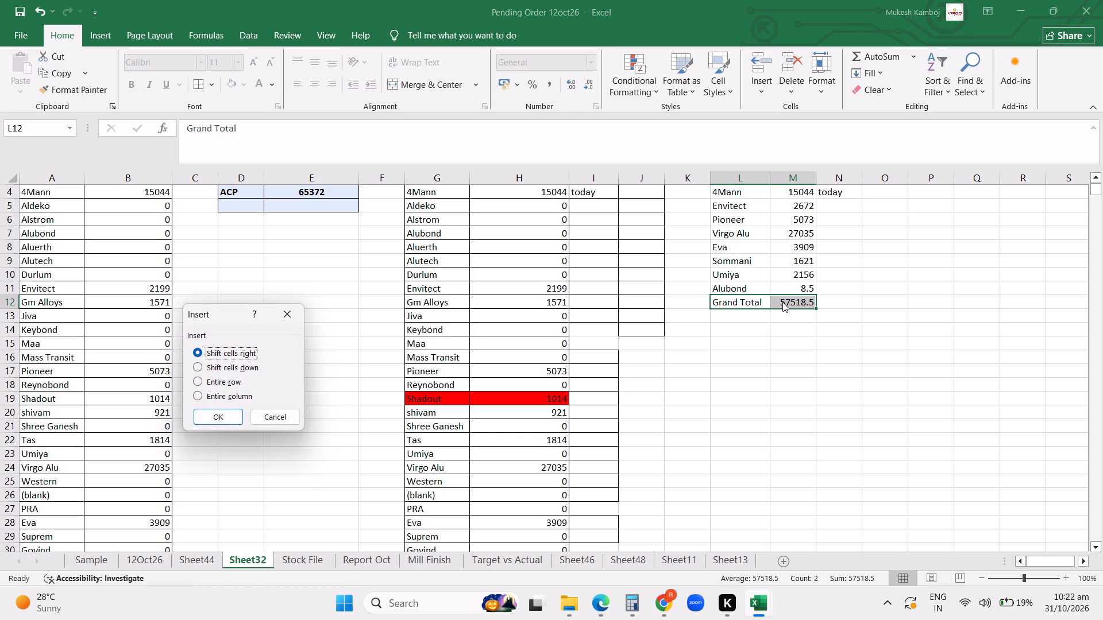
{"action": "left_click", "coordinate": [231, 365]}
{"action": "left_click", "coordinate": [214, 420]}
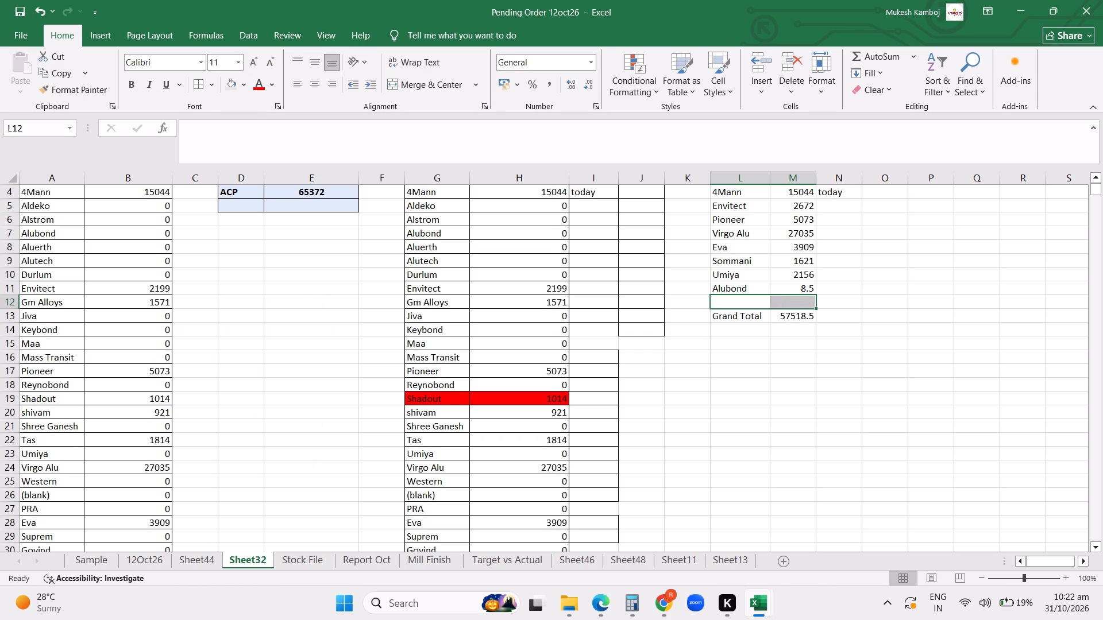
{"action": "key", "text": "ctrl+shift+equal"}
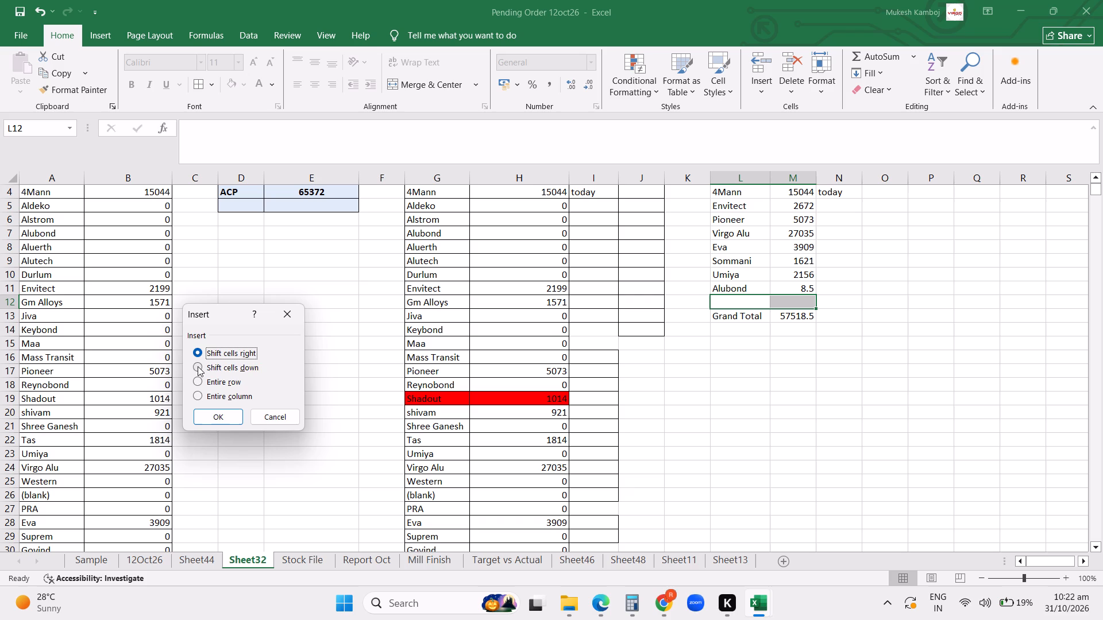
{"action": "left_click", "coordinate": [198, 366]}
{"action": "left_click", "coordinate": [227, 417]}
{"action": "left_click", "coordinate": [592, 440]}
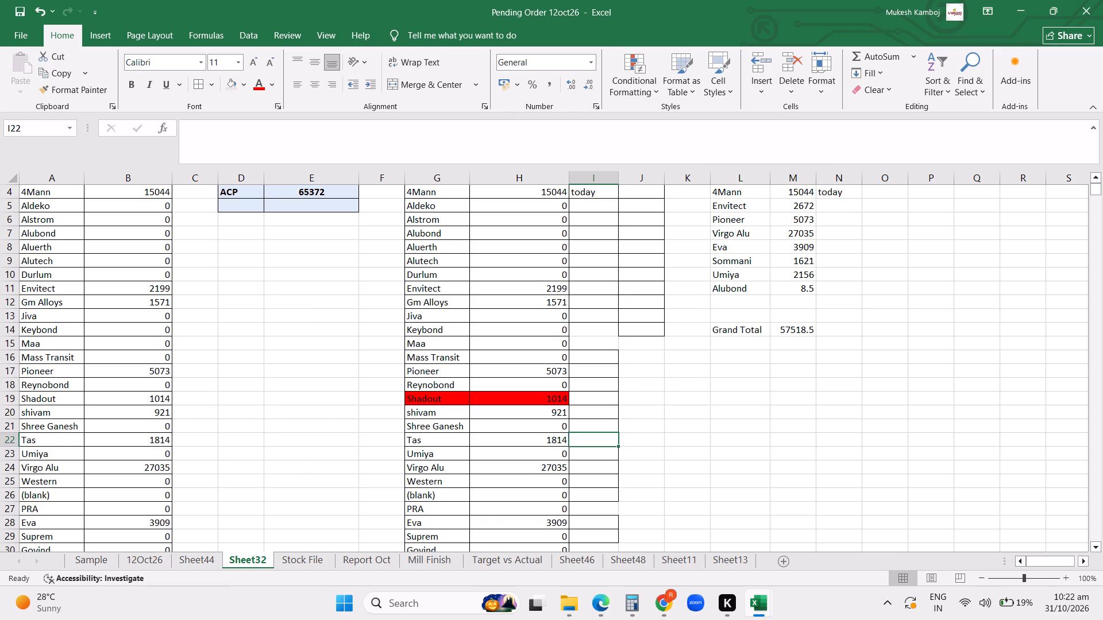
Copy Eva's name and weight from the second pivot table into the first blank row below Alubond, L12:M12.
{"action": "scroll", "coordinate": [780, 382], "scroll_direction": "up", "scroll_amount": 4}
{"action": "scroll", "coordinate": [780, 382], "scroll_direction": "down", "scroll_amount": 2}
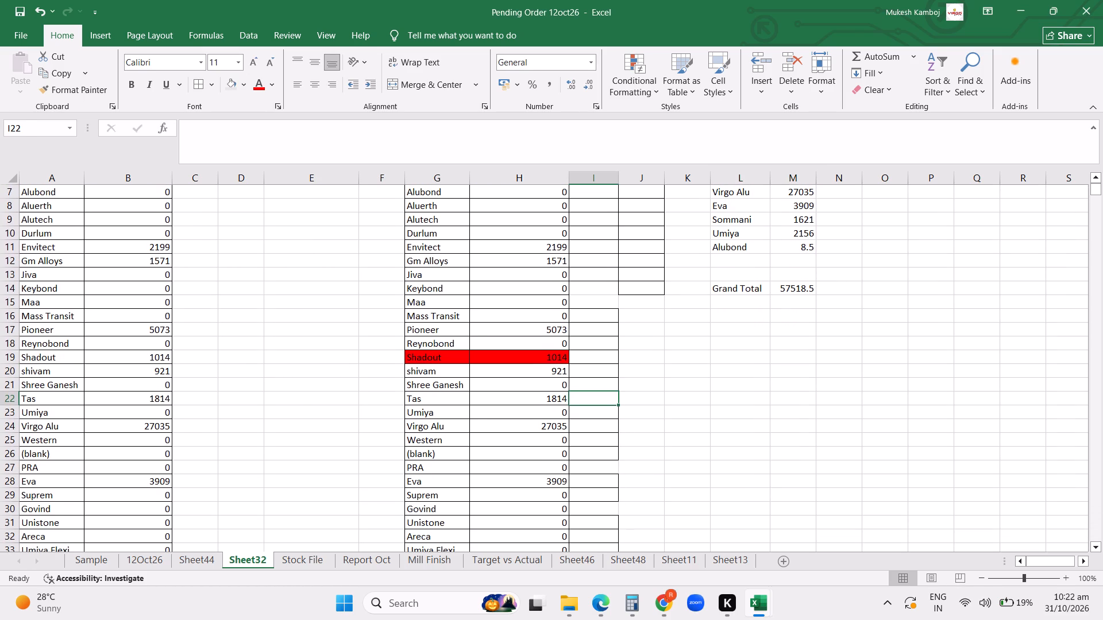
{"action": "left_click_drag", "start_coordinate": [452, 478], "coordinate": [511, 479]}
{"action": "key", "text": "ctrl+c"}
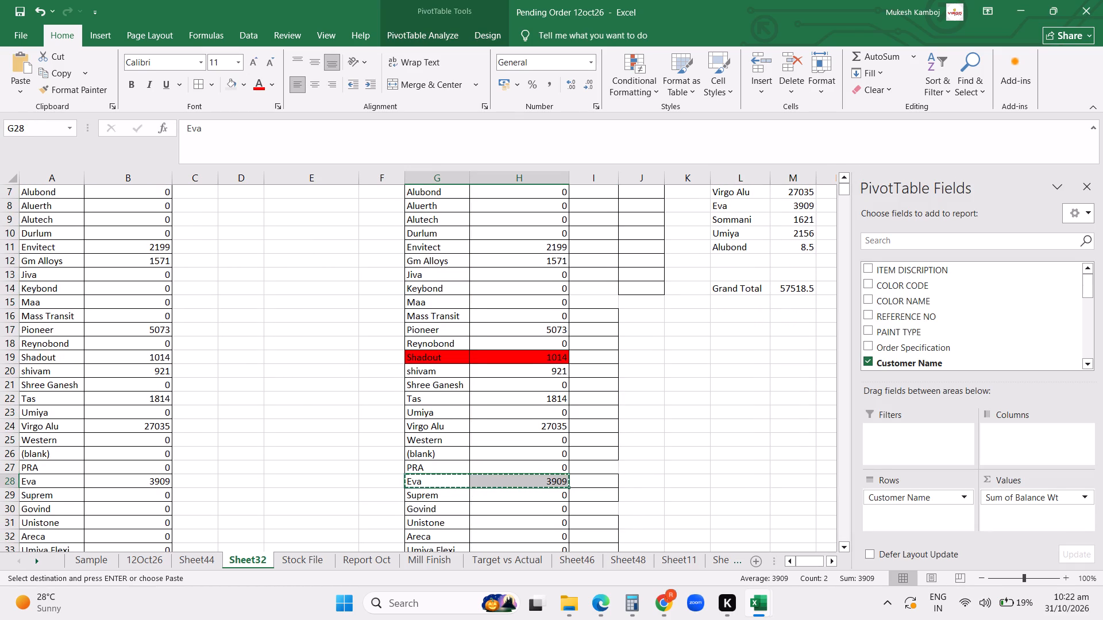
{"action": "left_click", "coordinate": [736, 255]}
{"action": "key", "text": "ctrl+v"}
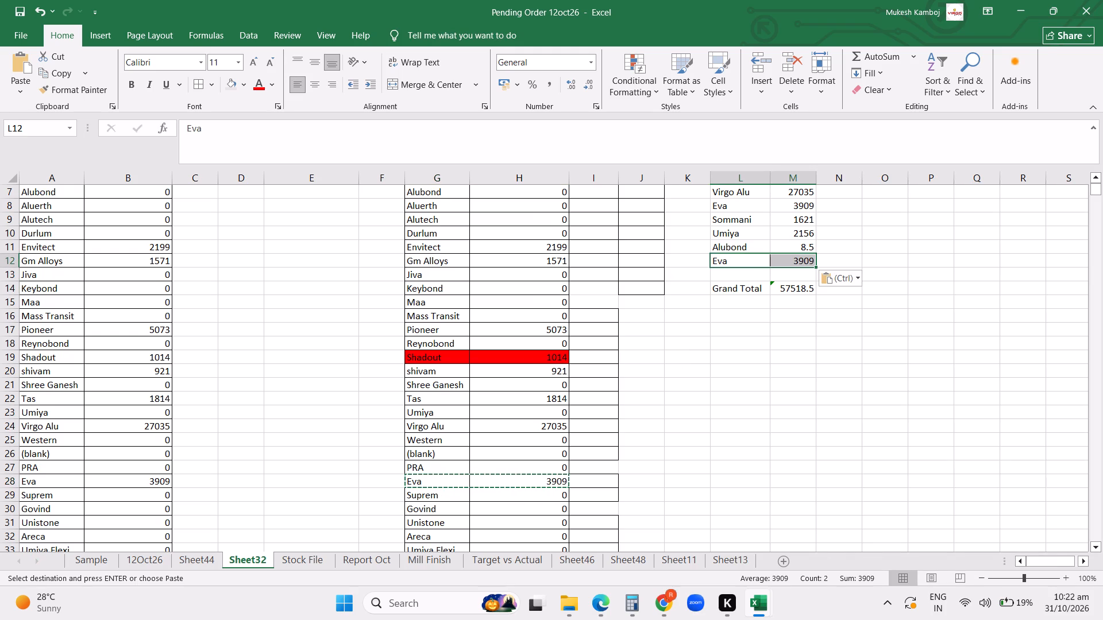
{"action": "left_click", "coordinate": [888, 274]}
{"action": "left_click", "coordinate": [823, 329]}
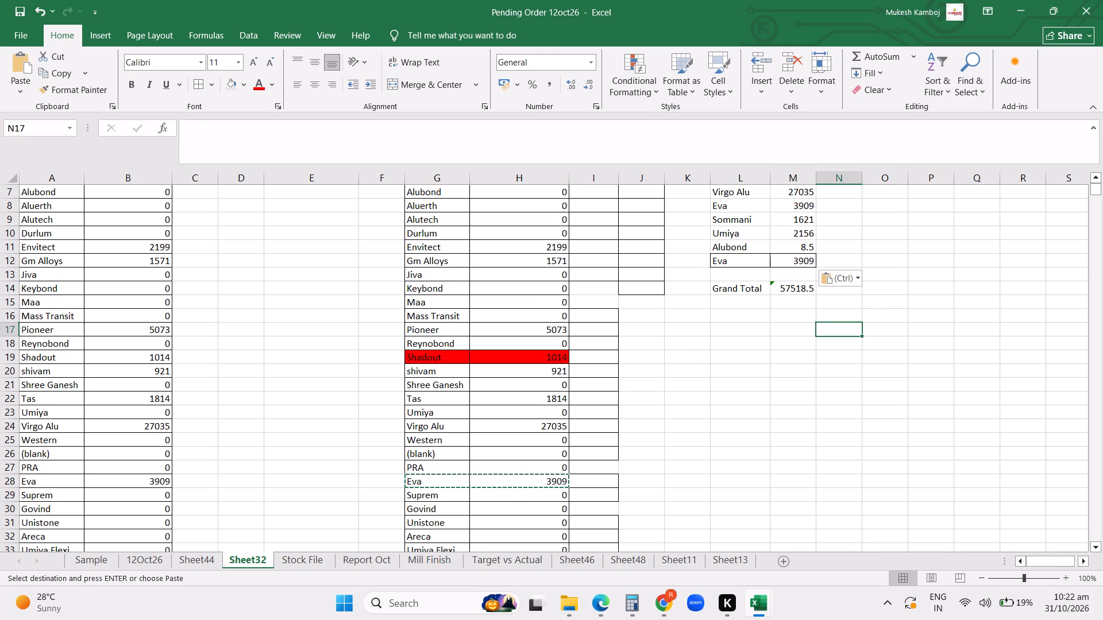
Set Alubond's weight in the values-only copy to 8500.
{"action": "left_click", "coordinate": [795, 250]}
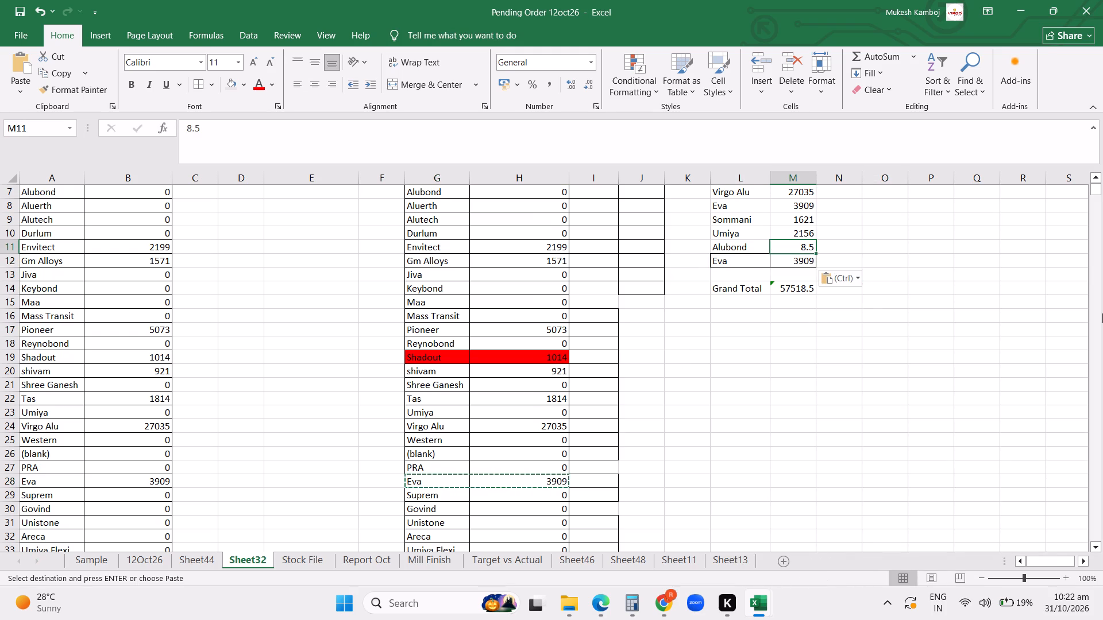
{"action": "type", "text": "8500"}
{"action": "key", "text": "Return"}
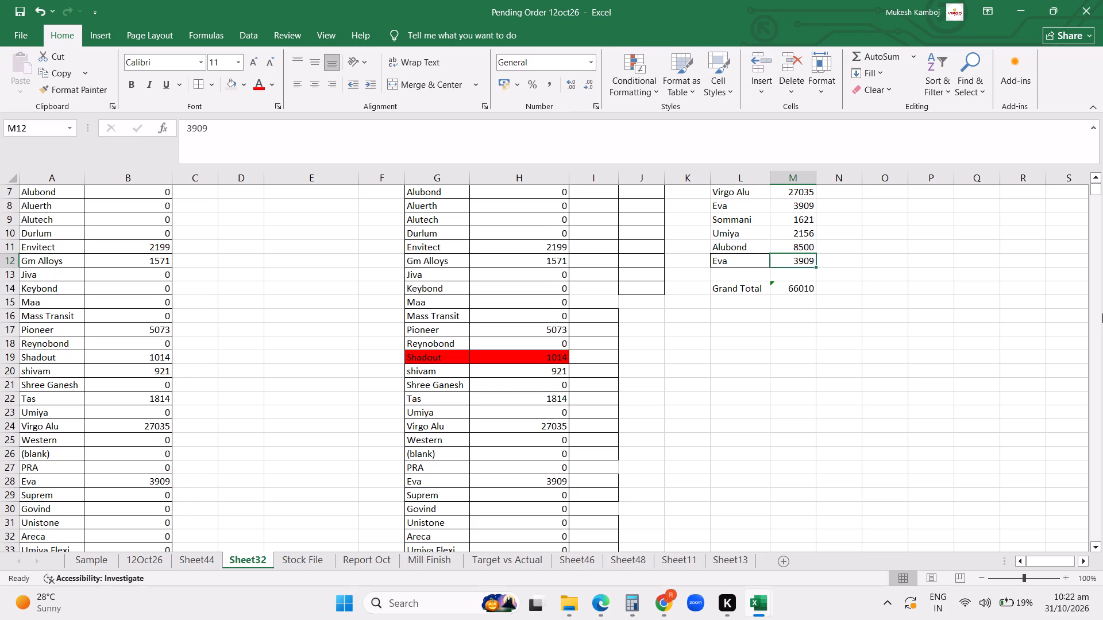
Copy Sommani's name and weight from the second pivot table into the blank row above Grand Total, L13:M13.
{"action": "scroll", "coordinate": [904, 323], "scroll_direction": "up", "scroll_amount": 3}
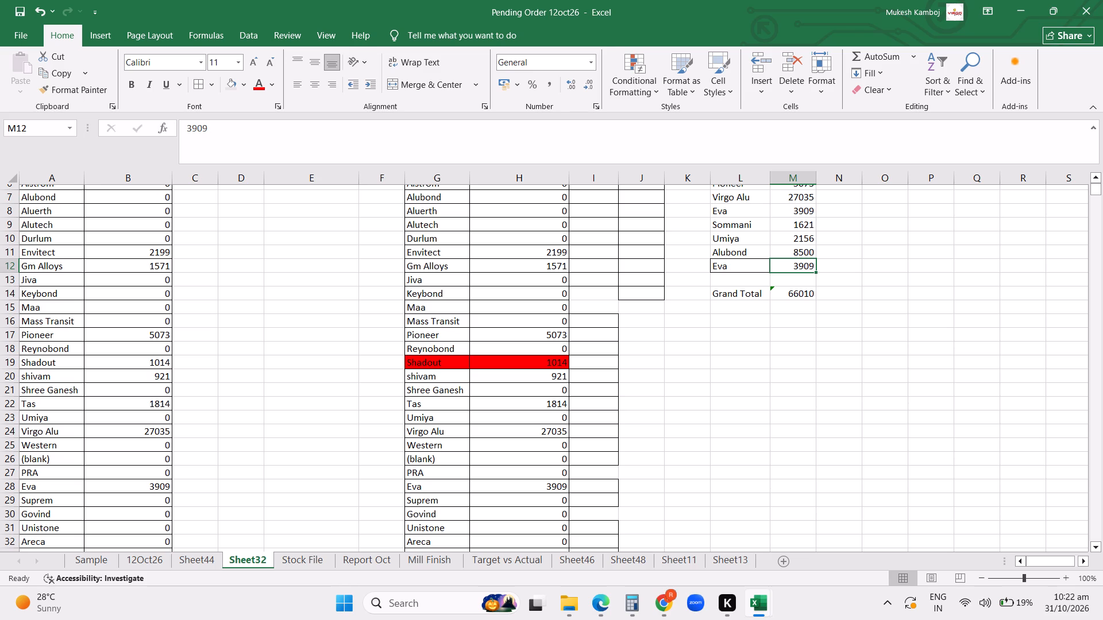
{"action": "scroll", "coordinate": [875, 375], "scroll_direction": "down", "scroll_amount": 2}
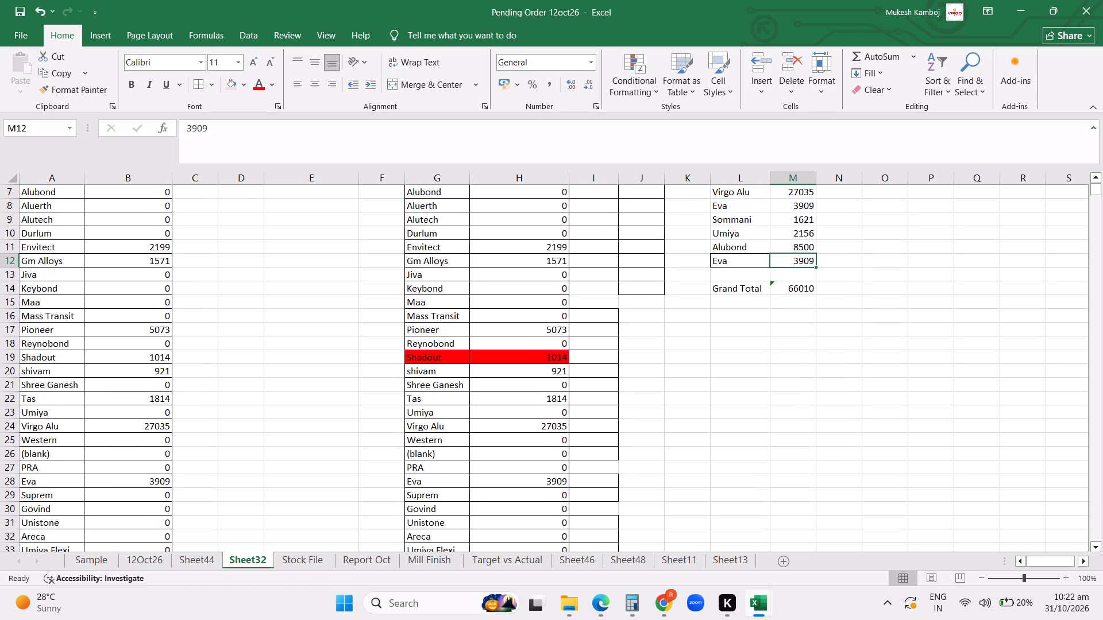
{"action": "scroll", "coordinate": [875, 375], "scroll_direction": "down", "scroll_amount": 2}
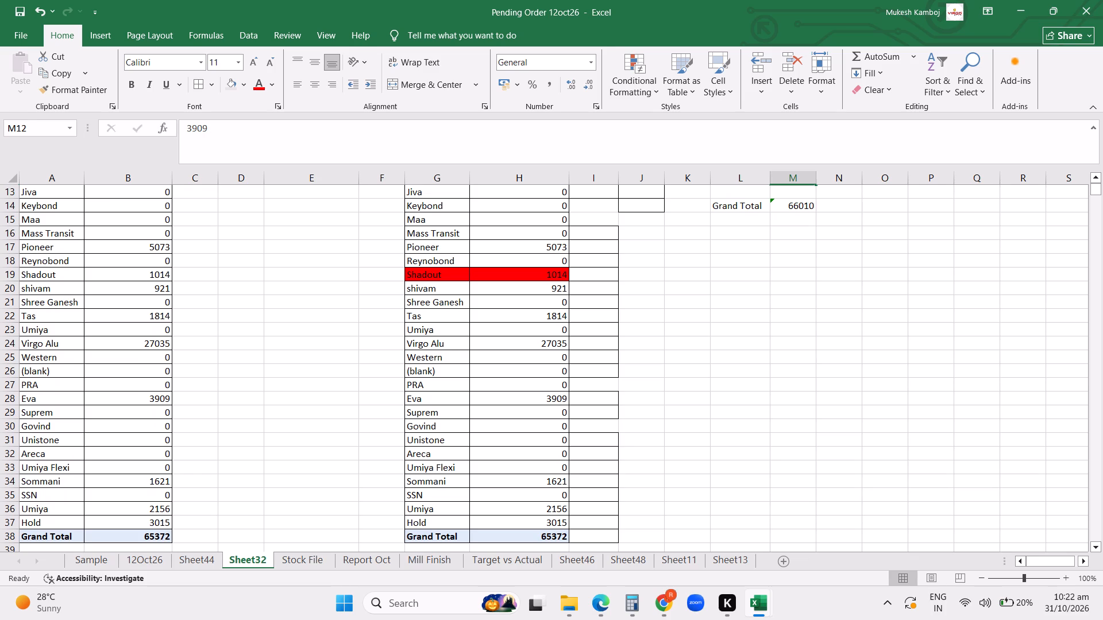
{"action": "left_click_drag", "start_coordinate": [456, 479], "coordinate": [527, 475]}
{"action": "key", "text": "ctrl+c"}
{"action": "scroll", "coordinate": [685, 386], "scroll_direction": "up", "scroll_amount": 4}
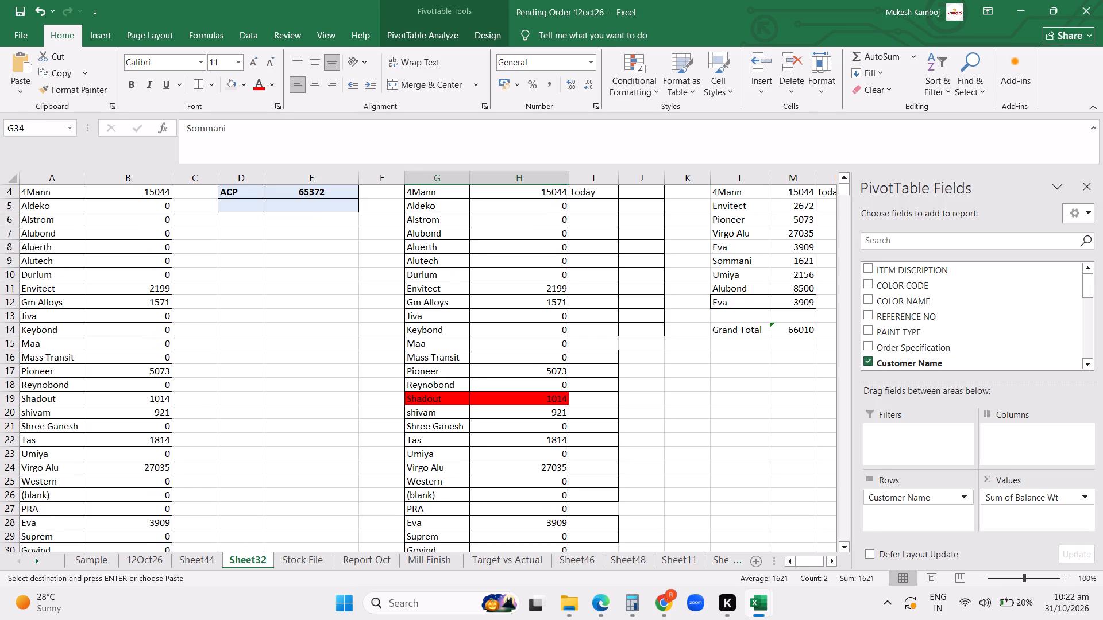
{"action": "left_click", "coordinate": [740, 364]}
{"action": "key", "text": "ctrl+v"}
{"action": "left_click", "coordinate": [865, 342]}
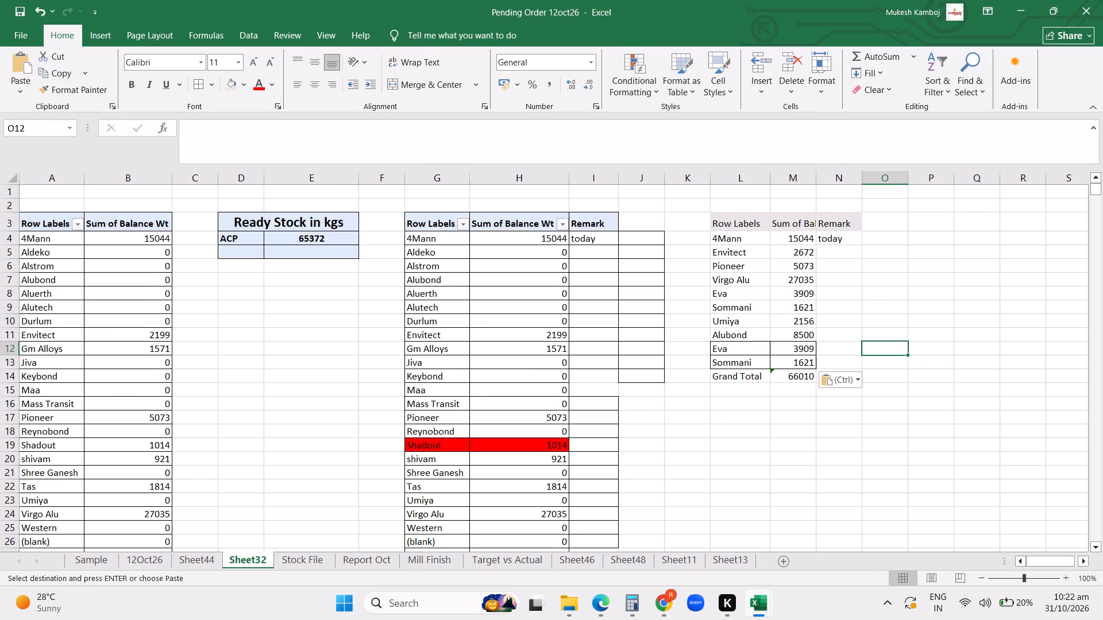
Extend the Grand Total formula in M14 to sum M4:M13.
{"action": "double_click", "coordinate": [786, 377]}
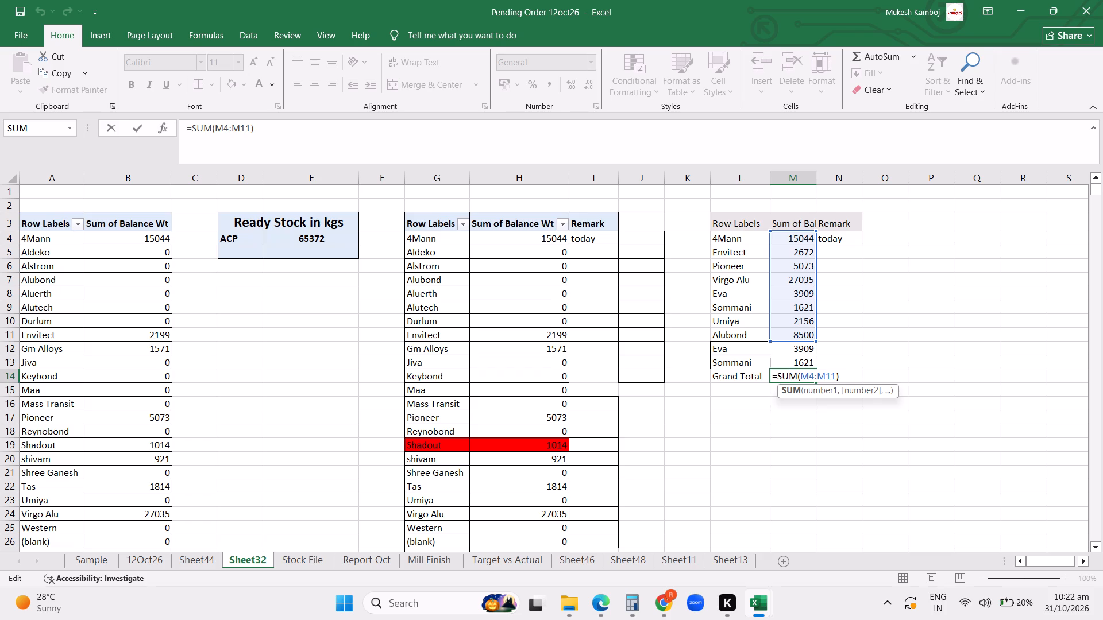
{"action": "left_click_drag", "start_coordinate": [816, 339], "coordinate": [813, 367]}
{"action": "key", "text": "Return"}
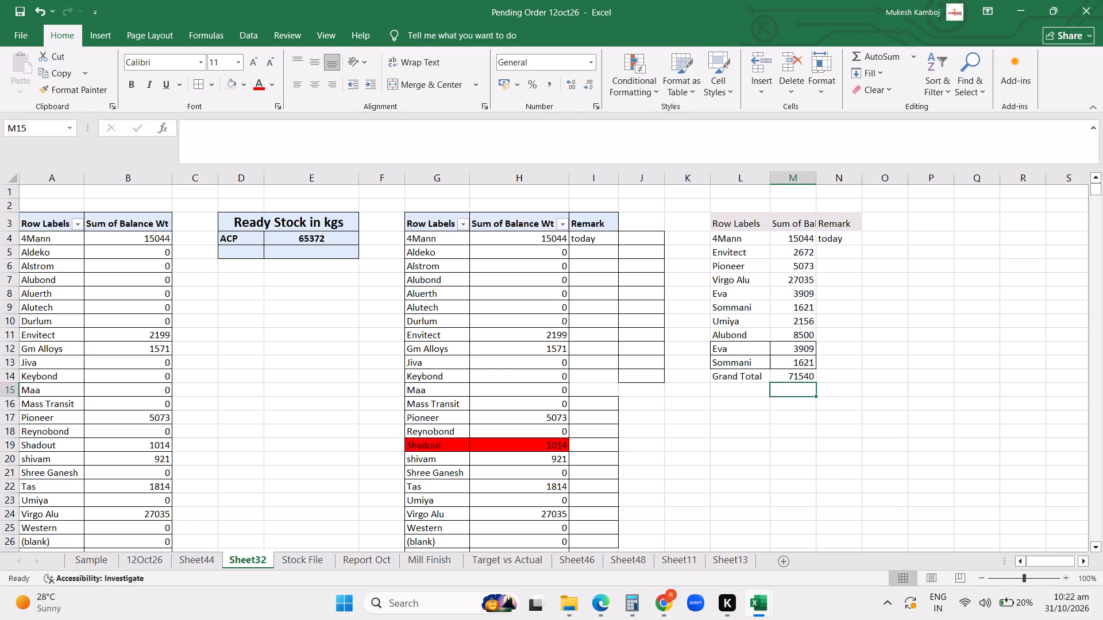
{"action": "left_click", "coordinate": [854, 457]}
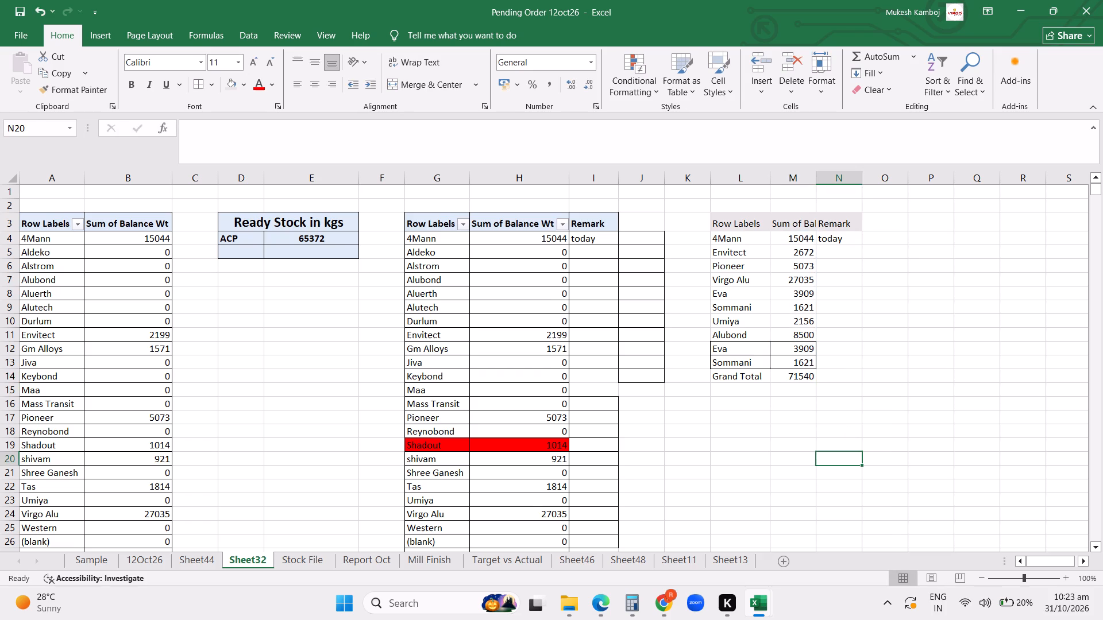
Apply all borders to the customer and weight cells L4:M14, including the Grand Total row.
{"action": "left_click_drag", "start_coordinate": [745, 239], "coordinate": [793, 380]}
{"action": "left_click", "coordinate": [200, 83]}
{"action": "left_click", "coordinate": [786, 341]}
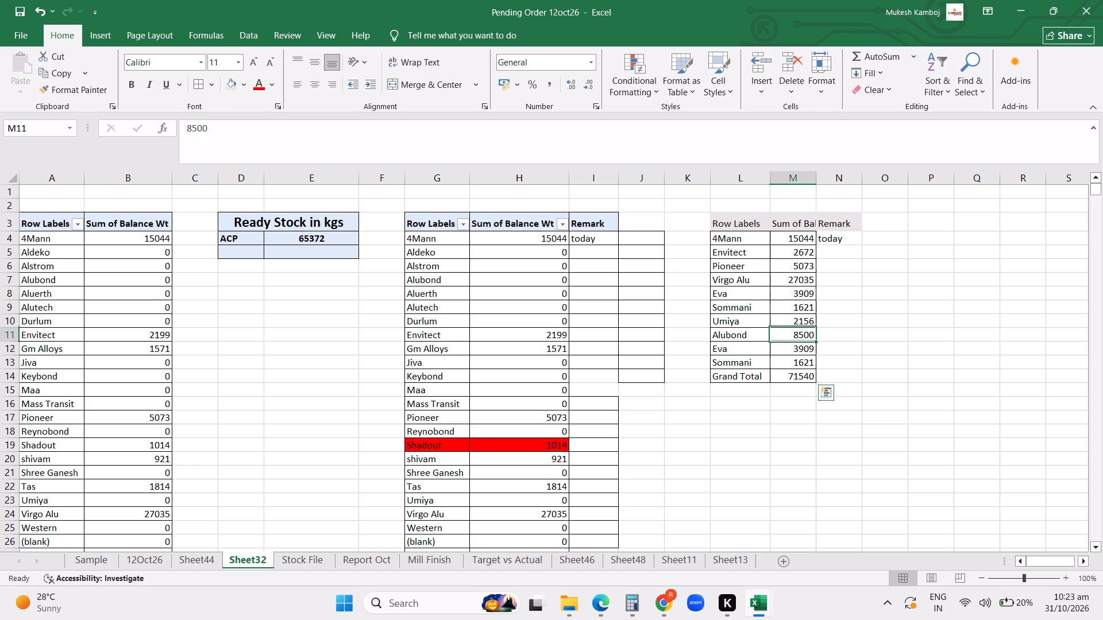
{"action": "left_click", "coordinate": [885, 342]}
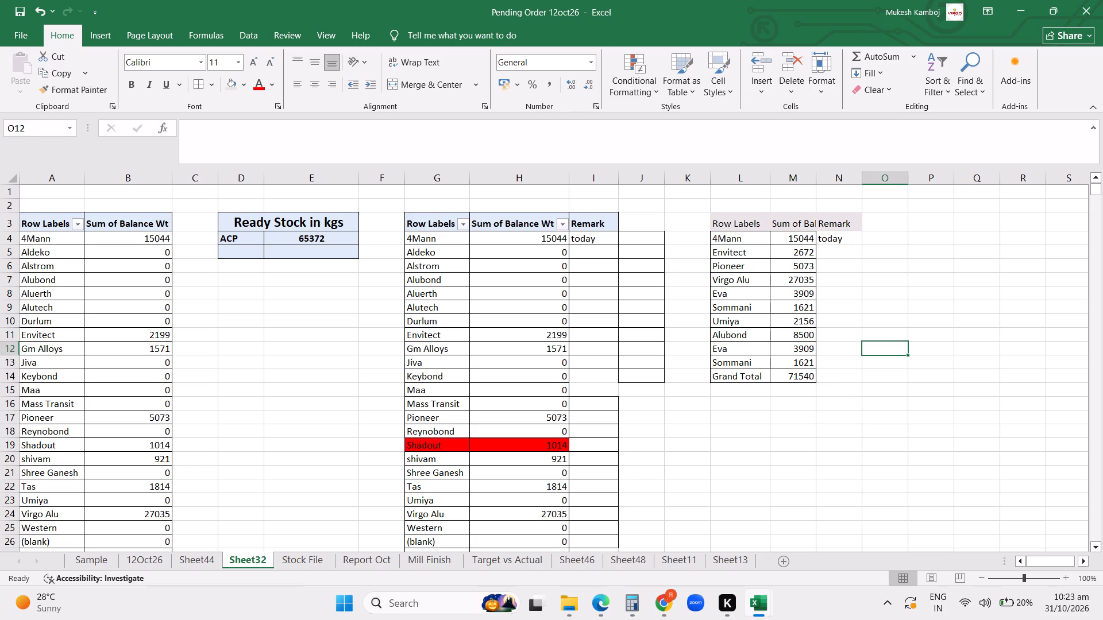
Replace 4Mann's remark in N4 with Ready for Dispatch and fit column N's width to the text.
{"action": "left_click", "coordinate": [846, 235]}
{"action": "type", "text": "Redy"}
{"action": "key", "text": "space"}
{"action": "key", "text": "BackSpace"}
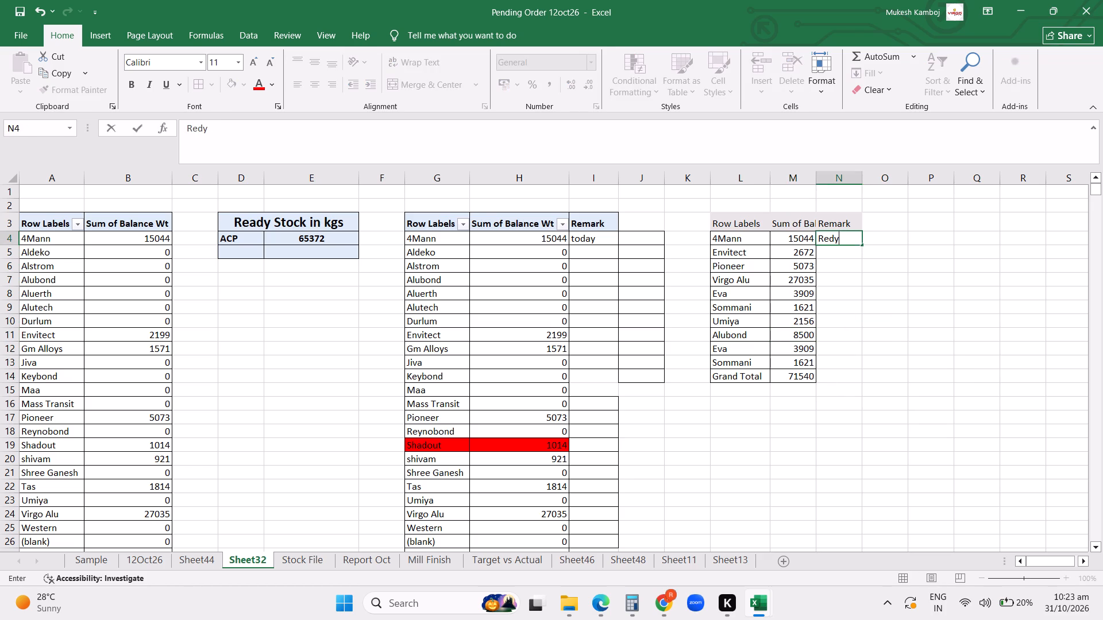
{"action": "key", "text": "BackSpace"}
{"action": "key", "text": "BackSpace"}
{"action": "key", "text": "a"}
{"action": "type", "text": "dy"}
{"action": "key", "text": "space"}
{"action": "type", "text": "for Disp"}
{"action": "type", "text": "atch"}
{"action": "key", "text": "space"}
{"action": "key", "text": "Return"}
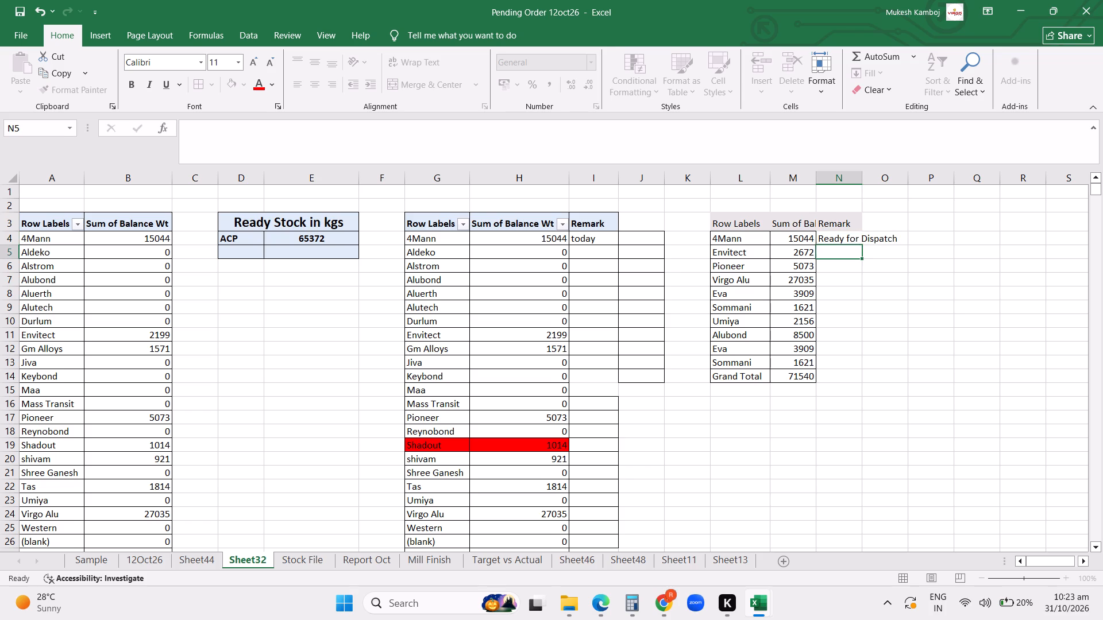
{"action": "double_click", "coordinate": [861, 181]}
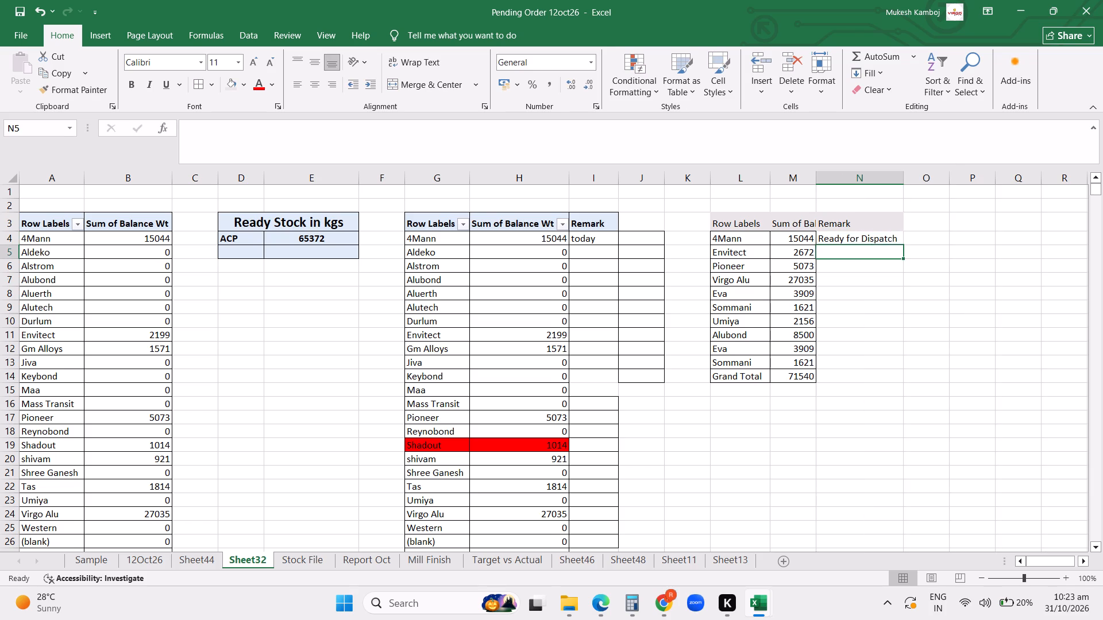
{"action": "left_click", "coordinate": [881, 308]}
Copy the Ready for Dispatch remark into N5:N13 for the remaining customers.
{"action": "left_click", "coordinate": [854, 238]}
{"action": "key", "text": "ctrl+c"}
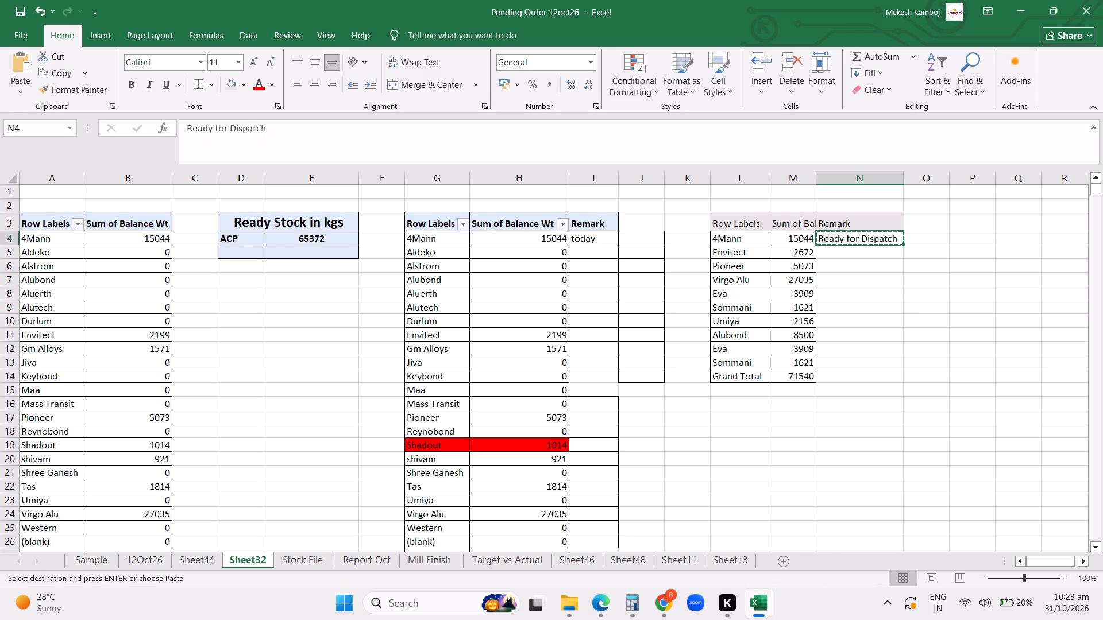
{"action": "left_click_drag", "start_coordinate": [837, 251], "coordinate": [832, 361]}
{"action": "key", "text": "Return"}
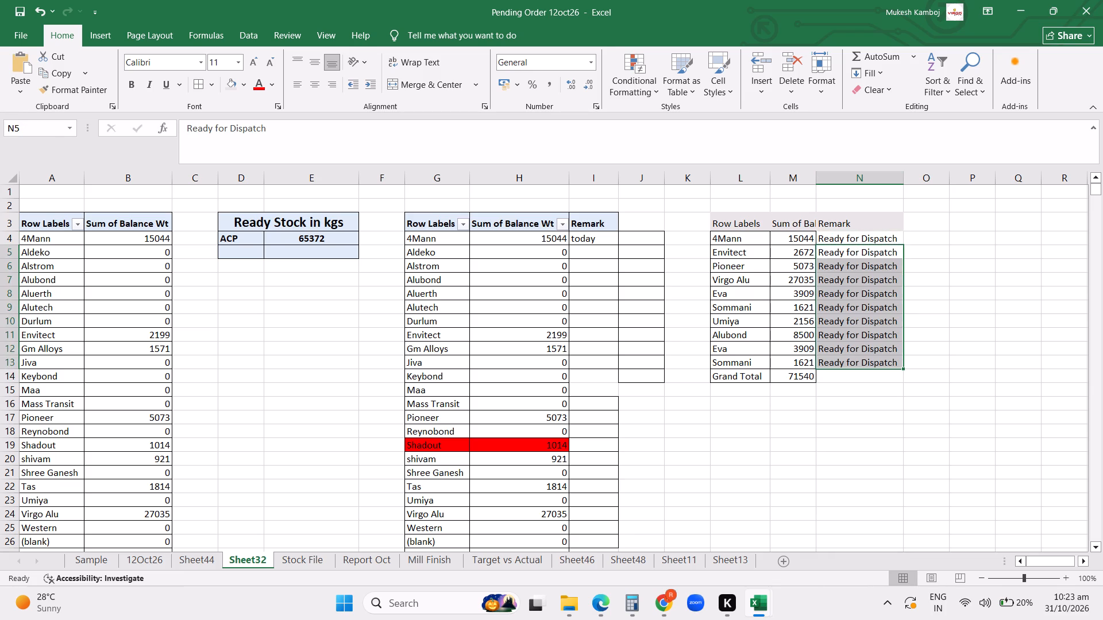
Change Alubond's remark in N11 to Tobe Ready Today.
{"action": "left_click", "coordinate": [830, 337]}
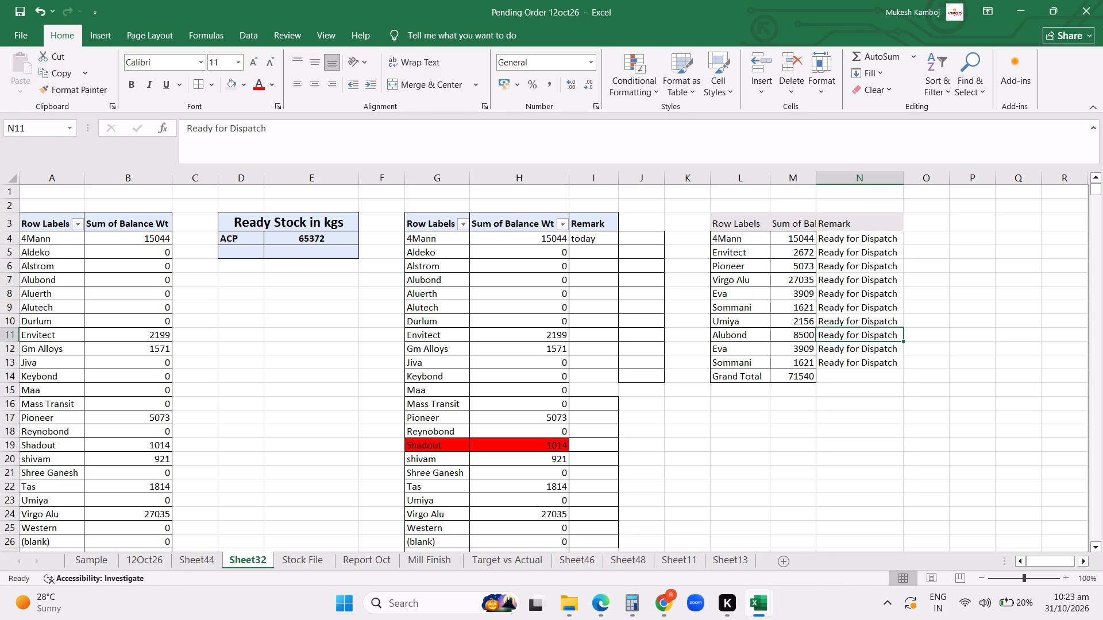
{"action": "type", "text": "Tobe"}
{"action": "key", "text": "space"}
{"action": "type", "text": "Ready"}
{"action": "key", "text": "space"}
{"action": "type", "text": "Today"}
{"action": "key", "text": "Return"}
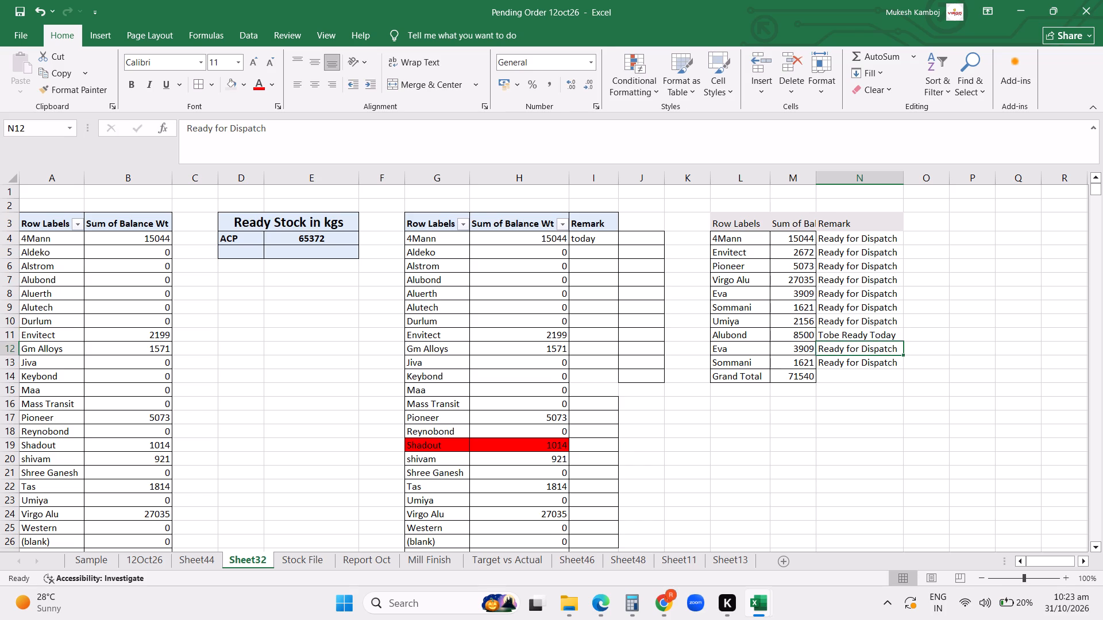
Apply all borders to the remark cells N4:N13.
{"action": "left_click_drag", "start_coordinate": [840, 241], "coordinate": [847, 360]}
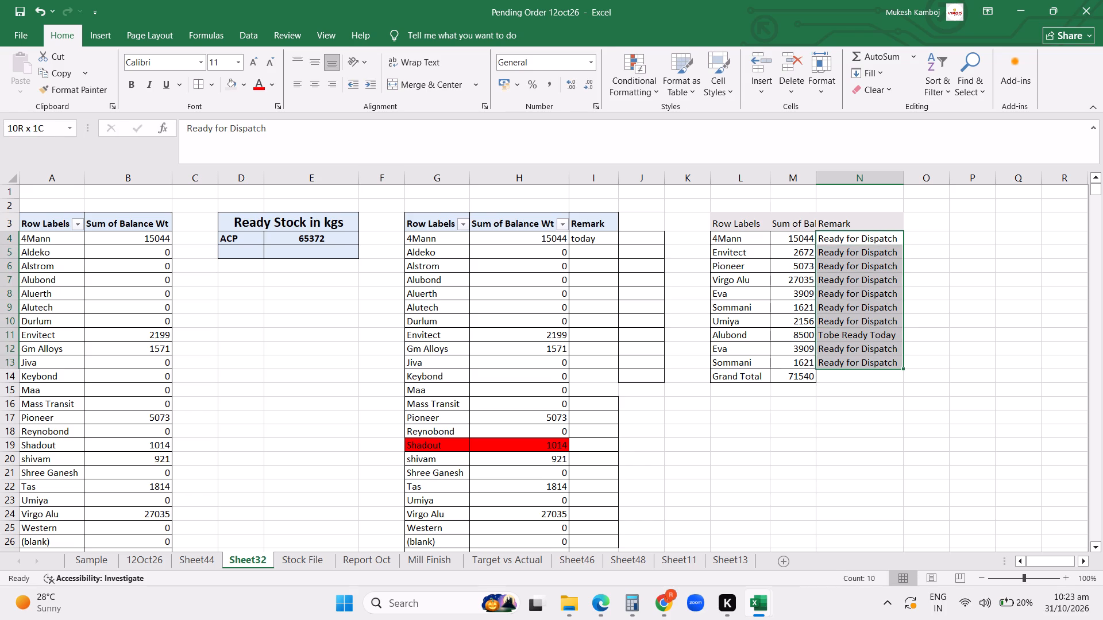
{"action": "left_click", "coordinate": [203, 86]}
{"action": "left_click", "coordinate": [927, 290]}
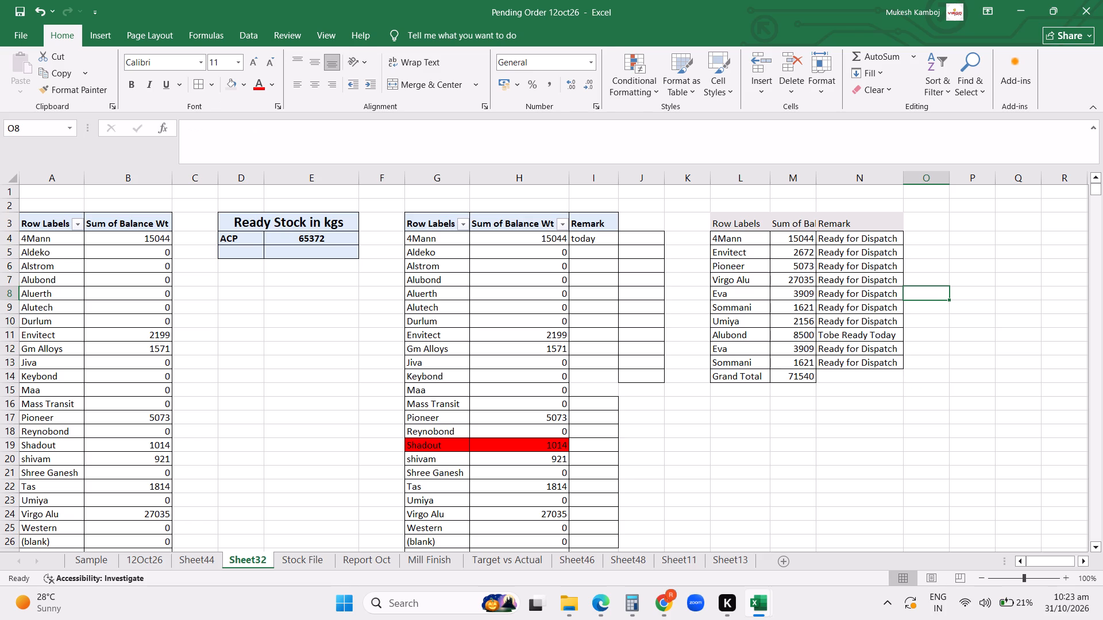
{"action": "left_click", "coordinate": [902, 412]}
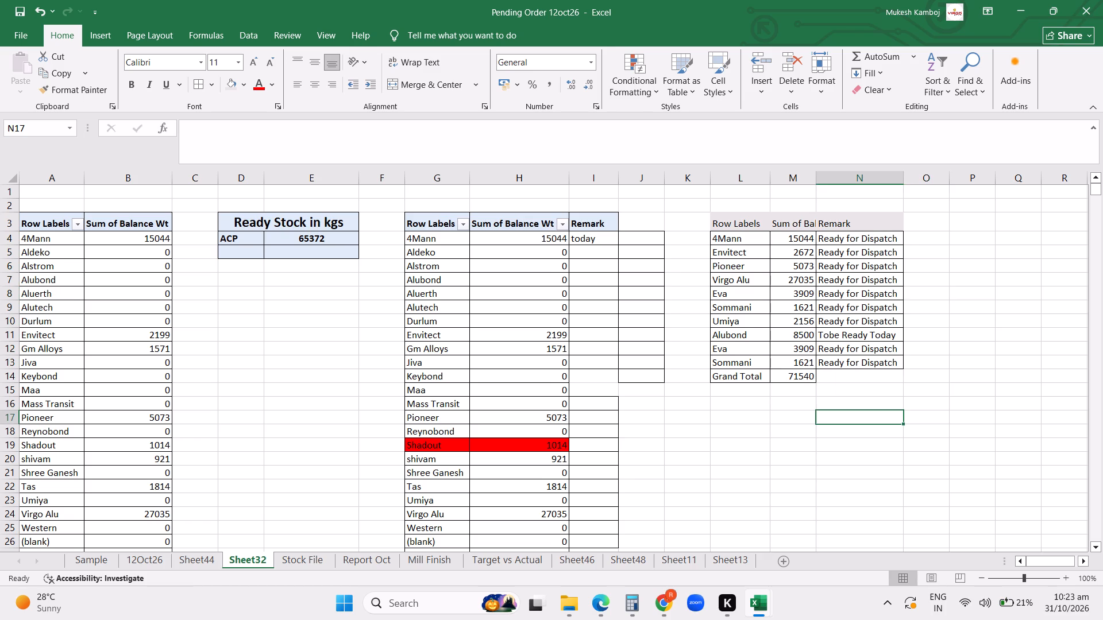
In the Stock File sheet, filter the Customer Name column to show only Virgo Alu.
{"action": "left_click", "coordinate": [312, 560]}
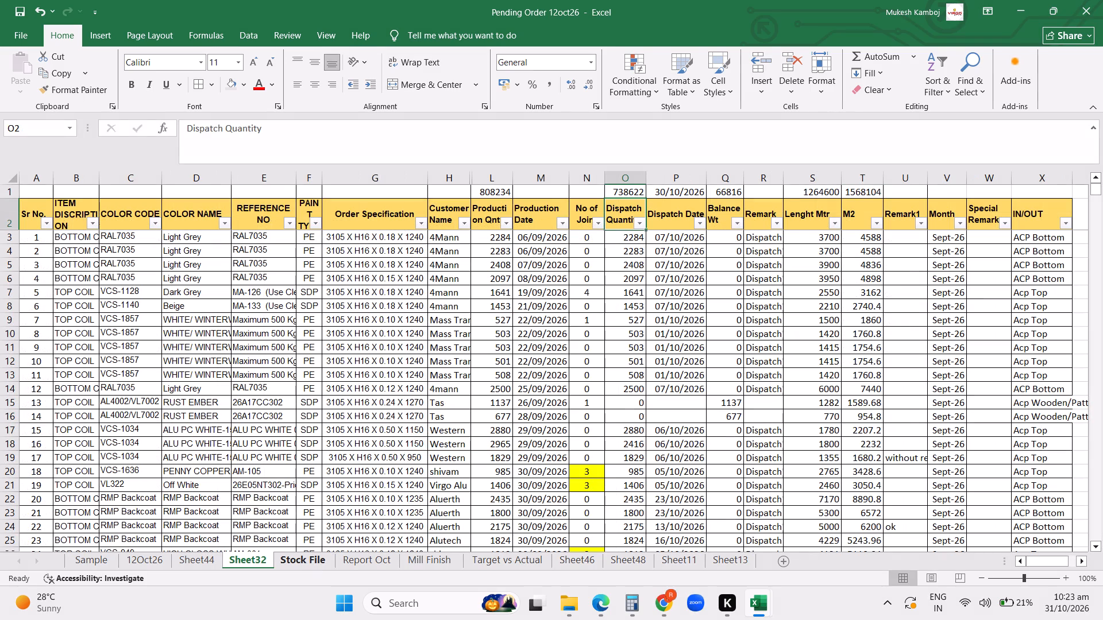
{"action": "left_click", "coordinate": [466, 222]}
{"action": "left_click", "coordinate": [333, 389]}
{"action": "scroll", "coordinate": [356, 454], "scroll_direction": "down", "scroll_amount": 6}
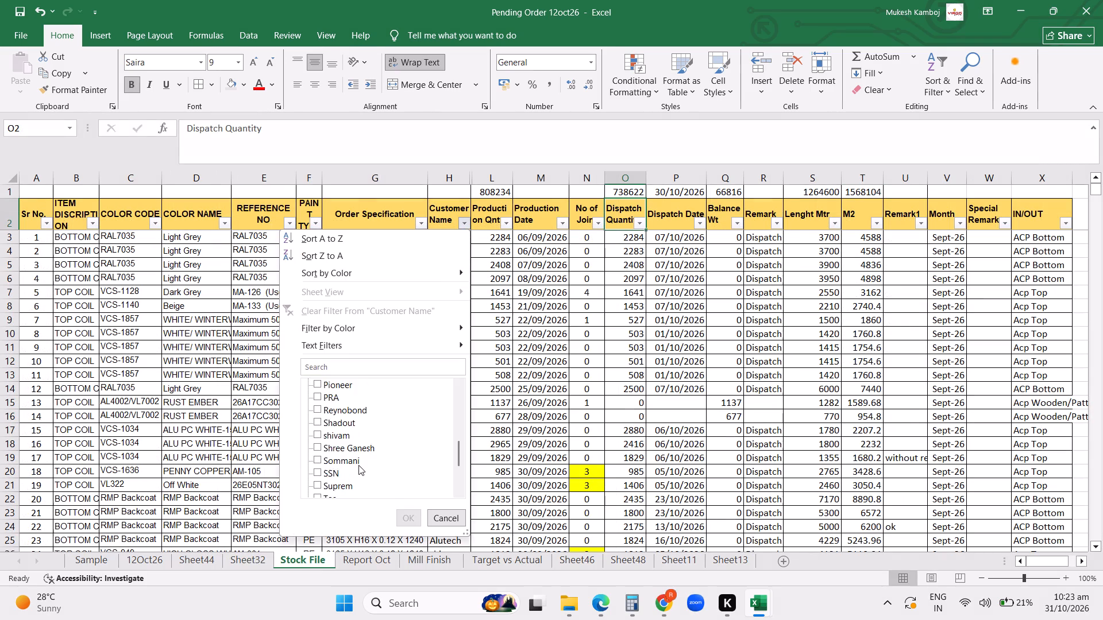
{"action": "scroll", "coordinate": [358, 465], "scroll_direction": "down", "scroll_amount": 15}
{"action": "left_click", "coordinate": [345, 459]}
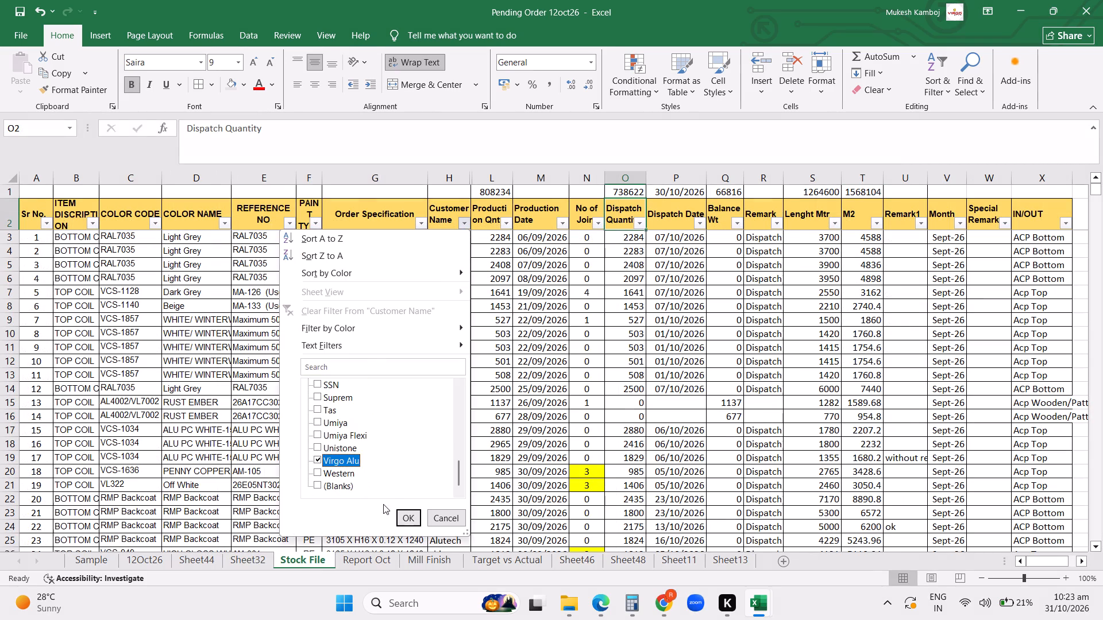
{"action": "left_click", "coordinate": [409, 521]}
{"action": "scroll", "coordinate": [820, 365], "scroll_direction": "up", "scroll_amount": 10}
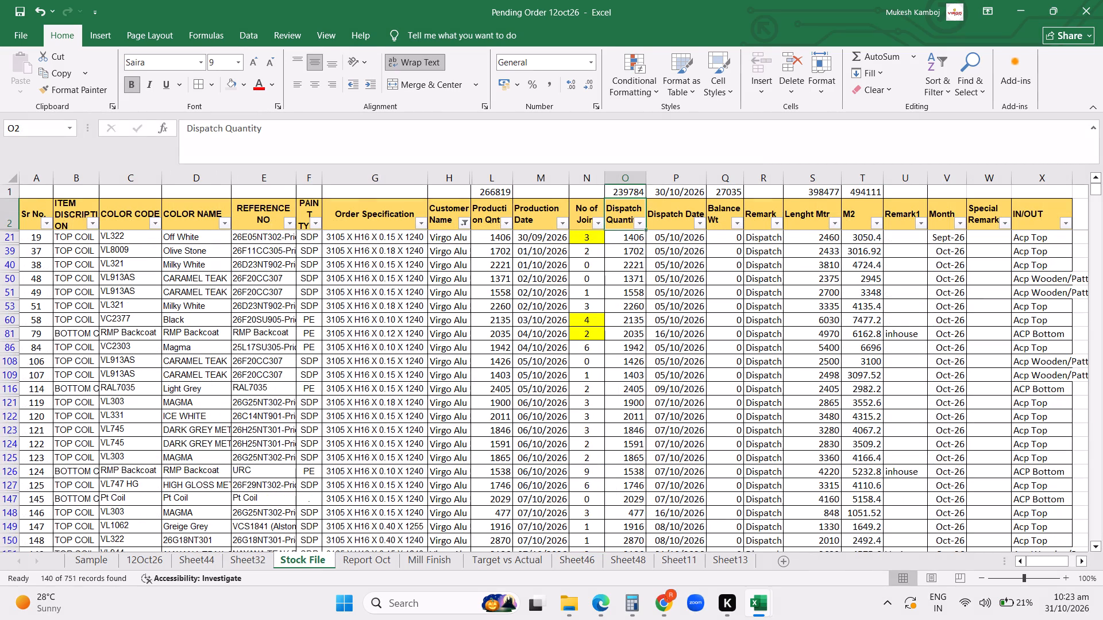
Filter the Dispatch Quantity column to show only the rows with 0.
{"action": "left_click", "coordinate": [638, 222]}
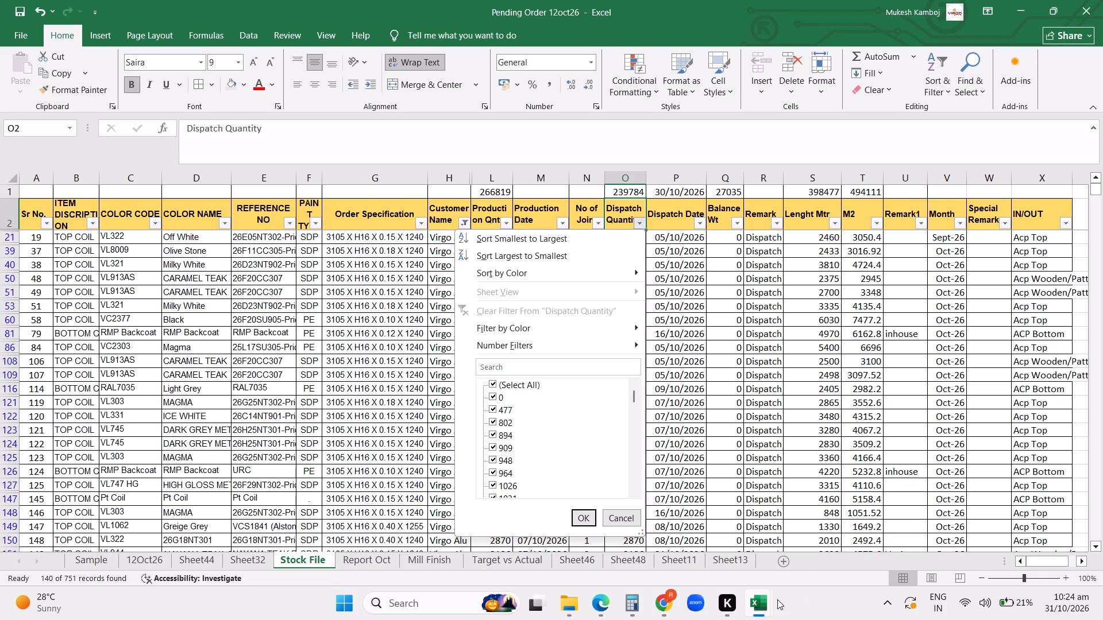
{"action": "left_click", "coordinate": [699, 419]}
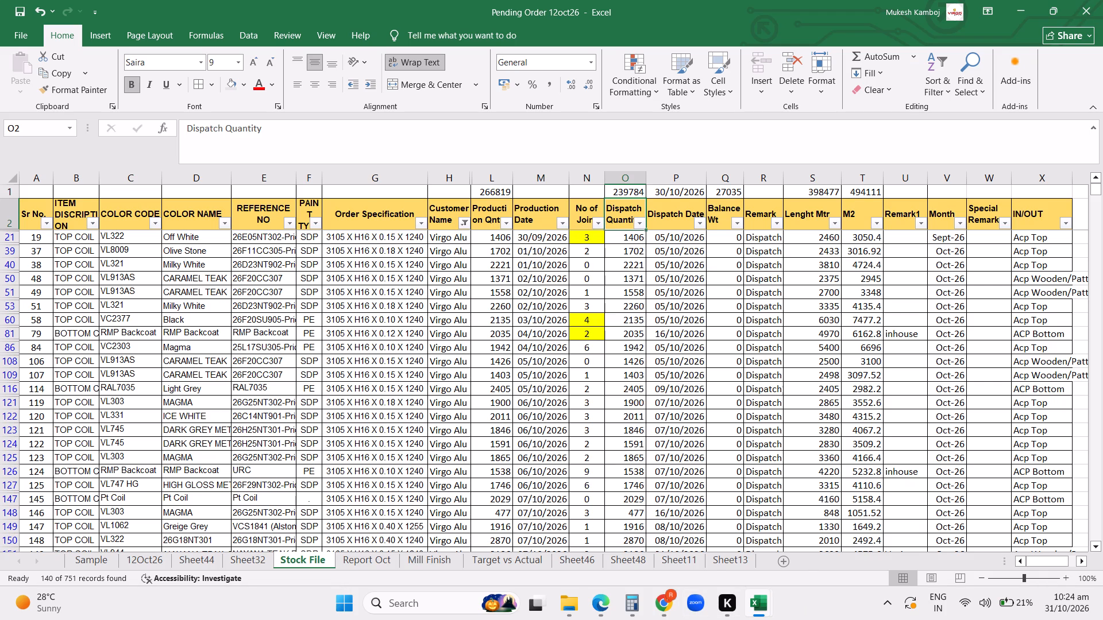
{"action": "left_click", "coordinate": [642, 223]}
{"action": "left_click", "coordinate": [502, 382]}
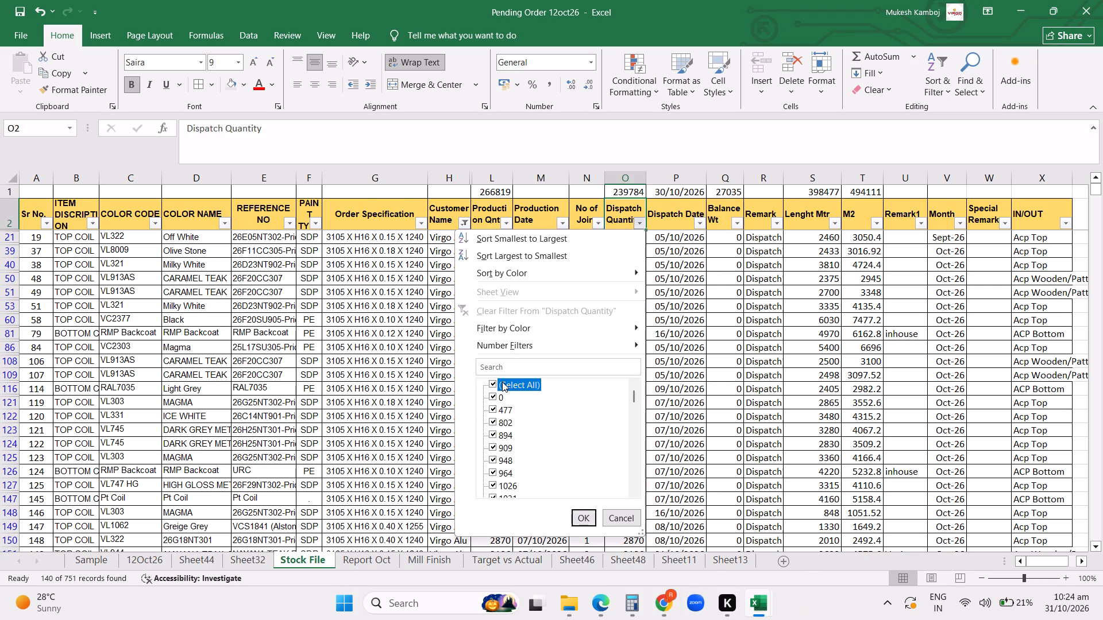
{"action": "left_click", "coordinate": [497, 396]}
{"action": "left_click", "coordinate": [583, 523]}
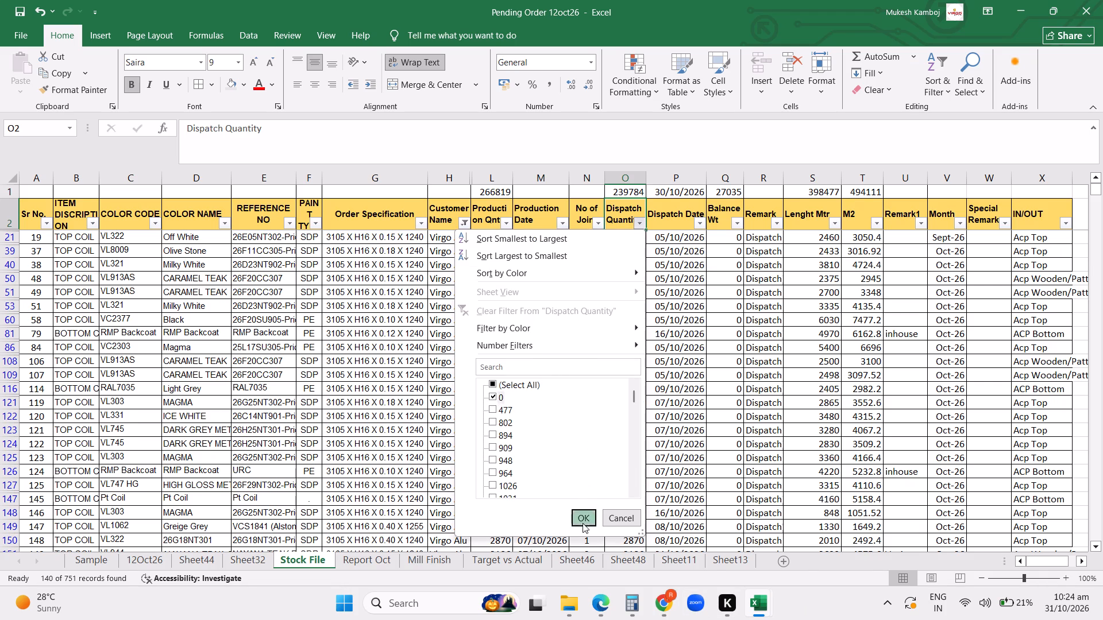
{"action": "scroll", "coordinate": [684, 413], "scroll_direction": "up", "scroll_amount": 10}
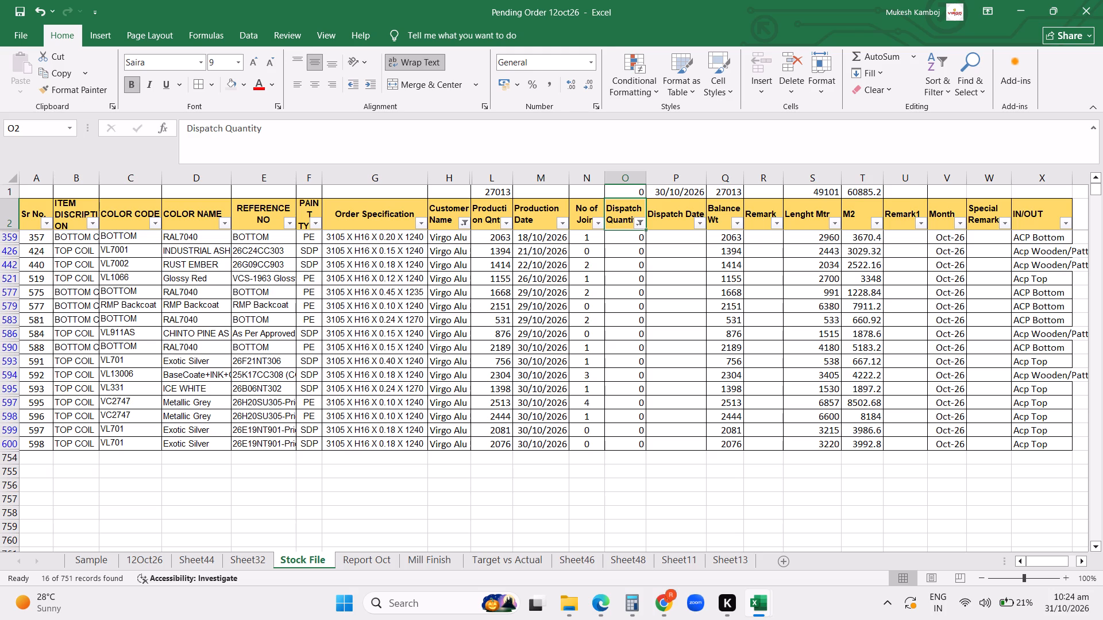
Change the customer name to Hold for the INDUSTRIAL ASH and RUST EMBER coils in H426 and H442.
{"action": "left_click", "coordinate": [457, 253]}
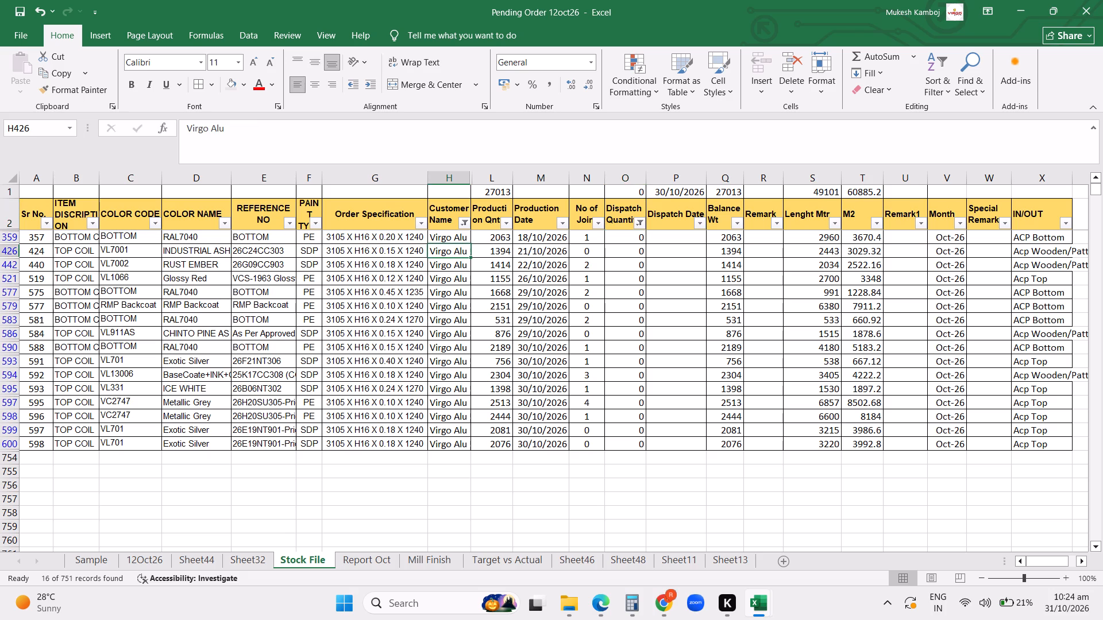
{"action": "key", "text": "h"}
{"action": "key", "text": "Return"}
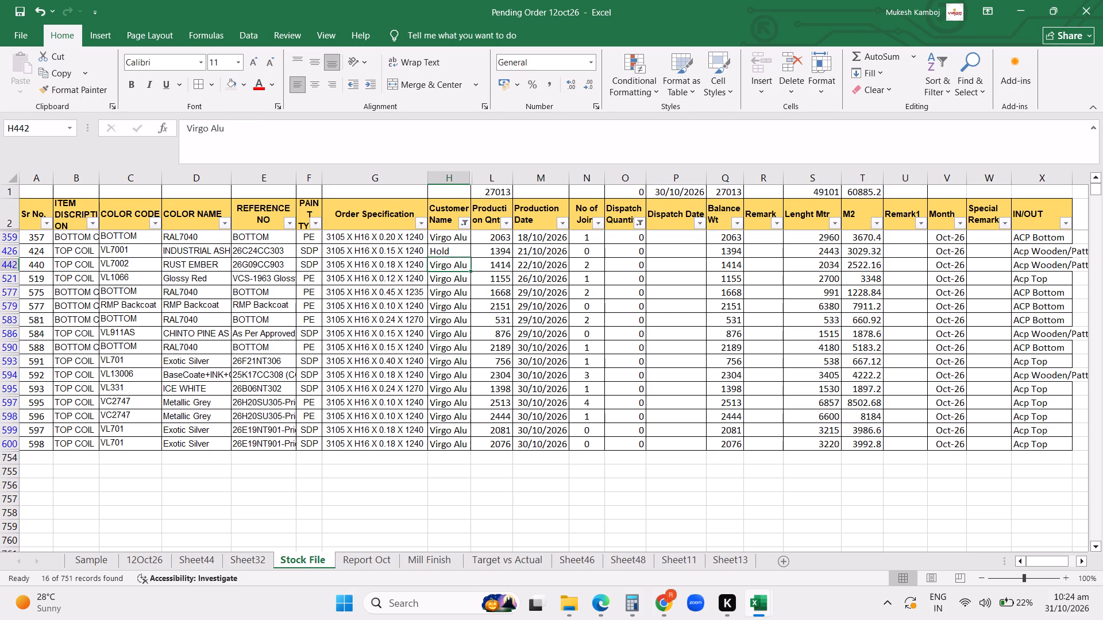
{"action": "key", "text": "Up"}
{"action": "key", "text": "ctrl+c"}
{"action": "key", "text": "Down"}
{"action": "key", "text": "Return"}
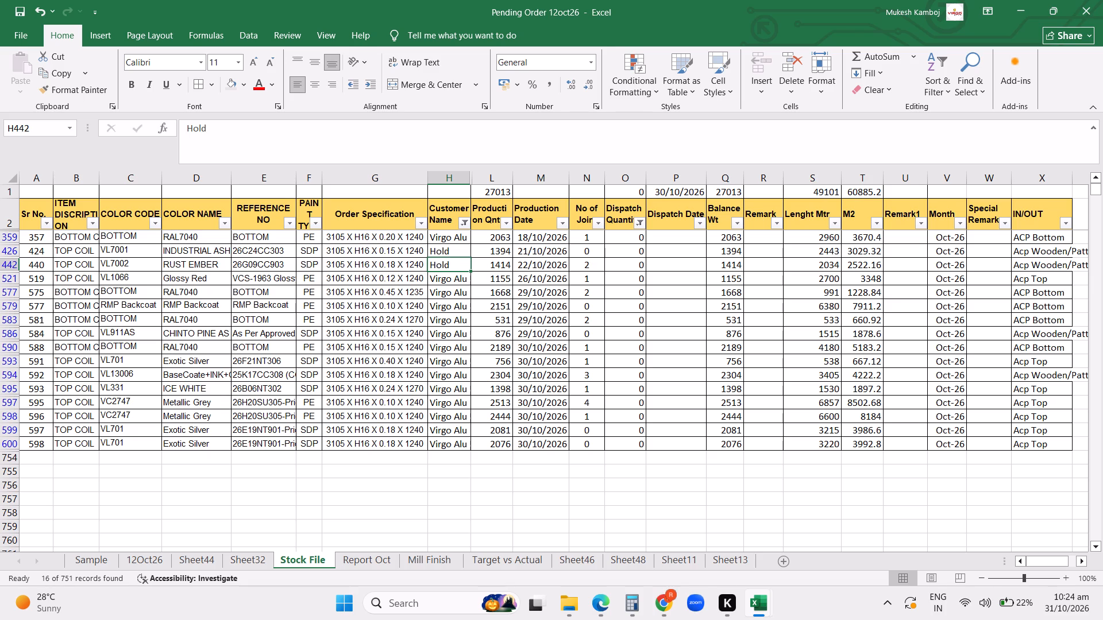
Fill rows 426 and 442 with red.
{"action": "left_click_drag", "start_coordinate": [9, 250], "coordinate": [10, 262]}
{"action": "left_click", "coordinate": [245, 85]}
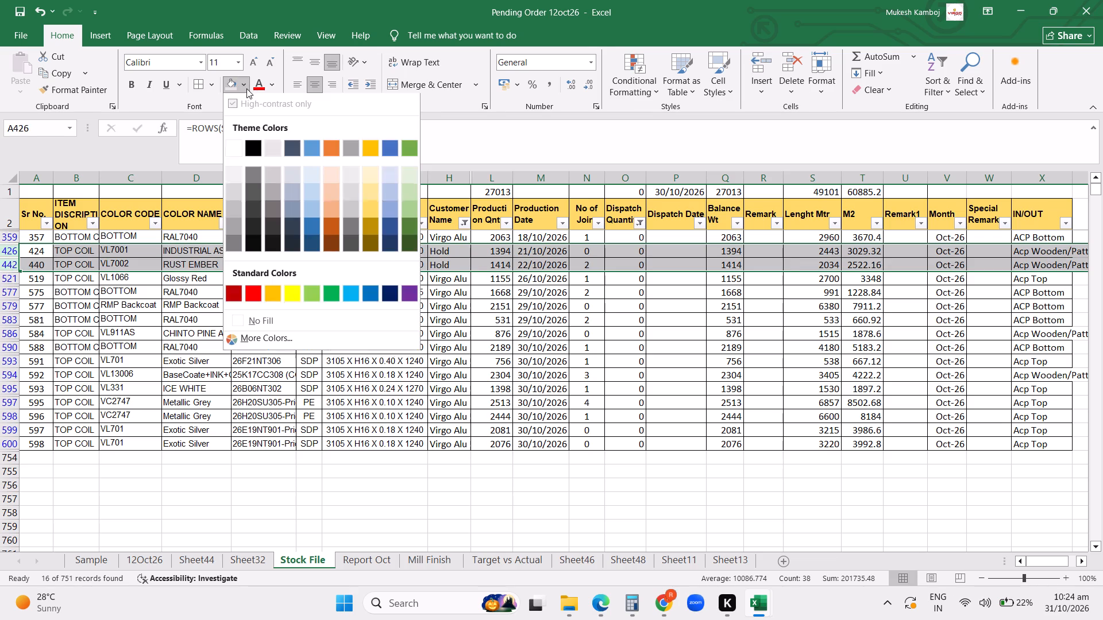
{"action": "left_click", "coordinate": [258, 294]}
{"action": "left_click", "coordinate": [524, 342]}
{"action": "left_click", "coordinate": [884, 319]}
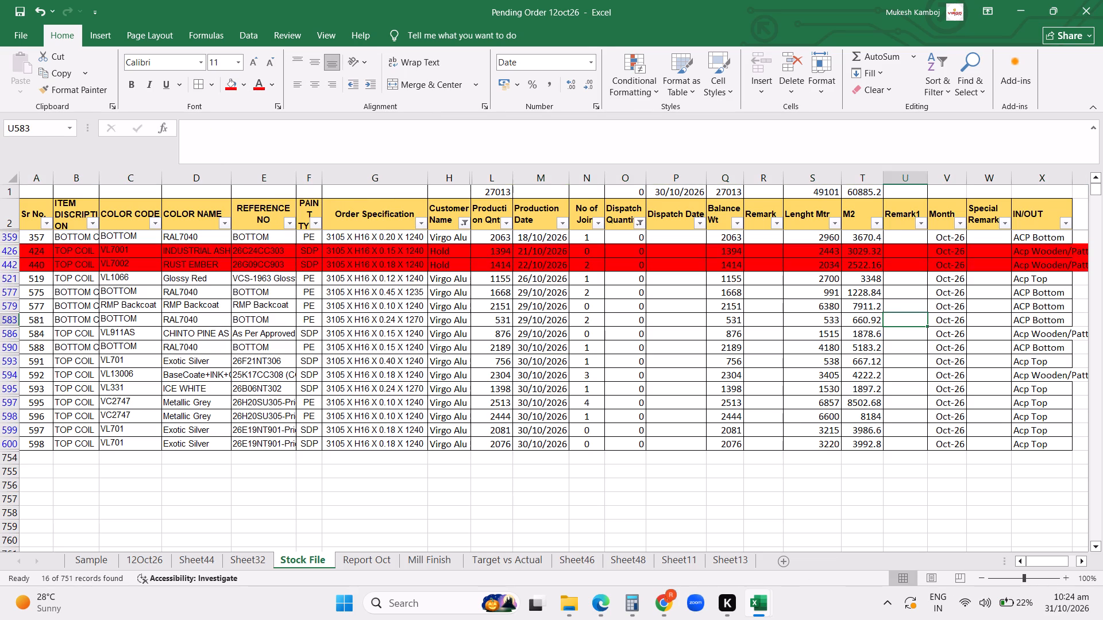
{"action": "left_click", "coordinate": [575, 293]}
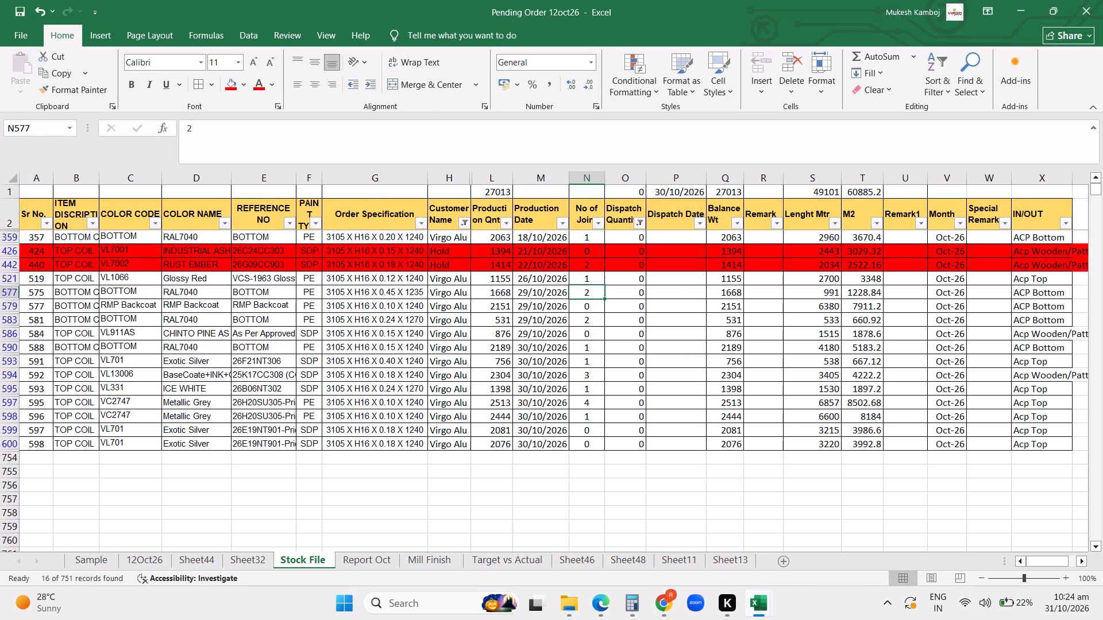
{"action": "left_click", "coordinate": [446, 252]}
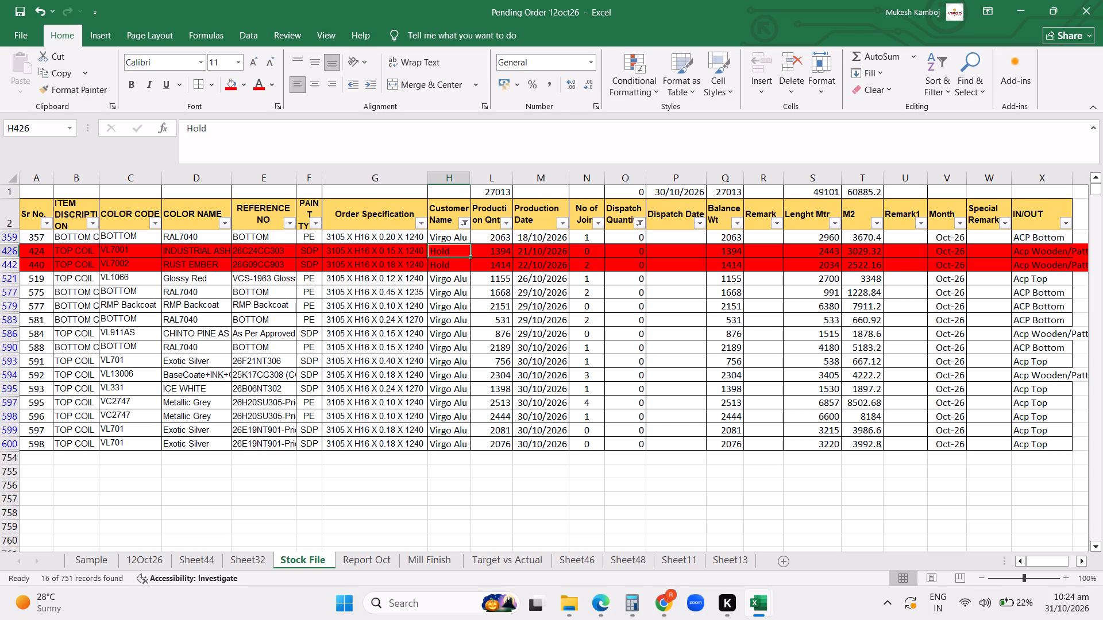
{"action": "type", "text": "sha"}
{"action": "type", "text": "dout"}
{"action": "key", "text": "Return"}
{"action": "key", "text": "Up"}
{"action": "key", "text": "ctrl+c"}
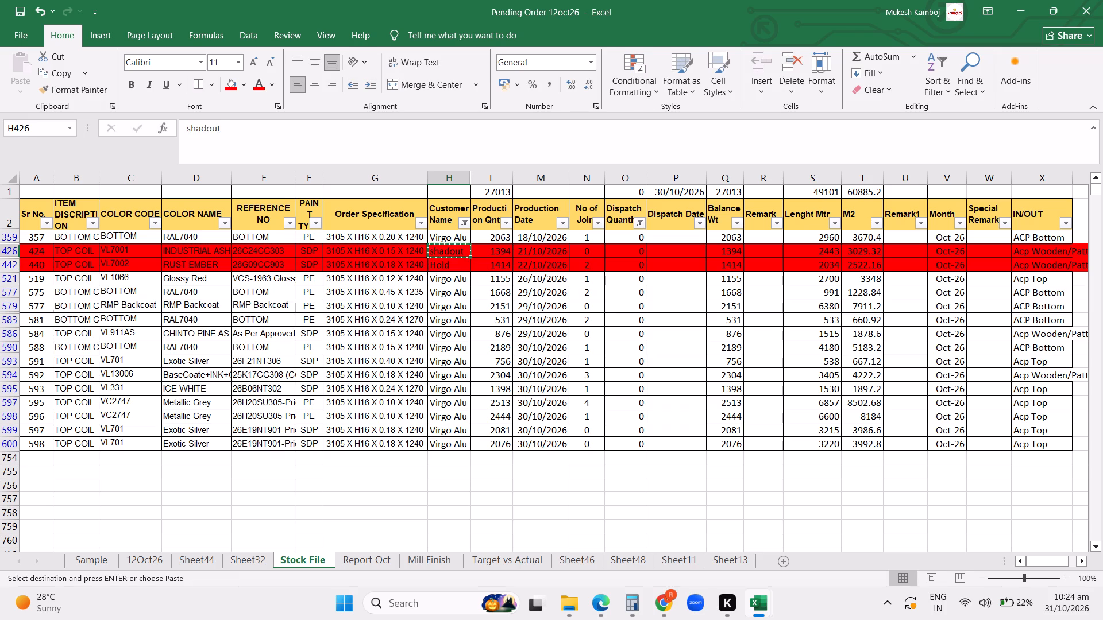
{"action": "key", "text": "Down"}
{"action": "key", "text": "Return"}
Reapply the Virgo Alu filter on the Customer Name column.
{"action": "left_click", "coordinate": [464, 232]}
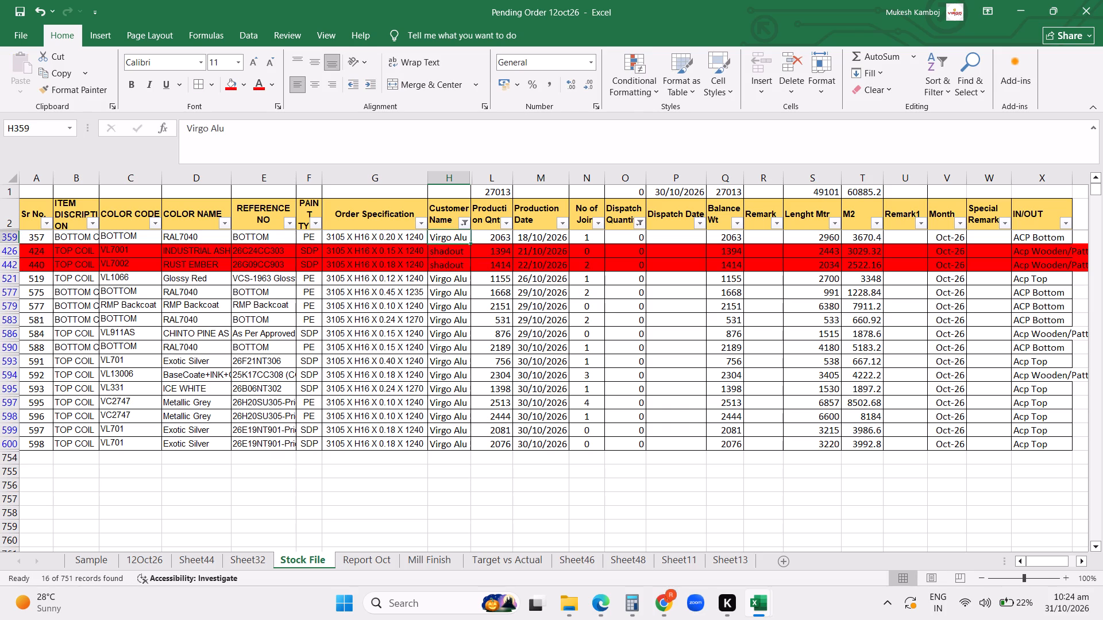
{"action": "left_click", "coordinate": [464, 226]}
{"action": "left_click", "coordinate": [408, 513]}
{"action": "left_click", "coordinate": [535, 438]}
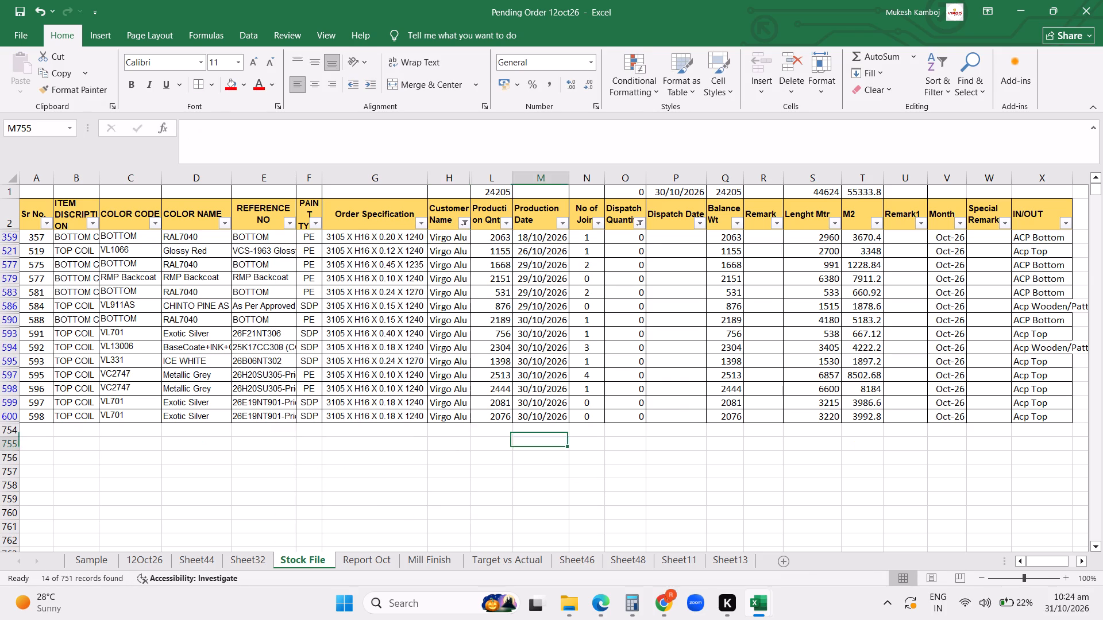
Clear the filter from the Customer Name column.
{"action": "left_click", "coordinate": [462, 224]}
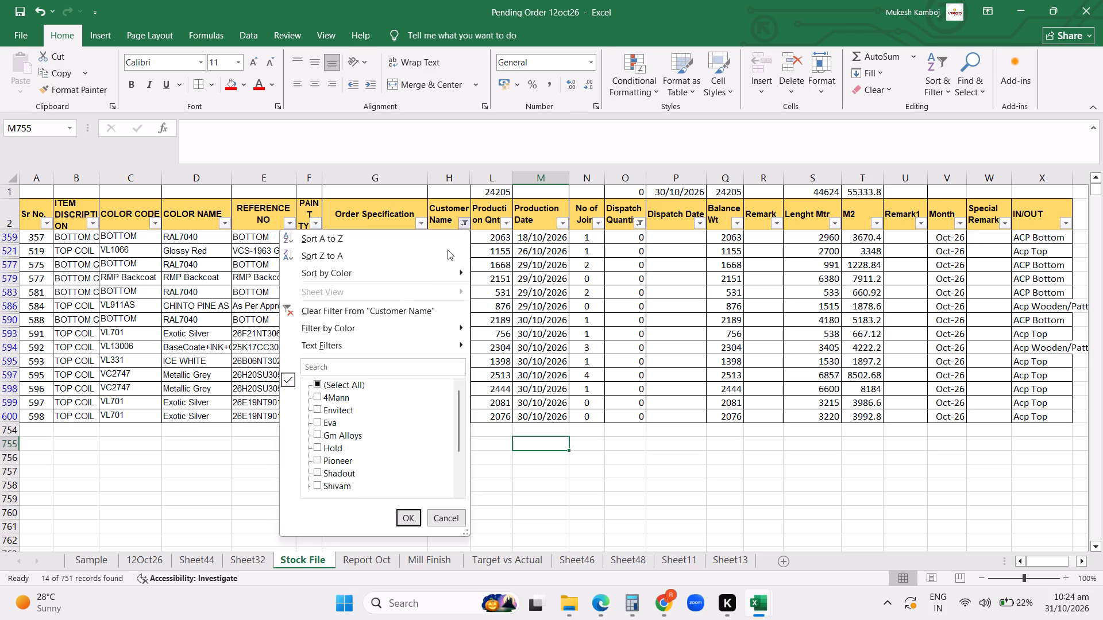
{"action": "left_click", "coordinate": [383, 312]}
{"action": "scroll", "coordinate": [406, 277], "scroll_direction": "up", "scroll_amount": 8}
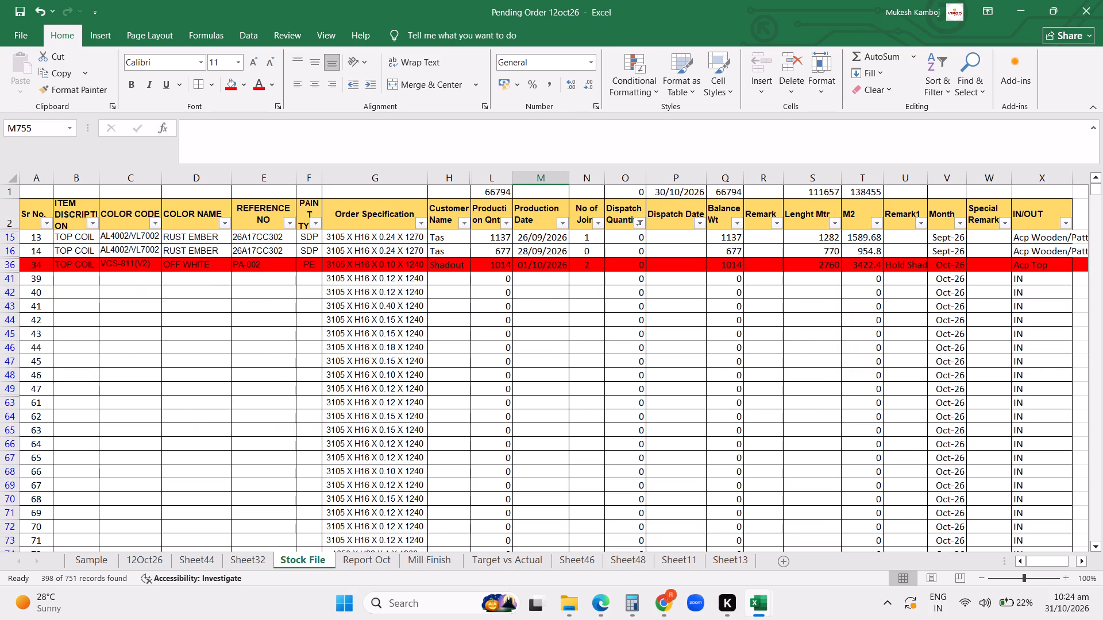
Refresh all PivotTables from Sheet32 to pick up the stock changes.
{"action": "left_click", "coordinate": [242, 559]}
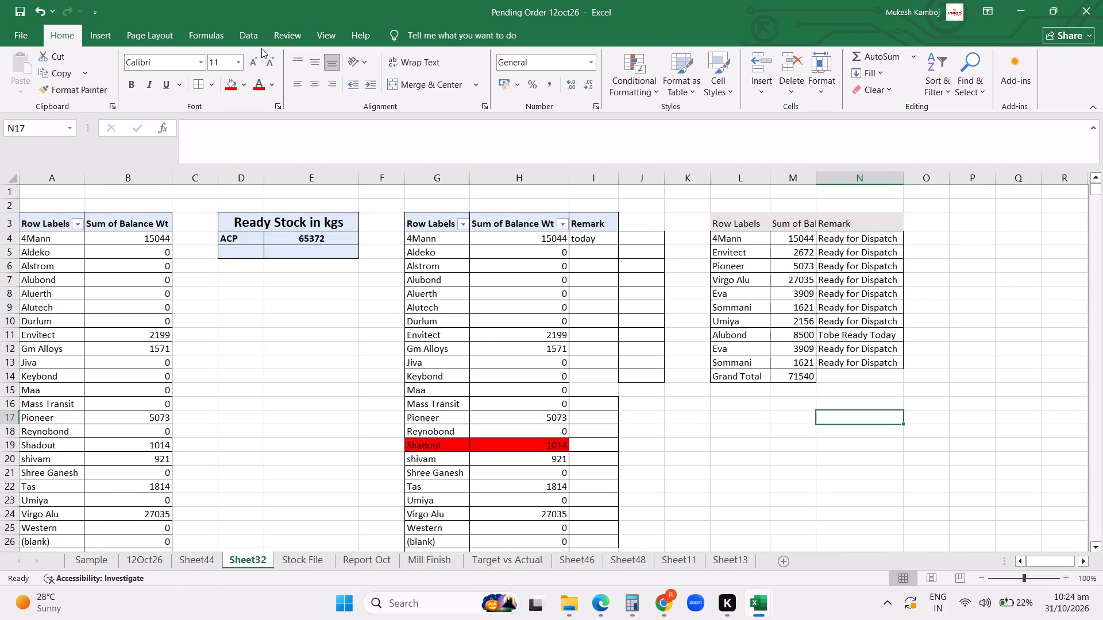
{"action": "left_click", "coordinate": [249, 38]}
{"action": "left_click", "coordinate": [352, 73]}
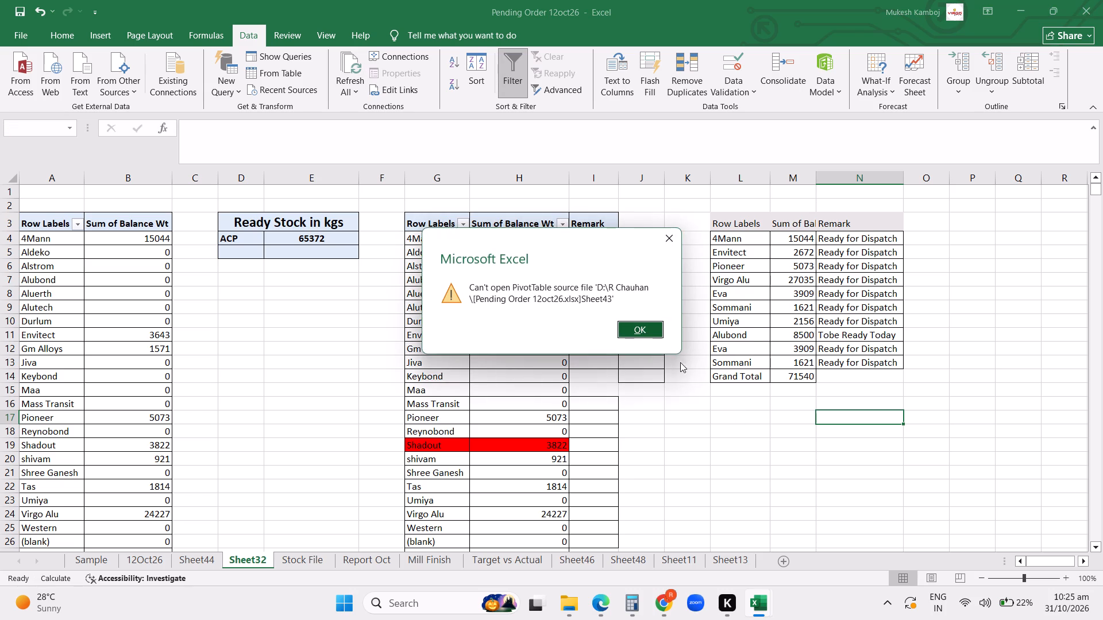
{"action": "left_click", "coordinate": [646, 331]}
{"action": "left_click", "coordinate": [646, 347]}
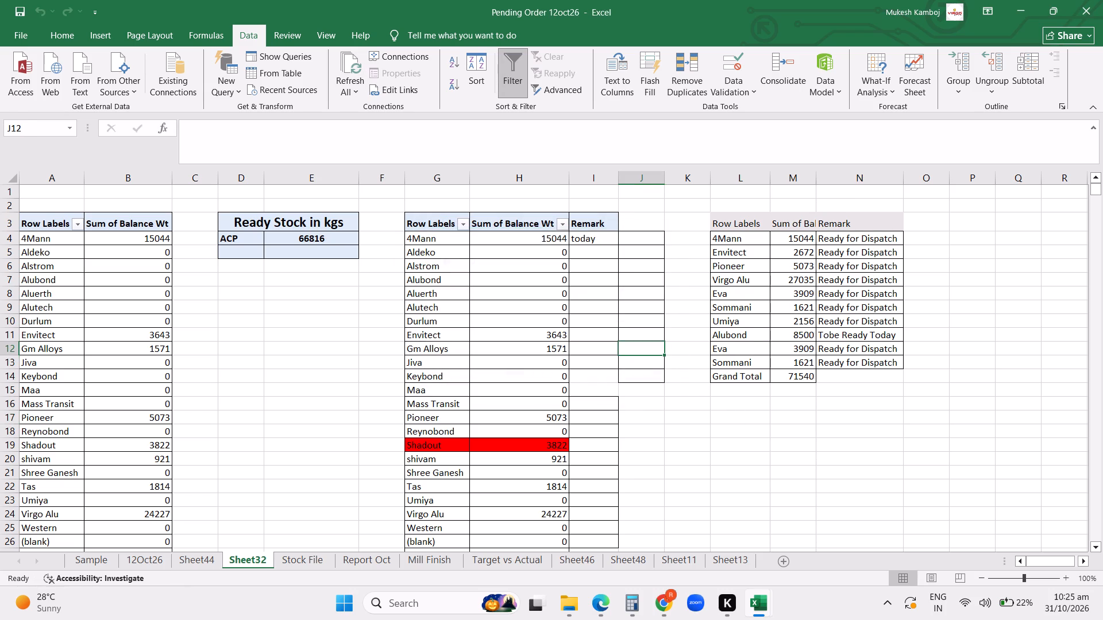
{"action": "scroll", "coordinate": [622, 334], "scroll_direction": "up", "scroll_amount": 5}
Filter Sum of Balance Wt in column H to exclude customers with a value of 0.
{"action": "left_click", "coordinate": [564, 227]}
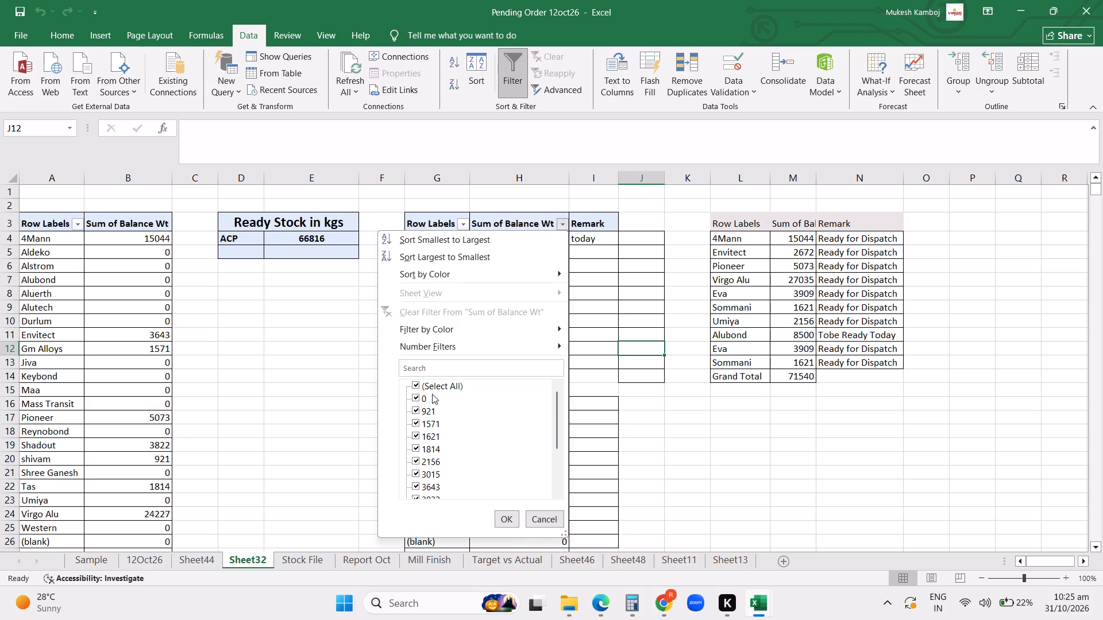
{"action": "left_click", "coordinate": [429, 397]}
{"action": "left_click", "coordinate": [426, 400]}
{"action": "left_click", "coordinate": [502, 523]}
{"action": "scroll", "coordinate": [633, 403], "scroll_direction": "up", "scroll_amount": 5}
{"action": "left_click", "coordinate": [658, 382]}
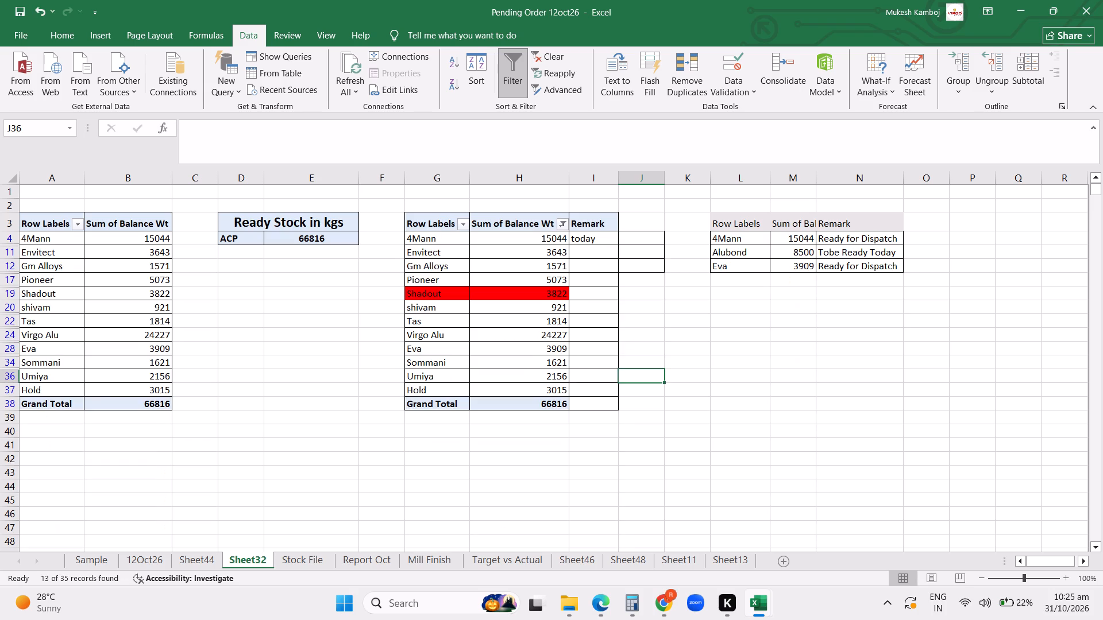
Fill the Hold row's cells G37:H37 with red.
{"action": "left_click_drag", "start_coordinate": [449, 392], "coordinate": [532, 386]}
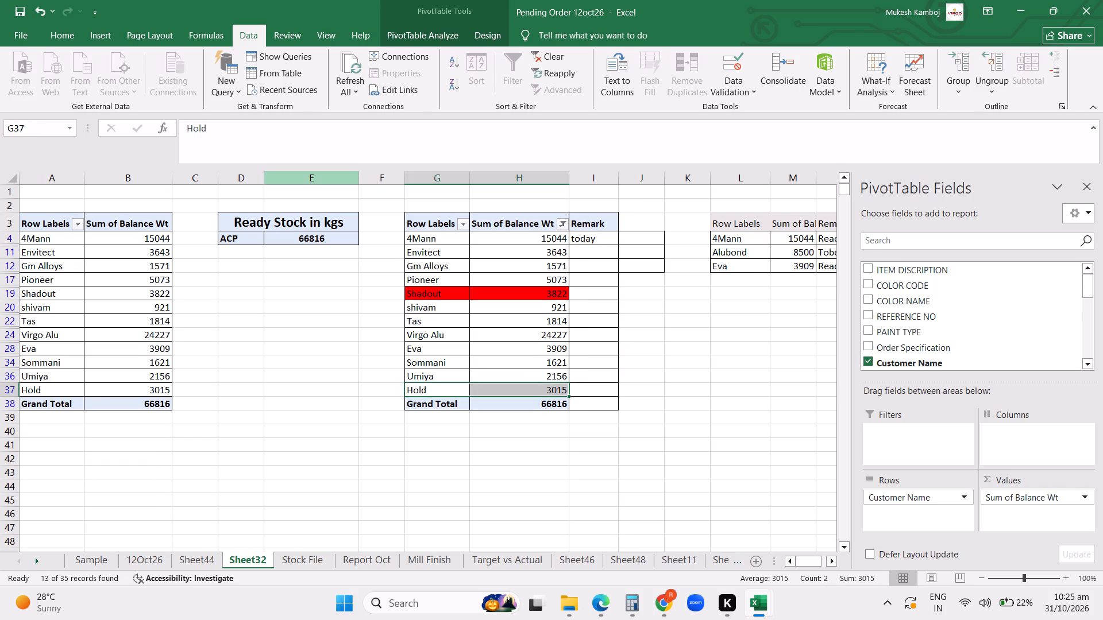
{"action": "left_click", "coordinate": [67, 36]}
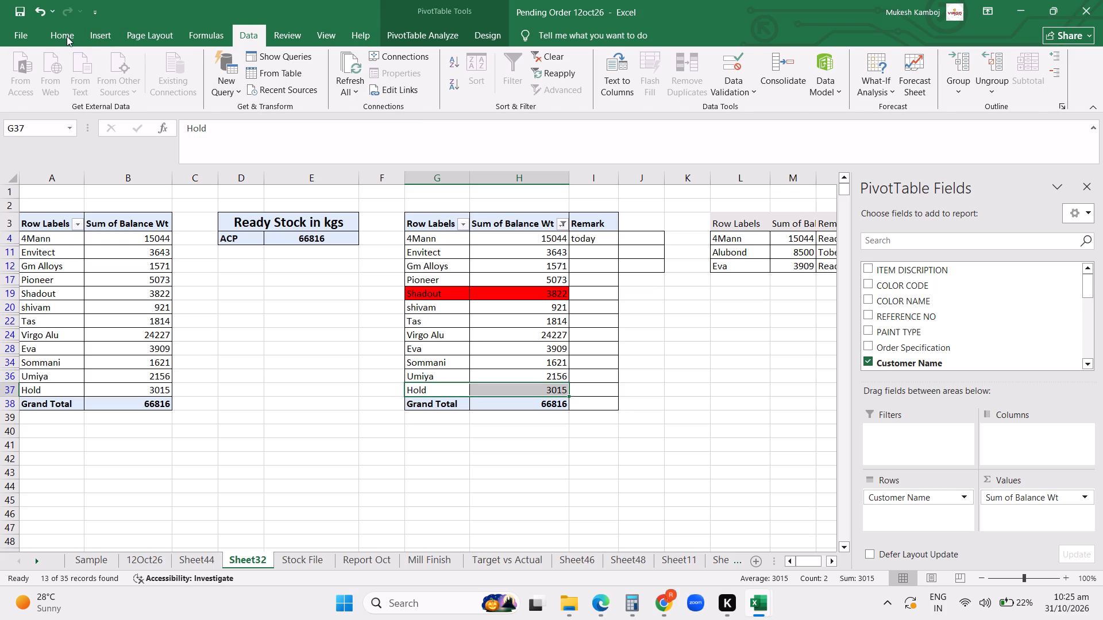
{"action": "left_click", "coordinate": [229, 90]}
{"action": "left_click", "coordinate": [595, 296]}
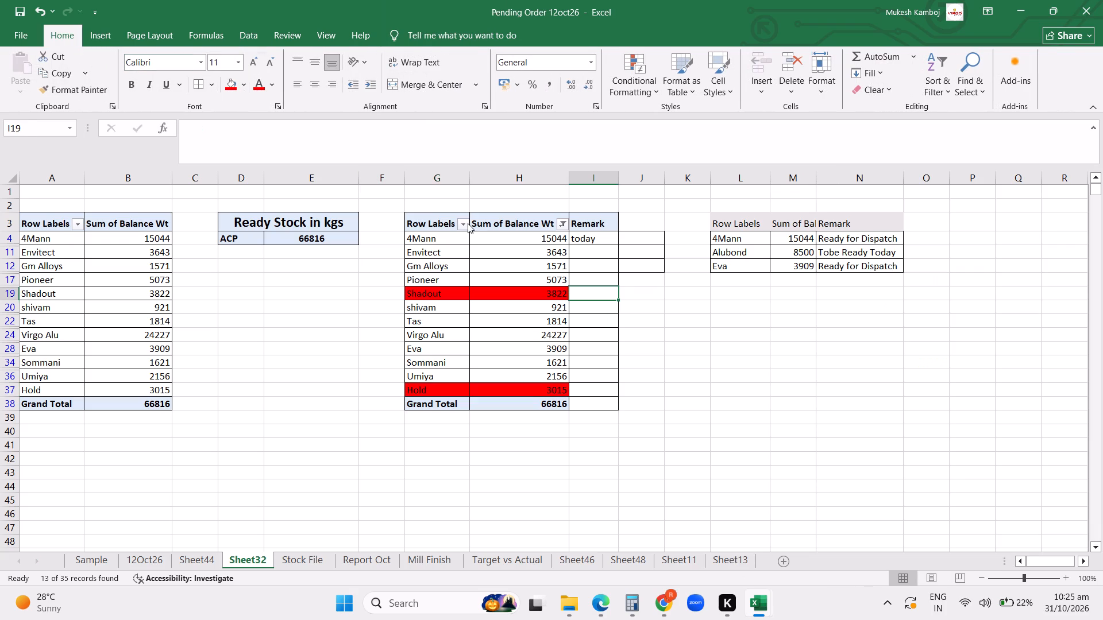
Copy the filtered customer and weight table G3:H38 over the ready-stock summary starting at L3.
{"action": "left_click_drag", "start_coordinate": [446, 219], "coordinate": [569, 403]}
{"action": "key", "text": "ctrl+c"}
{"action": "left_click", "coordinate": [741, 223]}
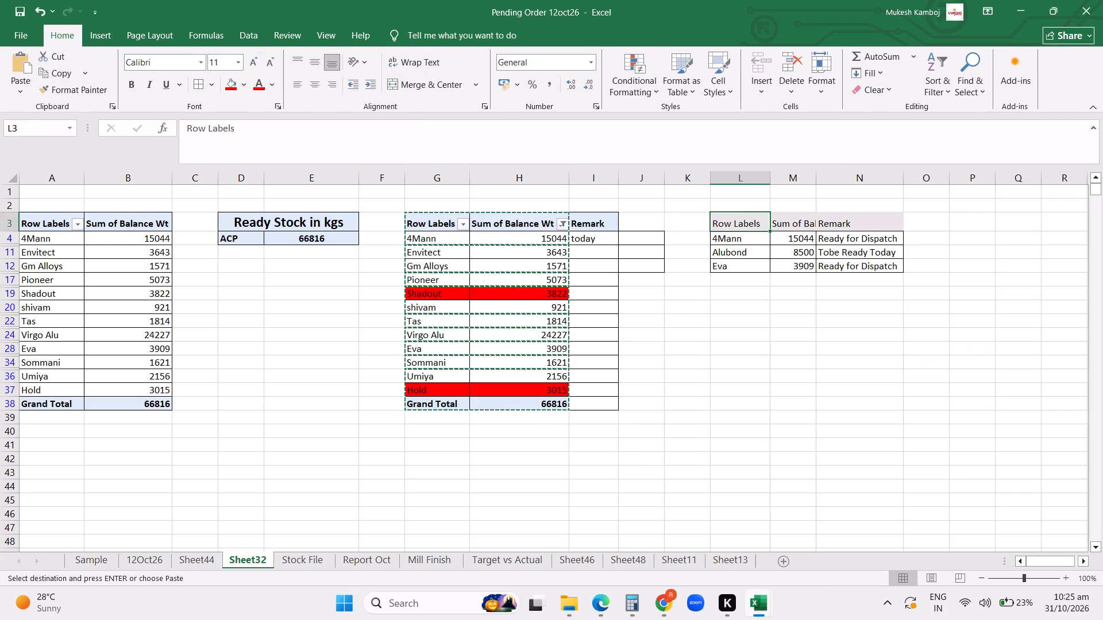
{"action": "key", "text": "ctrl+v"}
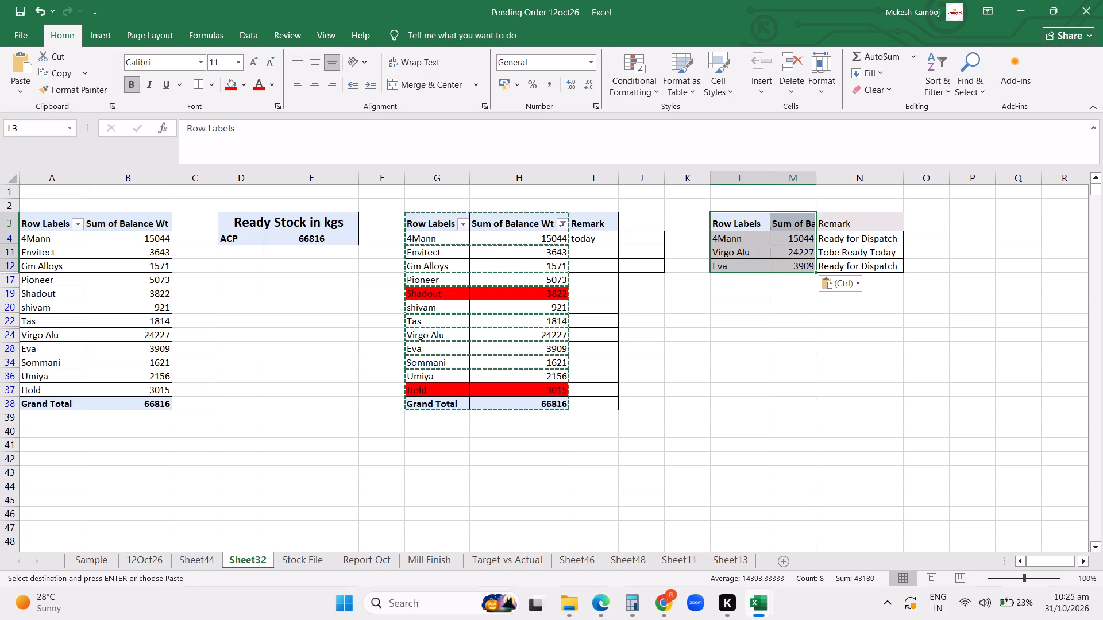
Copy the header cells G3:I3, including Remark, onto the summary headers in L3:N3.
{"action": "left_click_drag", "start_coordinate": [445, 219], "coordinate": [589, 218]}
{"action": "key", "text": "ctrl+c"}
{"action": "left_click", "coordinate": [734, 224]}
{"action": "key", "text": "ctrl+v"}
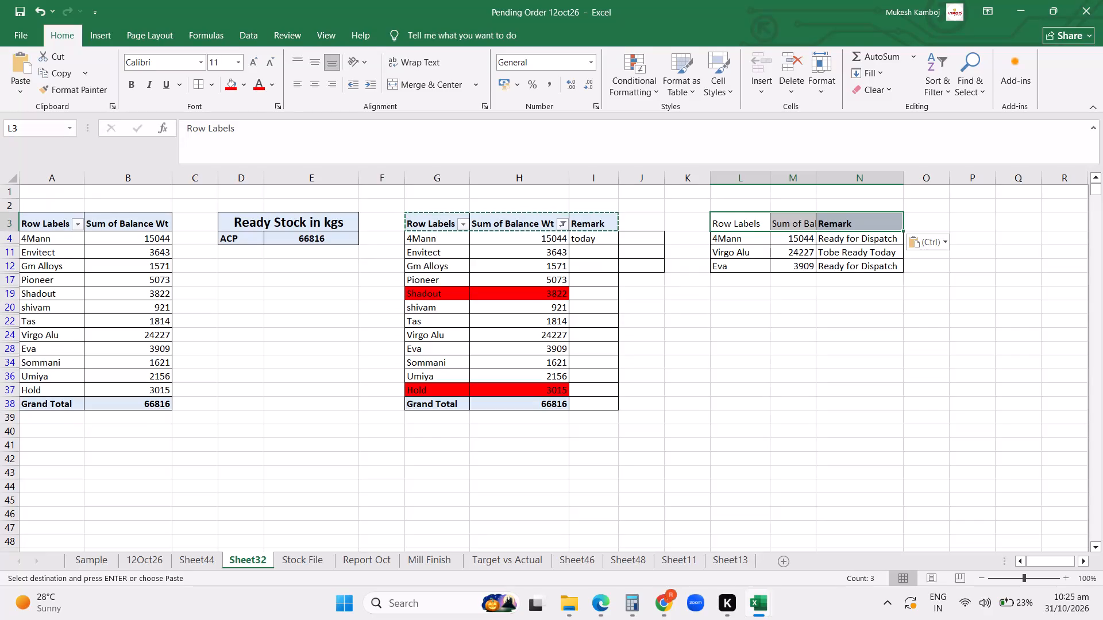
Clear the filter from Sum of Balance Wt to show all rows of the sheet.
{"action": "left_click", "coordinate": [558, 226]}
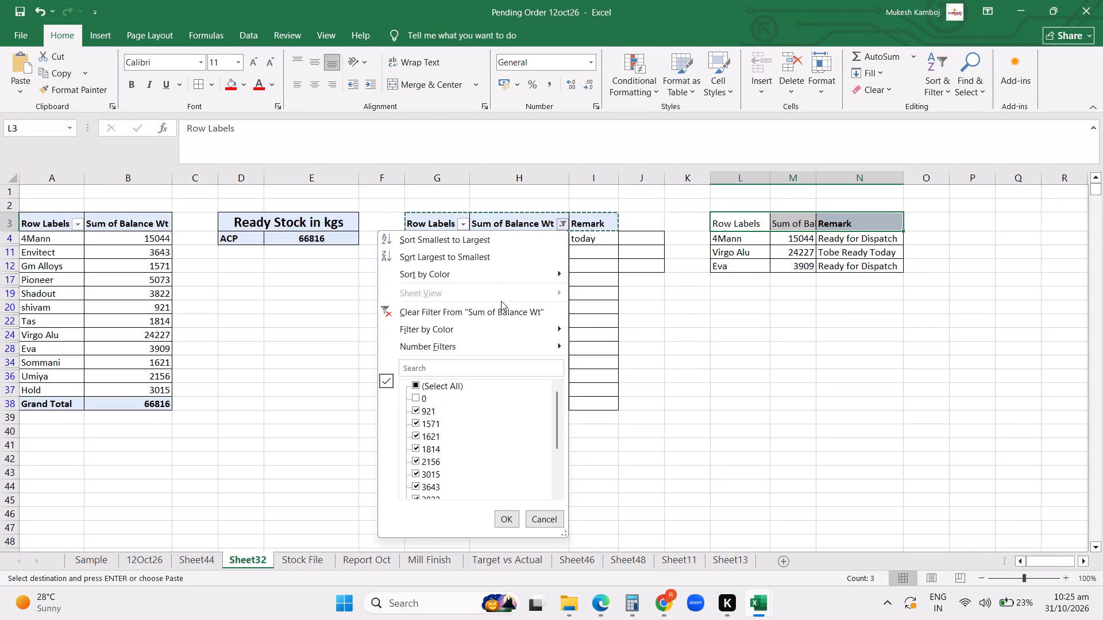
{"action": "left_click", "coordinate": [481, 311]}
{"action": "left_click", "coordinate": [915, 366]}
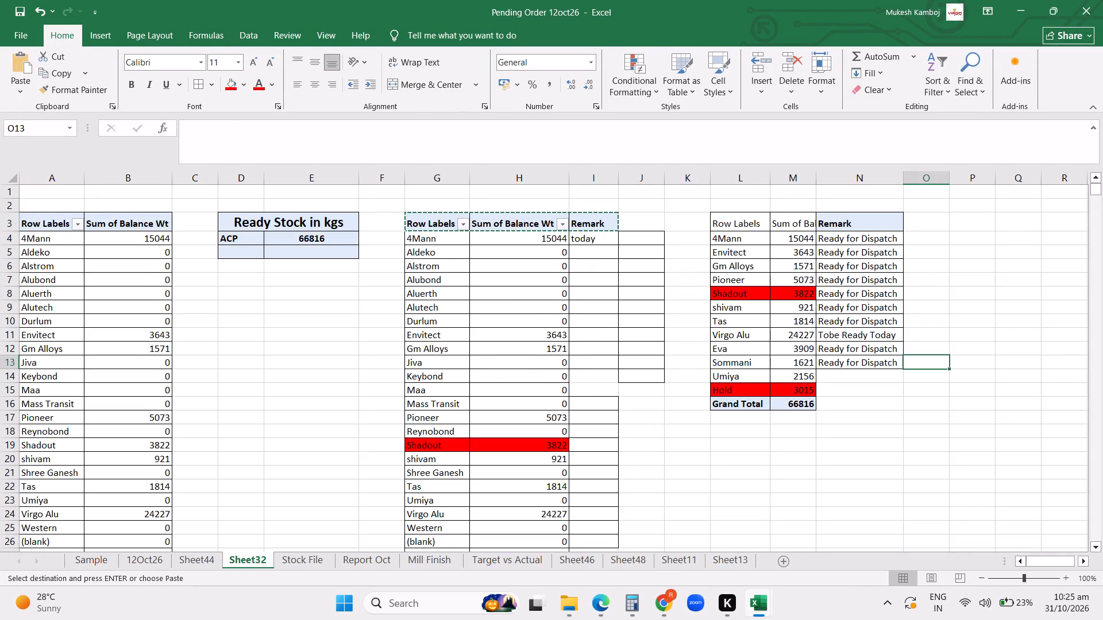
{"action": "scroll", "coordinate": [913, 368], "scroll_direction": "down", "scroll_amount": 5}
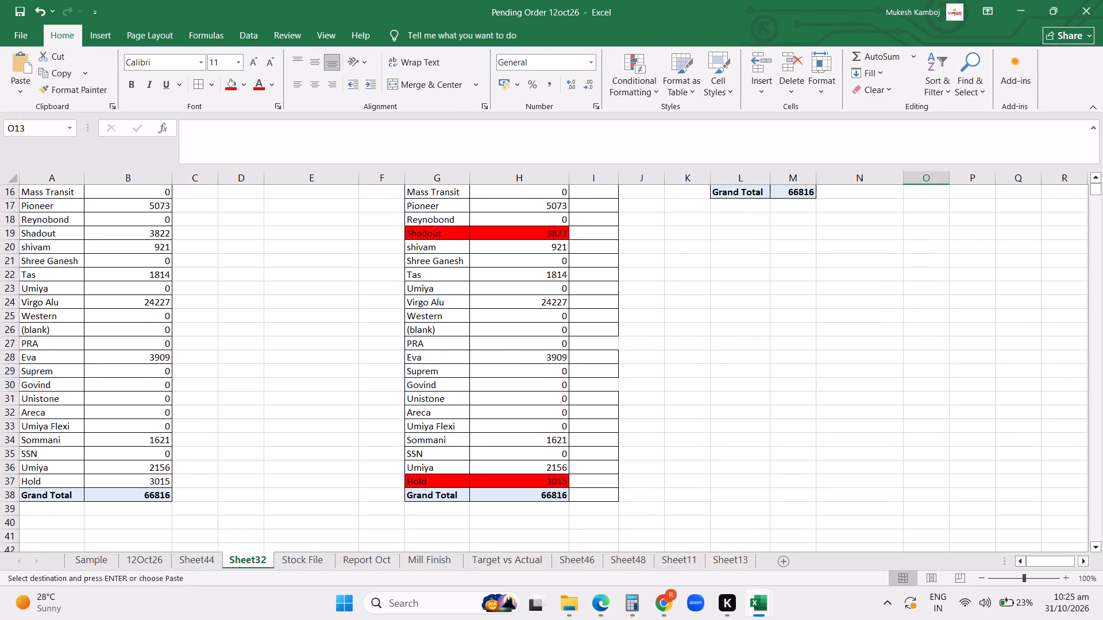
Insert a copy of the Shadout cells L8:M8 above Grand Total in the ready-stock summary, shifting cells down.
{"action": "scroll", "coordinate": [912, 371], "scroll_direction": "up", "scroll_amount": 4}
{"action": "left_click", "coordinate": [936, 361]}
{"action": "scroll", "coordinate": [937, 361], "scroll_direction": "up", "scroll_amount": 10}
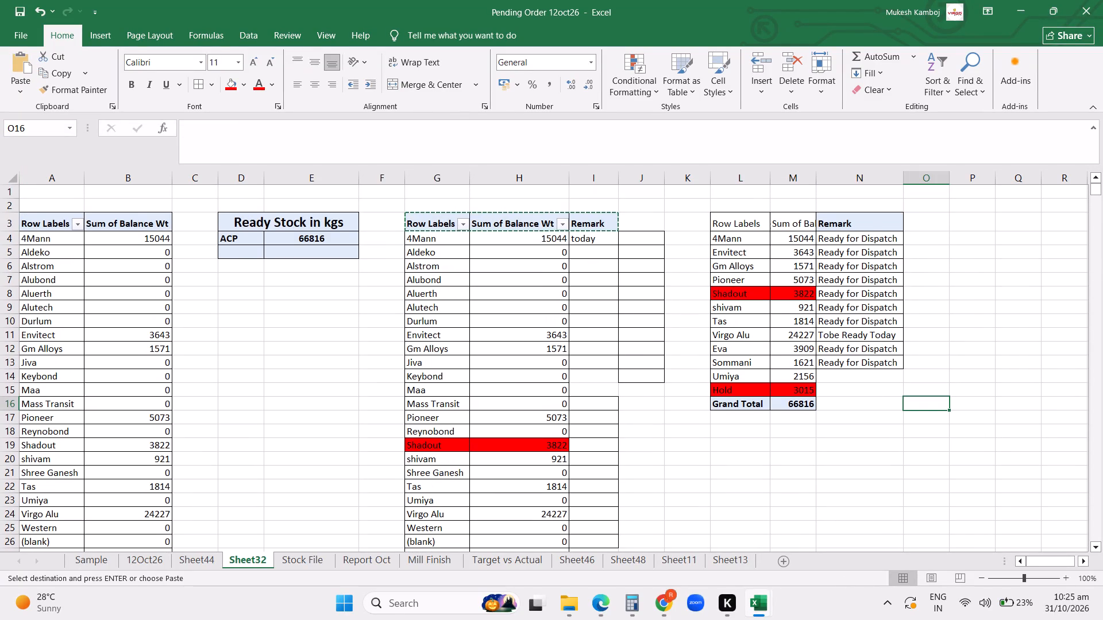
{"action": "left_click_drag", "start_coordinate": [743, 295], "coordinate": [786, 294]}
{"action": "key", "text": "ctrl+c"}
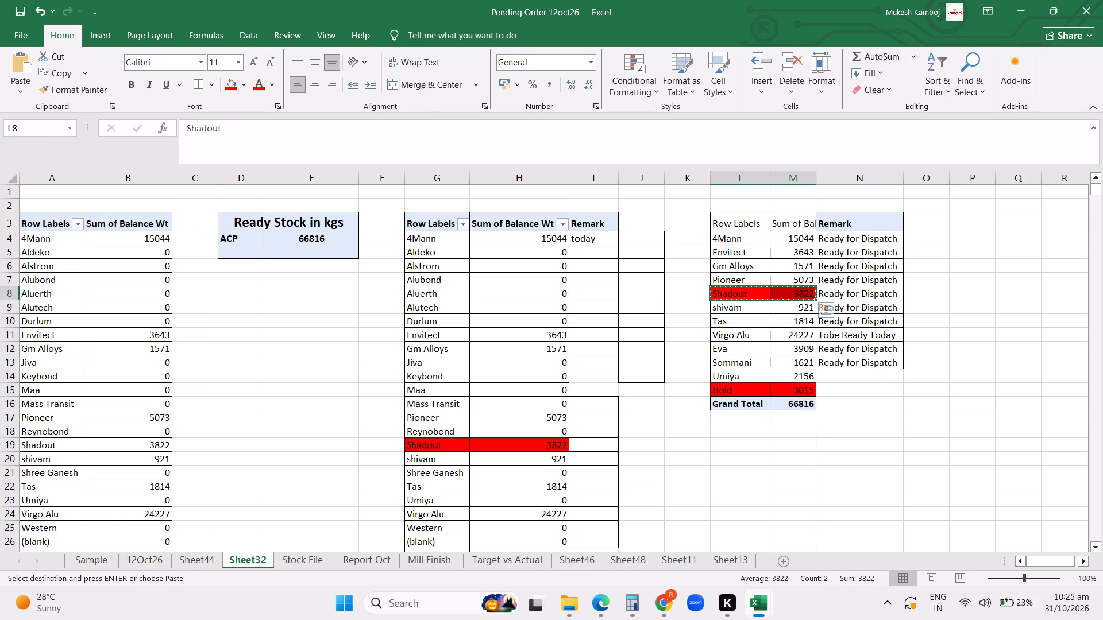
{"action": "left_click_drag", "start_coordinate": [736, 406], "coordinate": [778, 403]}
{"action": "right_click", "coordinate": [778, 403]}
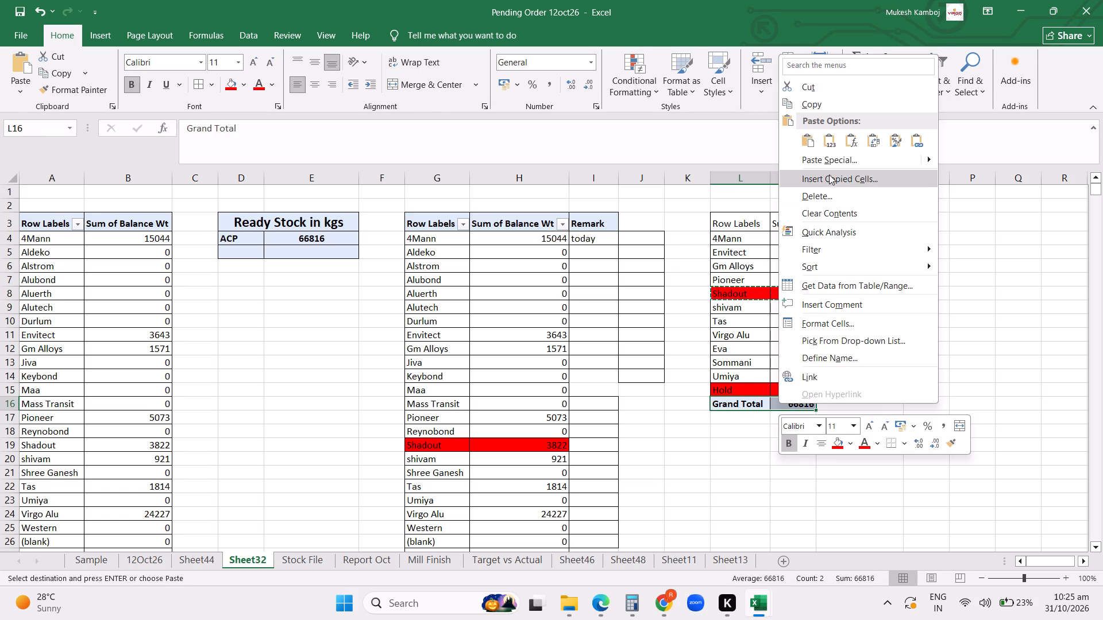
{"action": "left_click", "coordinate": [822, 180]}
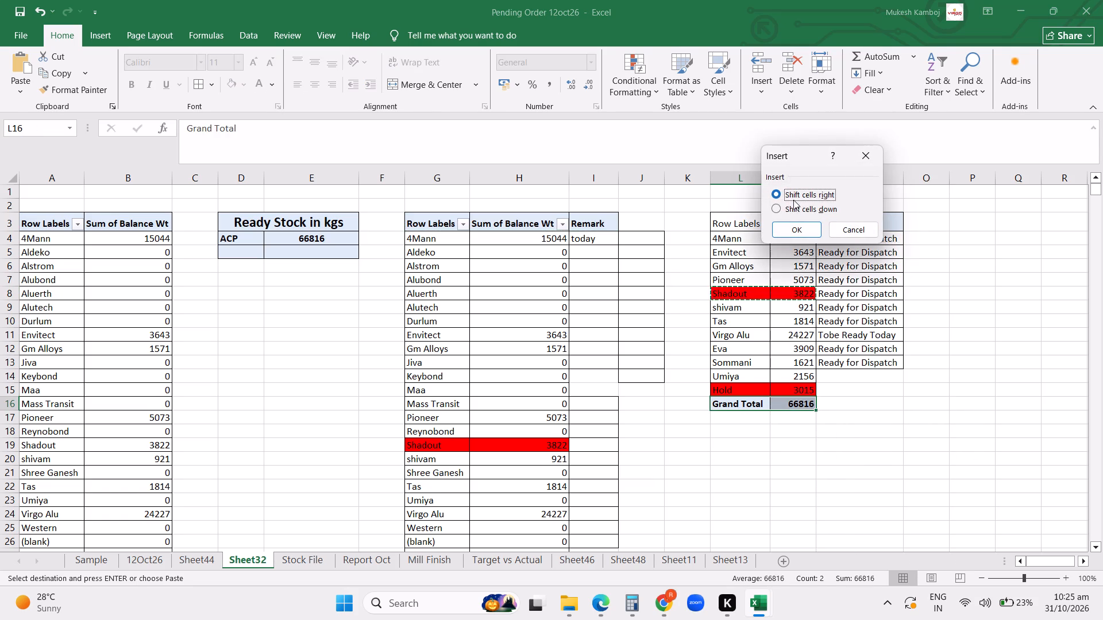
{"action": "left_click", "coordinate": [782, 208]}
{"action": "left_click", "coordinate": [804, 233]}
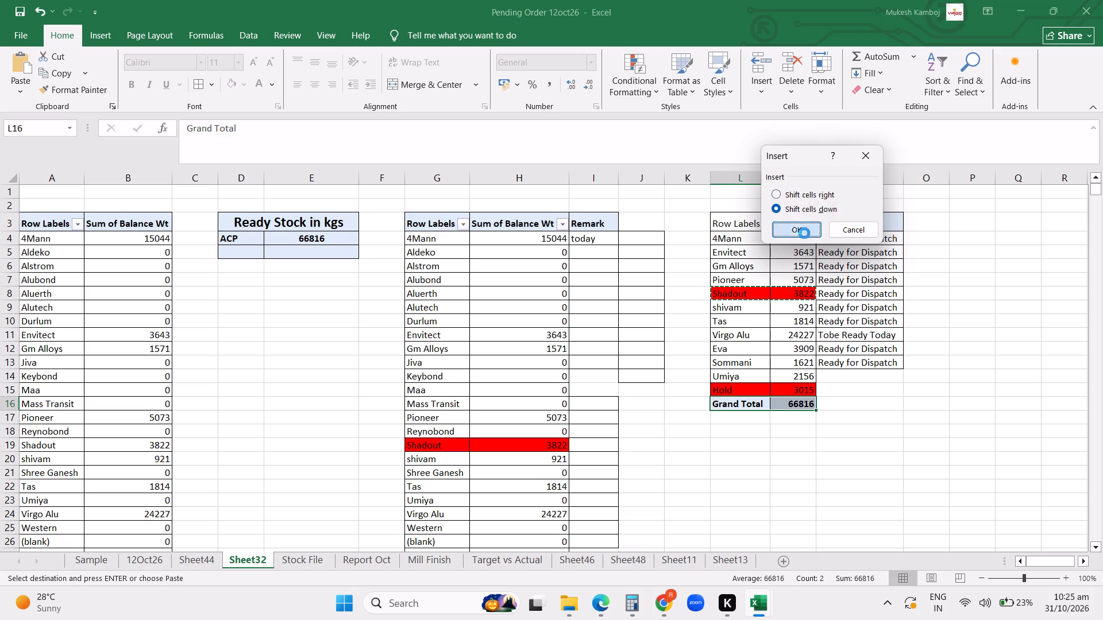
{"action": "left_click", "coordinate": [896, 387]}
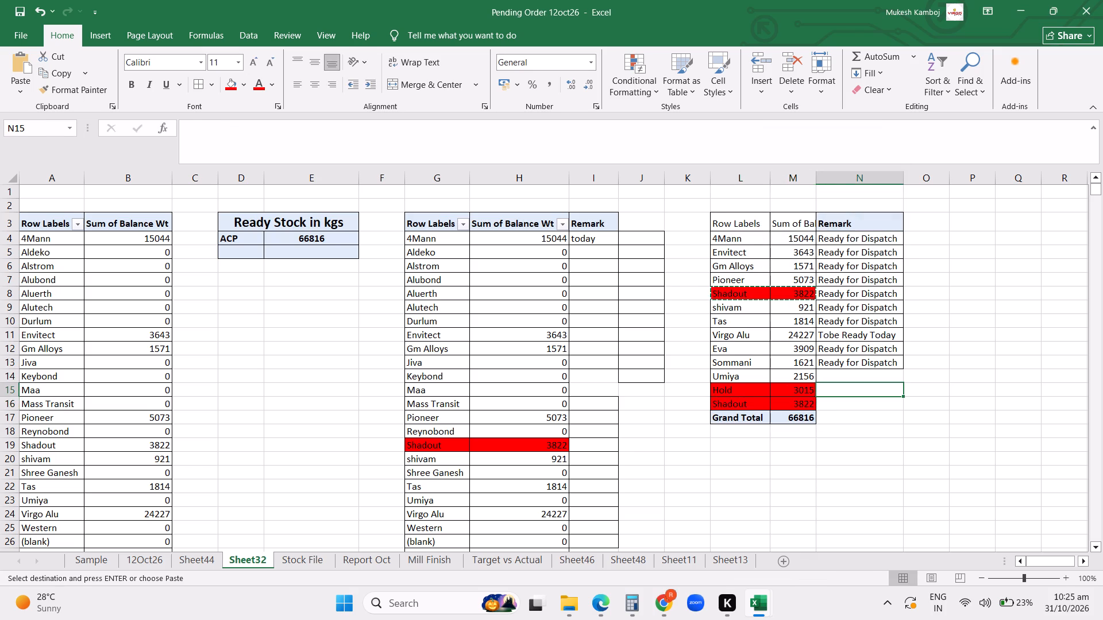
Delete the original Shadout row's cells L8:N8 from the ready-stock summary, shifting cells up.
{"action": "left_click_drag", "start_coordinate": [728, 290], "coordinate": [869, 290]}
{"action": "key", "text": "ctrl+minus"}
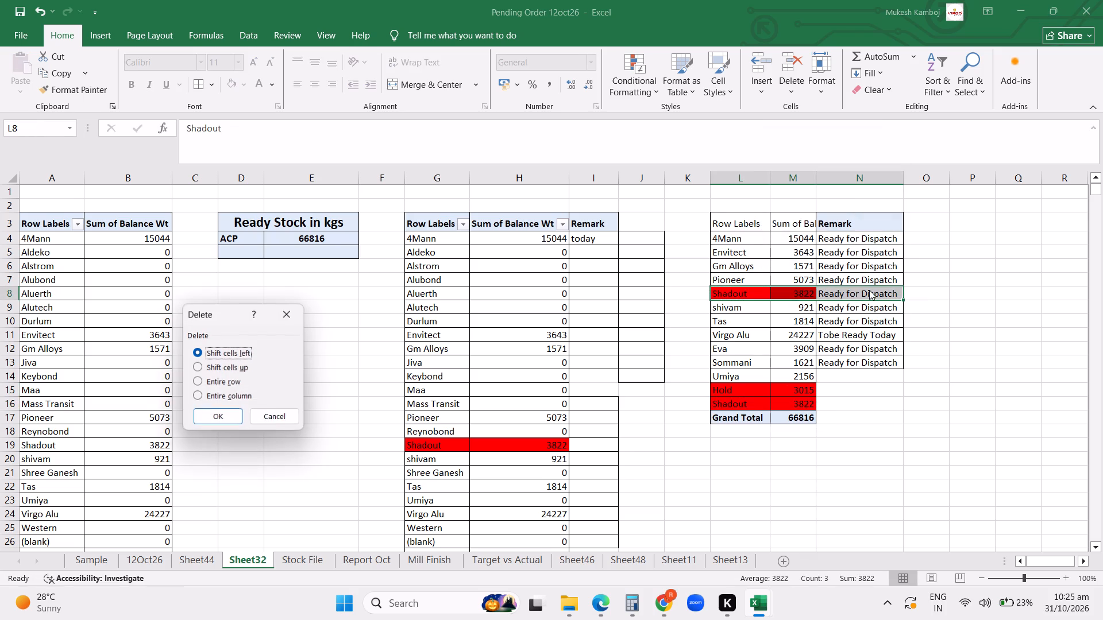
{"action": "left_click", "coordinate": [241, 369]}
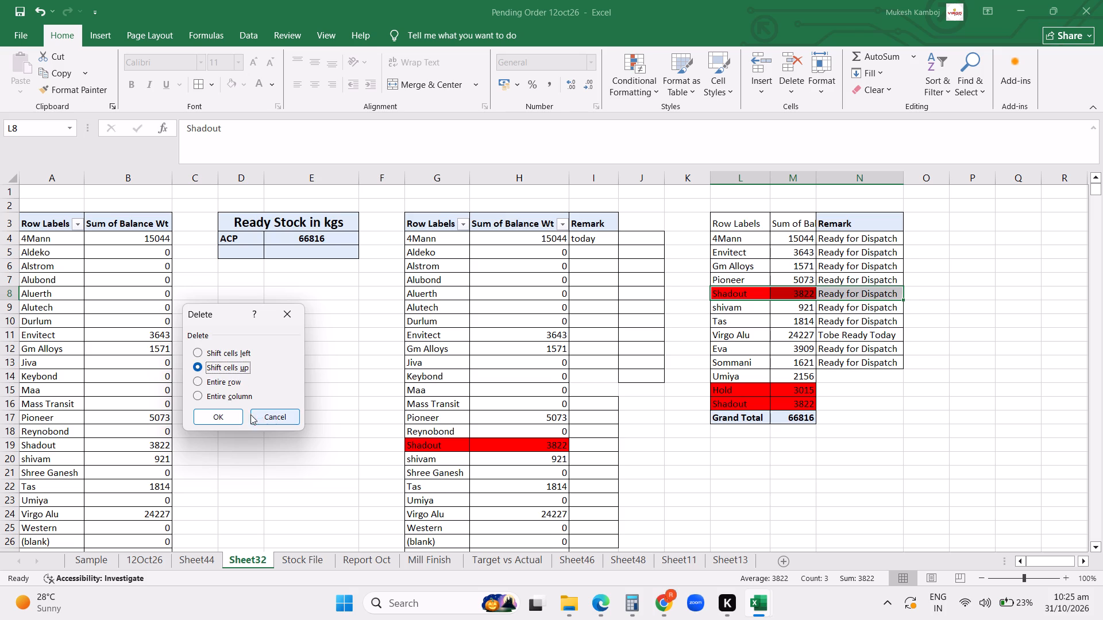
{"action": "left_click", "coordinate": [234, 420]}
{"action": "left_click", "coordinate": [920, 401]}
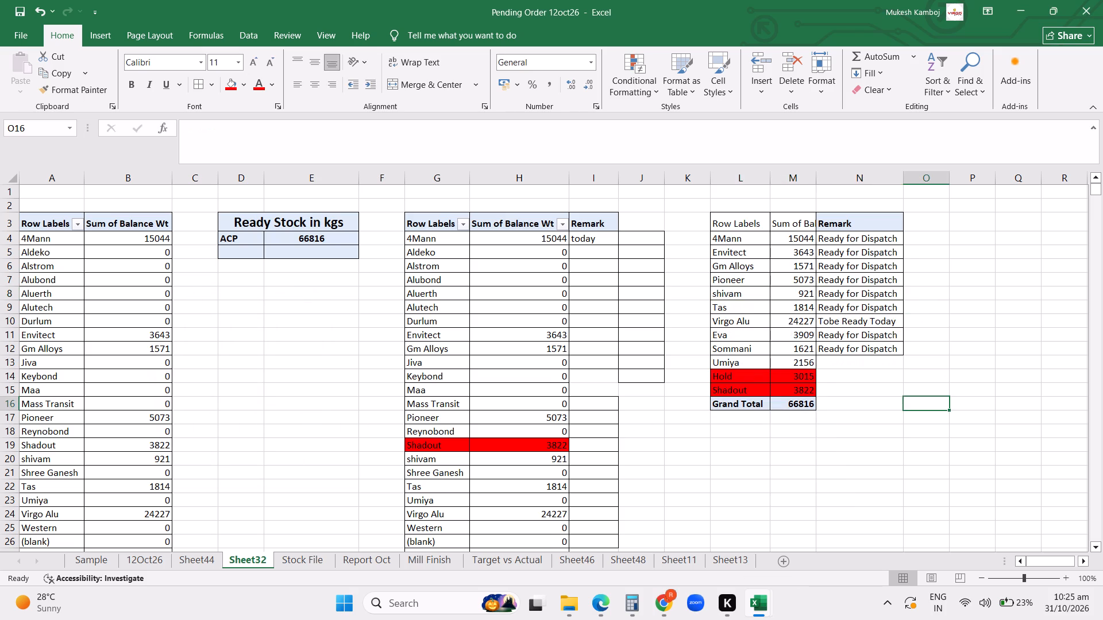
{"action": "left_click", "coordinate": [908, 420]}
Filter Customer Name in the Stock File sheet to show only Virgo Alu.
{"action": "left_click", "coordinate": [290, 560]}
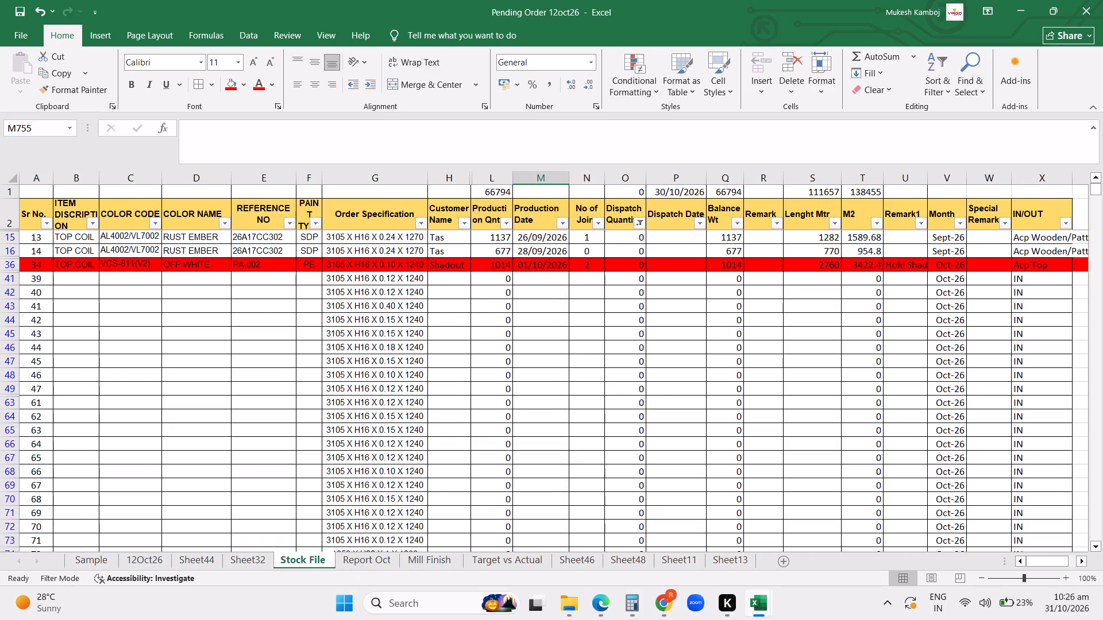
{"action": "left_click", "coordinate": [465, 225]}
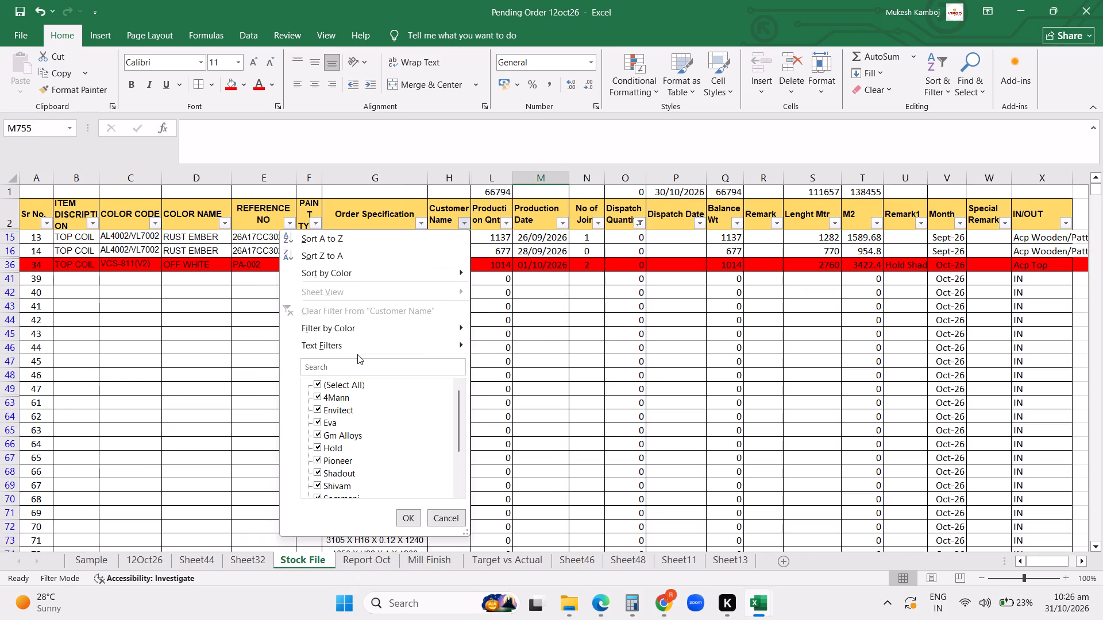
{"action": "left_click", "coordinate": [672, 301]}
{"action": "left_click", "coordinate": [643, 222]}
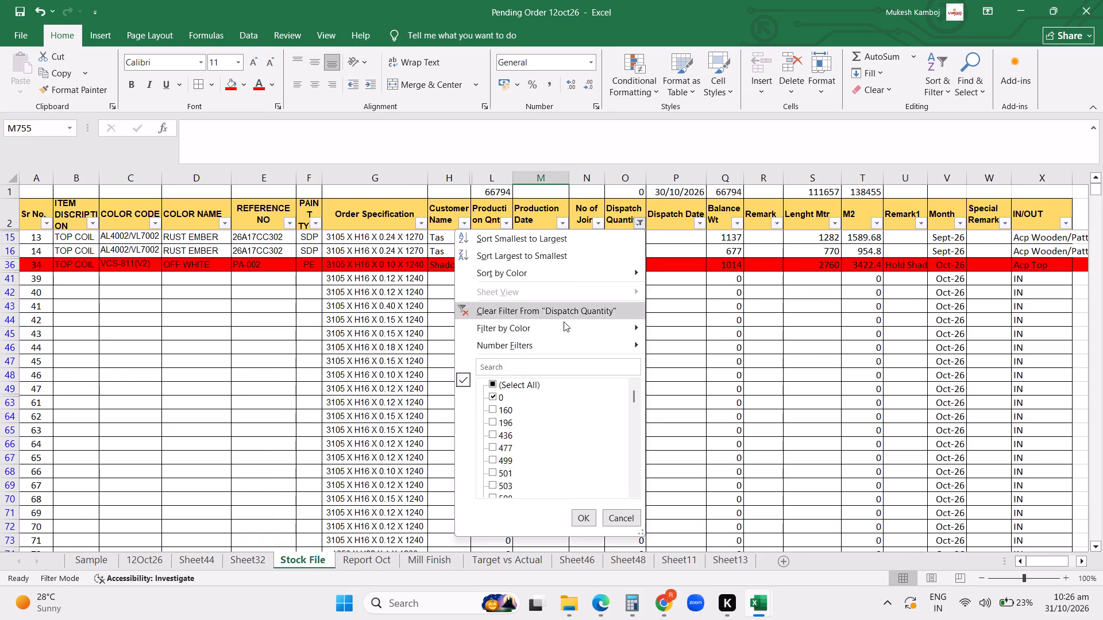
{"action": "left_click", "coordinate": [445, 232]}
{"action": "left_click", "coordinate": [461, 222]}
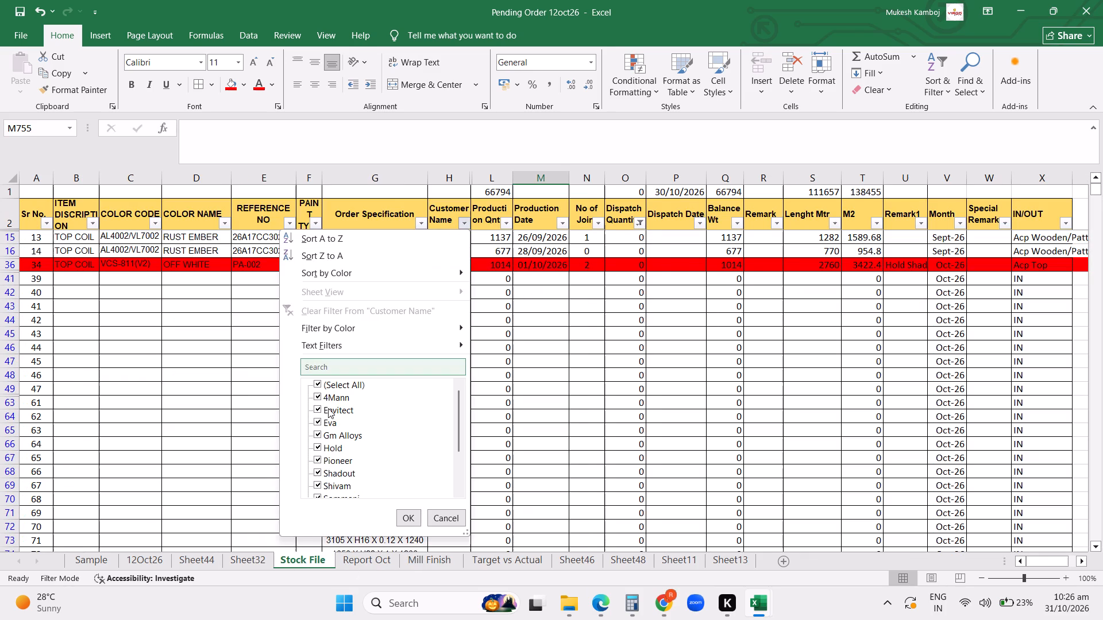
{"action": "left_click", "coordinate": [329, 385]}
{"action": "scroll", "coordinate": [331, 456], "scroll_direction": "down", "scroll_amount": 13}
{"action": "left_click", "coordinate": [329, 467]}
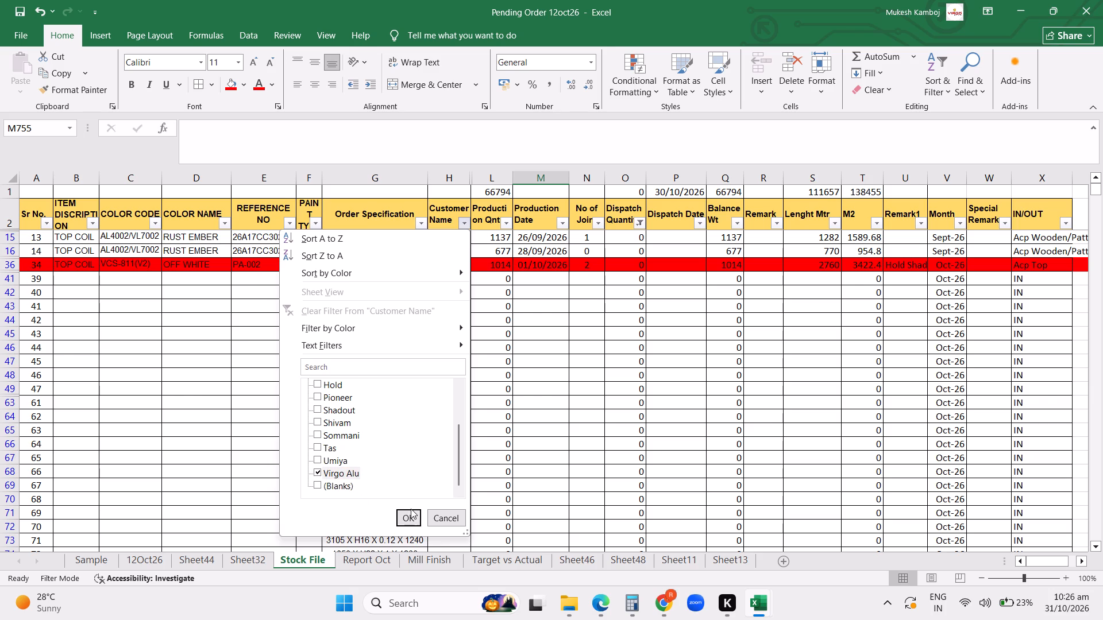
{"action": "left_click", "coordinate": [403, 520]}
{"action": "scroll", "coordinate": [564, 423], "scroll_direction": "up", "scroll_amount": 9}
{"action": "left_click", "coordinate": [628, 447]}
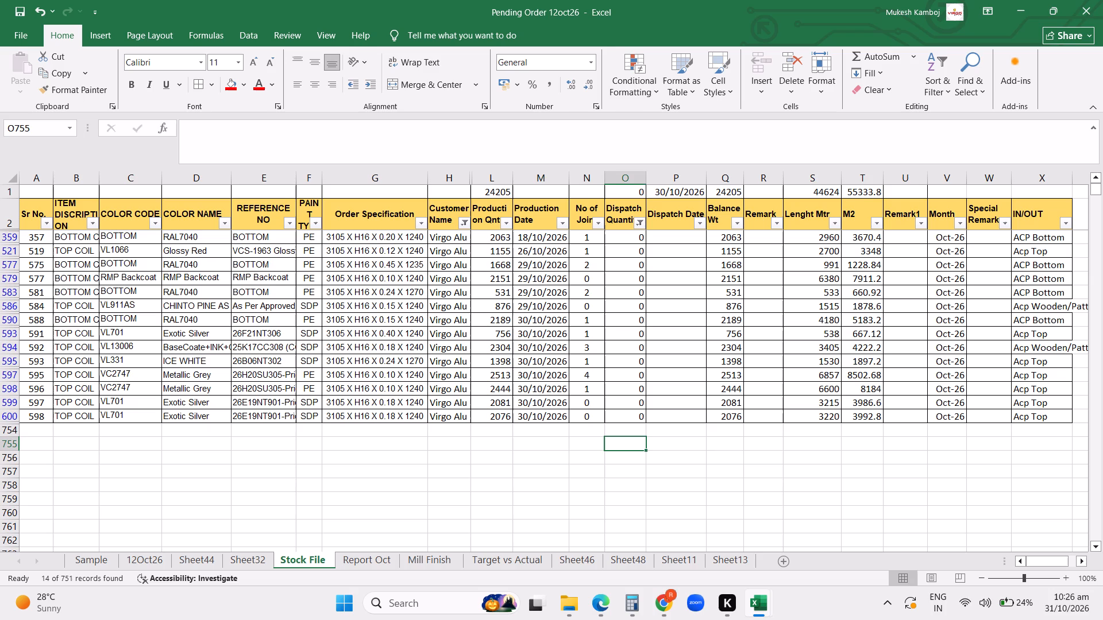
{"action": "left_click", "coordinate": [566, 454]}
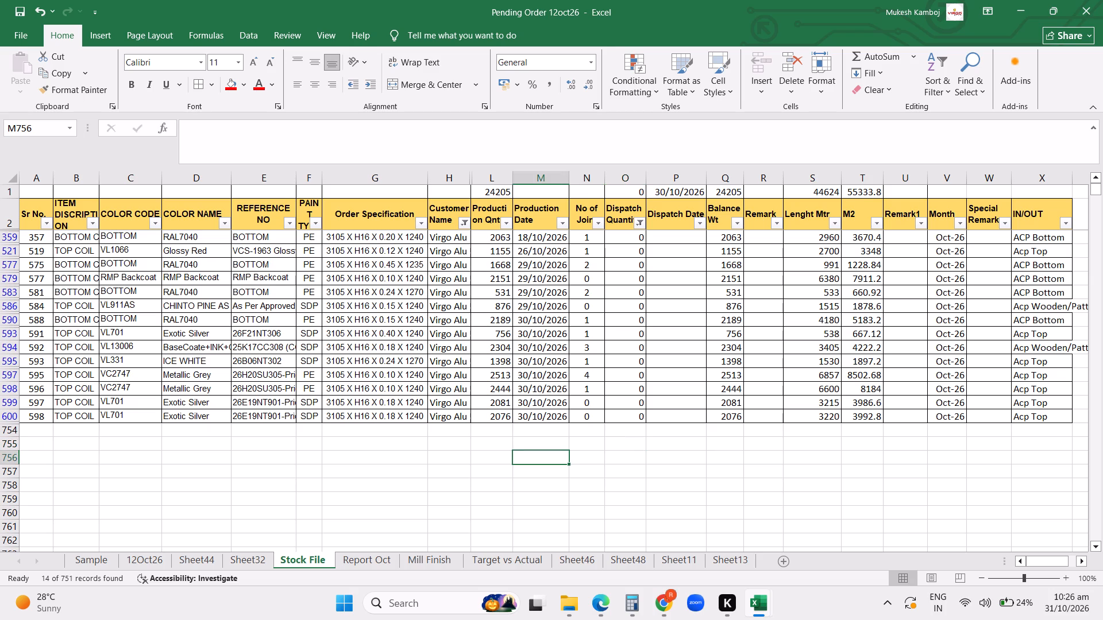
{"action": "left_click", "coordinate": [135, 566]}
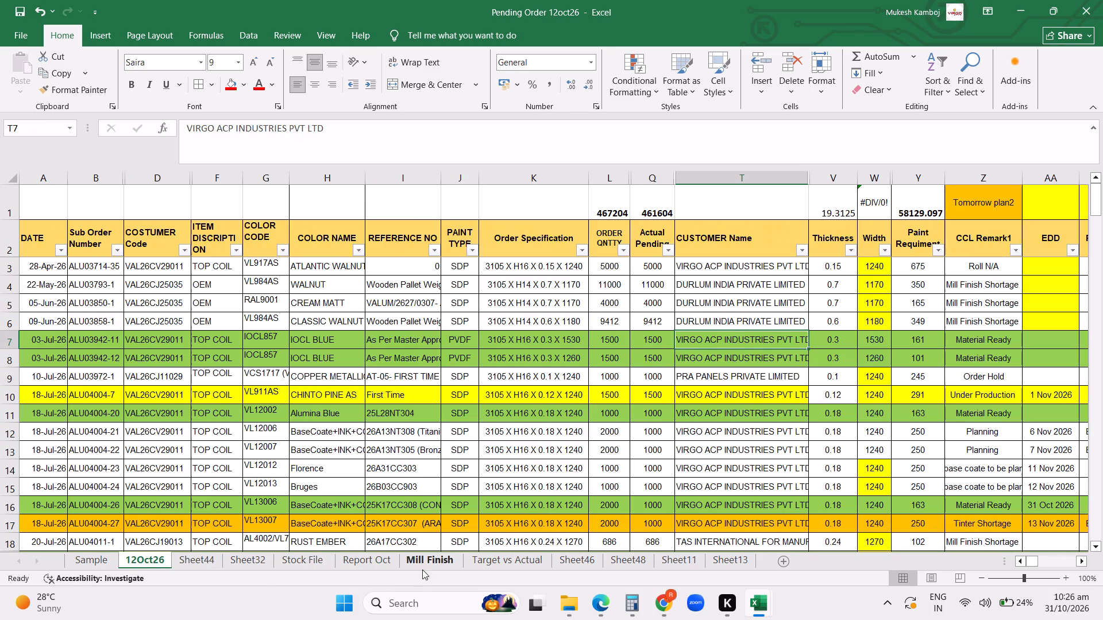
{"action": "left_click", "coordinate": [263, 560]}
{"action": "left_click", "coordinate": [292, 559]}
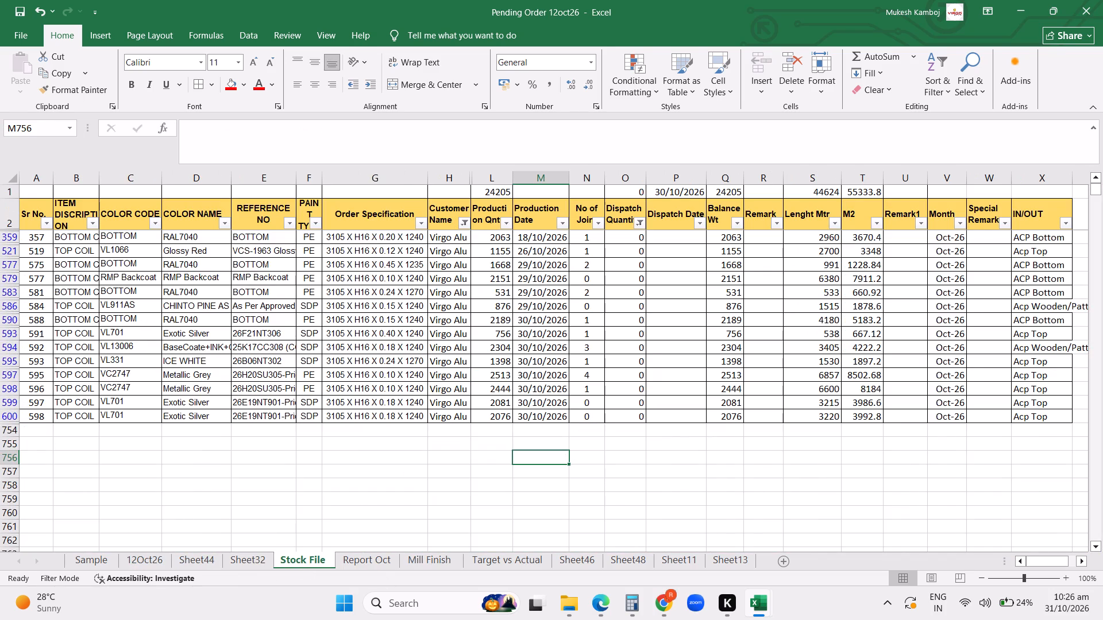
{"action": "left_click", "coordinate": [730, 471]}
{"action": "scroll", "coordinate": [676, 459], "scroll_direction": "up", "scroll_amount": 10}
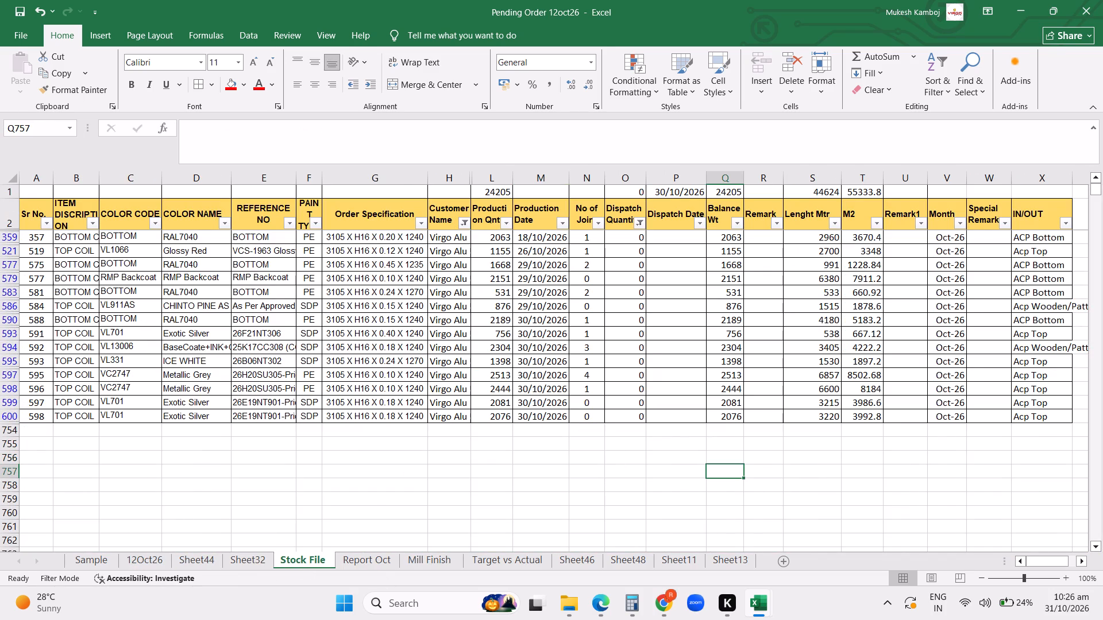
Change the customer name of the RMP Backcoat coil in H579 to Hold.
{"action": "left_click", "coordinate": [456, 239]}
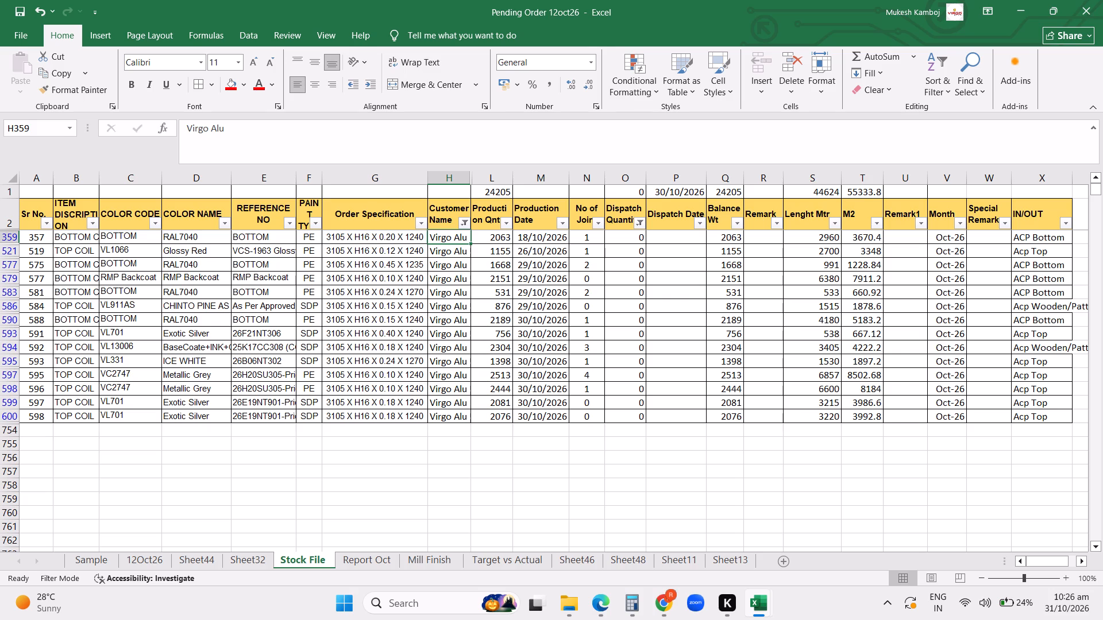
{"action": "left_click", "coordinate": [456, 281]}
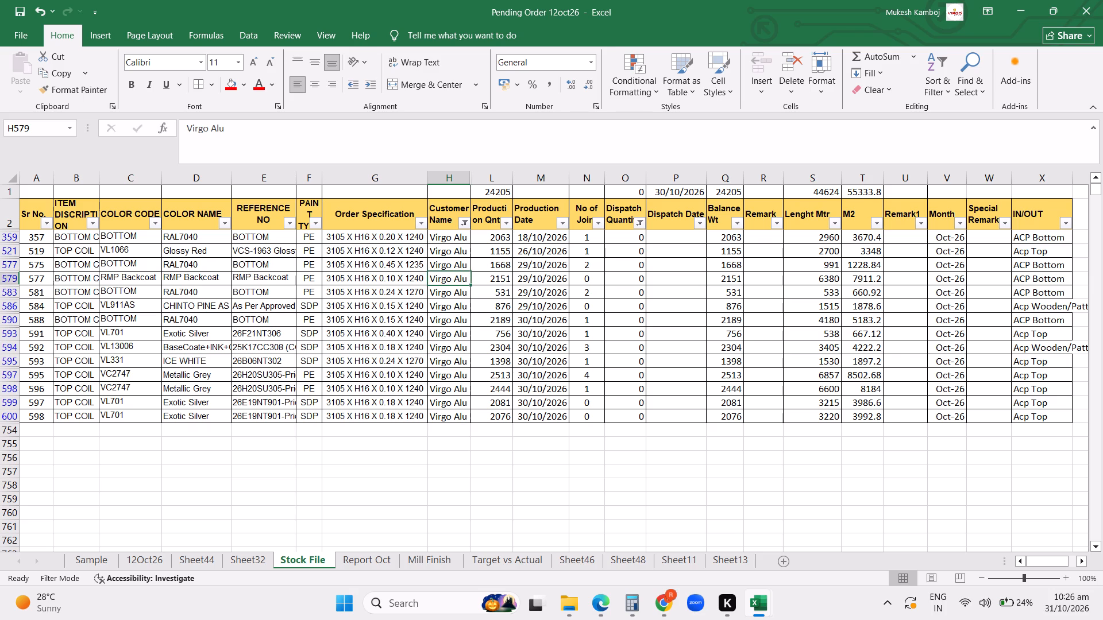
{"action": "key", "text": "h"}
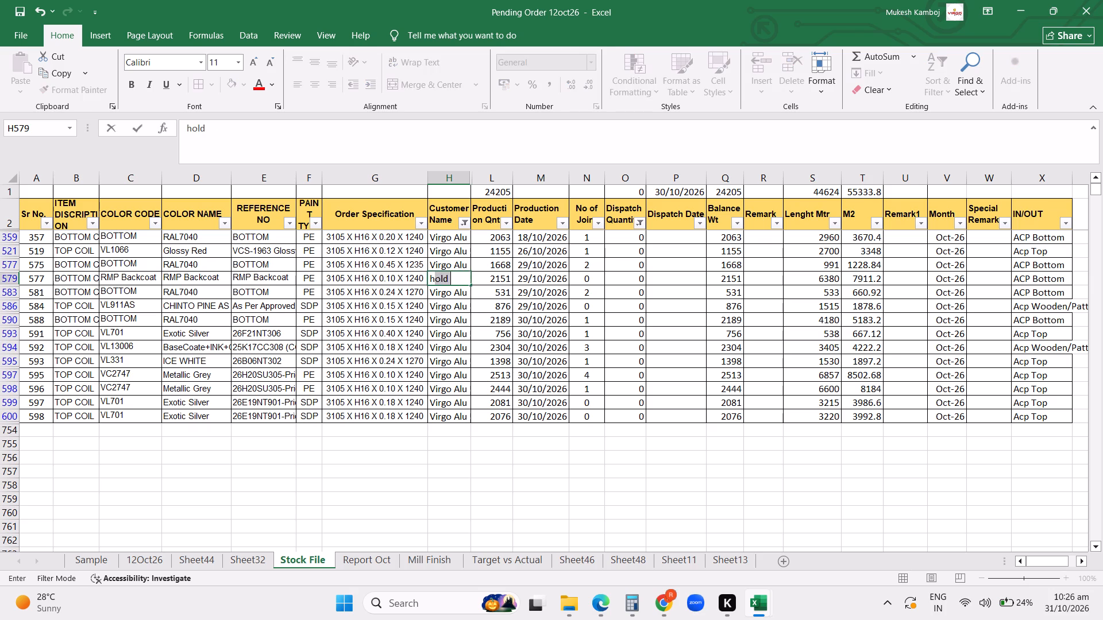
{"action": "key", "text": "Up"}
{"action": "key", "text": "Down"}
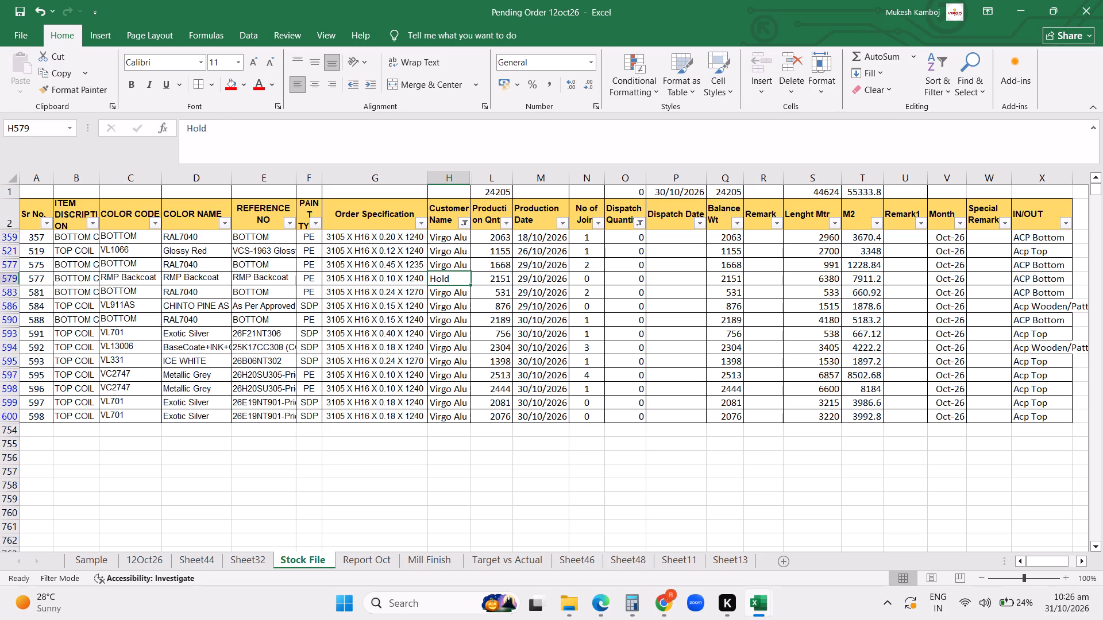
{"action": "key", "text": "ctrl+c"}
{"action": "key", "text": "Up"}
{"action": "key", "text": "Up"}
{"action": "key", "text": "Up"}
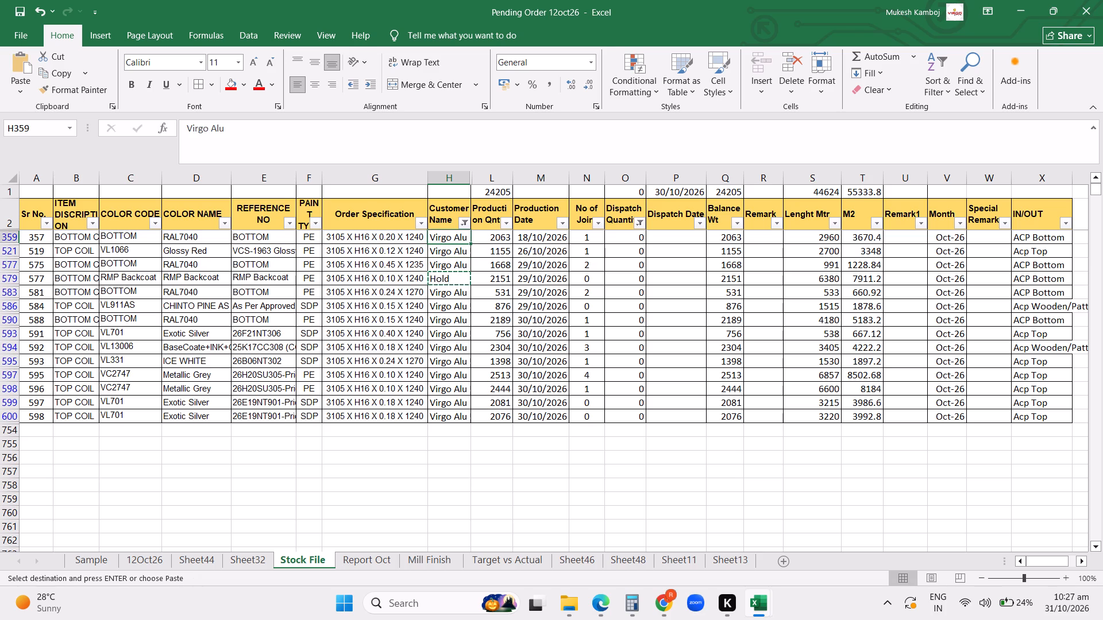
Reapply the Virgo Alu filter on Customer Name.
{"action": "left_click", "coordinate": [464, 221]}
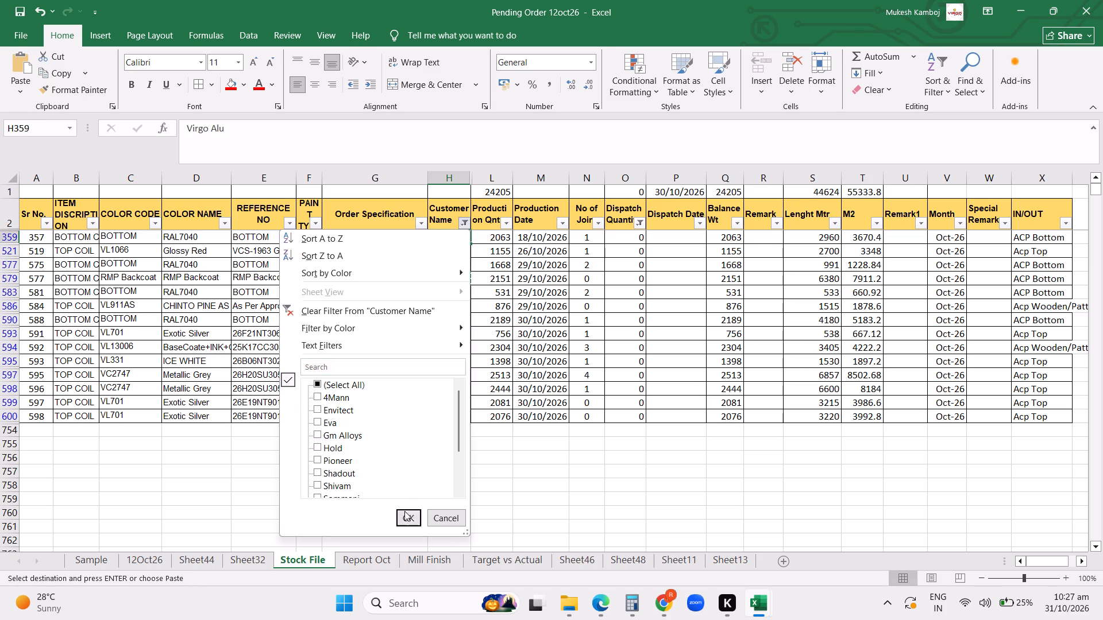
{"action": "left_click", "coordinate": [405, 514]}
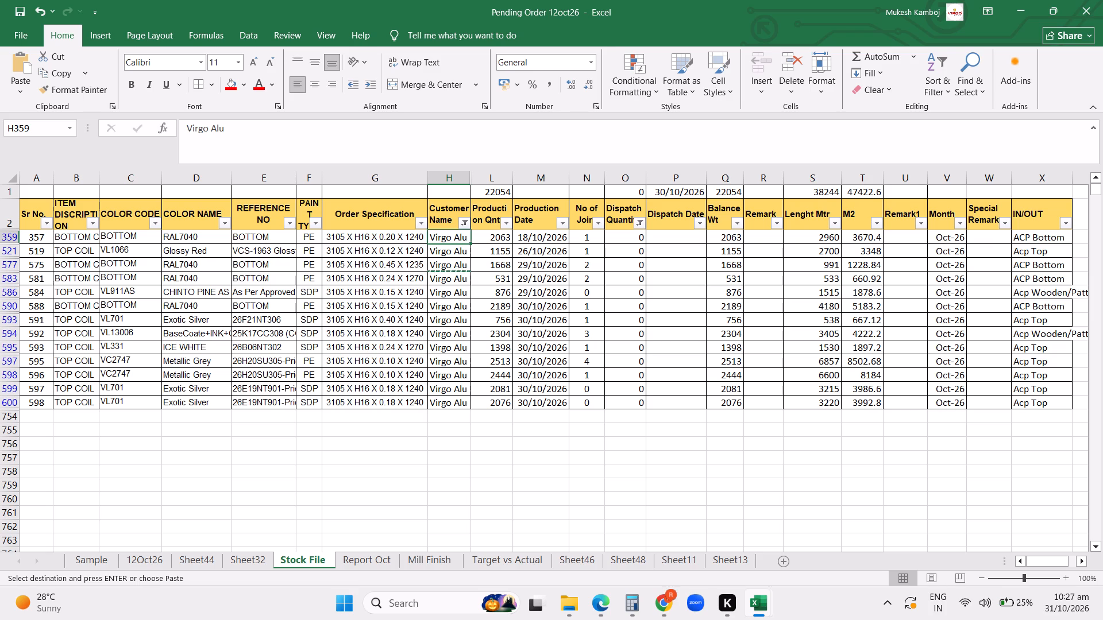
Set Virgo Alu's weight in M10 of the Sheet32 ready-stock summary to 22054.
{"action": "left_click", "coordinate": [155, 560]}
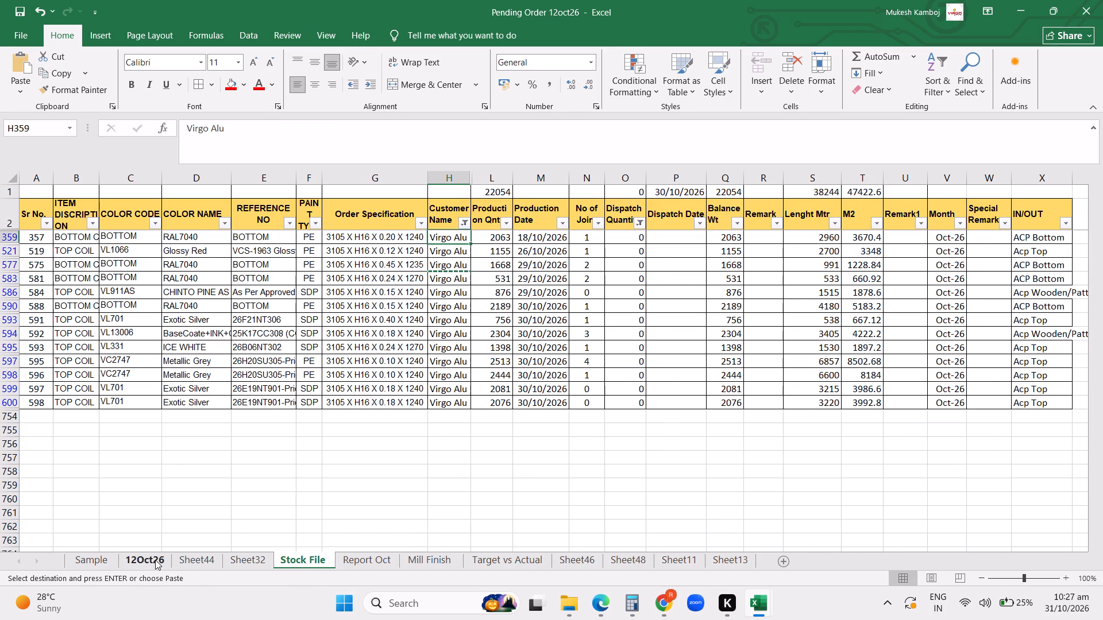
{"action": "left_click", "coordinate": [248, 561]}
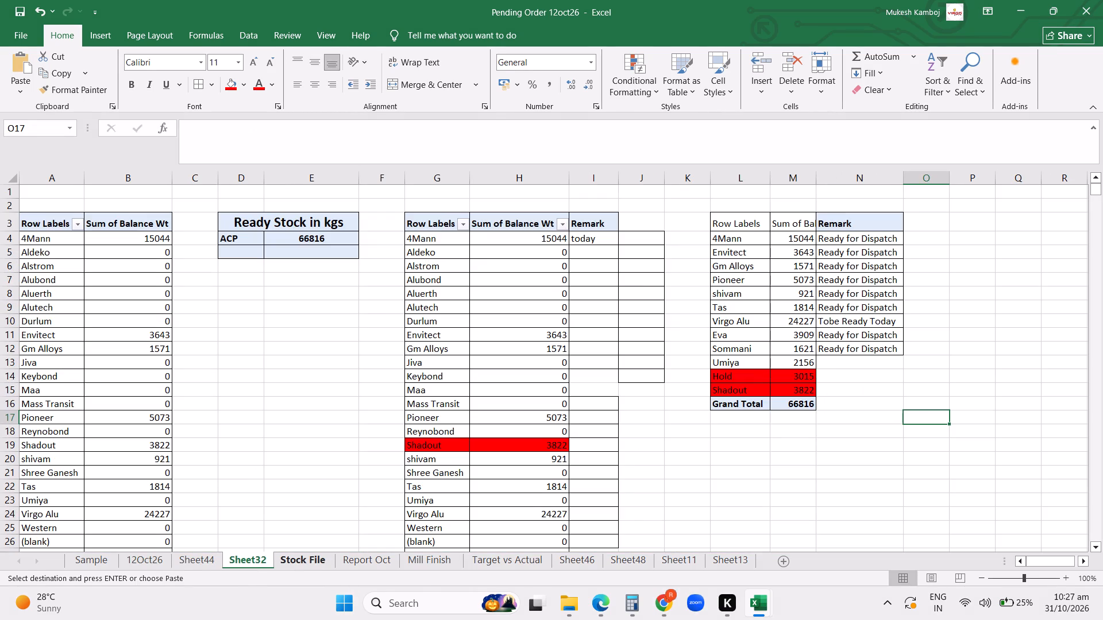
{"action": "left_click", "coordinate": [796, 322]}
{"action": "type", "text": "22054"}
{"action": "key", "text": "Return"}
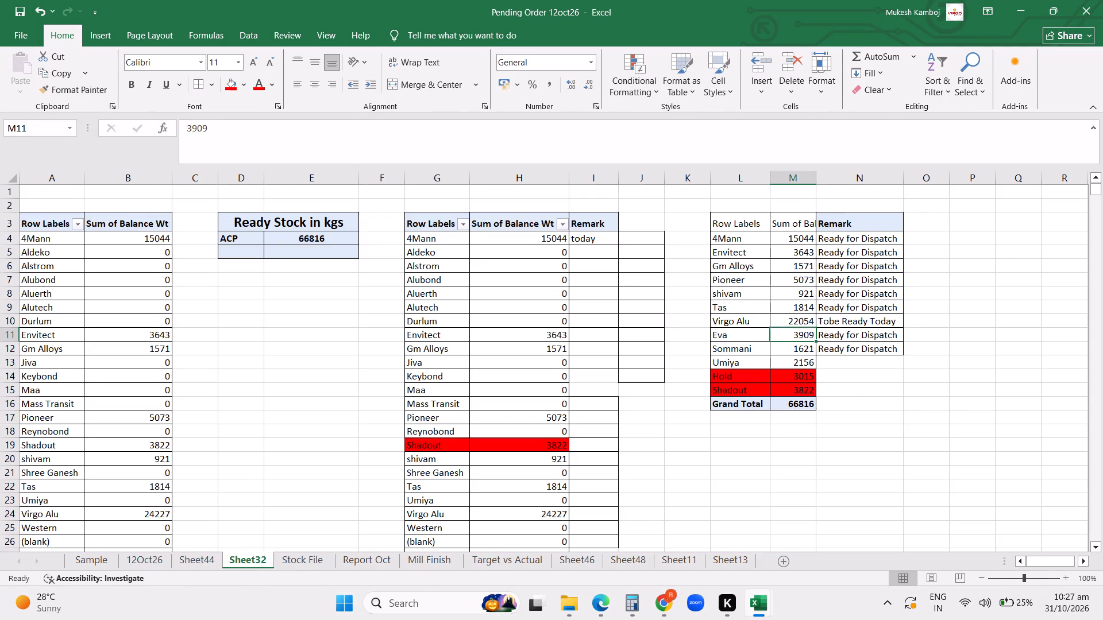
{"action": "left_click", "coordinate": [969, 384]}
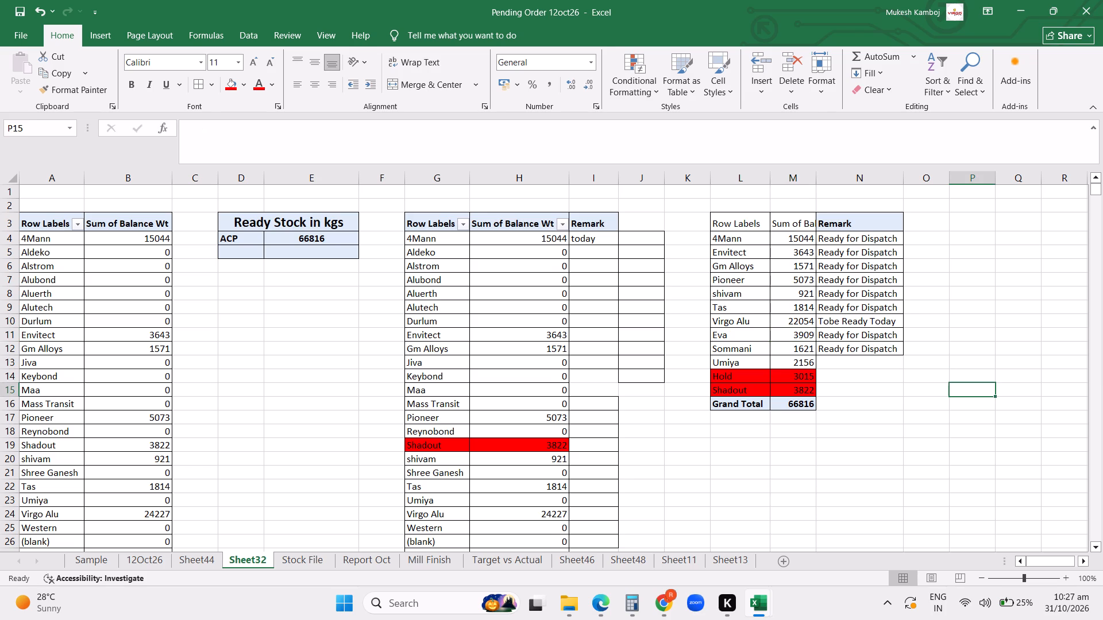
Copy Sommani's Ready for Dispatch remark cell N12 into Umiya's remark cell N13.
{"action": "left_click", "coordinate": [855, 349]}
{"action": "key", "text": "ctrl+c"}
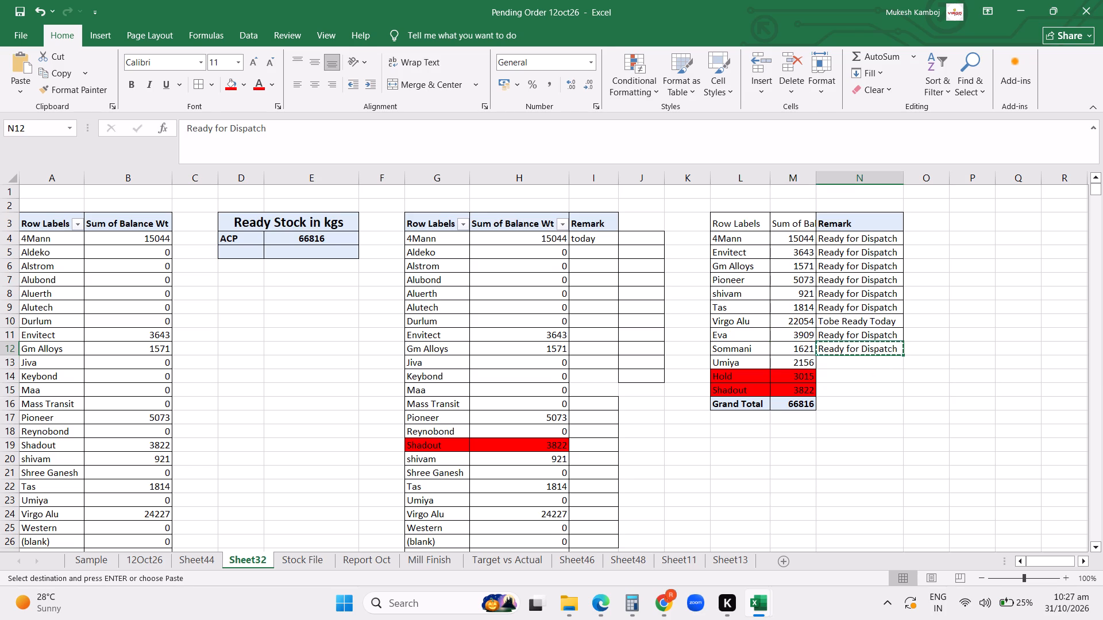
{"action": "left_click", "coordinate": [846, 365]}
{"action": "key", "text": "ctrl+v"}
{"action": "left_click", "coordinate": [975, 371]}
Replace Umiya's remark in N13 of the ready-stock summary with Today Plan.
{"action": "left_click", "coordinate": [851, 365]}
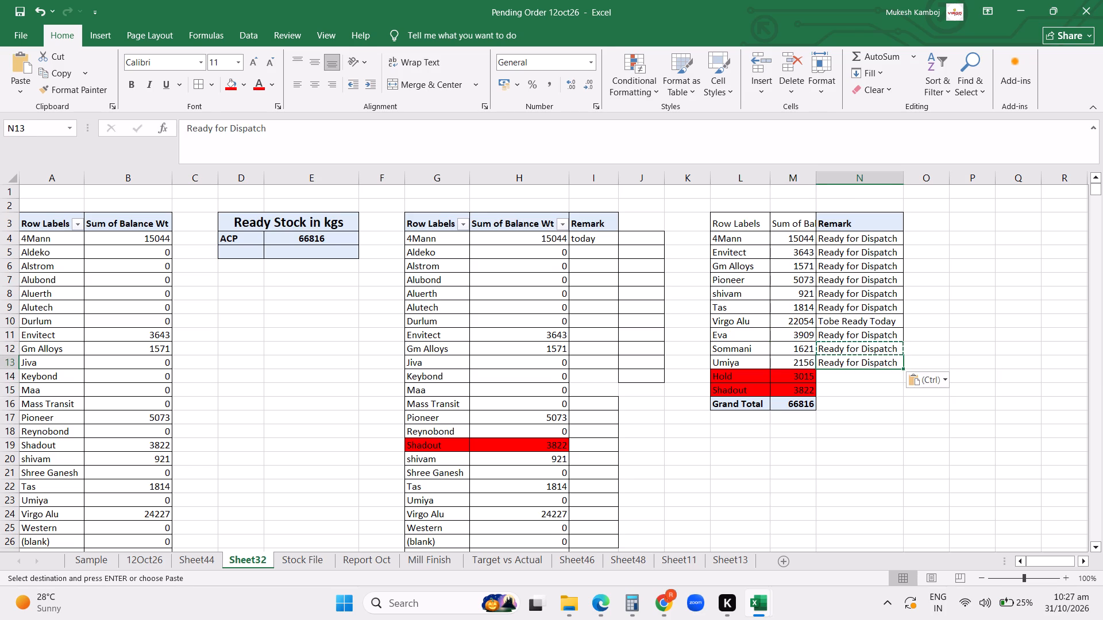
{"action": "type", "text": "Today"}
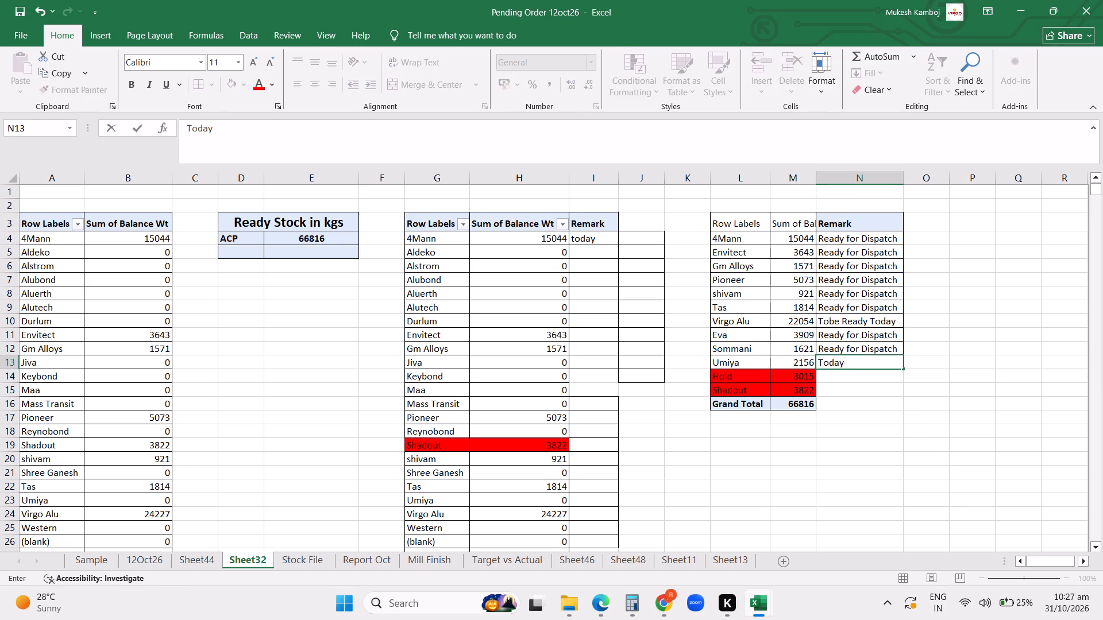
{"action": "key", "text": "space"}
{"action": "type", "text": "Plan"}
{"action": "key", "text": "space"}
{"action": "key", "text": "Up"}
{"action": "key", "text": "Up"}
{"action": "key", "text": "Down"}
{"action": "key", "text": "Down"}
Copy Umiya's Today Plan remark from N13 into Envitect's remark cell N5.
{"action": "key", "text": "ctrl+c"}
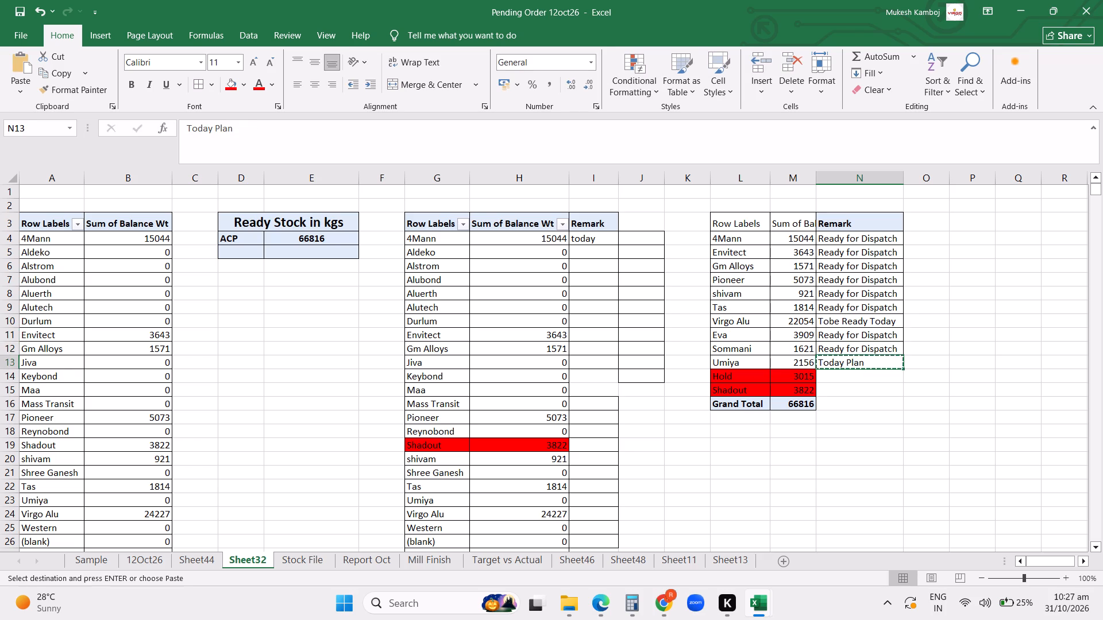
{"action": "left_click", "coordinate": [851, 365]}
{"action": "key", "text": "Up"}
{"action": "key", "text": "Up"}
{"action": "key", "text": "Up"}
{"action": "key", "text": "Up"}
{"action": "key", "text": "Up"}
{"action": "key", "text": "Up"}
{"action": "key", "text": "Up"}
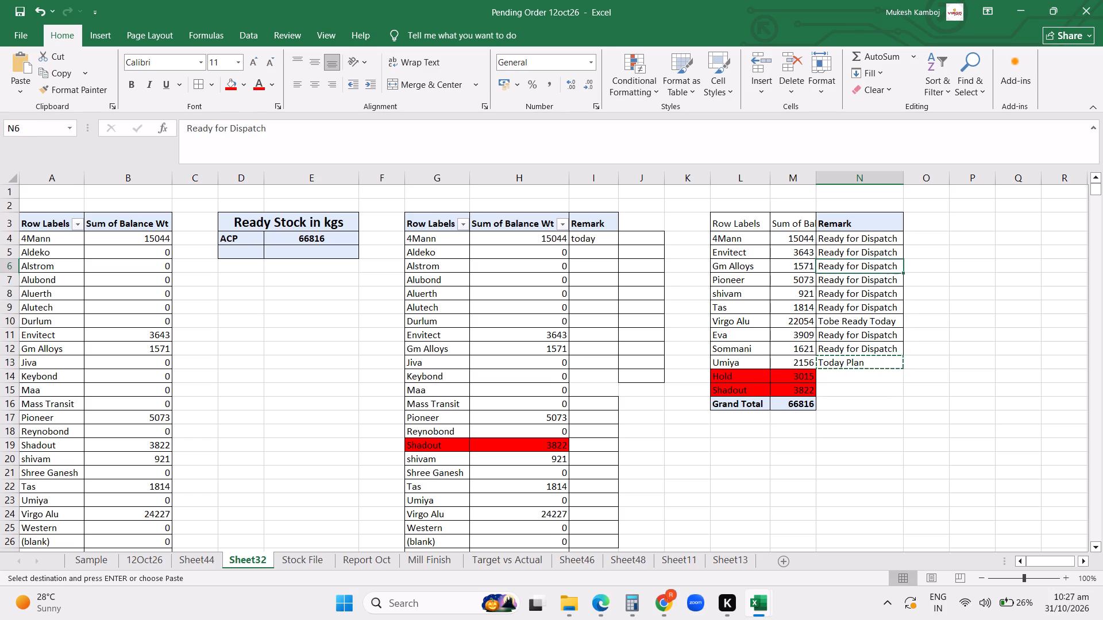
{"action": "key", "text": "Up"}
{"action": "key", "text": "ctrl+v"}
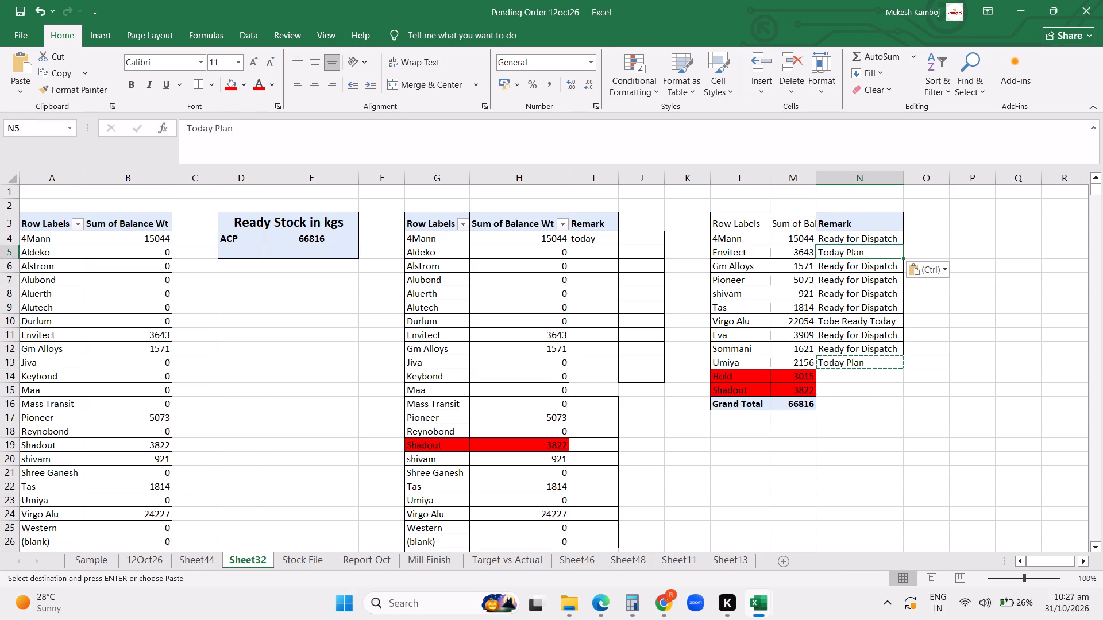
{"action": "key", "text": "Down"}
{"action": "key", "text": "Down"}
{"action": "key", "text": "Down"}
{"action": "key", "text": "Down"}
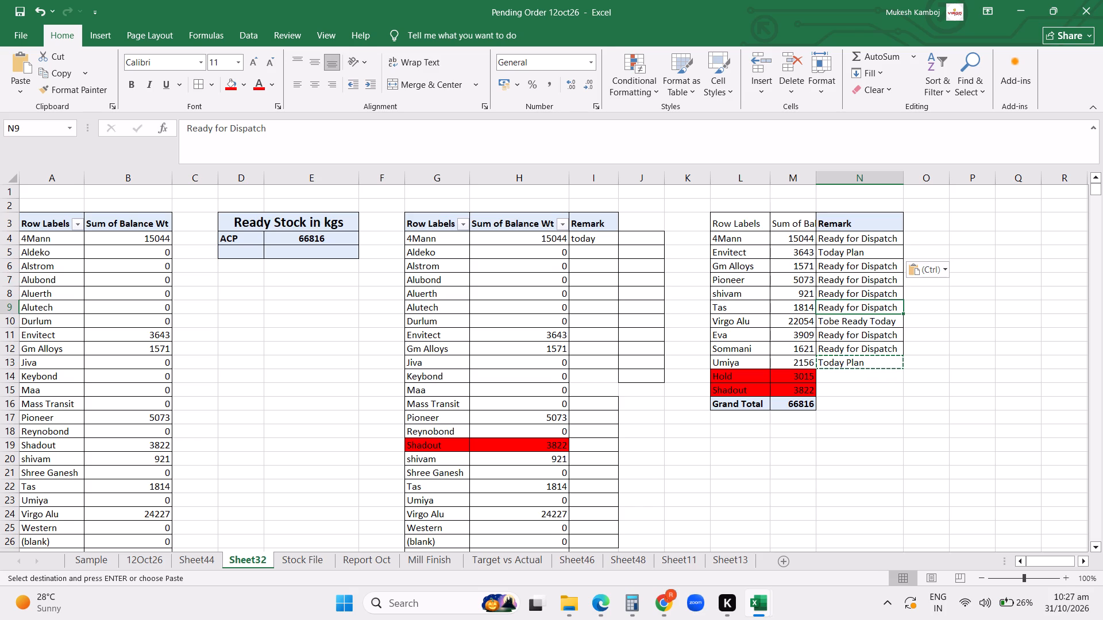
Insert blank cells at L14:M14 above the Hold entry, shifting the existing cells down.
{"action": "left_click_drag", "start_coordinate": [720, 377], "coordinate": [816, 371]}
{"action": "key", "text": "ctrl+shift+equal"}
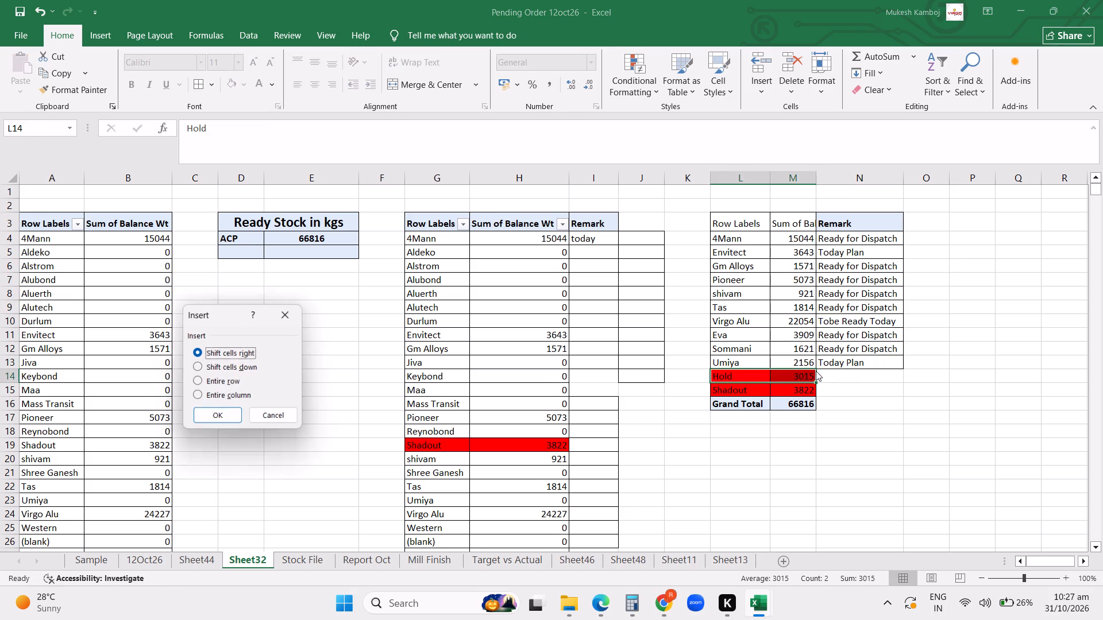
{"action": "left_click", "coordinate": [241, 365]}
{"action": "left_click", "coordinate": [226, 421]}
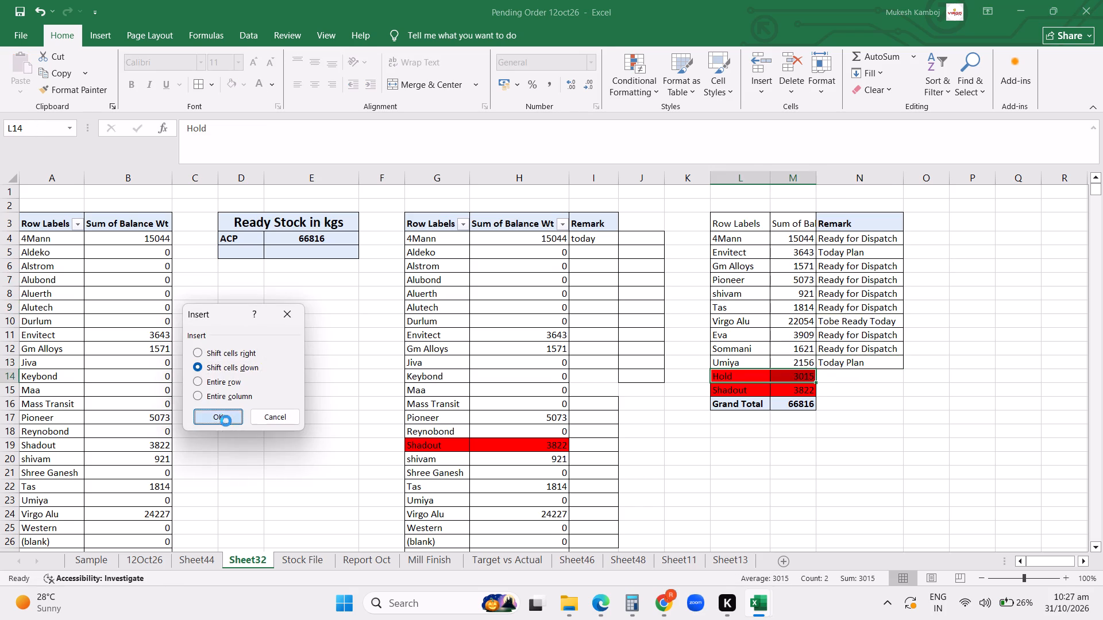
{"action": "left_click", "coordinate": [893, 402]}
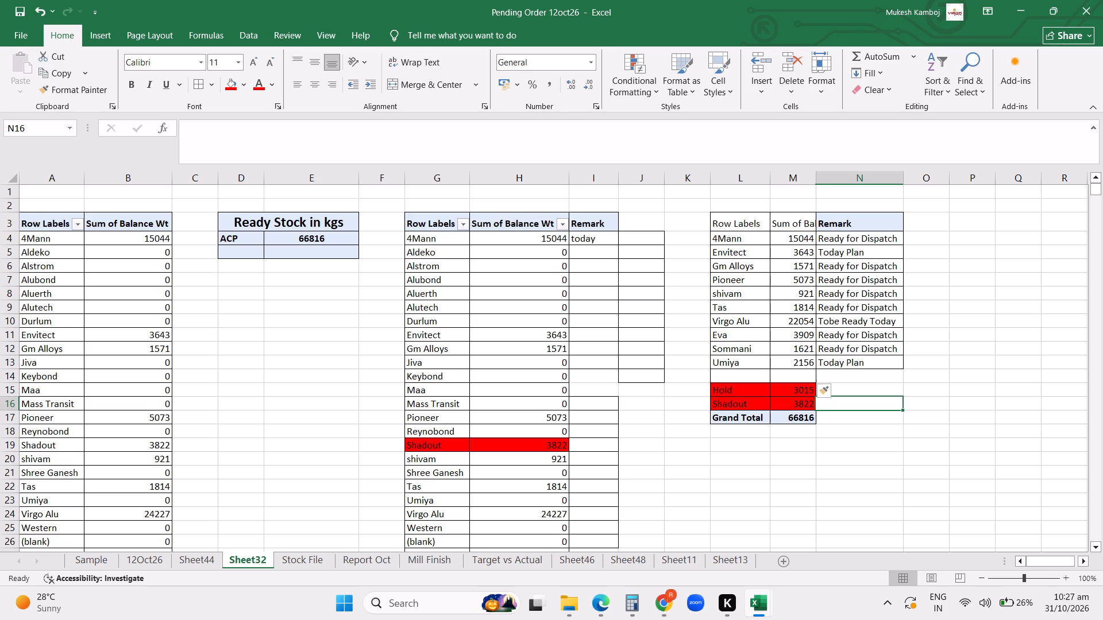
Change Gm Alloys' remark in N6 to Small Order.
{"action": "left_click", "coordinate": [851, 270]}
{"action": "type", "text": "Sma"}
{"action": "type", "text": "ll Order"}
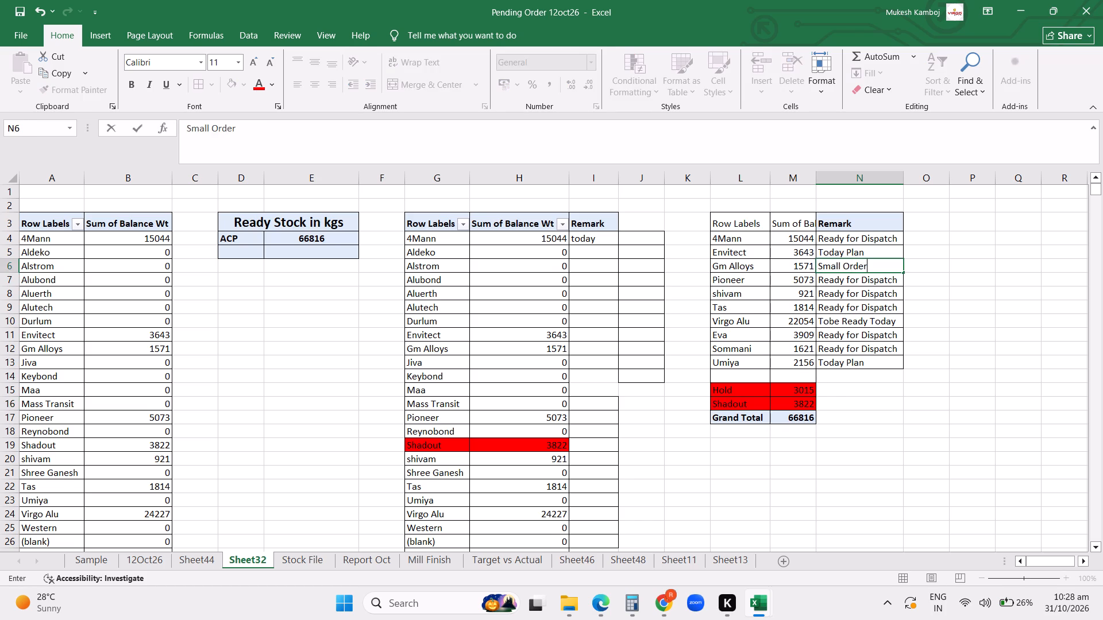
{"action": "key", "text": "Return"}
Copy the Small Order remark from N6 to the shivam and Tas remark cells, N8 and N9.
{"action": "key", "text": "Up"}
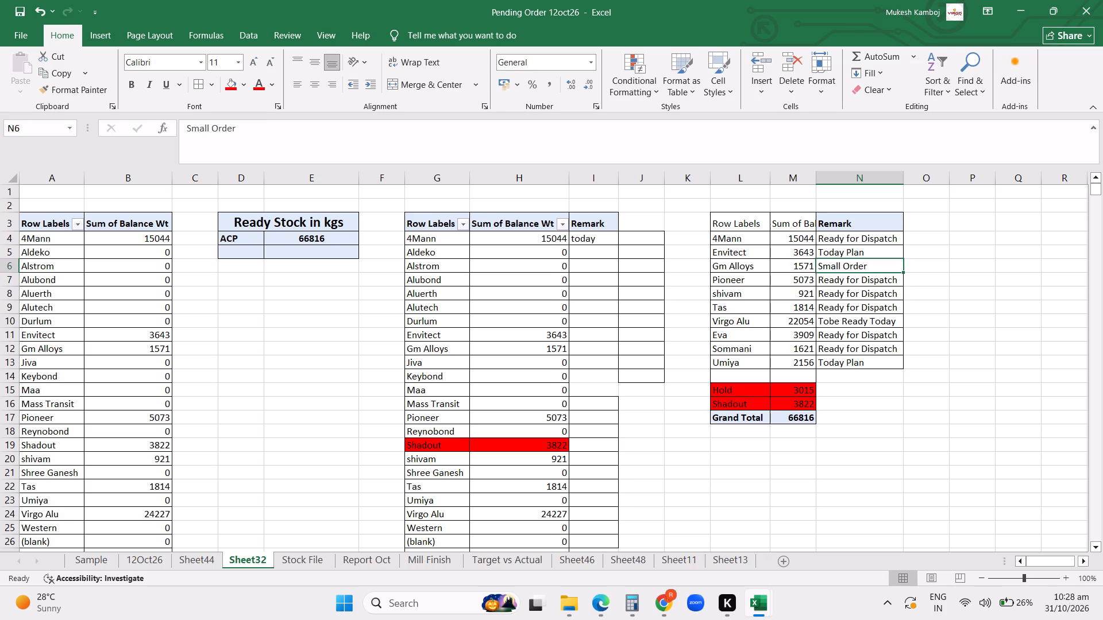
{"action": "key", "text": "ctrl+c"}
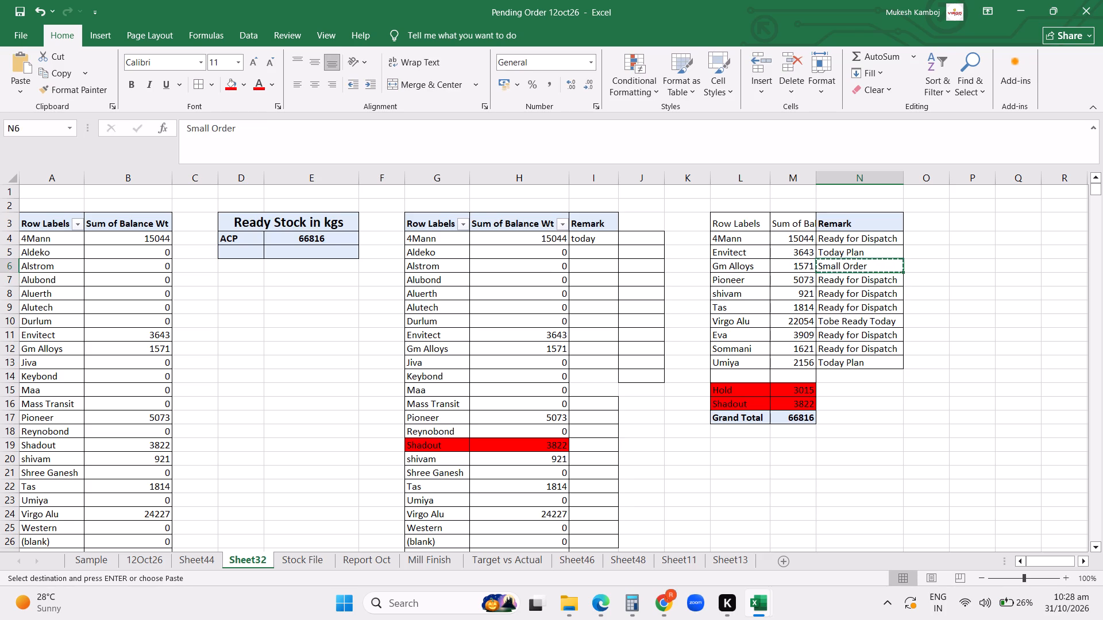
{"action": "key", "text": "Down"}
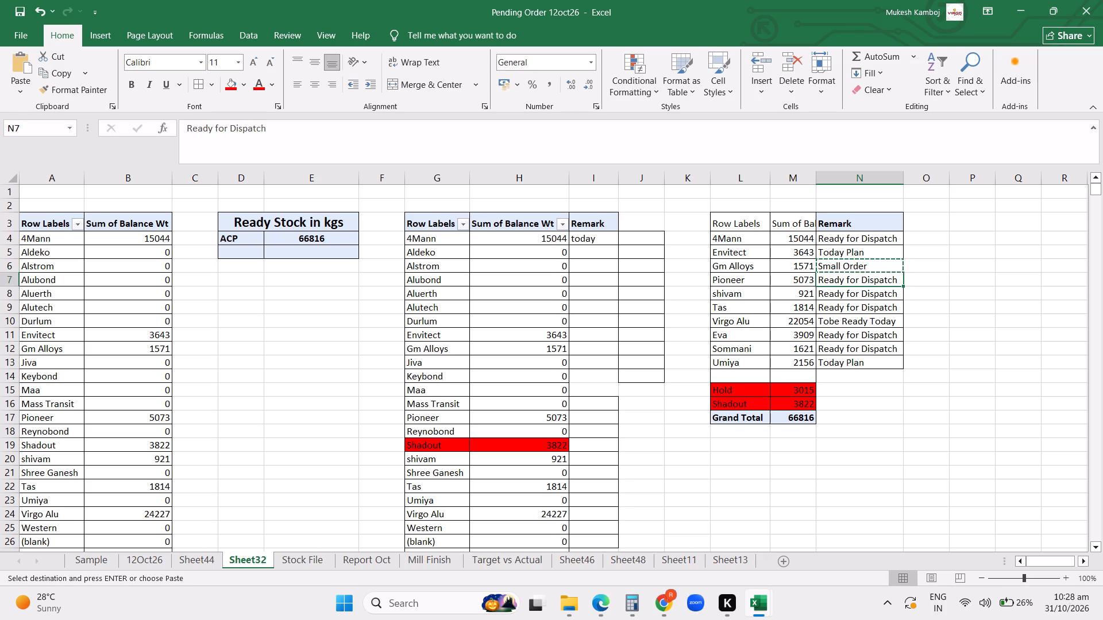
{"action": "key", "text": "Down"}
{"action": "key", "text": "Return"}
{"action": "key", "text": "ctrl+c"}
{"action": "key", "text": "Down"}
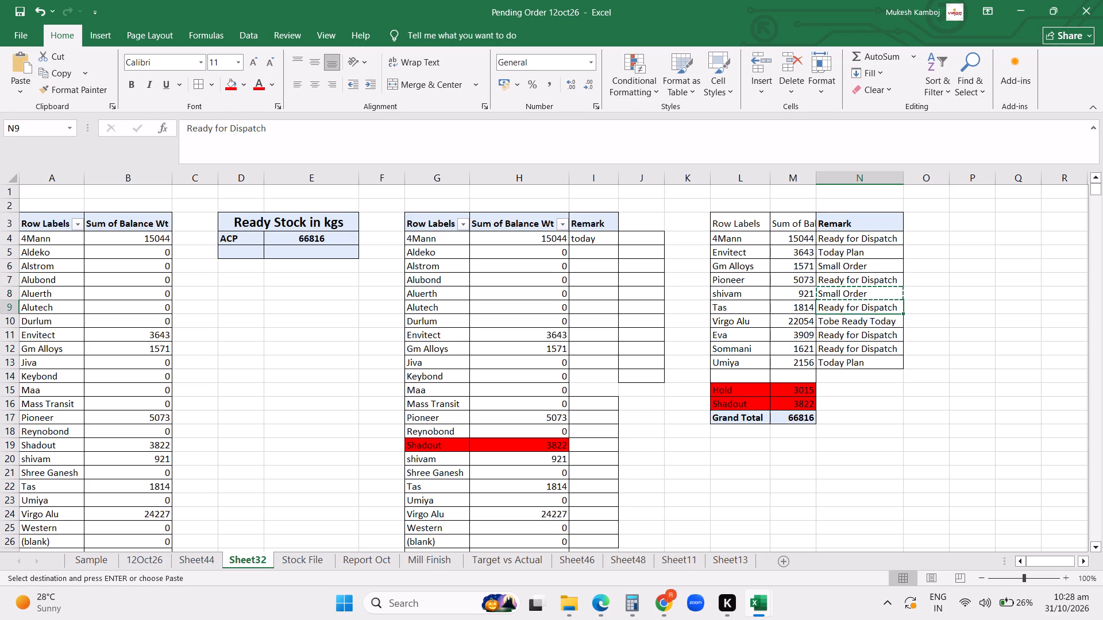
{"action": "key", "text": "Return"}
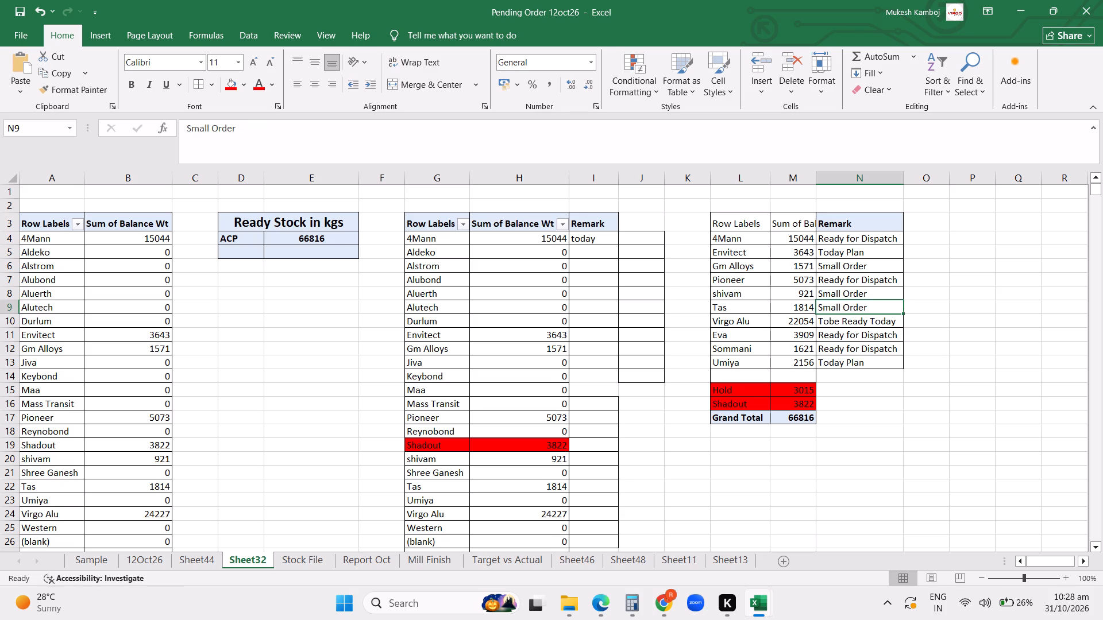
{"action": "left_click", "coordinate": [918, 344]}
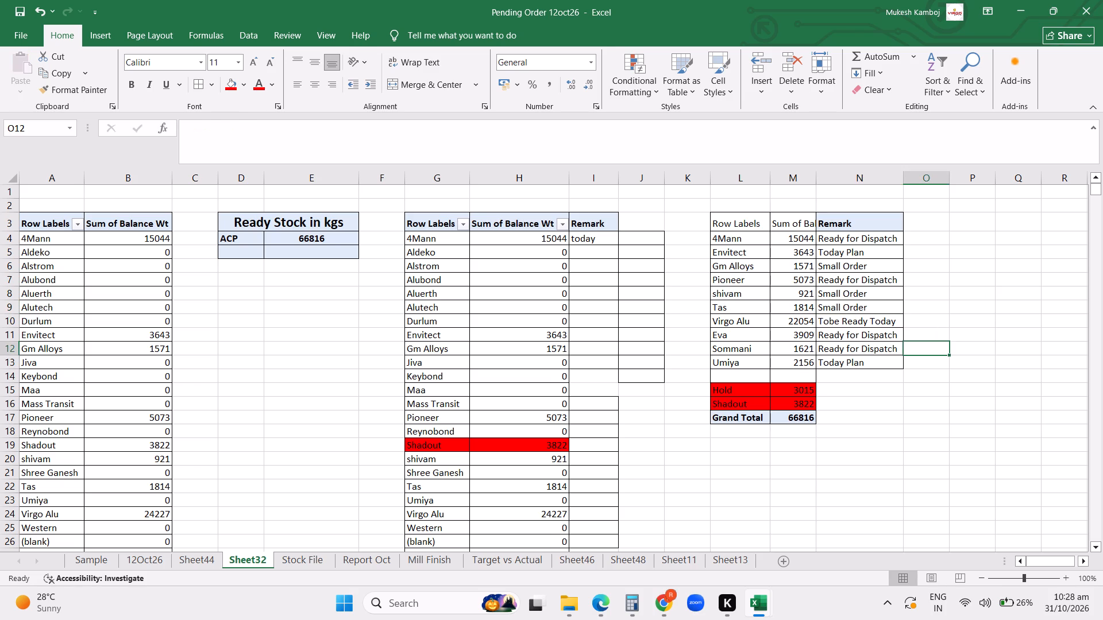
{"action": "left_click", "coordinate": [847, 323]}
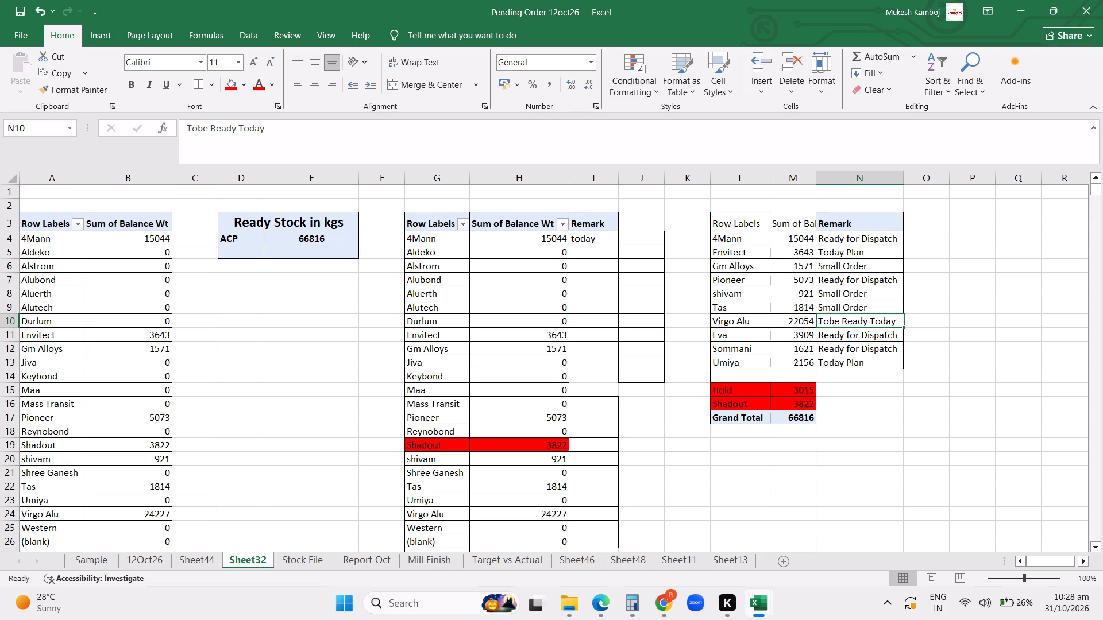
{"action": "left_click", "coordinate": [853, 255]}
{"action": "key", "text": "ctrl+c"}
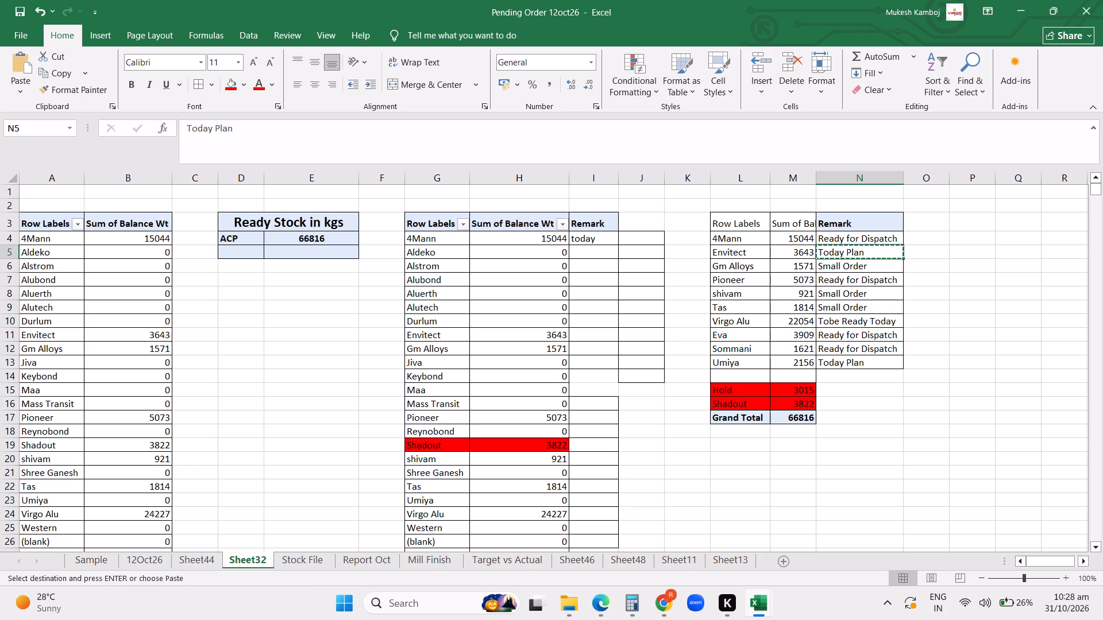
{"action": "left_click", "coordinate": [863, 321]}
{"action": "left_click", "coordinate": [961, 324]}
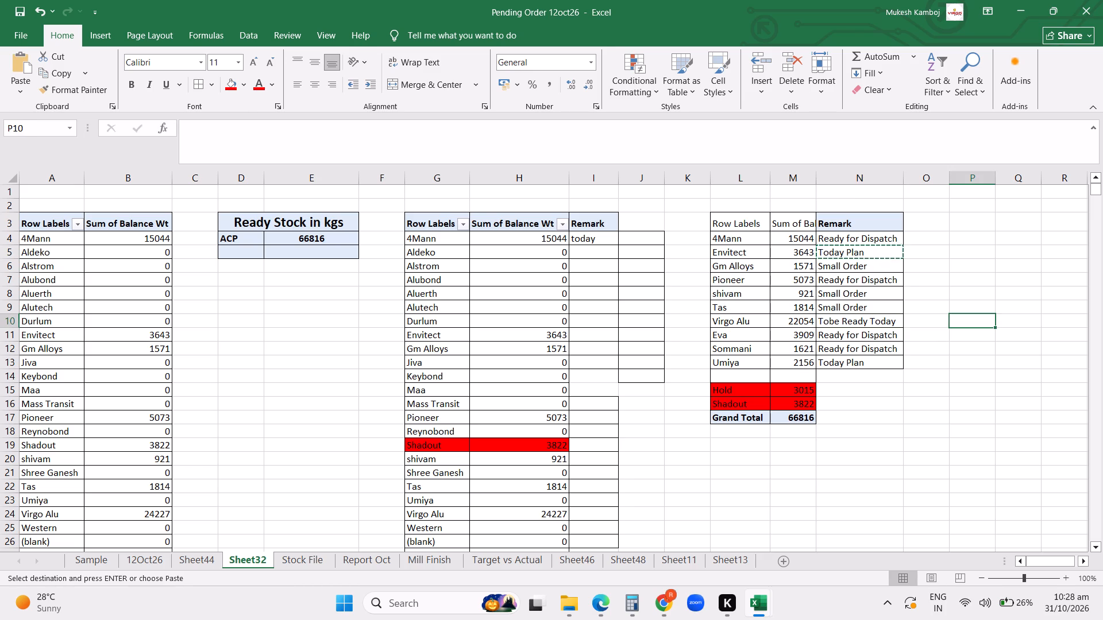
Copy Virgo Alu's Tobe Ready Today remark from N10 into N14 beside the blank summary row.
{"action": "left_click", "coordinate": [850, 320]}
{"action": "key", "text": "ctrl+c"}
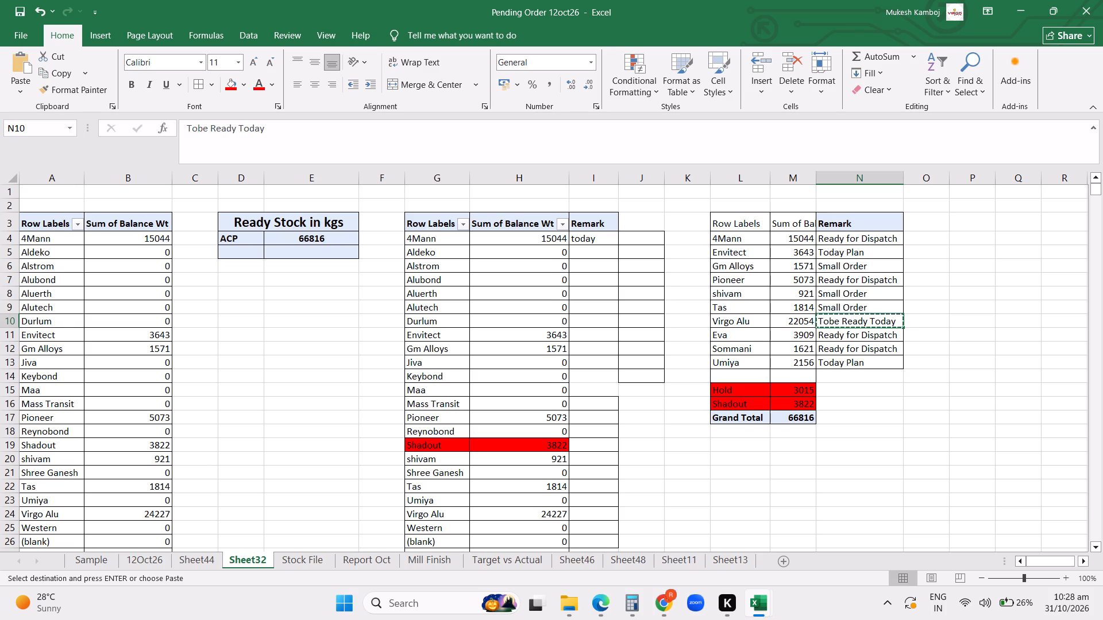
{"action": "left_click", "coordinate": [847, 377]}
{"action": "key", "text": "ctrl+v"}
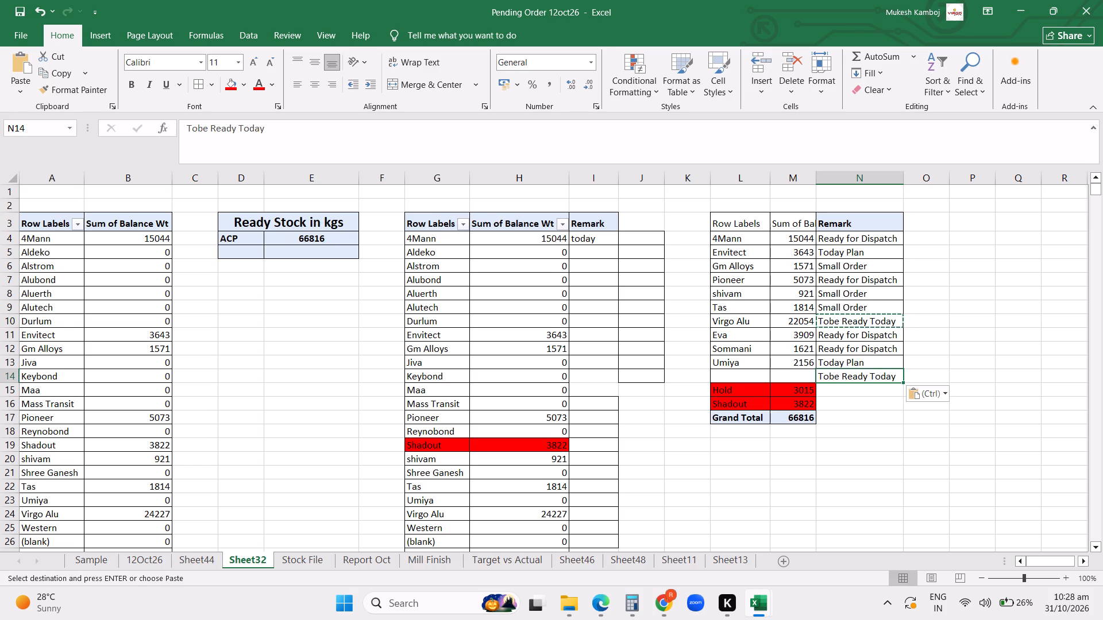
Copy Umiya's Today Plan remark from N13 over Virgo Alu's remark in N10.
{"action": "left_click", "coordinate": [851, 359]}
{"action": "key", "text": "ctrl+c"}
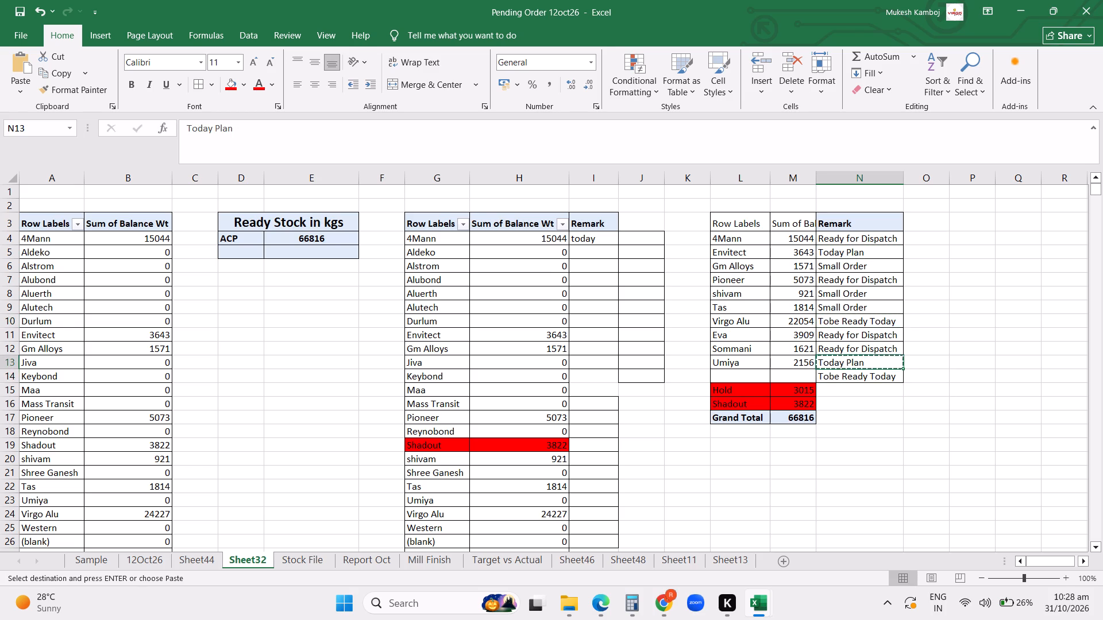
{"action": "left_click", "coordinate": [844, 325]}
{"action": "key", "text": "ctrl+v"}
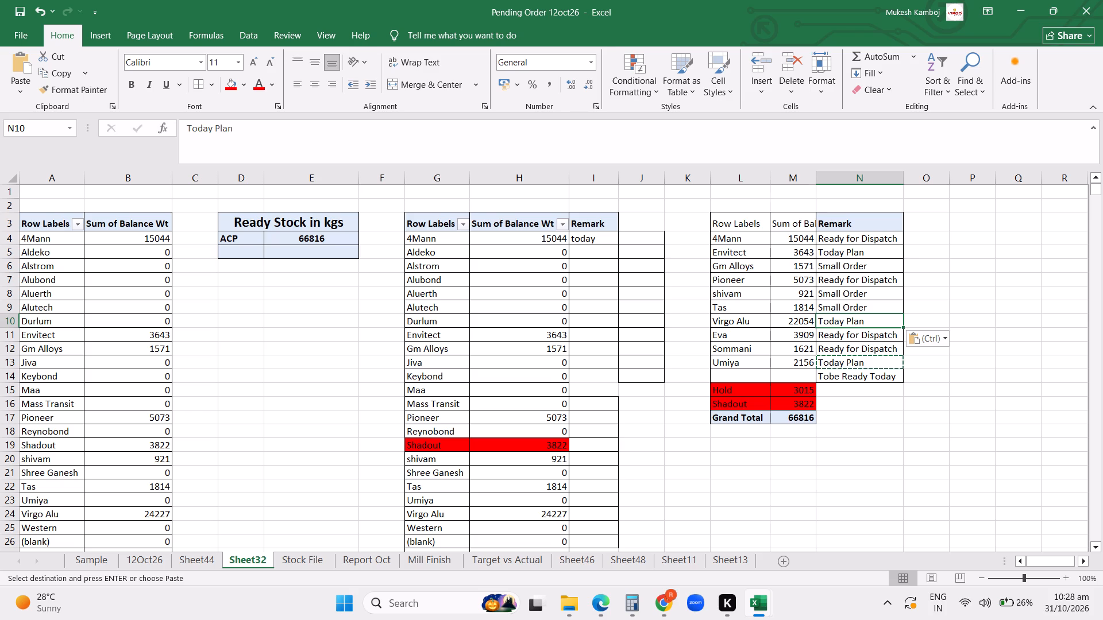
Fill the blank summary row 14 with customer Alubond and weight 8.5.
{"action": "left_click", "coordinate": [743, 378]}
{"action": "type", "text": "Alubond"}
{"action": "key", "text": "Return"}
{"action": "key", "text": "Up"}
{"action": "key", "text": "Right"}
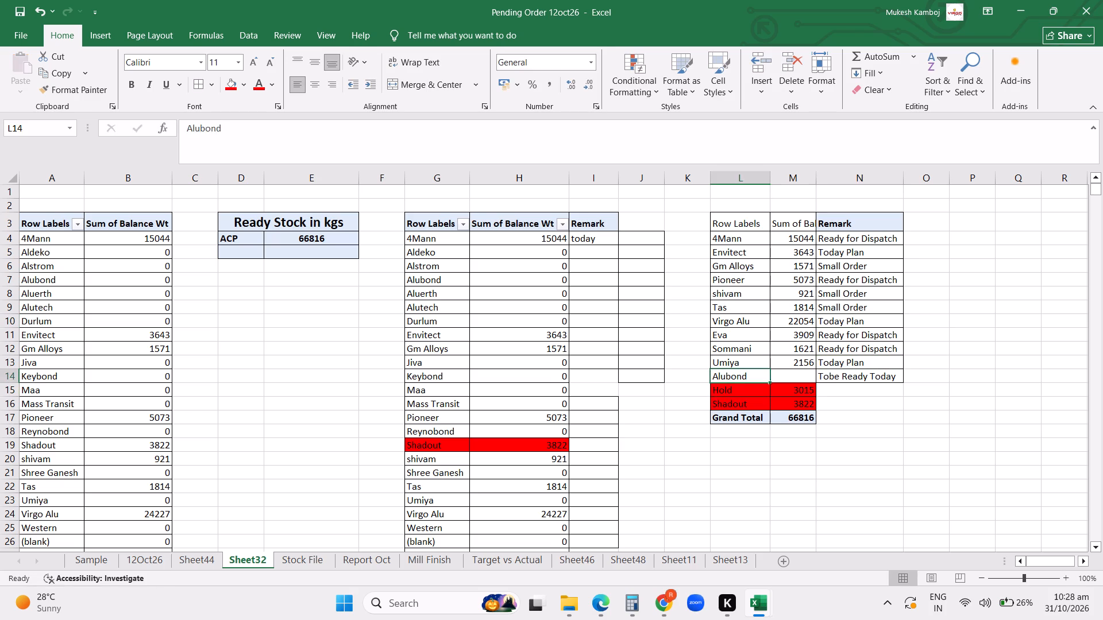
{"action": "type", "text": "8.5"}
{"action": "key", "text": "Return"}
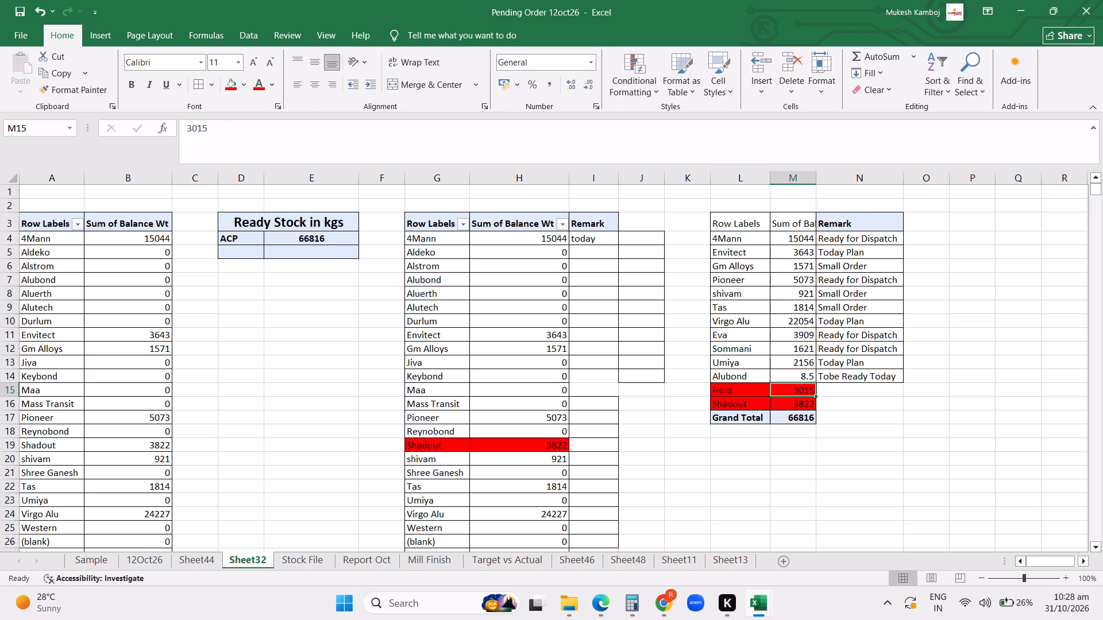
Replace the Grand Total in M17 with an AutoSum of the weights in M4:M16.
{"action": "double_click", "coordinate": [796, 421]}
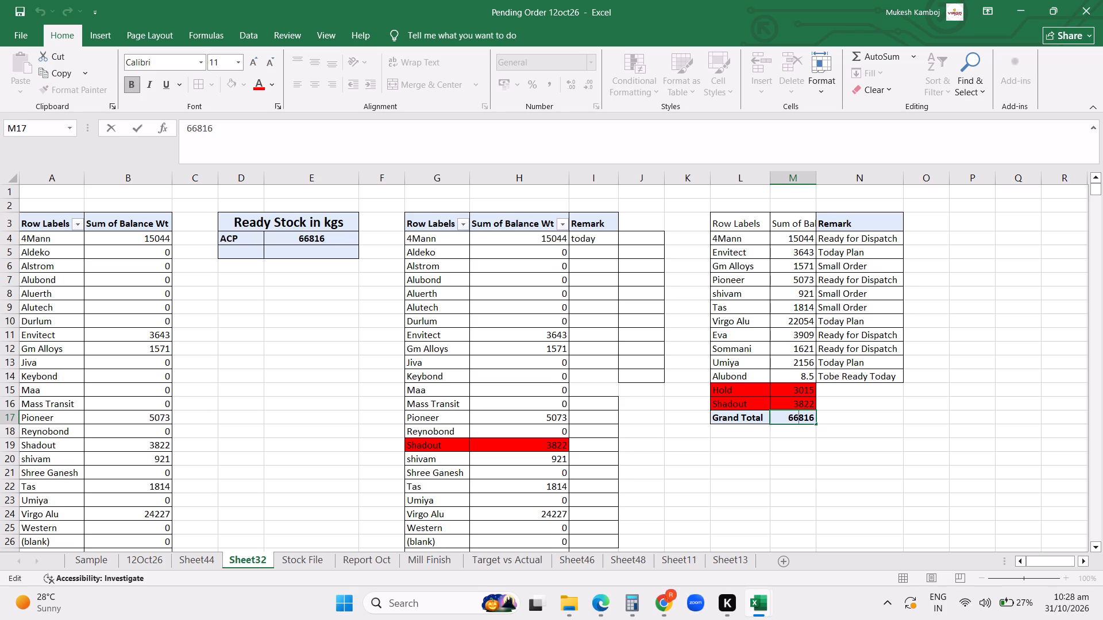
{"action": "left_click", "coordinate": [855, 425]}
{"action": "double_click", "coordinate": [797, 419]}
{"action": "left_click", "coordinate": [861, 424]}
{"action": "left_click", "coordinate": [793, 414]}
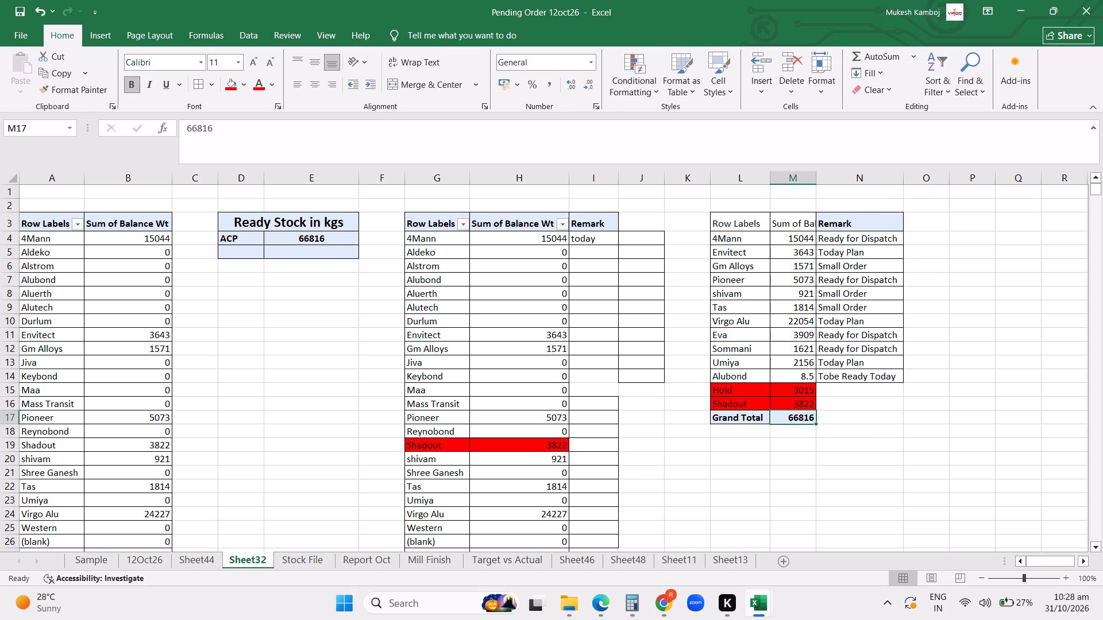
{"action": "left_click", "coordinate": [850, 55]}
{"action": "key", "text": "Return"}
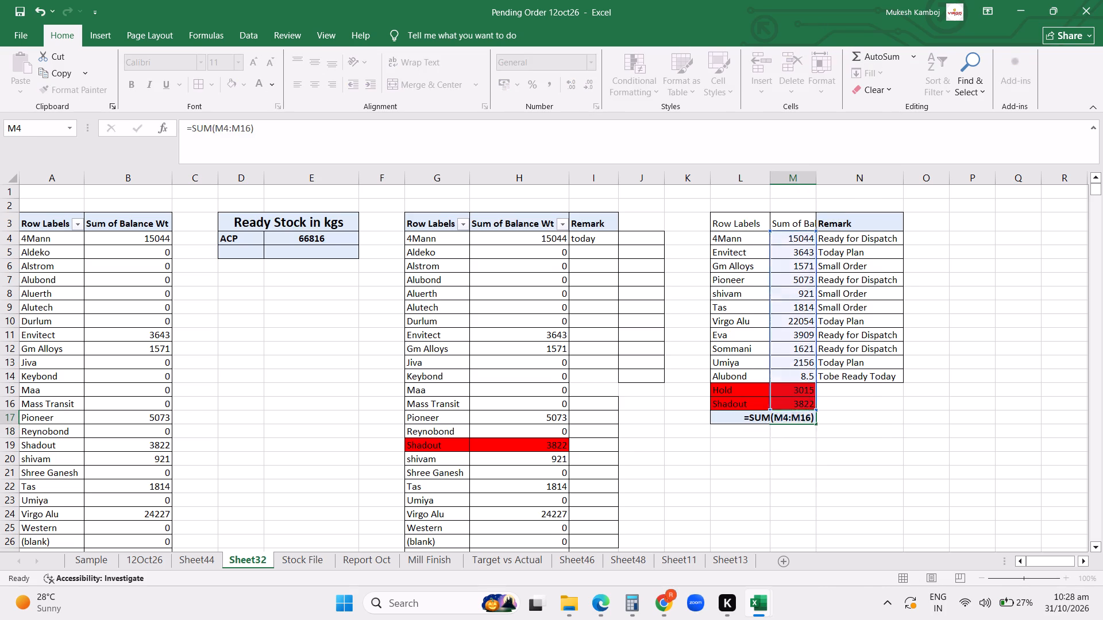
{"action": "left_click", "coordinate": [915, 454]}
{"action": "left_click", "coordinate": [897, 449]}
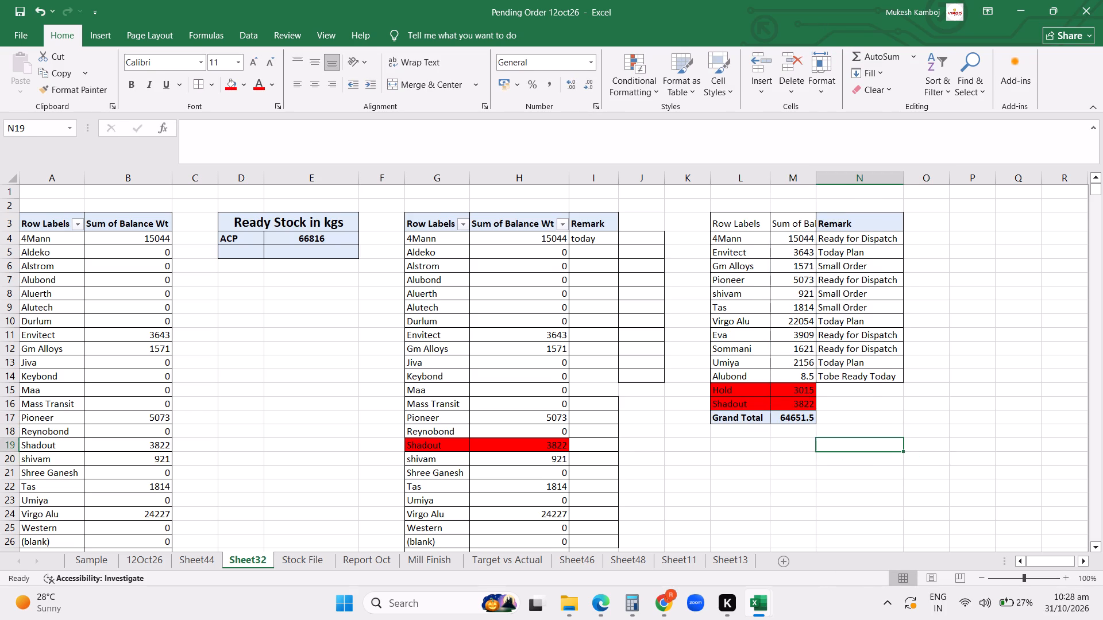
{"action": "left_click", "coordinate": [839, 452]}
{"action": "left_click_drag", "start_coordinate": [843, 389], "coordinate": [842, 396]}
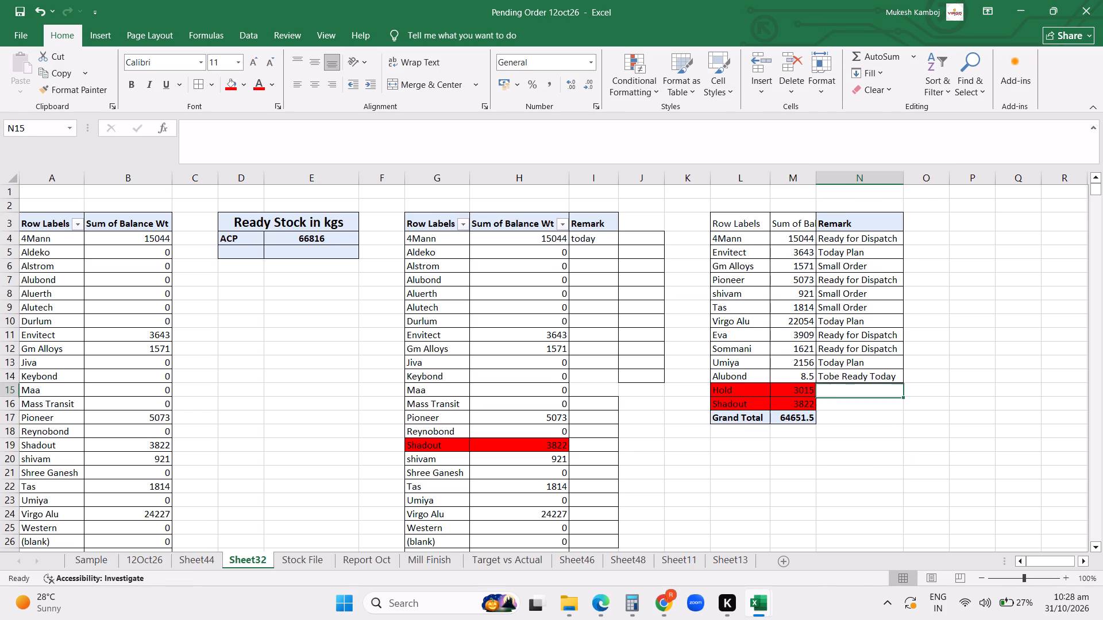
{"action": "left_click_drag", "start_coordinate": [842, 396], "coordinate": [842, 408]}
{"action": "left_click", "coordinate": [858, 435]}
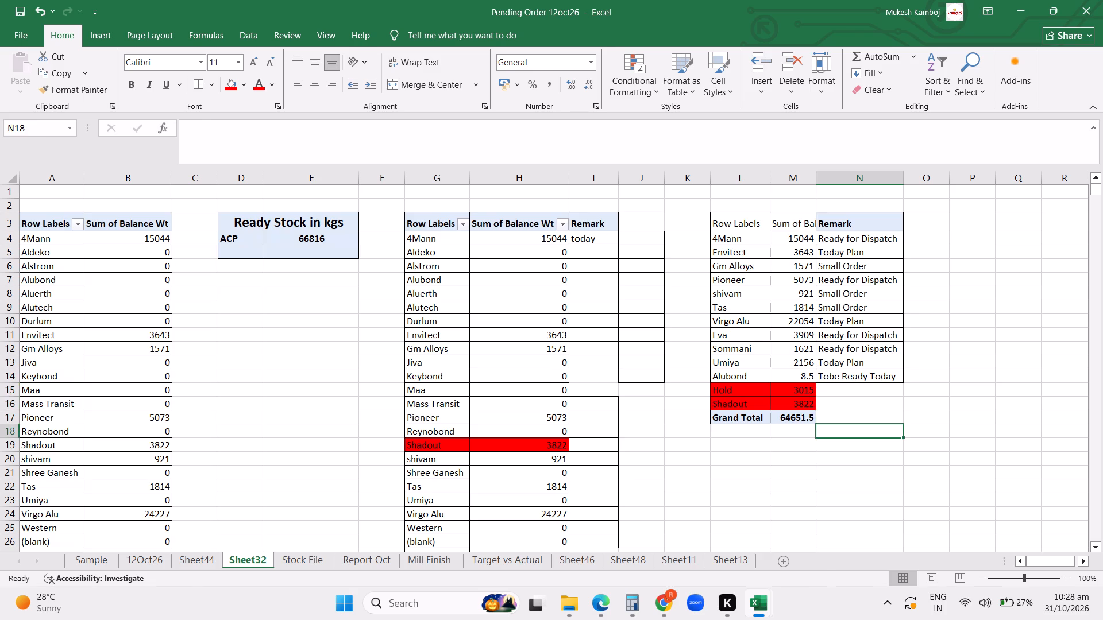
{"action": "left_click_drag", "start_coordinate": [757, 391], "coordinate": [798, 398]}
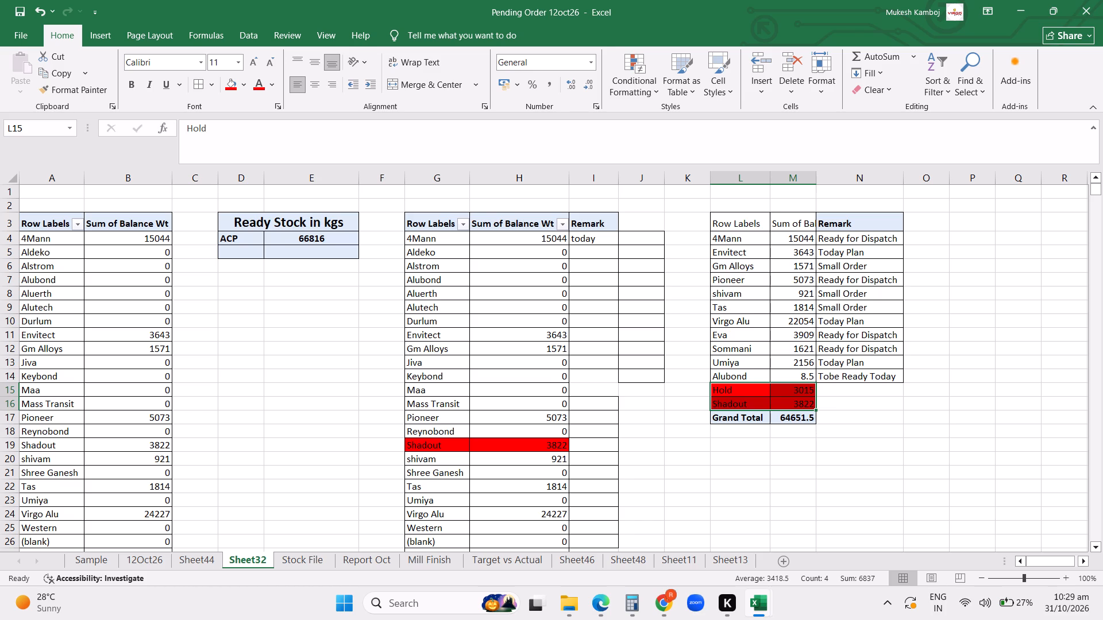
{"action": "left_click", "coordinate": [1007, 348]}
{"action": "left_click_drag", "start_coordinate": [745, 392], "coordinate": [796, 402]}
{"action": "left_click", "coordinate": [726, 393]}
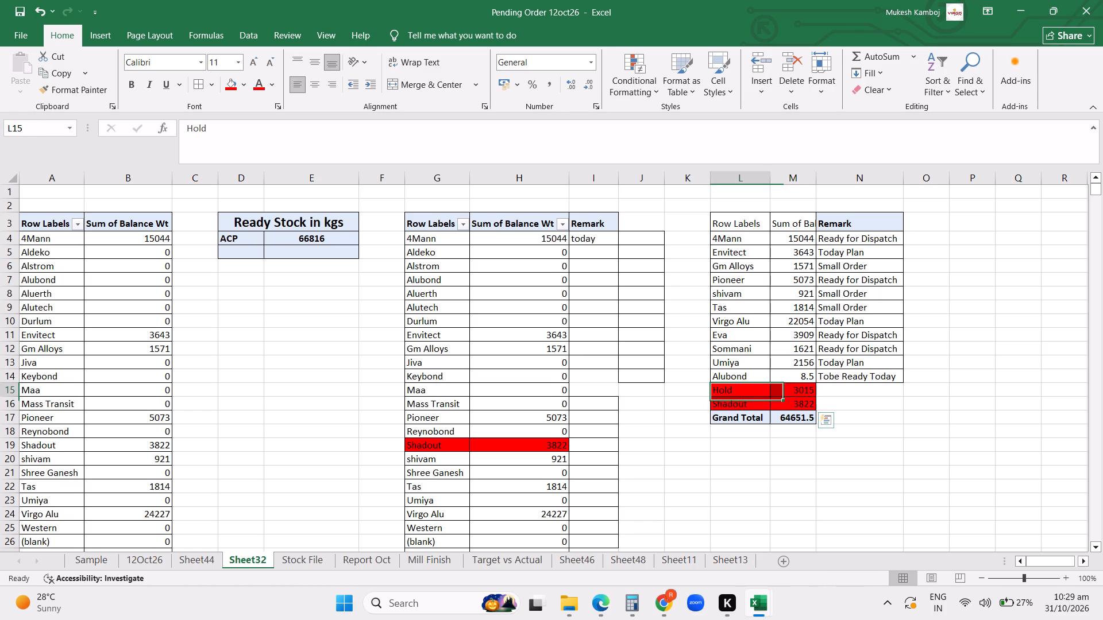
Move the red Hold and Shadout rows from L15:M16 to L18:M19, directly below the Grand Total.
{"action": "left_click_drag", "start_coordinate": [718, 389], "coordinate": [799, 406]}
{"action": "key", "text": "ctrl+x"}
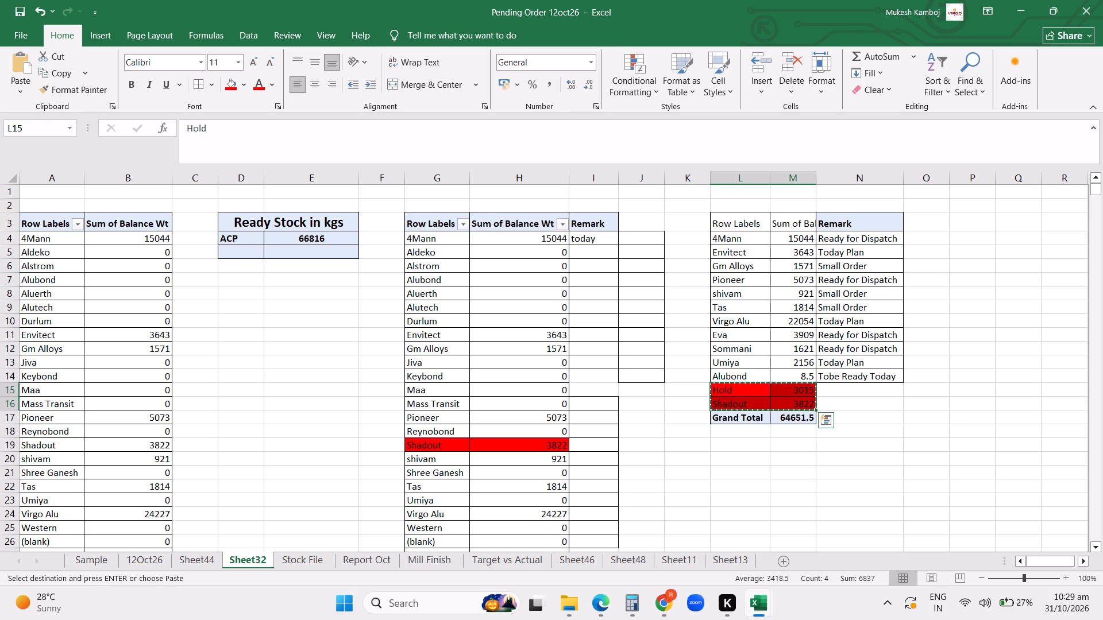
{"action": "left_click", "coordinate": [751, 435]}
{"action": "key", "text": "ctrl+v"}
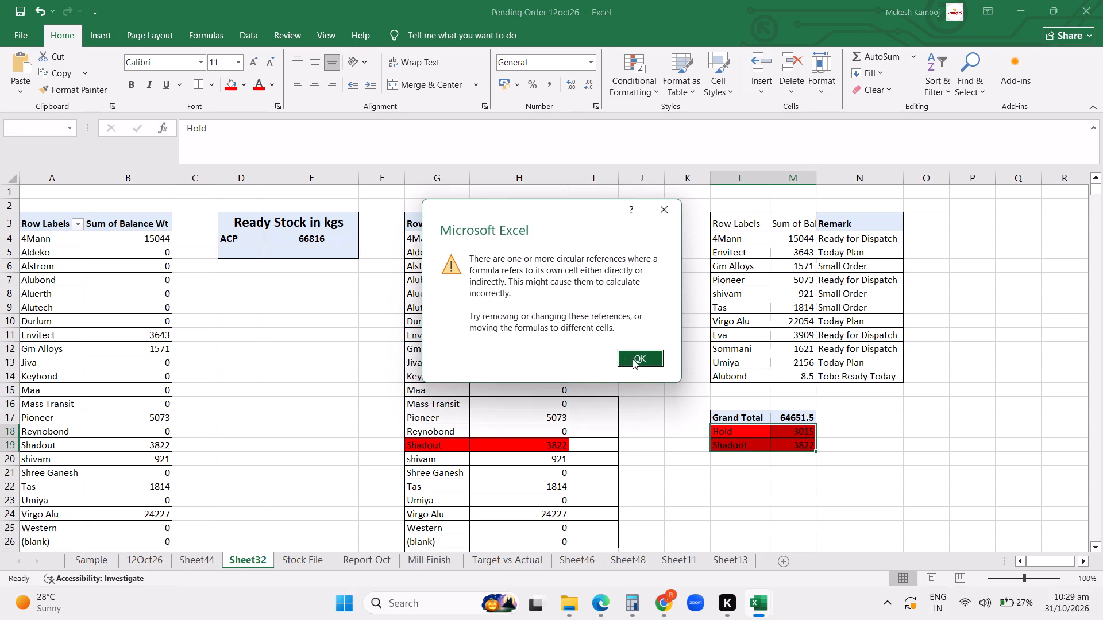
{"action": "left_click", "coordinate": [633, 359]}
{"action": "left_click", "coordinate": [901, 414]}
Delete the blank cells L15:N16 above the Grand Total, shifting the cells below up.
{"action": "left_click_drag", "start_coordinate": [725, 390], "coordinate": [843, 402]}
{"action": "key", "text": "ctrl+minus"}
{"action": "left_click", "coordinate": [229, 369]}
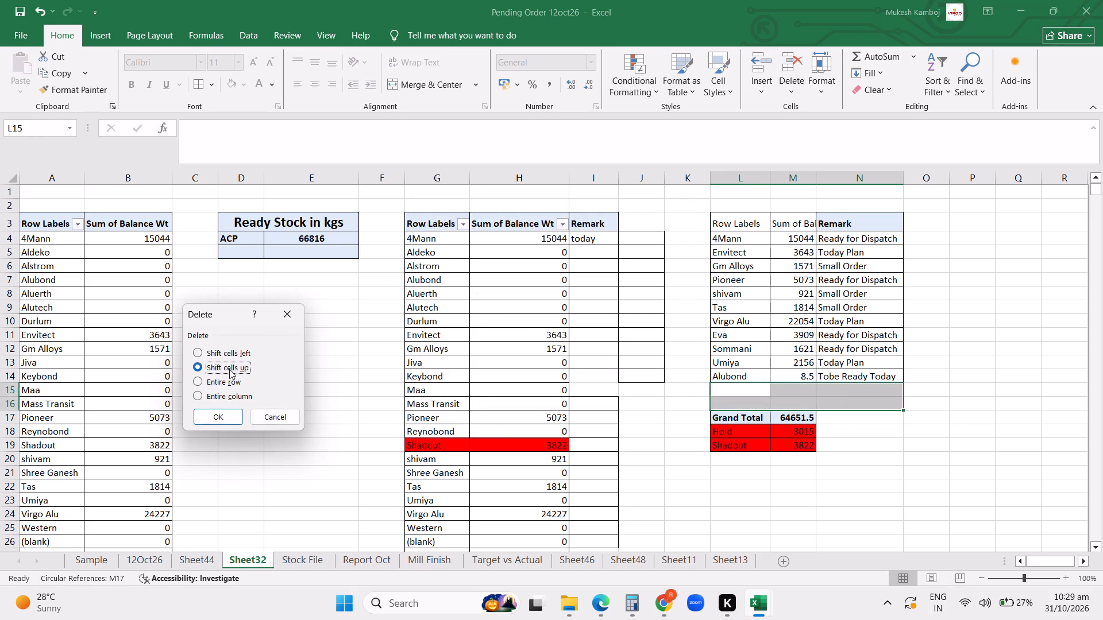
{"action": "left_click", "coordinate": [225, 420]}
{"action": "left_click", "coordinate": [869, 456]}
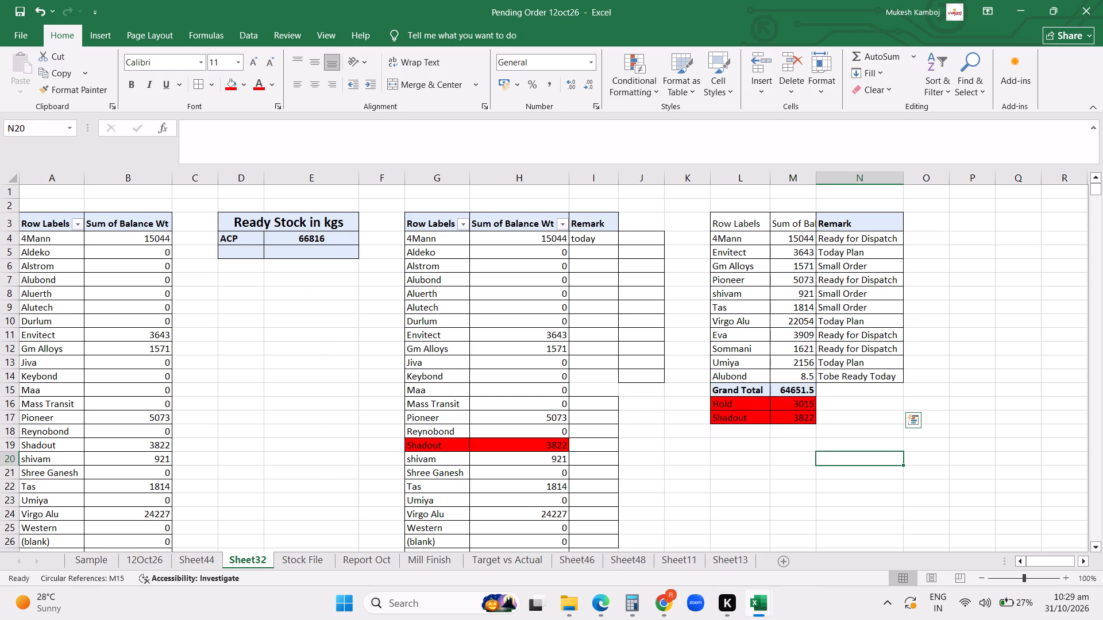
Move the Small Order rows out of the customer list: Gm Alloys to row 18, shivam and Tas to rows 20 and 21.
{"action": "left_click_drag", "start_coordinate": [745, 266], "coordinate": [867, 266]}
{"action": "key", "text": "ctrl+x"}
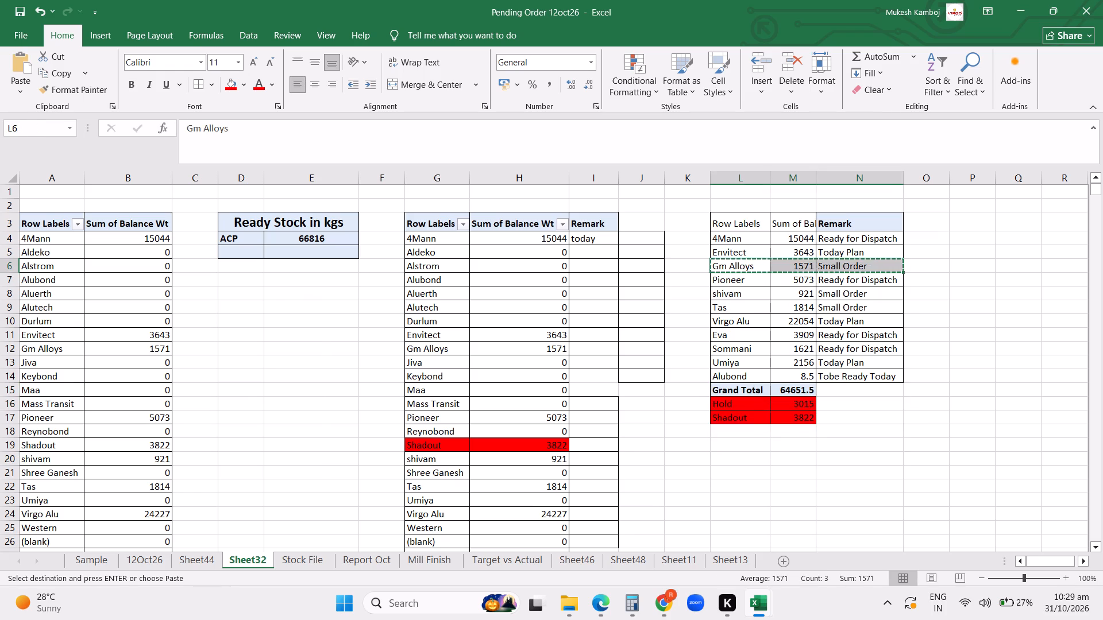
{"action": "left_click", "coordinate": [737, 433]}
{"action": "key", "text": "ctrl+v"}
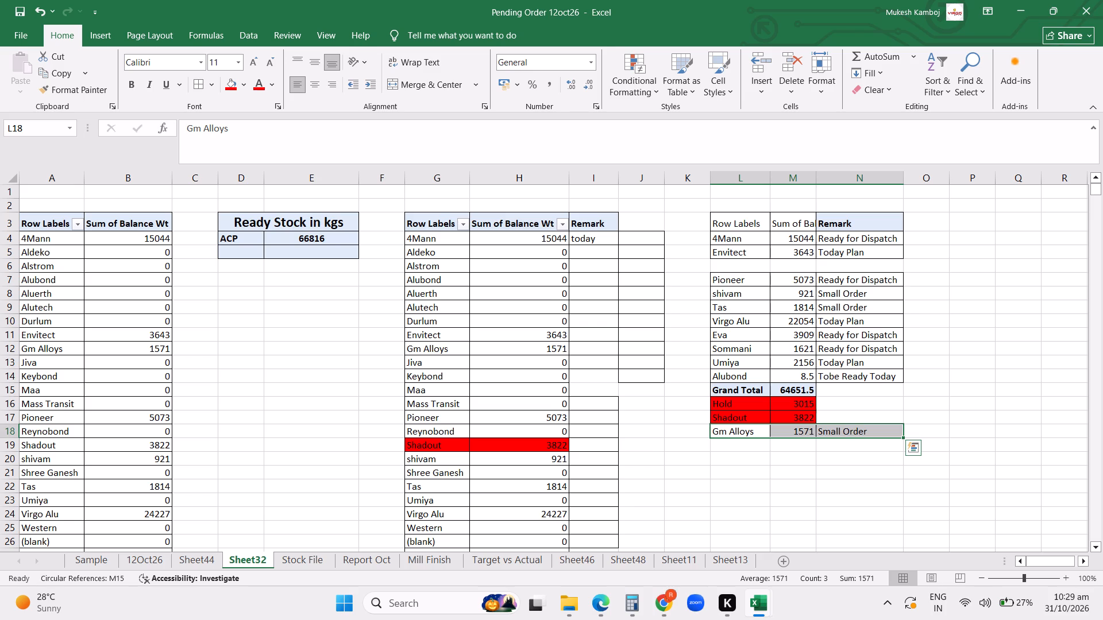
{"action": "left_click_drag", "start_coordinate": [735, 292], "coordinate": [832, 308]}
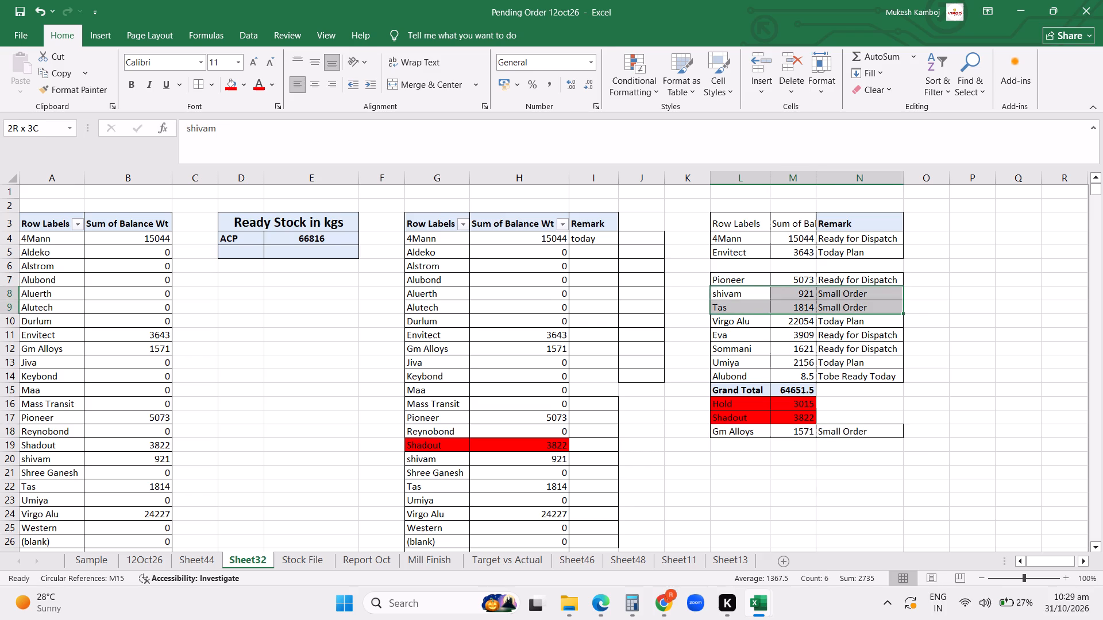
{"action": "key", "text": "ctrl+x"}
{"action": "left_click", "coordinate": [739, 453]}
{"action": "key", "text": "ctrl+v"}
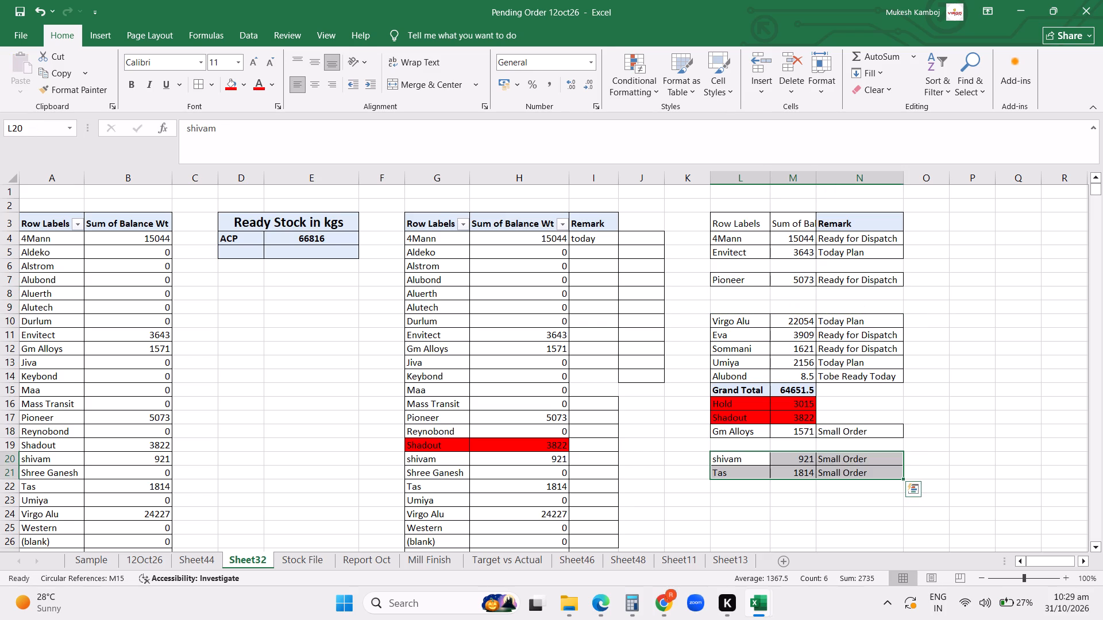
Delete the blank cells L19:N19 between Gm Alloys and shivam, shifting cells up.
{"action": "left_click_drag", "start_coordinate": [741, 441], "coordinate": [869, 446]}
{"action": "key", "text": "ctrl+minus"}
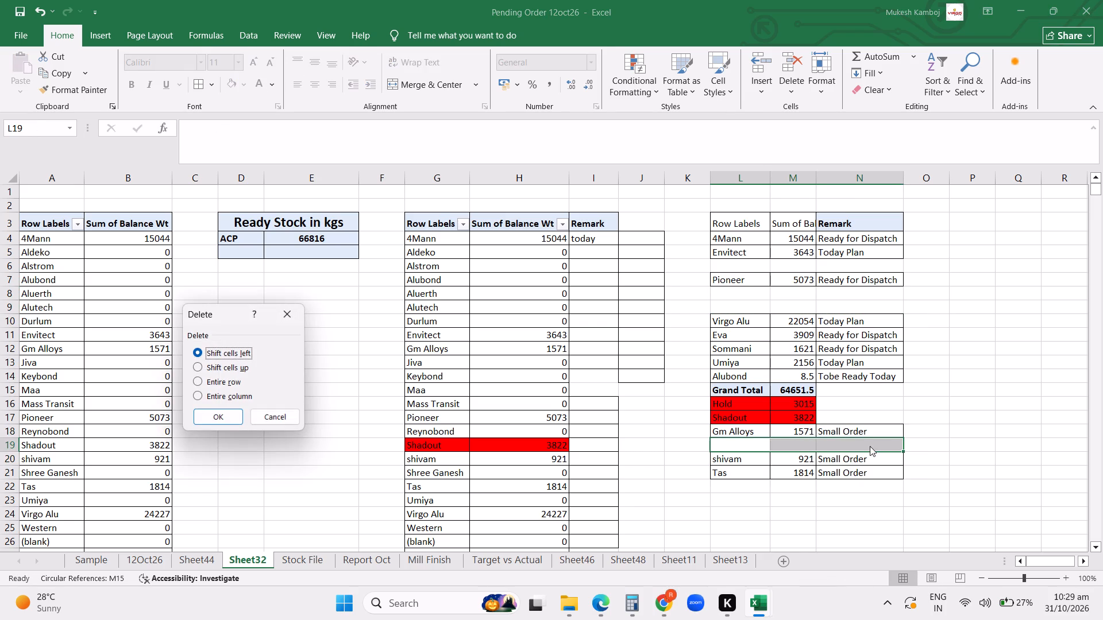
{"action": "left_click", "coordinate": [230, 367]}
{"action": "left_click", "coordinate": [228, 414]}
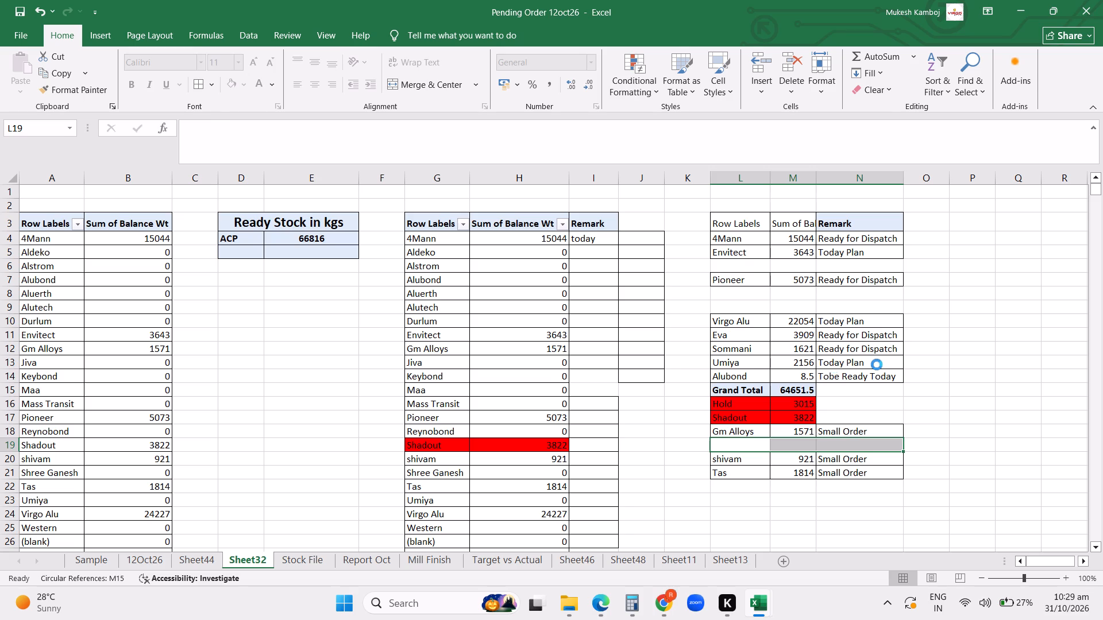
{"action": "left_click", "coordinate": [886, 365]}
Delete the blank summary cells around Pioneer left by the moved Small Order rows, shifting cells up.
{"action": "left_click_drag", "start_coordinate": [742, 294], "coordinate": [868, 297]}
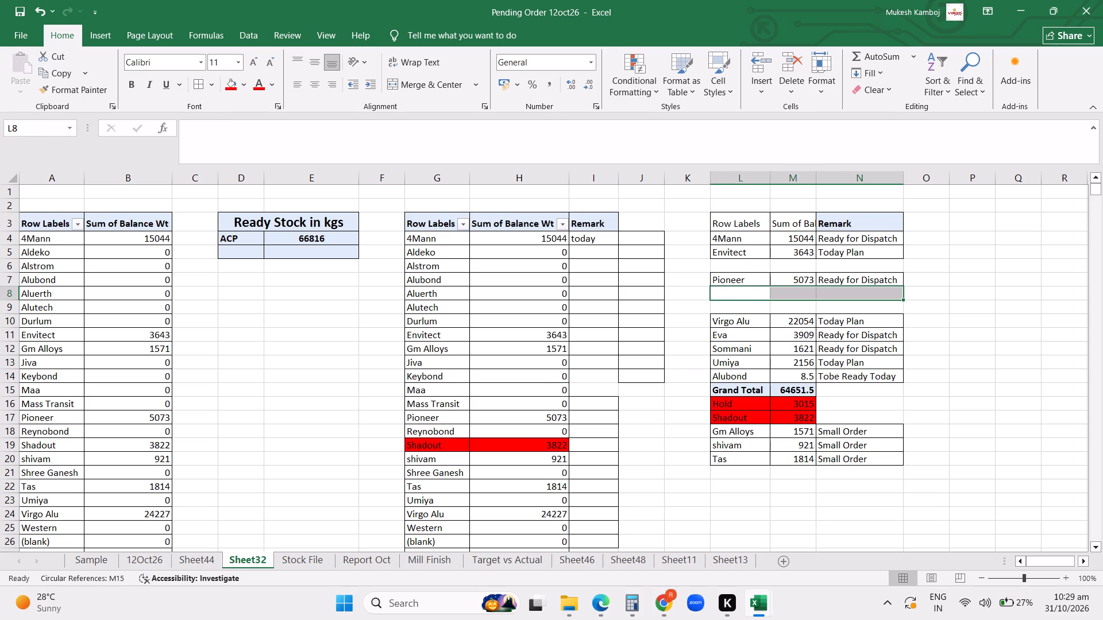
{"action": "left_click", "coordinate": [868, 297]}
{"action": "left_click_drag", "start_coordinate": [744, 267], "coordinate": [850, 262]}
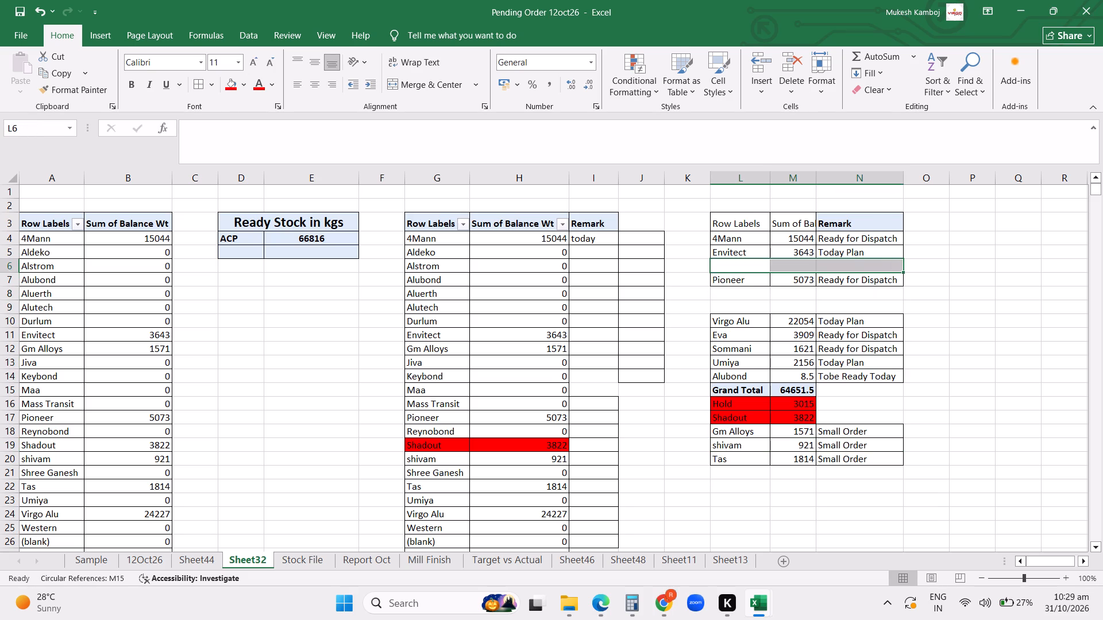
{"action": "key", "text": "ctrl+minus"}
{"action": "left_click", "coordinate": [211, 366]}
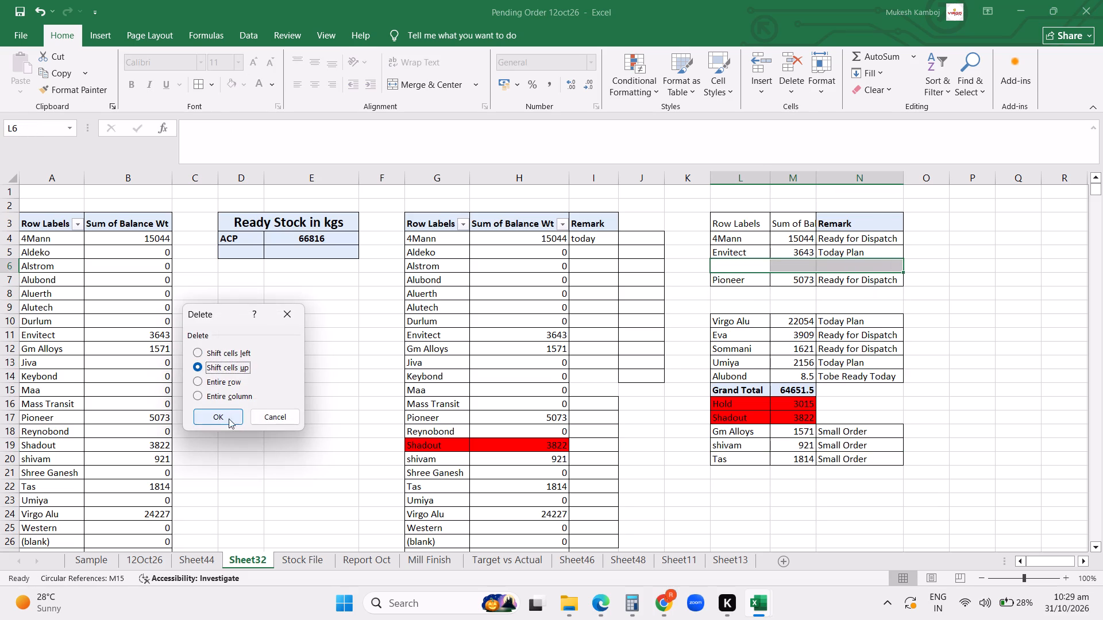
{"action": "left_click", "coordinate": [227, 417]}
{"action": "left_click_drag", "start_coordinate": [737, 284], "coordinate": [818, 291]}
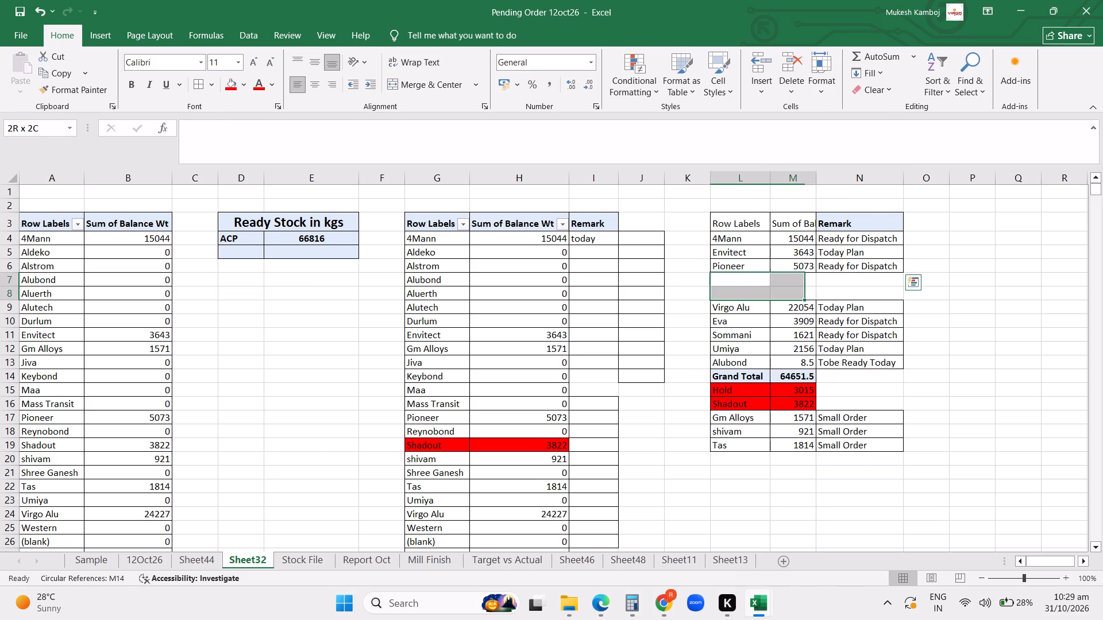
{"action": "left_click_drag", "start_coordinate": [818, 291], "coordinate": [840, 291]}
{"action": "key", "text": "ctrl+minus"}
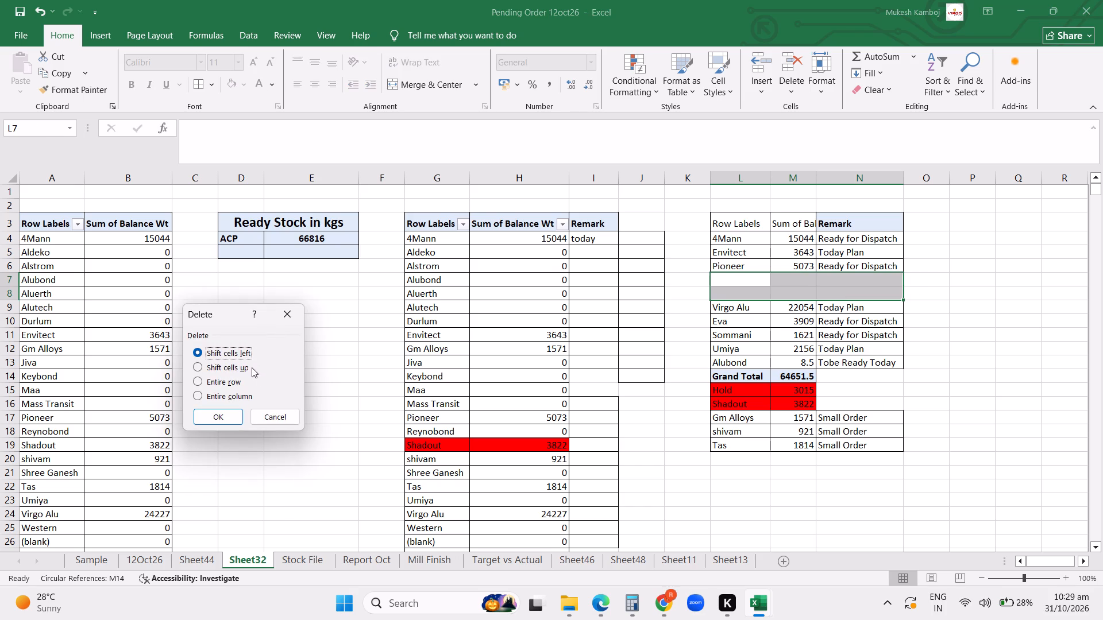
{"action": "left_click", "coordinate": [235, 364]}
{"action": "left_click", "coordinate": [226, 417]}
{"action": "left_click", "coordinate": [965, 379]}
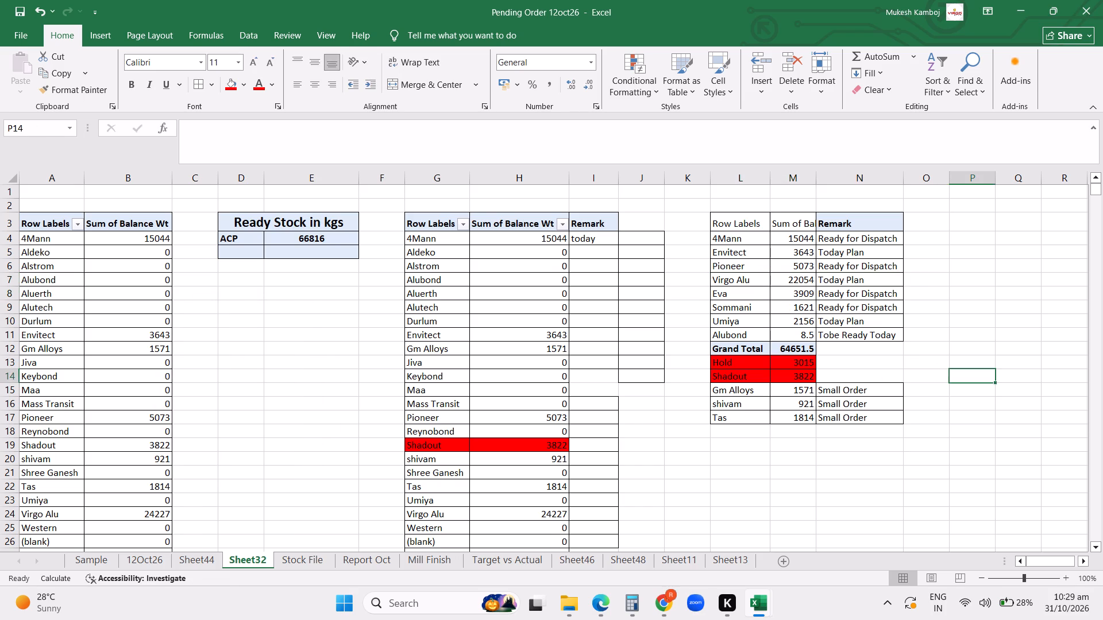
{"action": "left_click", "coordinate": [962, 416]}
{"action": "scroll", "coordinate": [962, 416], "scroll_direction": "up", "scroll_amount": 4}
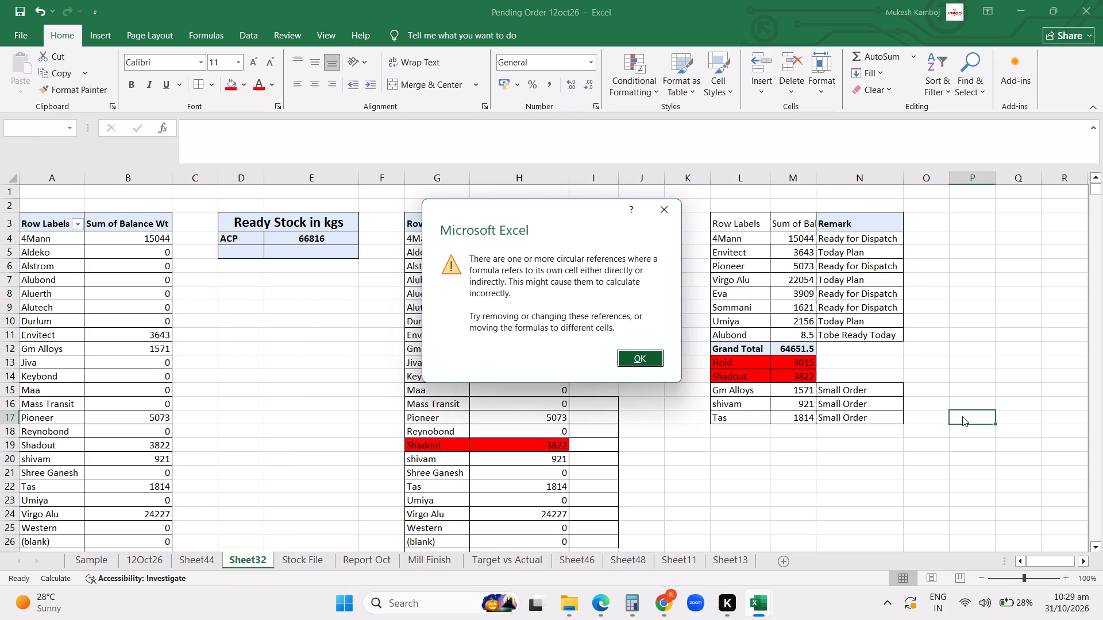
{"action": "left_click", "coordinate": [642, 354]}
Copy the Grand Total row from L12:M12 to L18:M18 below Tas.
{"action": "left_click_drag", "start_coordinate": [749, 351], "coordinate": [775, 351]}
{"action": "key", "text": "ctrl+c"}
{"action": "left_click", "coordinate": [742, 434]}
{"action": "key", "text": "ctrl+v"}
Shorten the row 12 label in L12 to Total.
{"action": "left_click", "coordinate": [743, 343]}
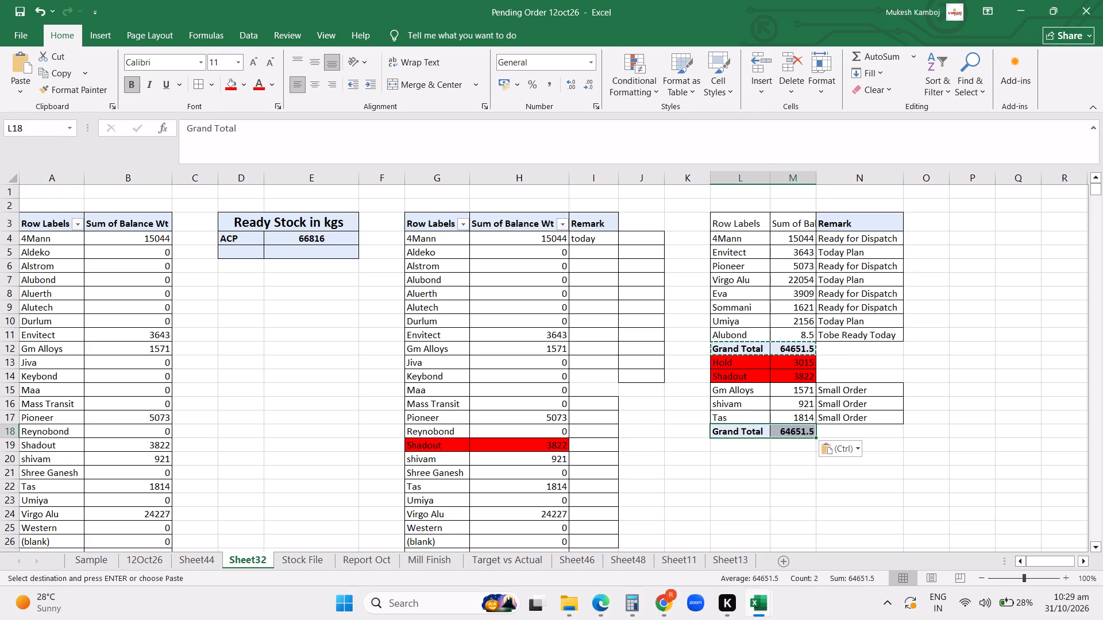
{"action": "left_click", "coordinate": [735, 352]}
{"action": "left_click", "coordinate": [213, 126]}
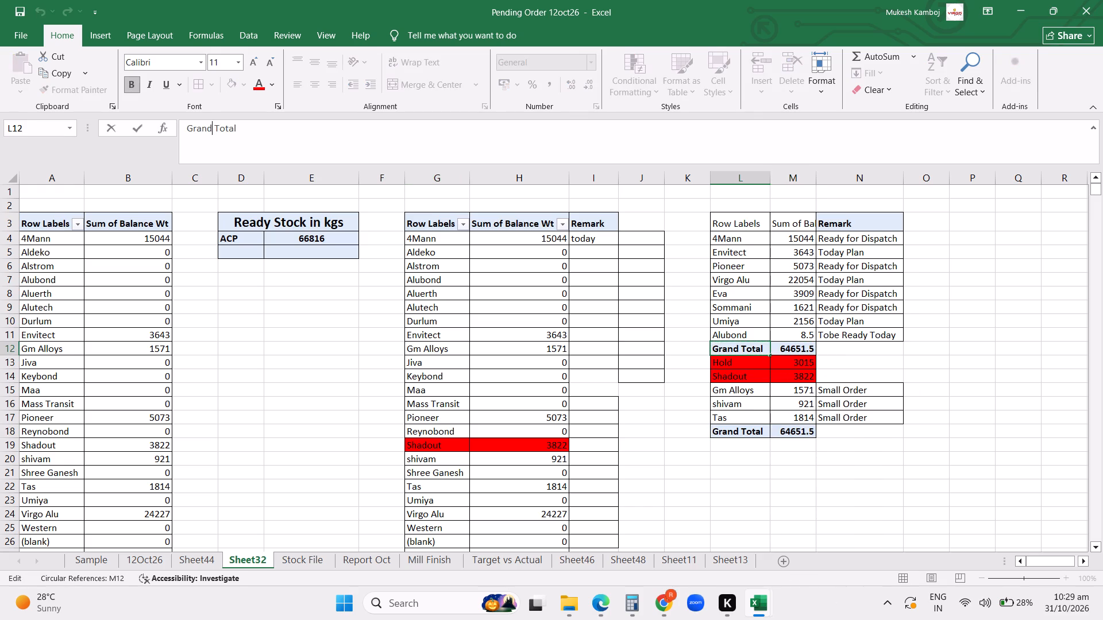
{"action": "key", "text": "BackSpace"}
{"action": "key", "text": "BackSpace"}
{"action": "key", "text": "BackSpace"}
{"action": "key", "text": "BackSpace"}
{"action": "key", "text": "BackSpace"}
{"action": "key", "text": "BackSpace"}
{"action": "key", "text": "BackSpace"}
{"action": "key", "text": "Return"}
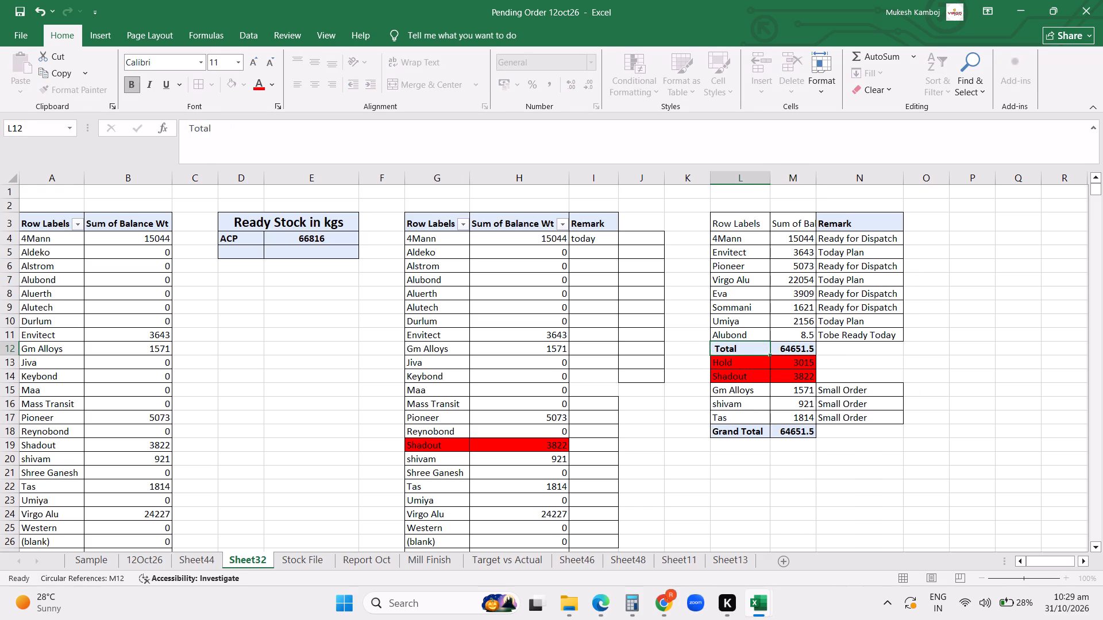
{"action": "scroll", "coordinate": [213, 126], "scroll_direction": "up", "scroll_amount": 1}
{"action": "left_click", "coordinate": [881, 353]}
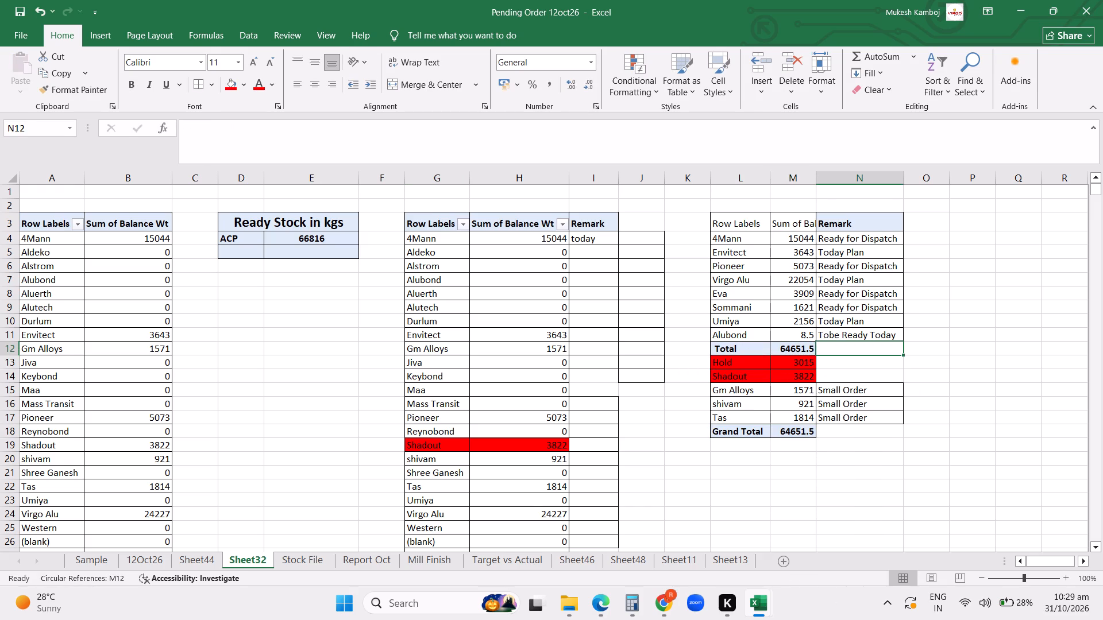
{"action": "left_click", "coordinate": [905, 373]}
Replace the Total formula in M12 with an AutoSum of M4:M11.
{"action": "left_click", "coordinate": [807, 348]}
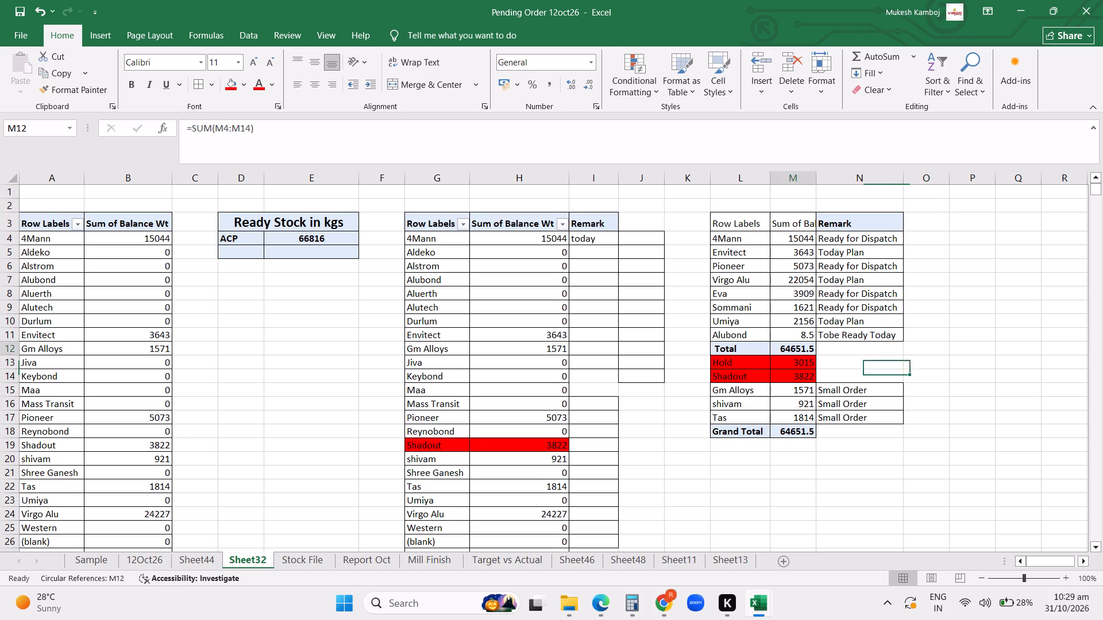
{"action": "left_click", "coordinate": [862, 55]}
{"action": "key", "text": "Return"}
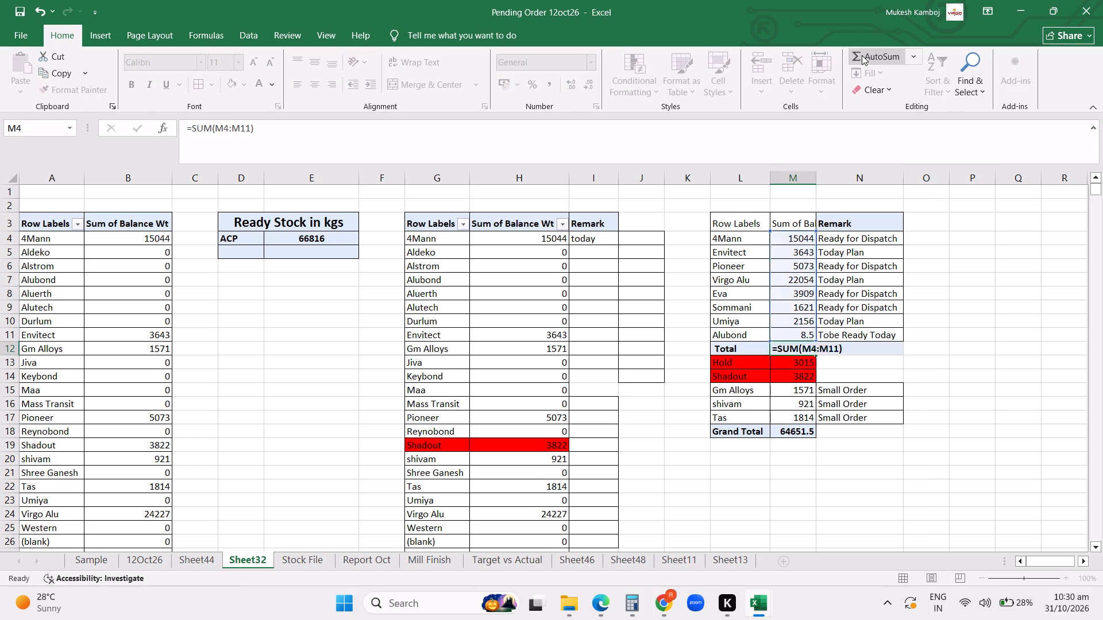
{"action": "left_click", "coordinate": [944, 342]}
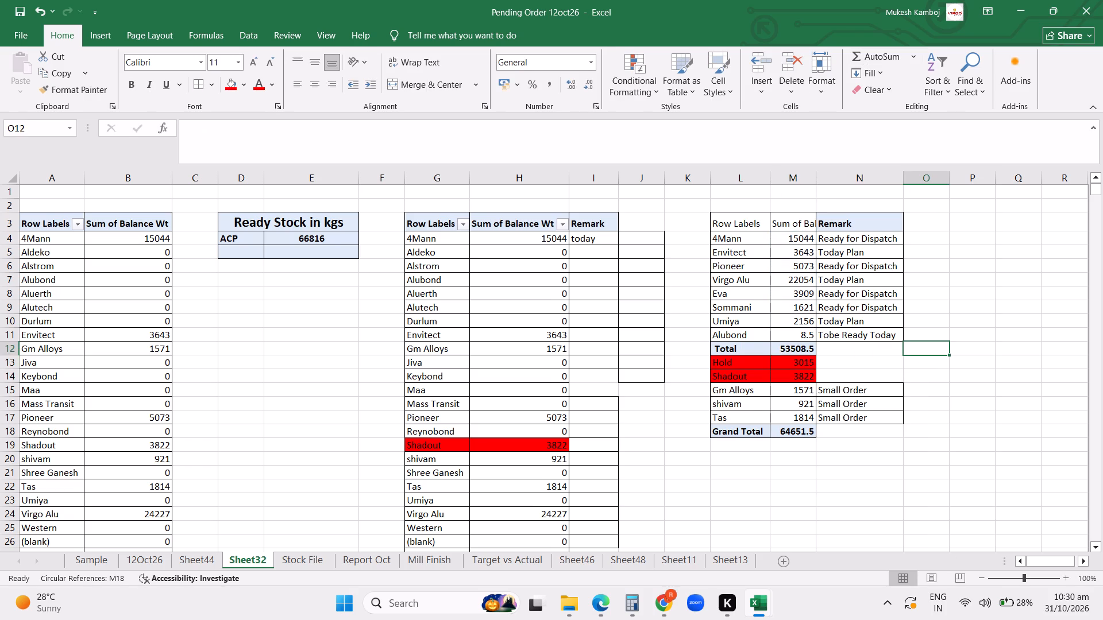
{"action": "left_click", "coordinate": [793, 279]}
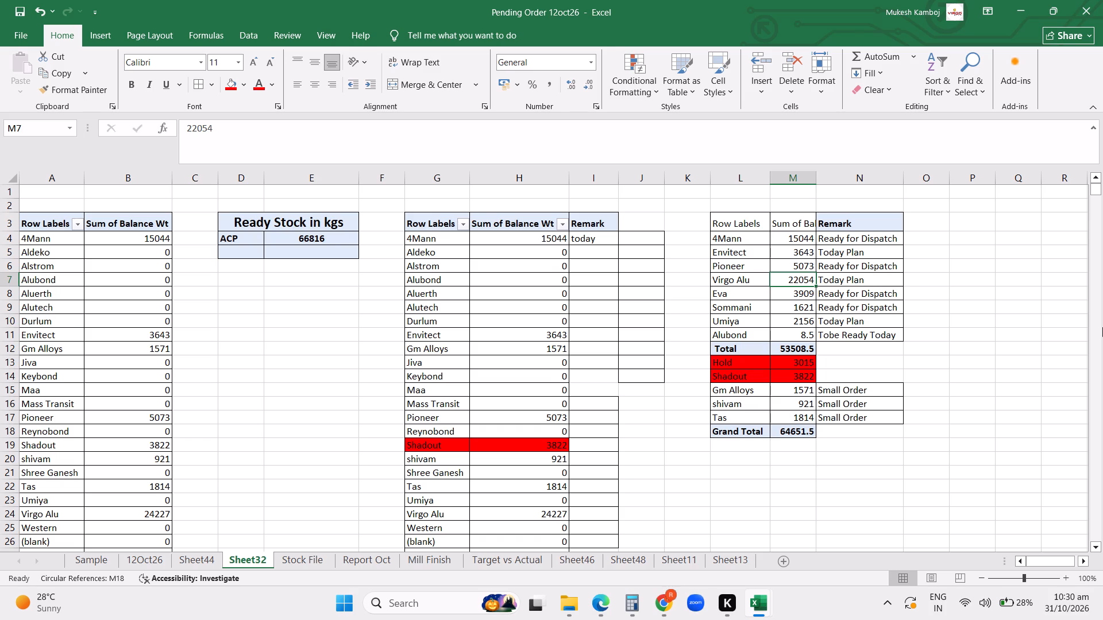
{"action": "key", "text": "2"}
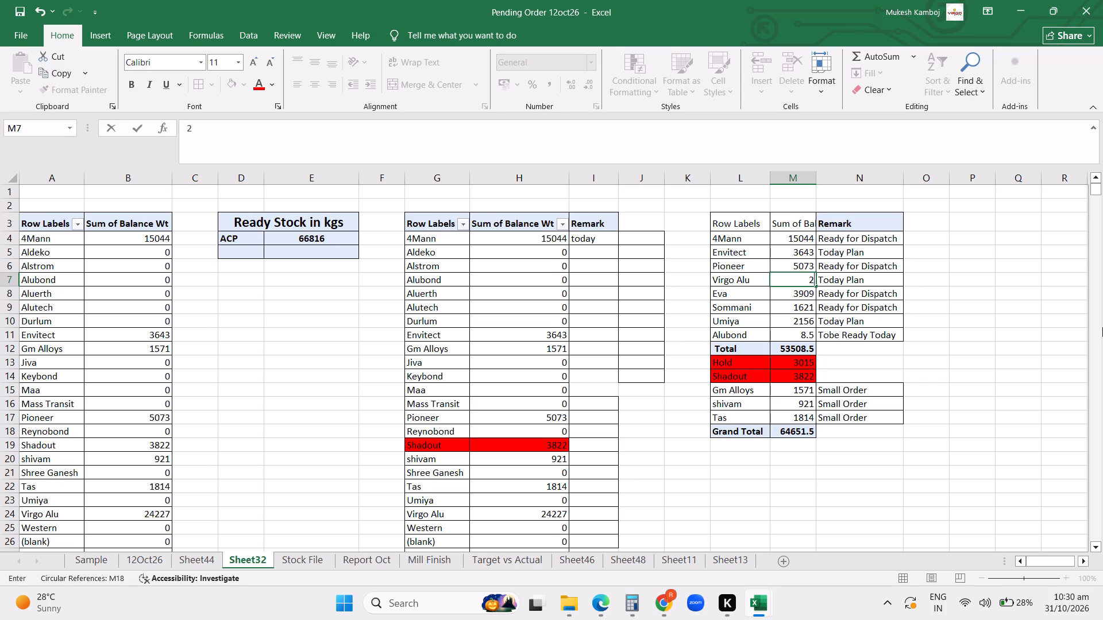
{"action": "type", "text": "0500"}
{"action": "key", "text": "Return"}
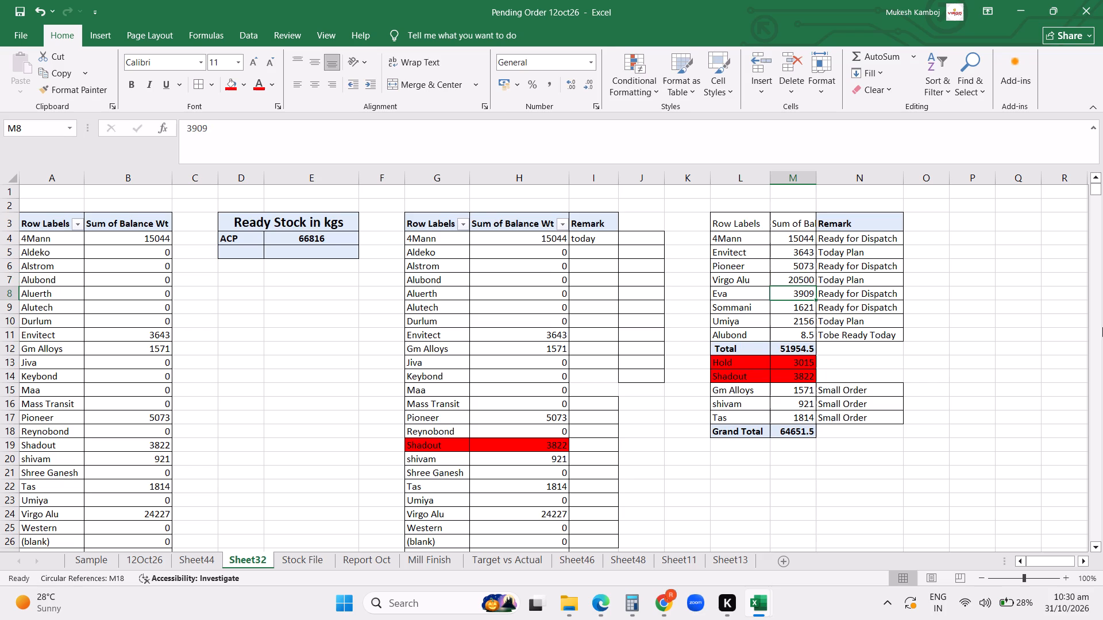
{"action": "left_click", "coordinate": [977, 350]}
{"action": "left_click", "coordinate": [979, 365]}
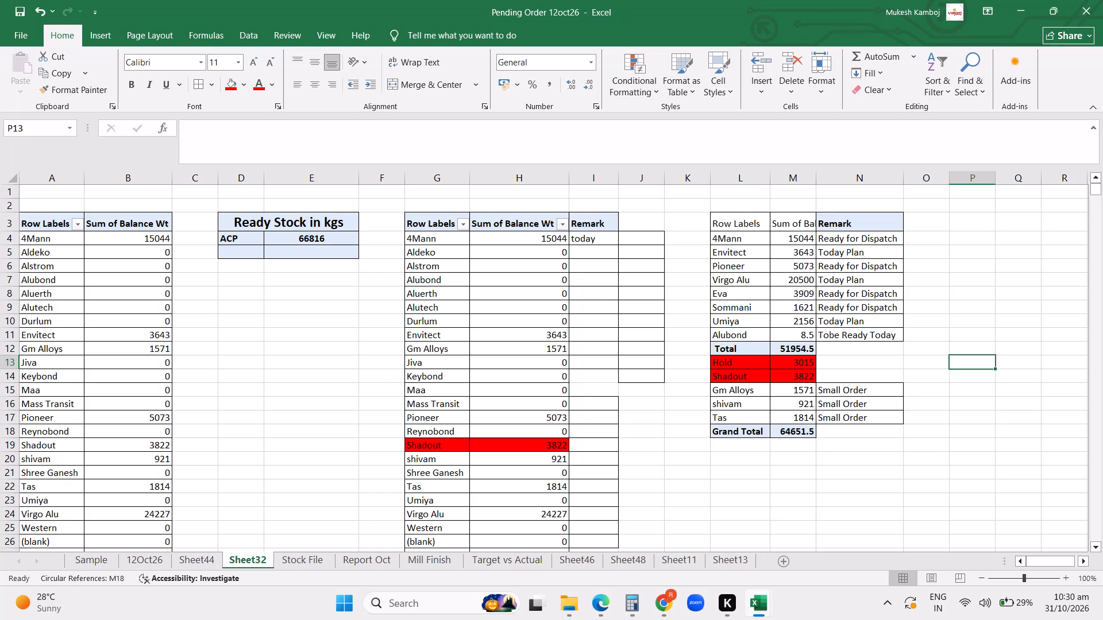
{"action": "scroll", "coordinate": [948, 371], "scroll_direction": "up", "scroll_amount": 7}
Set Virgo Alu's weight in M7 to 18000.
{"action": "left_click", "coordinate": [971, 348]}
{"action": "left_click", "coordinate": [801, 278]}
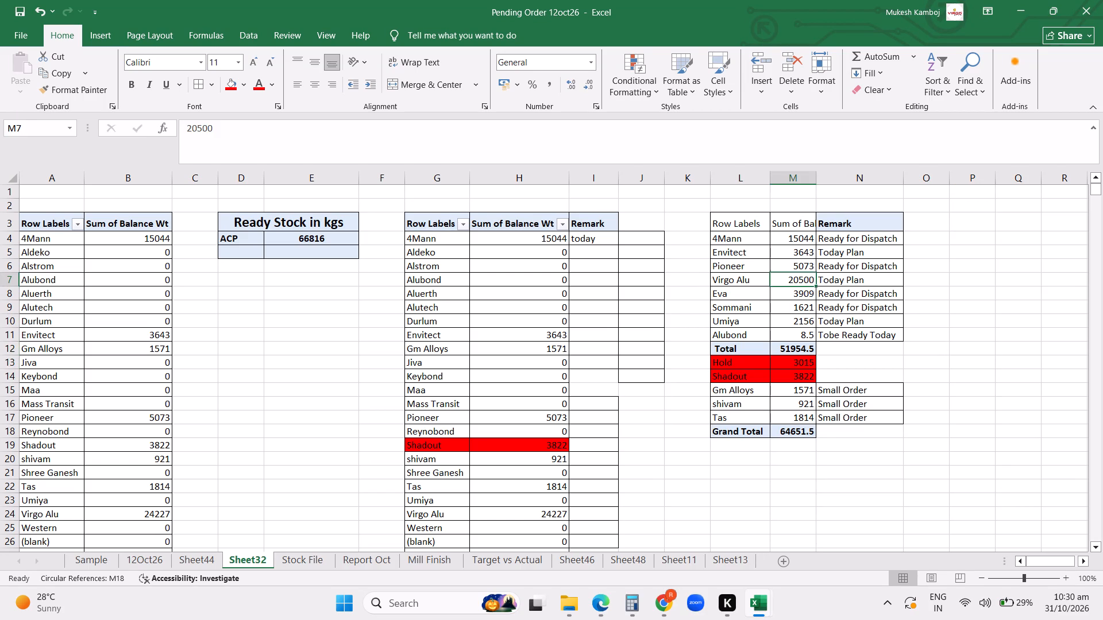
{"action": "type", "text": "18000"}
{"action": "key", "text": "Return"}
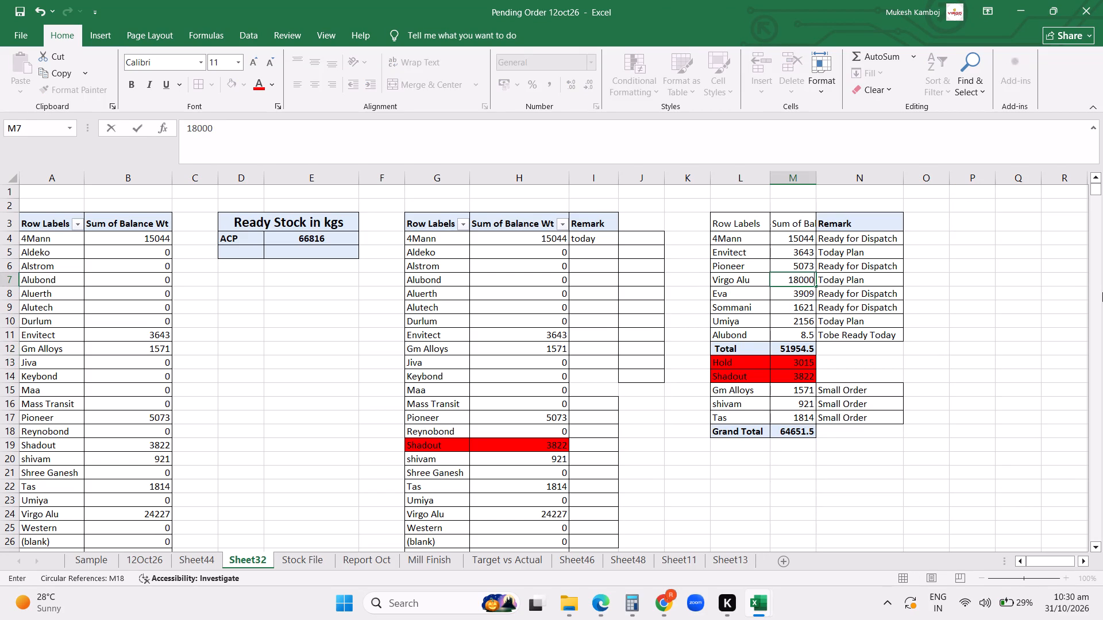
{"action": "left_click", "coordinate": [970, 379]}
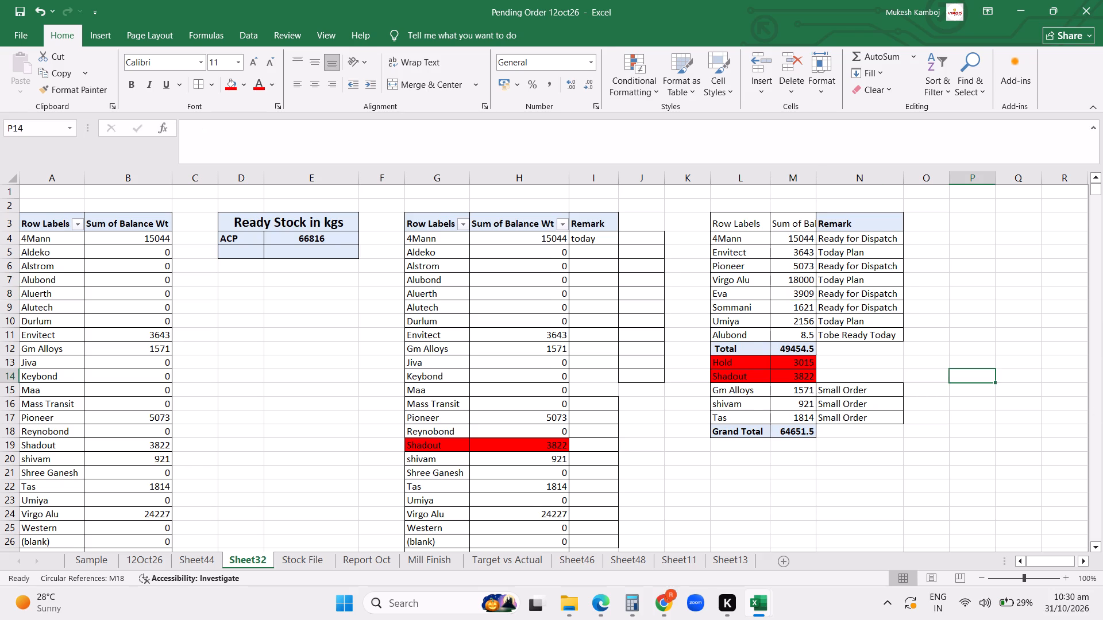
Change the start of the Grand Total's sum range in M18 to M12, giving =SUM(M12:M20).
{"action": "double_click", "coordinate": [797, 433]}
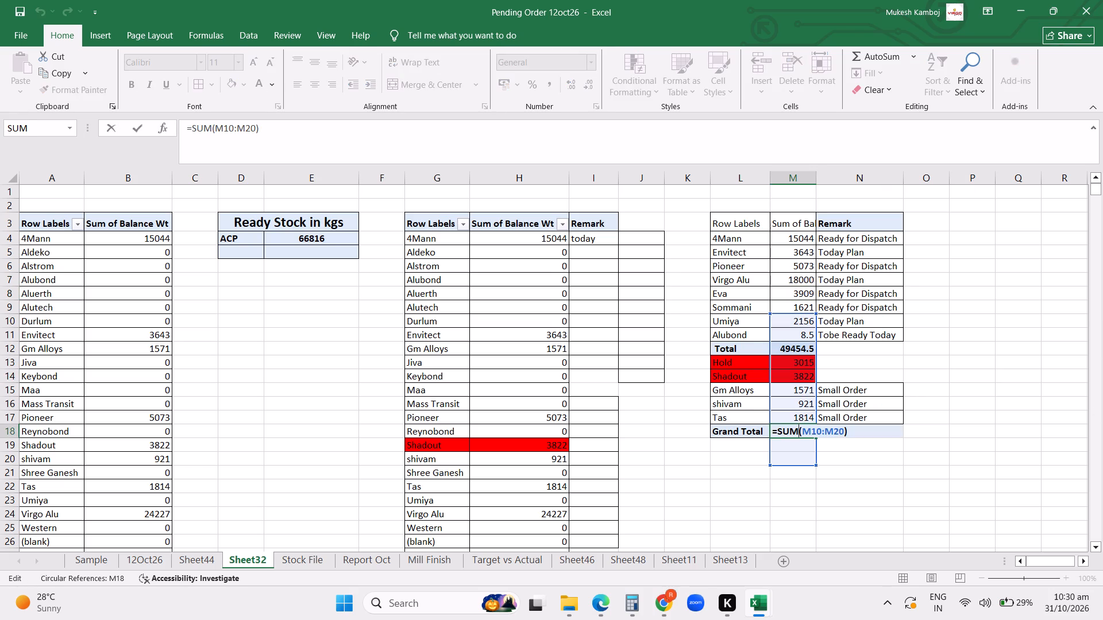
{"action": "left_click_drag", "start_coordinate": [816, 315], "coordinate": [811, 344]}
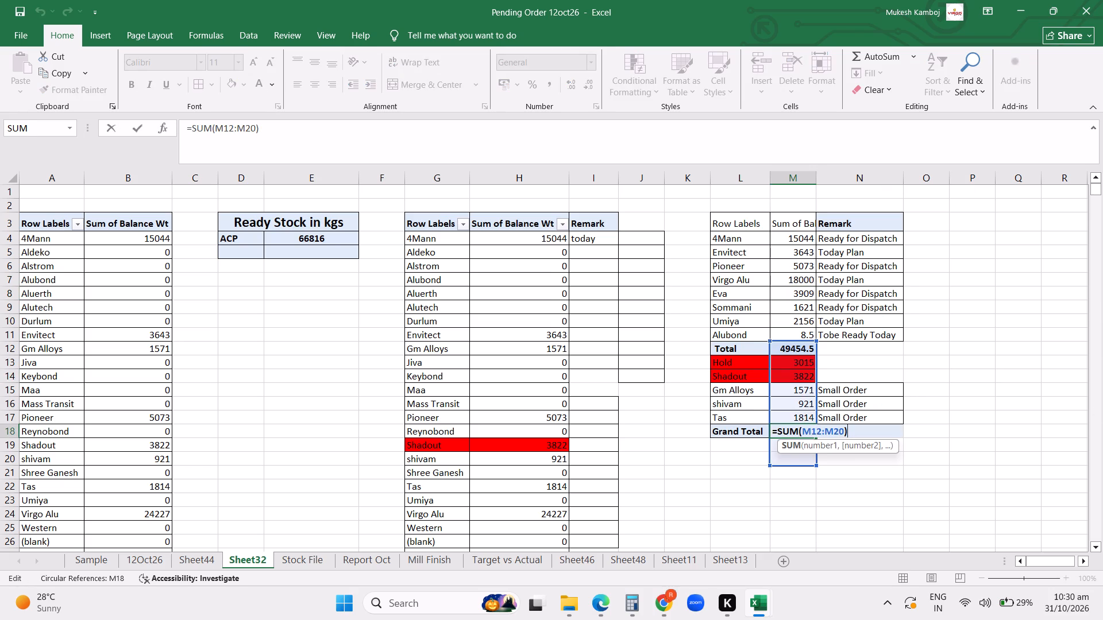
{"action": "left_click_drag", "start_coordinate": [811, 344], "coordinate": [811, 346]}
{"action": "key", "text": "Return"}
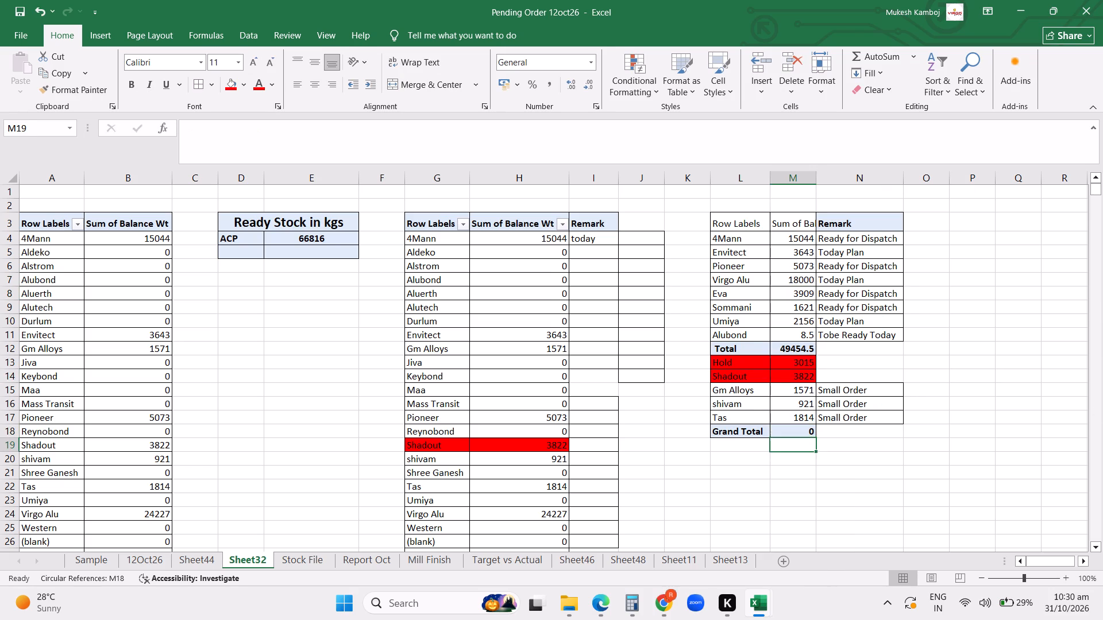
Shorten the Grand Total's sum range in M18 to end at M17, giving =SUM(M12:M17).
{"action": "double_click", "coordinate": [790, 432]}
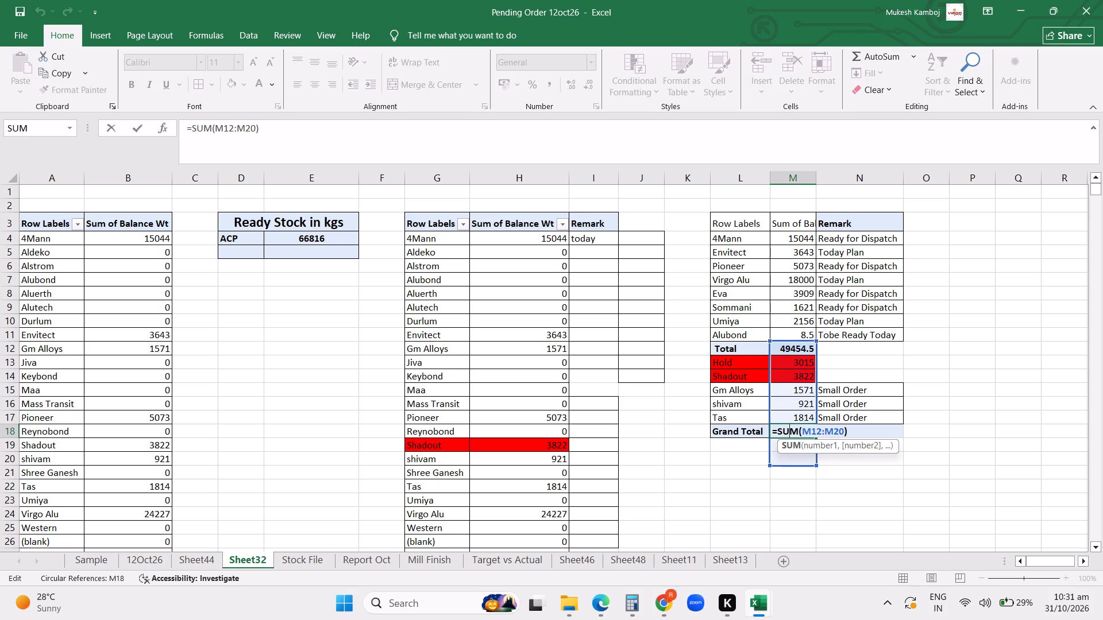
{"action": "left_click_drag", "start_coordinate": [816, 464], "coordinate": [815, 417]}
{"action": "key", "text": "Return"}
{"action": "left_click", "coordinate": [892, 448]}
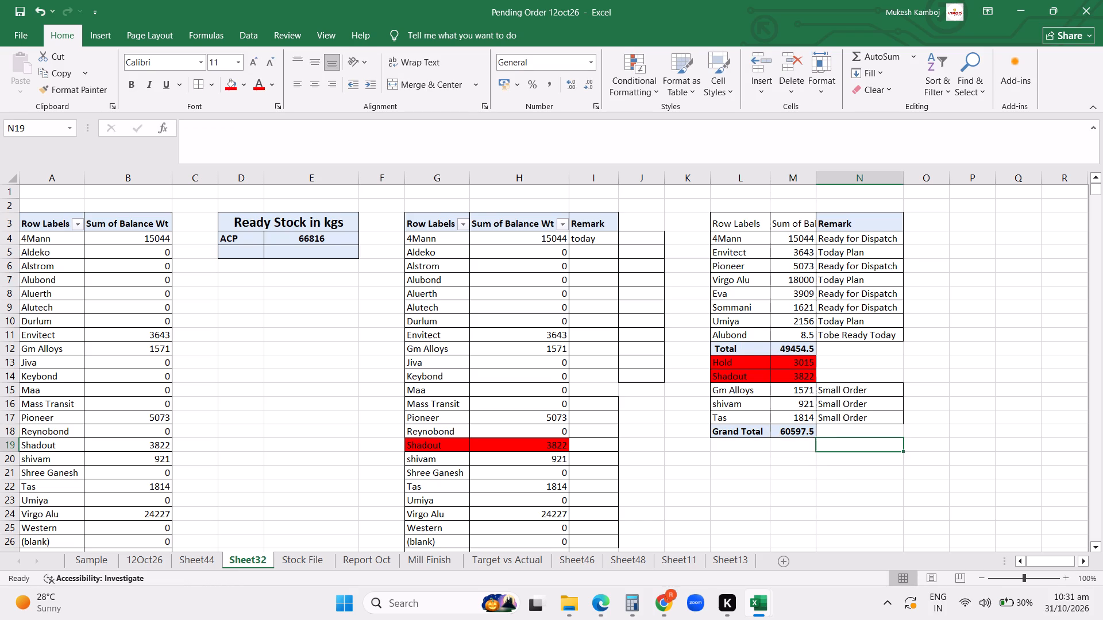
{"action": "left_click", "coordinate": [1007, 406]}
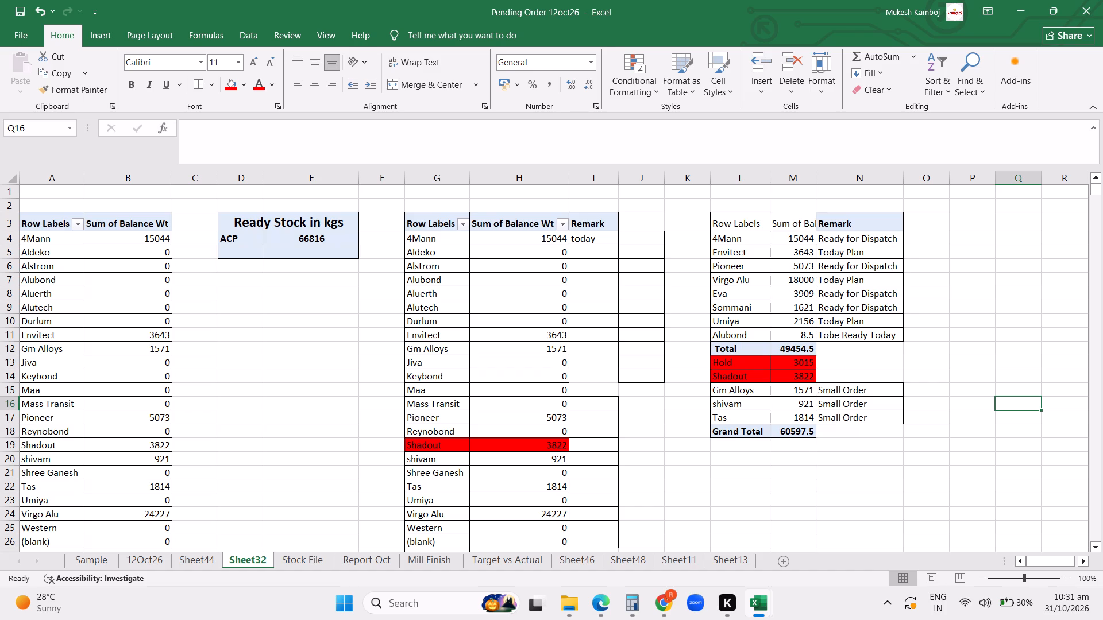
Copy the Hold and Shadout labels with their red fill into Remark cells N13 and N14.
{"action": "left_click", "coordinate": [728, 365]}
{"action": "key", "text": "ctrl+c"}
{"action": "left_click", "coordinate": [838, 364]}
{"action": "key", "text": "ctrl+v"}
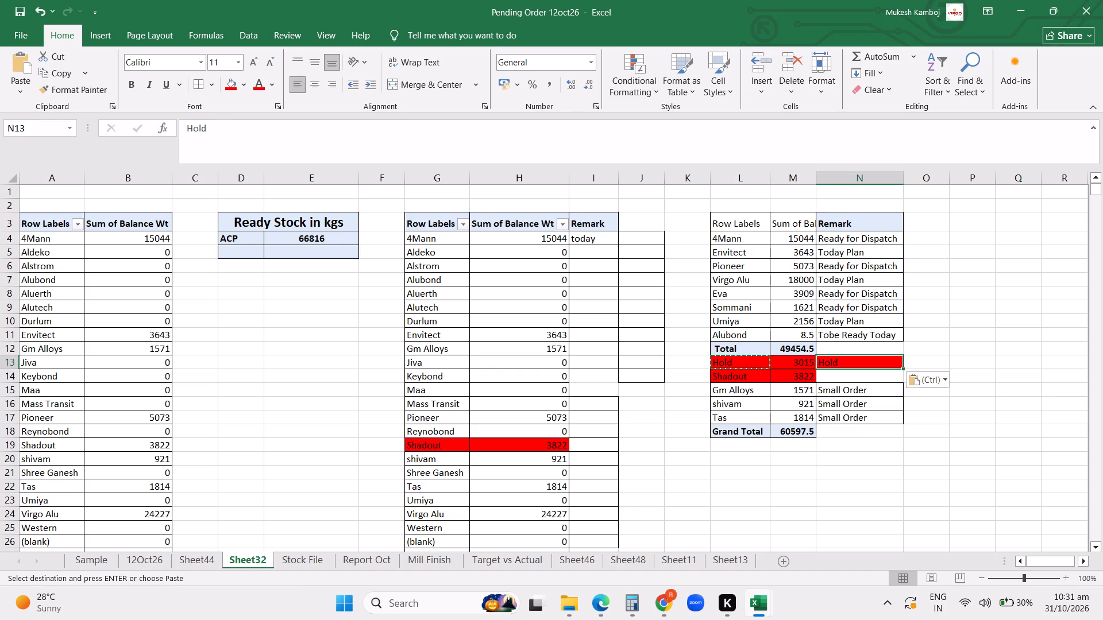
{"action": "left_click", "coordinate": [745, 378]}
{"action": "key", "text": "ctrl+c"}
{"action": "left_click", "coordinate": [831, 375]}
{"action": "key", "text": "ctrl+v"}
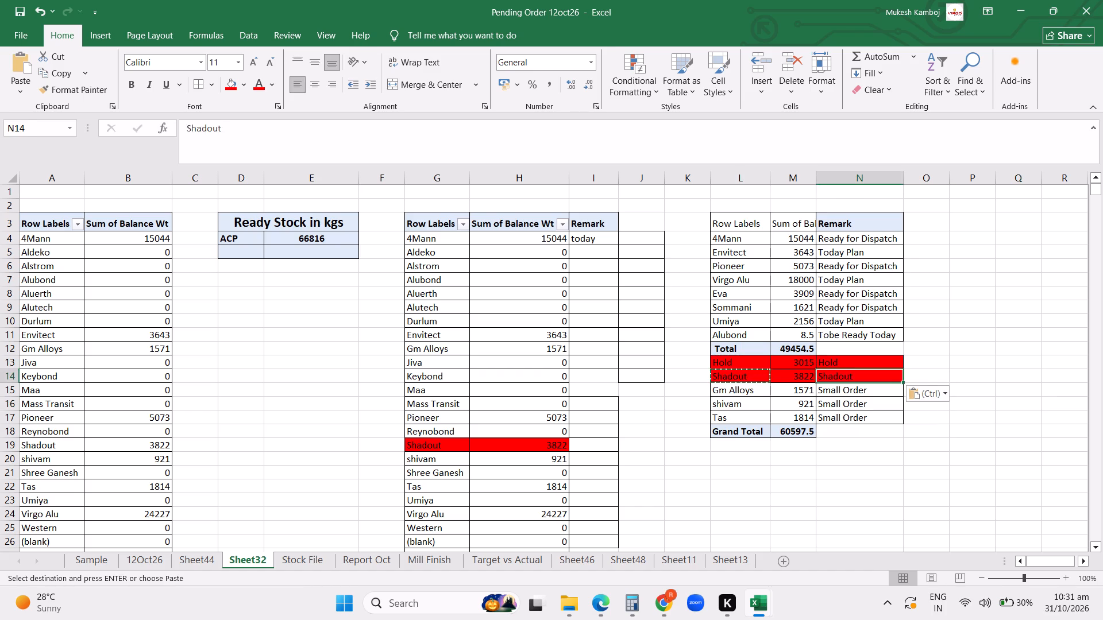
{"action": "left_click", "coordinate": [981, 363]}
{"action": "left_click_drag", "start_coordinate": [744, 361], "coordinate": [840, 375]}
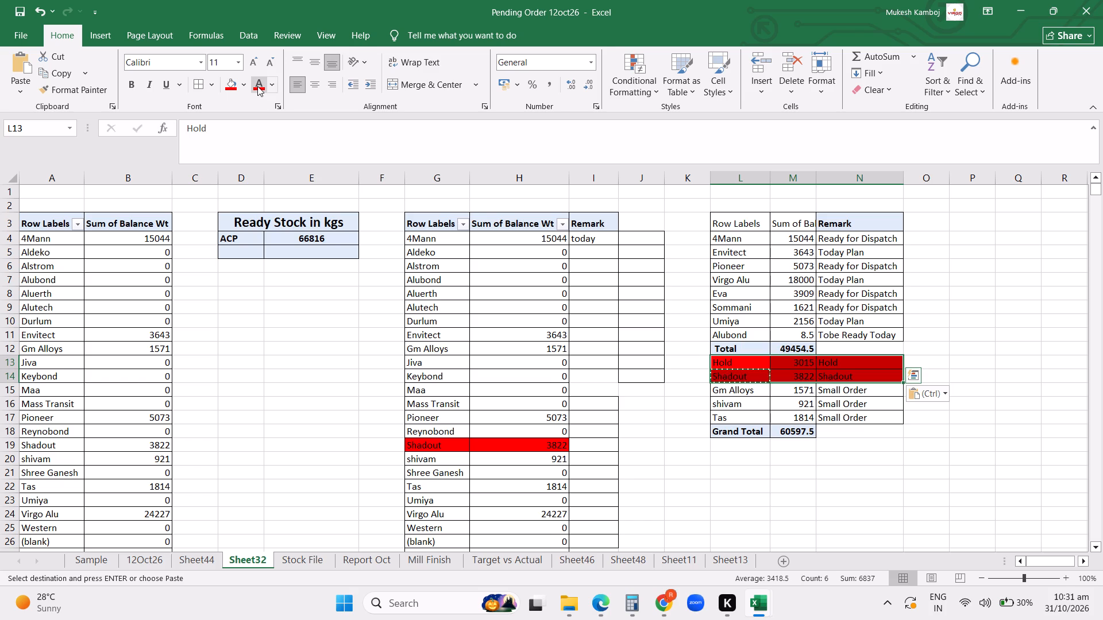
{"action": "left_click", "coordinate": [924, 318]}
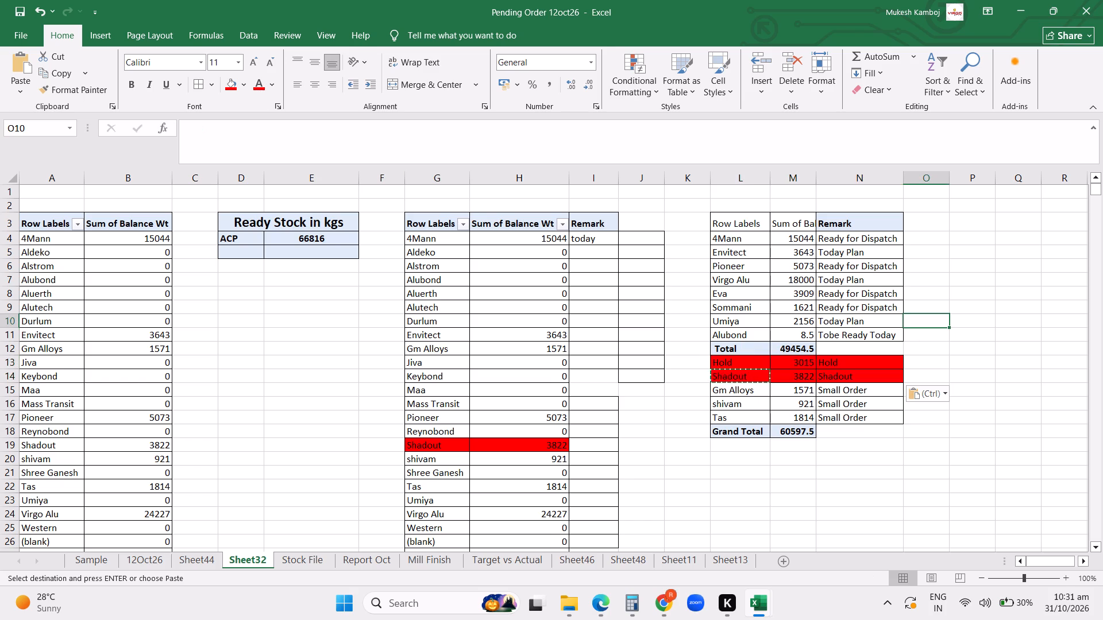
{"action": "left_click", "coordinate": [982, 438]}
{"action": "left_click", "coordinate": [1015, 323]}
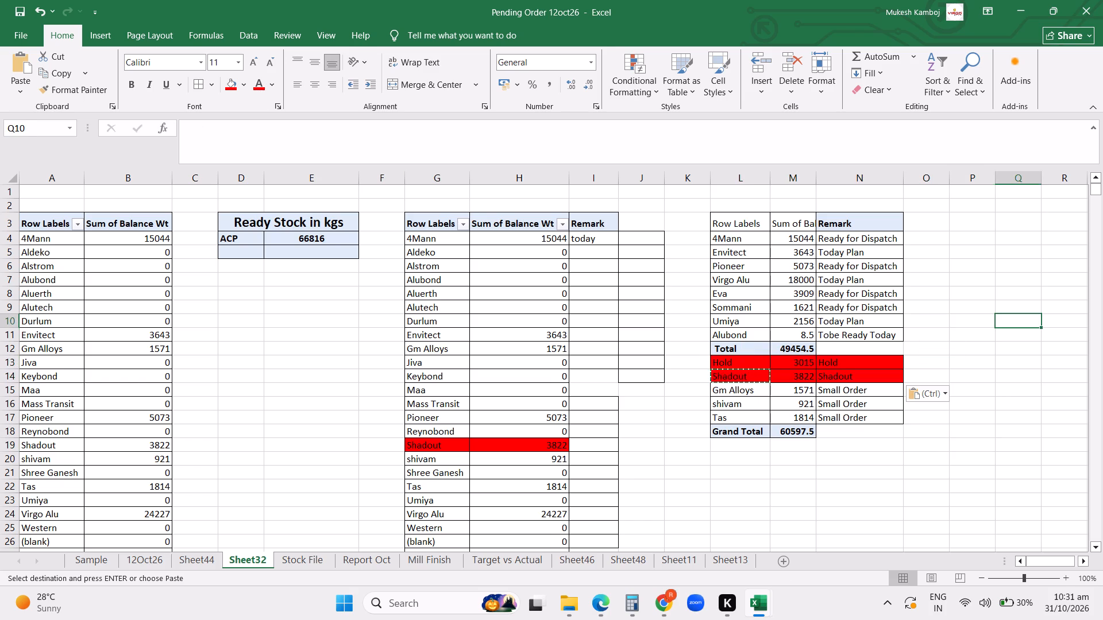
Apply the Remark header's formatting to the Row Labels and Sum of Balance Wt headers in L3:M3.
{"action": "left_click", "coordinate": [843, 222]}
{"action": "left_click", "coordinate": [75, 90]}
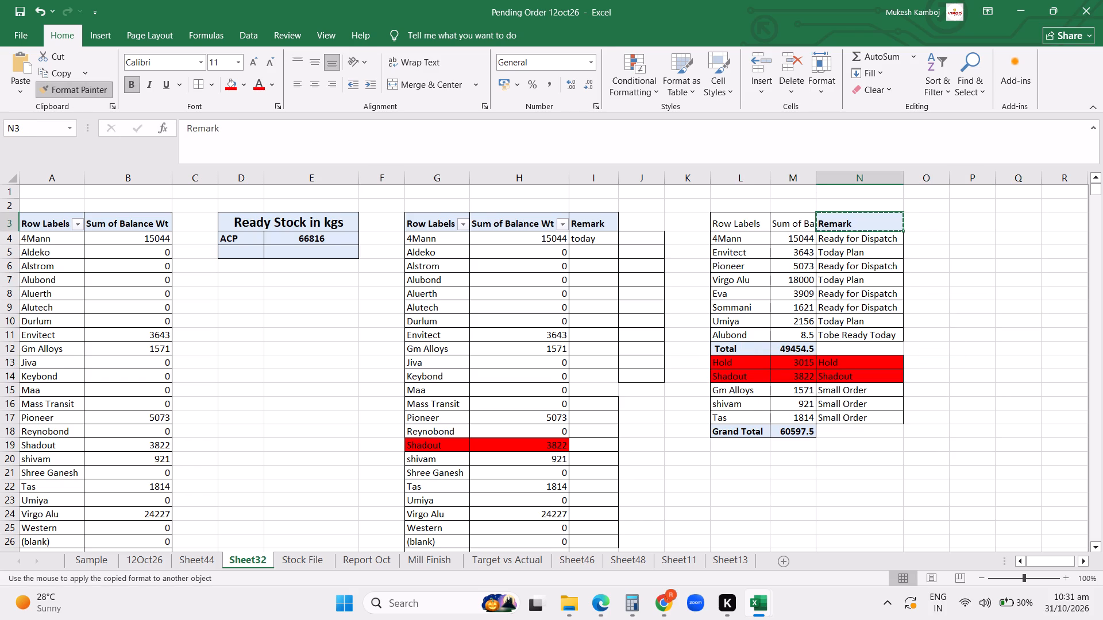
{"action": "left_click_drag", "start_coordinate": [725, 219], "coordinate": [776, 220]}
{"action": "left_click", "coordinate": [975, 228]}
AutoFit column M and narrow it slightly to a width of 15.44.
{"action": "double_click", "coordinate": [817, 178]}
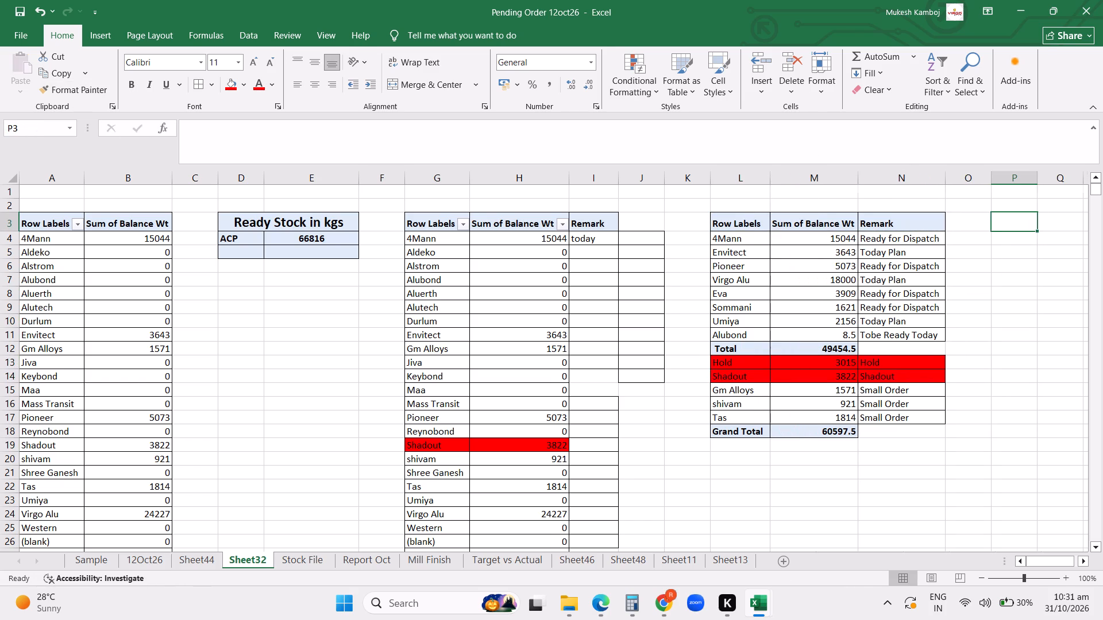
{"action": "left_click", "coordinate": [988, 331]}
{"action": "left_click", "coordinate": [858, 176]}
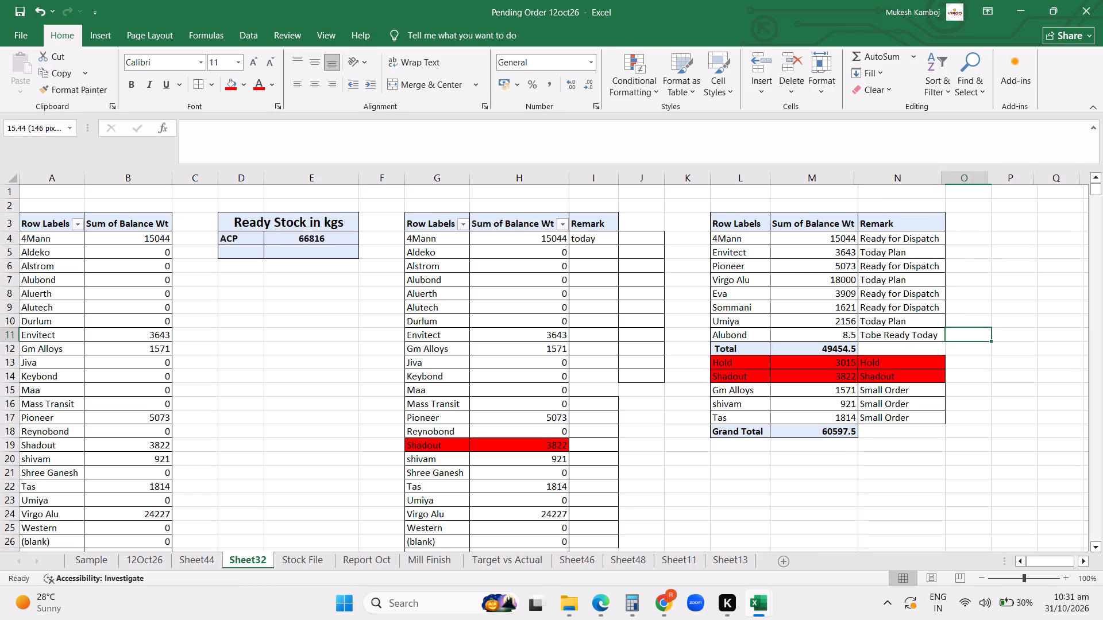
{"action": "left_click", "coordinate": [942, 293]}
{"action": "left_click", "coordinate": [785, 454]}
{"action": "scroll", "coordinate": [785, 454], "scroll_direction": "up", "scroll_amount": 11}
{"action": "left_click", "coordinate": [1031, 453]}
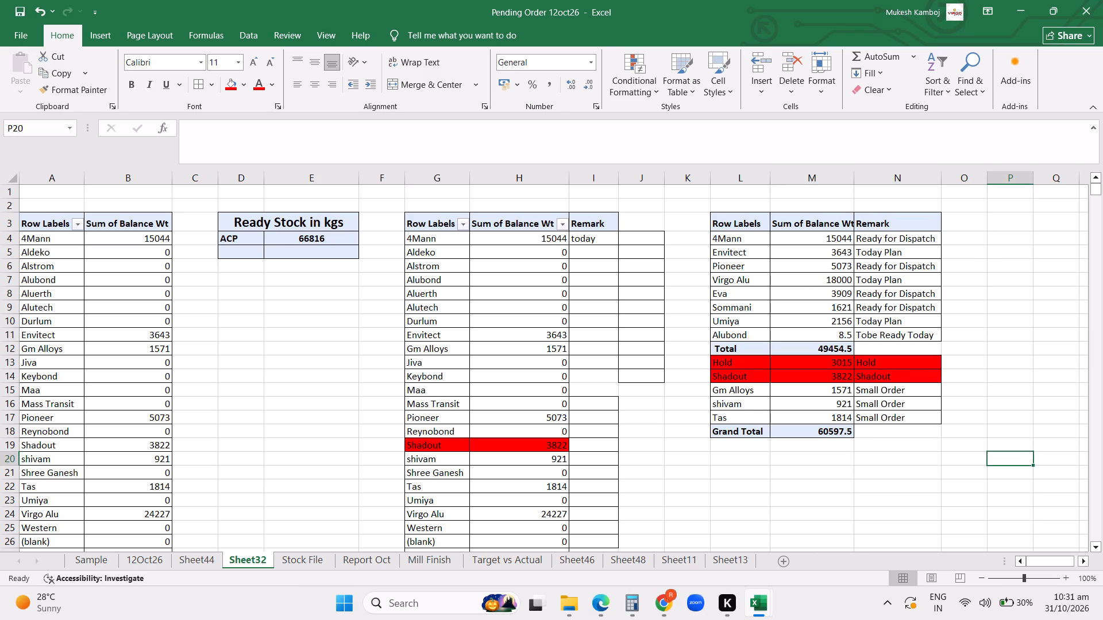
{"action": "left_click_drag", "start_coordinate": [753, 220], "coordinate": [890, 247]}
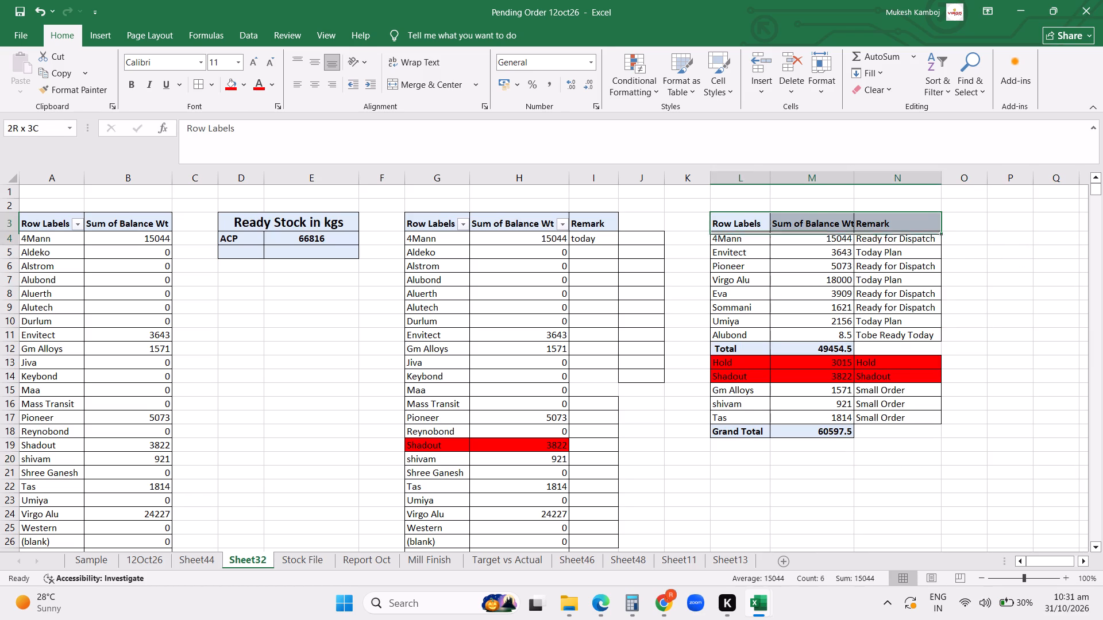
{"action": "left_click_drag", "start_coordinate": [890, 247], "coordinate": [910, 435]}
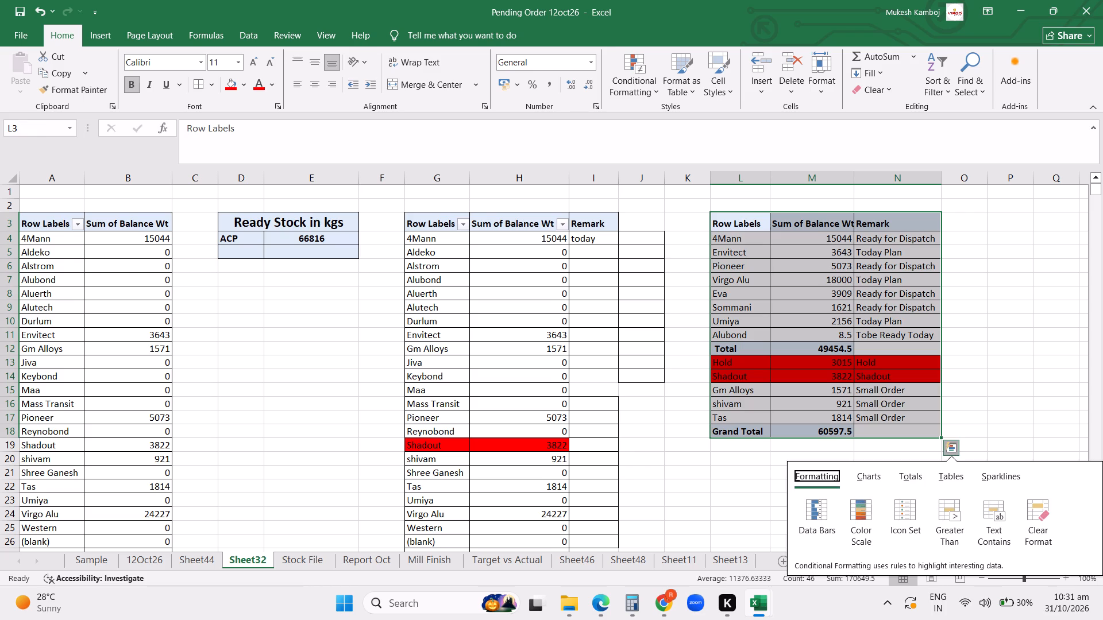
Set Envitect's weight in M5 to 2700.
{"action": "left_click", "coordinate": [813, 255]}
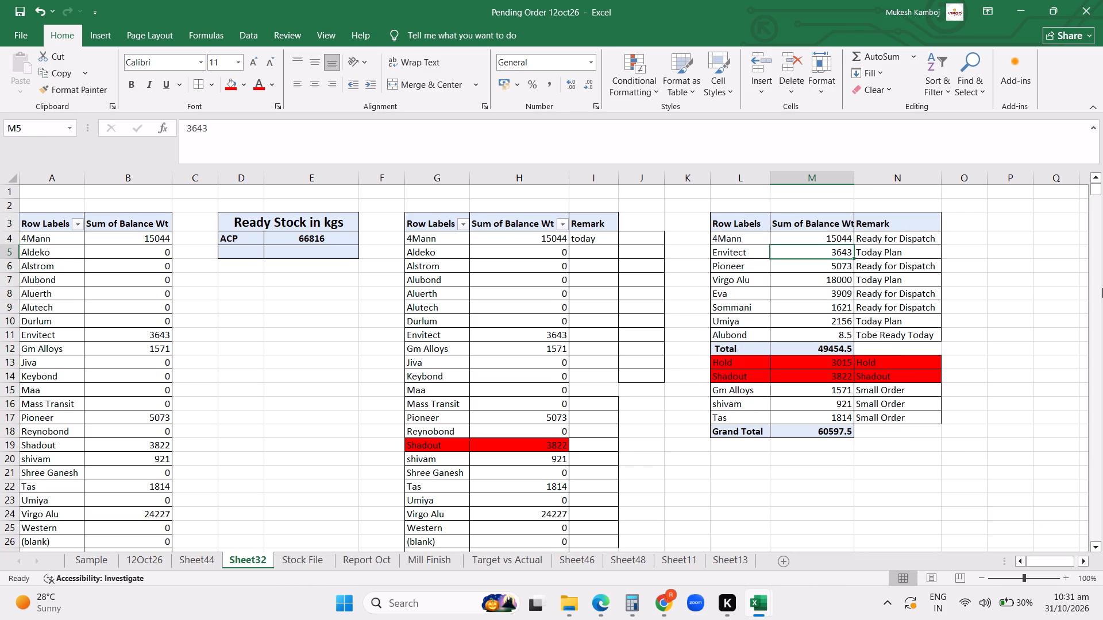
{"action": "type", "text": "2700"}
{"action": "key", "text": "Return"}
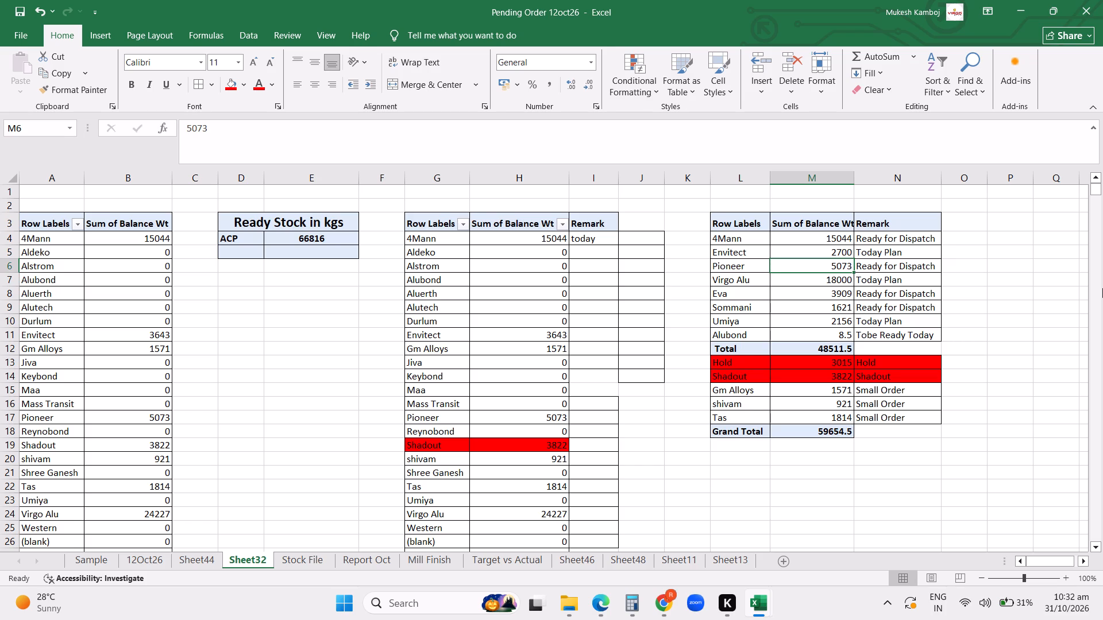
{"action": "left_click", "coordinate": [961, 276]}
Widen column M slightly so the Sum of Balance Wt header fits with a small margin.
{"action": "left_click_drag", "start_coordinate": [755, 222], "coordinate": [869, 230]}
{"action": "left_click_drag", "start_coordinate": [856, 177], "coordinate": [871, 177]}
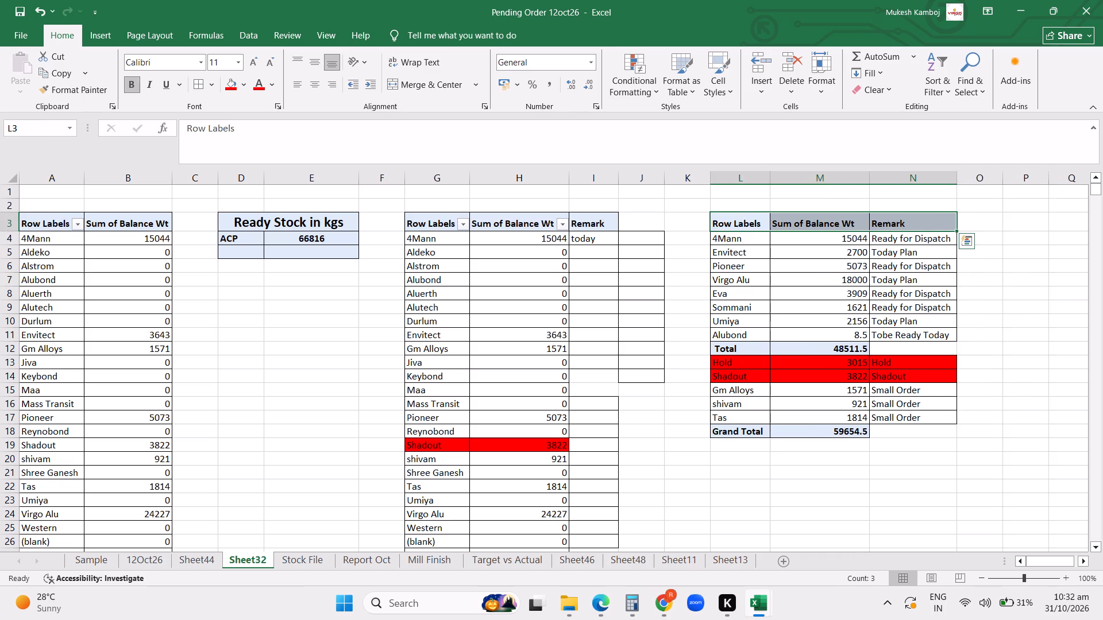
{"action": "left_click_drag", "start_coordinate": [871, 177], "coordinate": [863, 177]}
{"action": "left_click", "coordinate": [985, 268]}
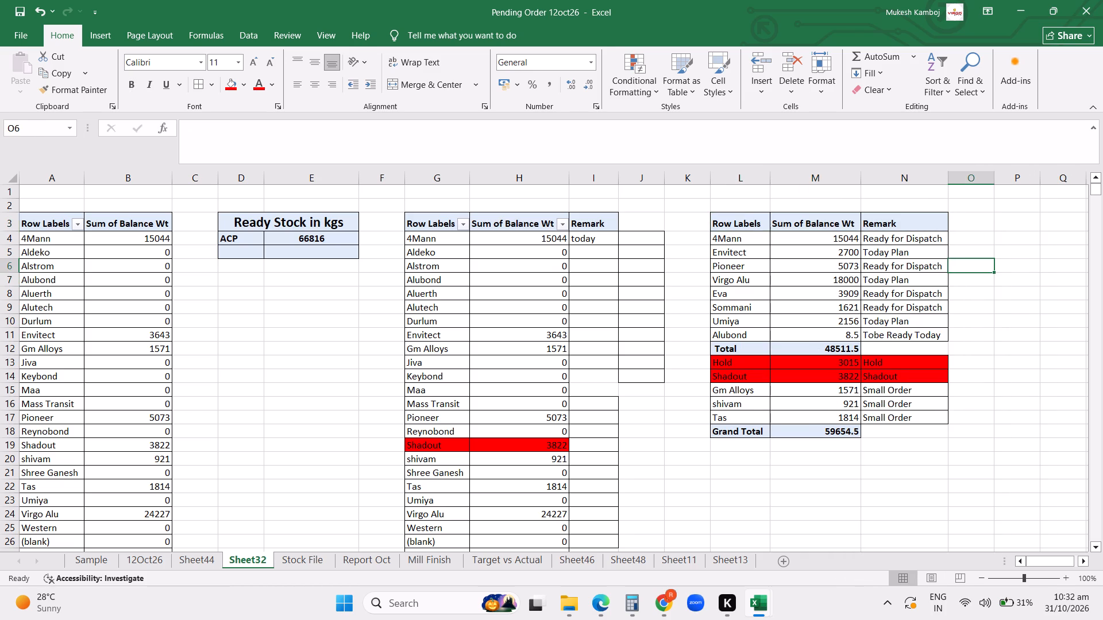
Add borders to the empty Remark cell N18 in the Grand Total row.
{"action": "left_click_drag", "start_coordinate": [755, 224], "coordinate": [897, 423]}
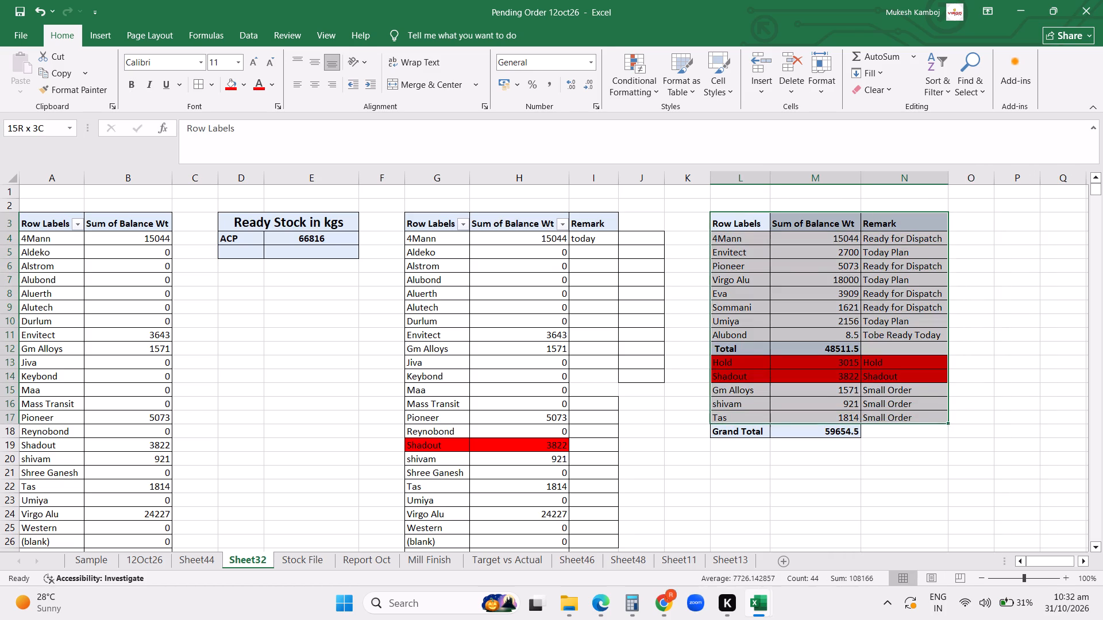
{"action": "left_click_drag", "start_coordinate": [897, 423], "coordinate": [896, 426]}
{"action": "left_click", "coordinate": [889, 431]}
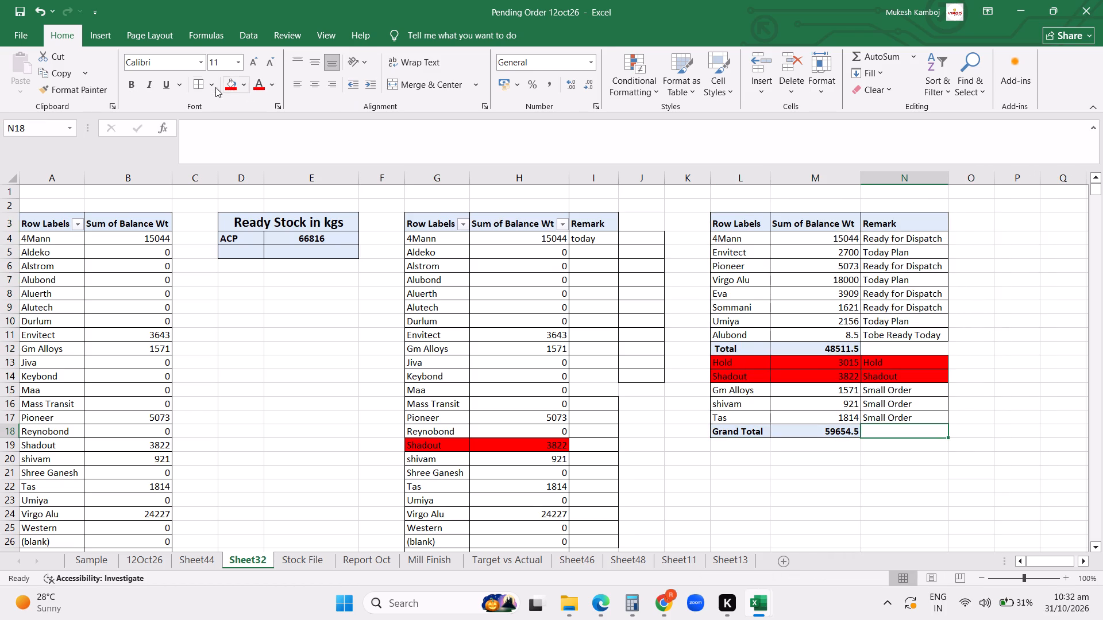
{"action": "left_click", "coordinate": [201, 84]}
{"action": "left_click", "coordinate": [1023, 301]}
Copy the ready-stock summary table L3:N18, from the header row through the Grand Total row.
{"action": "left_click_drag", "start_coordinate": [740, 218], "coordinate": [873, 232]}
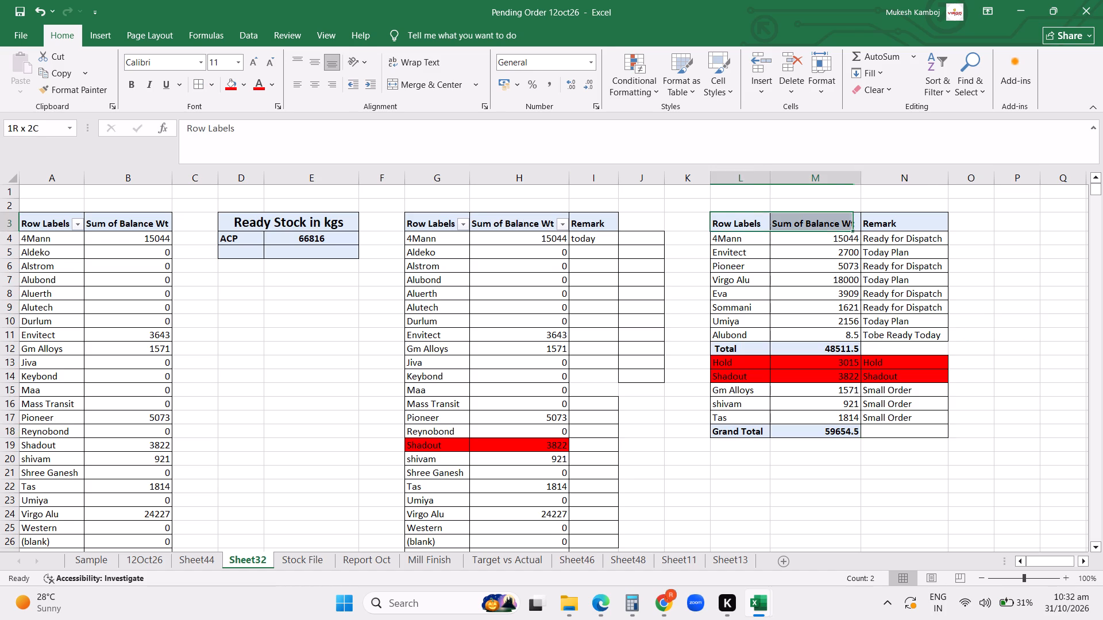
{"action": "left_click_drag", "start_coordinate": [873, 232], "coordinate": [876, 430]}
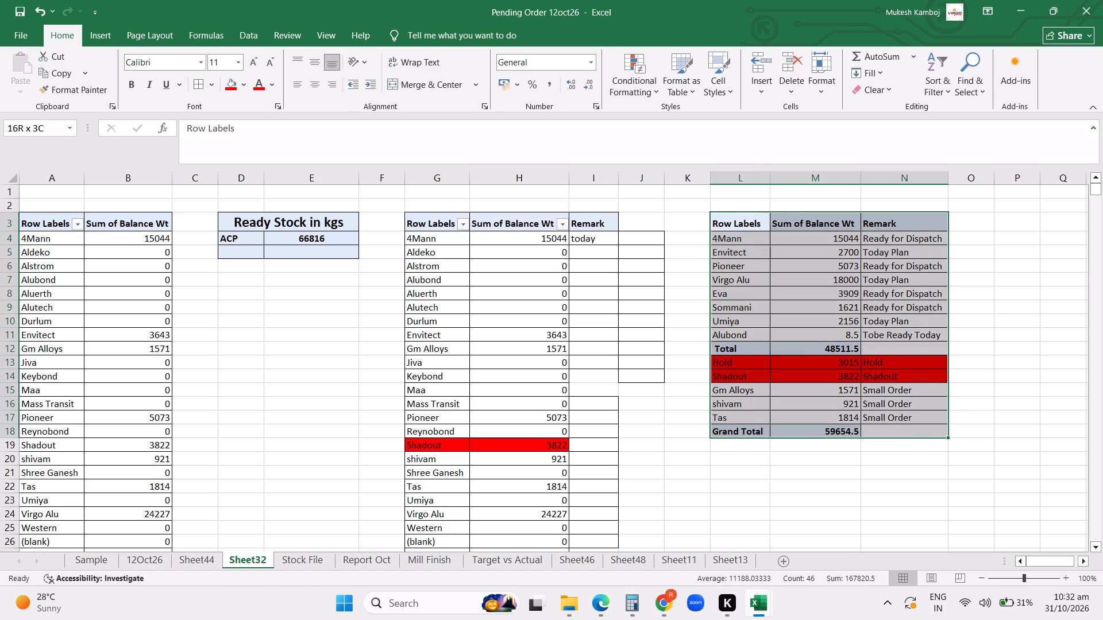
{"action": "key", "text": "ctrl+c"}
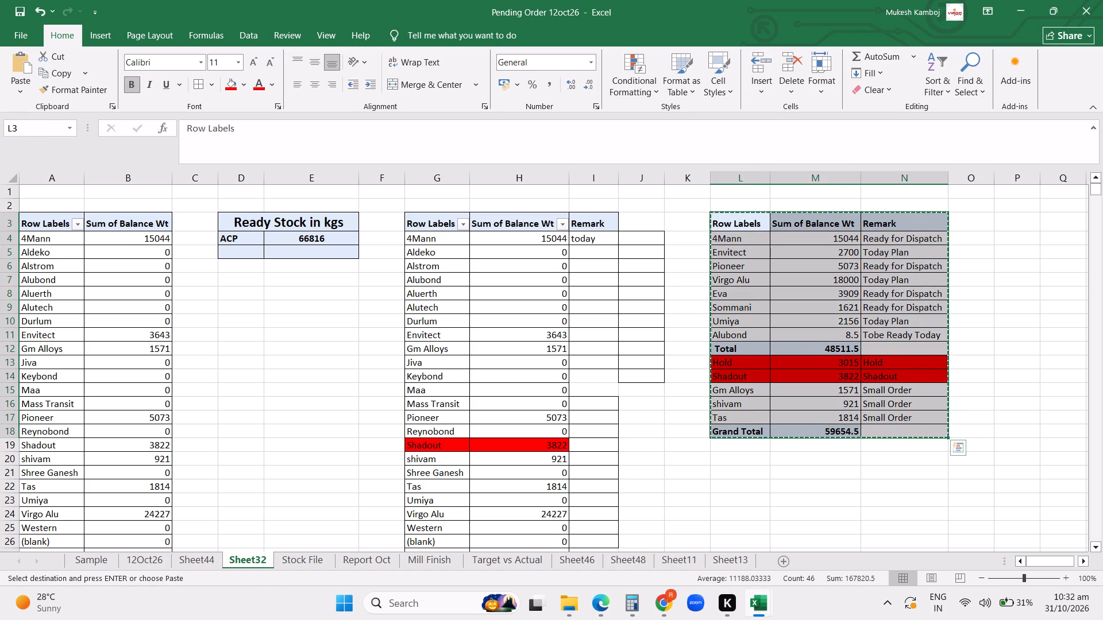
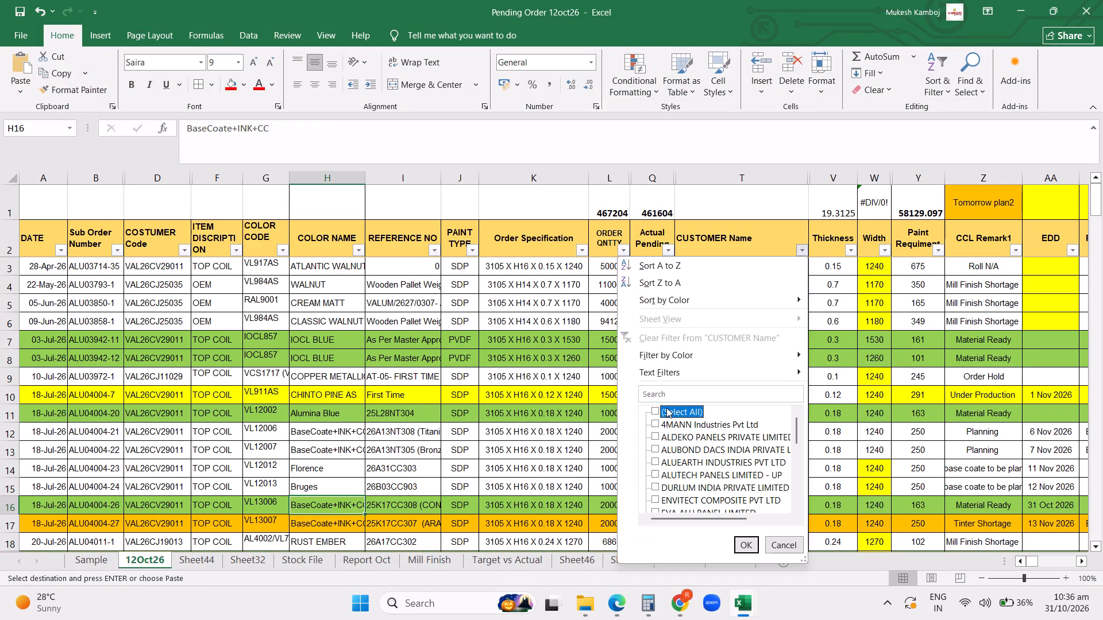
Filter the CUSTOMER Name column on the 12Oct26 sheet to show only ALUBOND DACS INDIA orders.
{"action": "left_click", "coordinate": [688, 451]}
{"action": "left_click", "coordinate": [751, 542]}
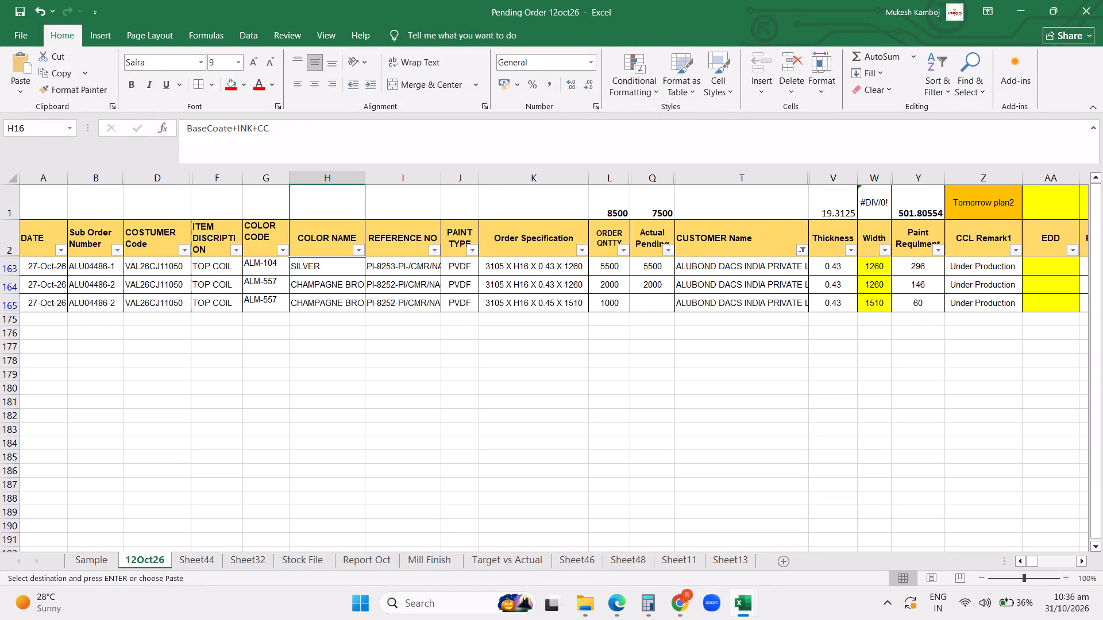
{"action": "left_click", "coordinate": [413, 385]}
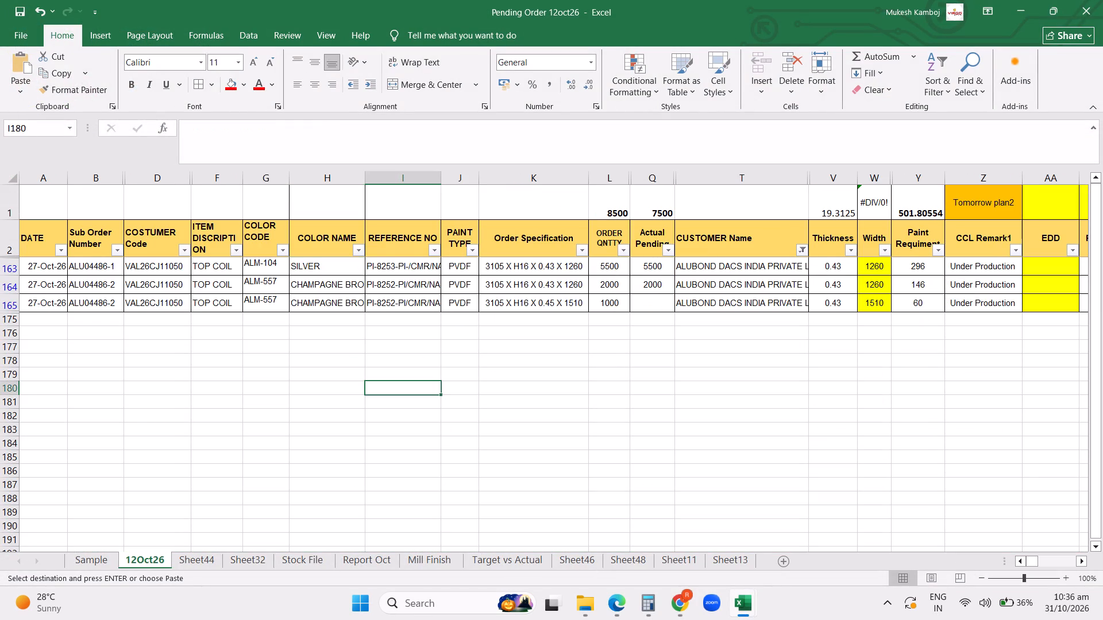
Widen the COLOR CODE, COLOR NAME and REFERENCE NO columns so the colour names and full reference numbers fit.
{"action": "left_click_drag", "start_coordinate": [290, 177], "coordinate": [306, 176]}
{"action": "left_click_drag", "start_coordinate": [381, 180], "coordinate": [397, 181]}
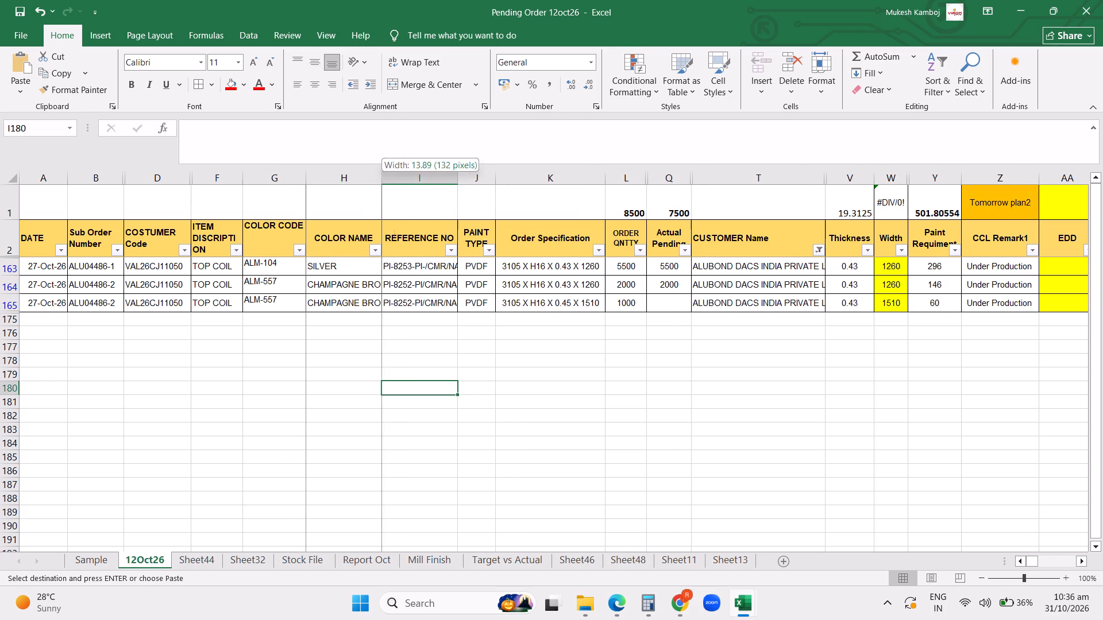
{"action": "left_click_drag", "start_coordinate": [397, 181], "coordinate": [406, 183]}
{"action": "left_click", "coordinate": [406, 183]}
{"action": "left_click_drag", "start_coordinate": [479, 180], "coordinate": [498, 181]}
{"action": "left_click", "coordinate": [449, 335]}
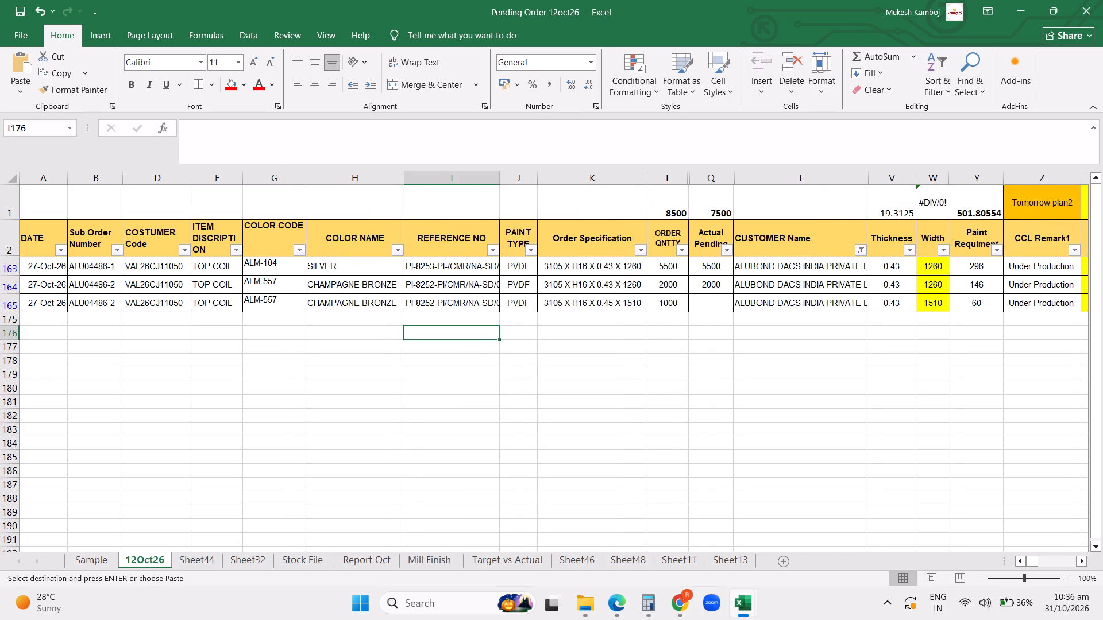
{"action": "left_click_drag", "start_coordinate": [497, 179], "coordinate": [514, 183]}
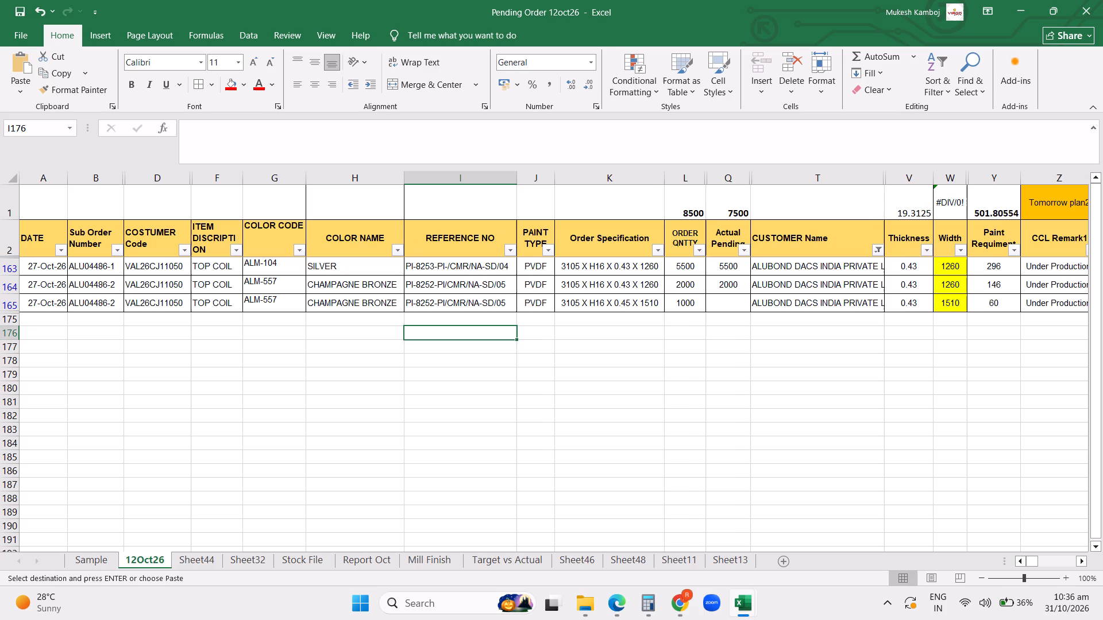
Hide the item description column F.
{"action": "left_click", "coordinate": [213, 179]}
{"action": "right_click", "coordinate": [213, 179]}
{"action": "left_click", "coordinate": [249, 390]}
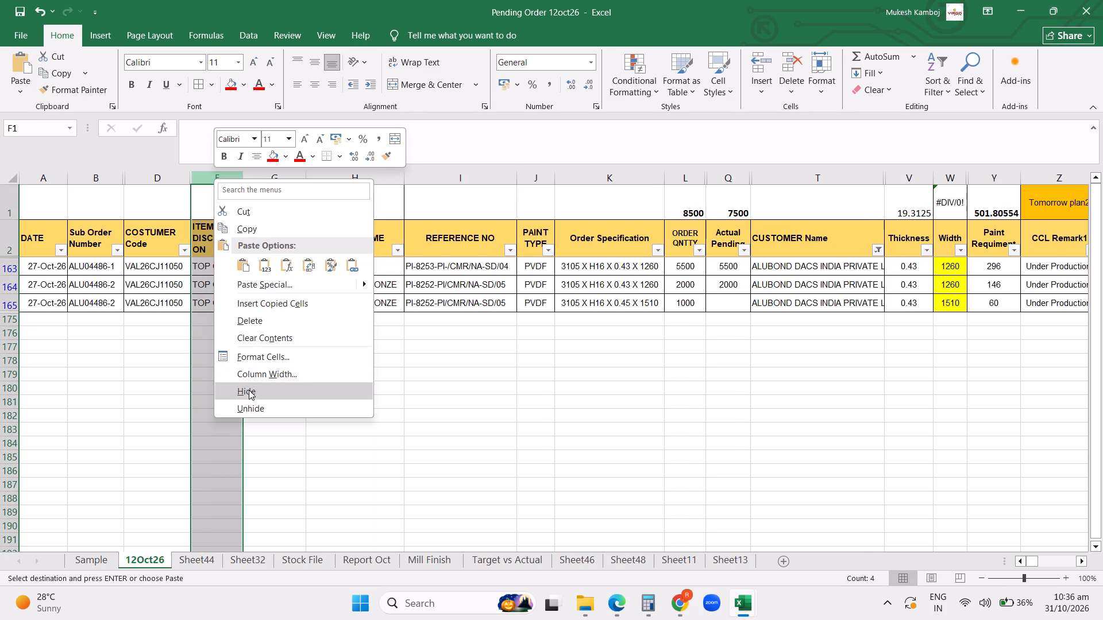
Hide column F, the item description column, on the 12Oct26 sheet.
{"action": "left_click", "coordinate": [329, 401]}
{"action": "left_click", "coordinate": [292, 382]}
Narrow the COLOR CODE column G so it closely fits its codes.
{"action": "left_click_drag", "start_coordinate": [256, 180], "coordinate": [236, 180]}
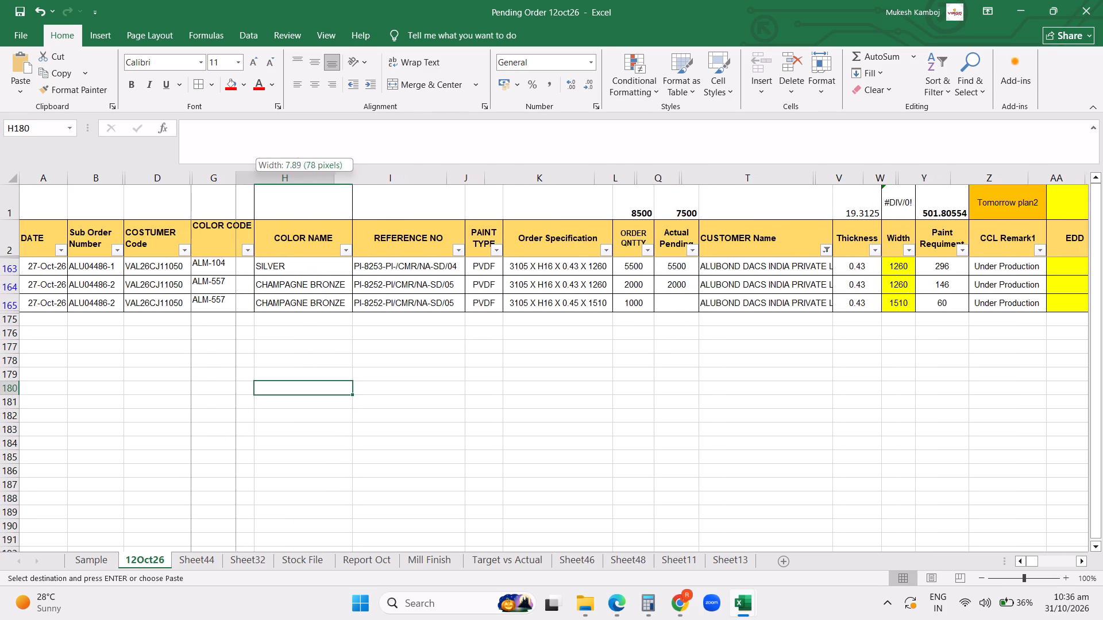
{"action": "left_click_drag", "start_coordinate": [236, 180], "coordinate": [234, 180]}
{"action": "left_click", "coordinate": [389, 355]}
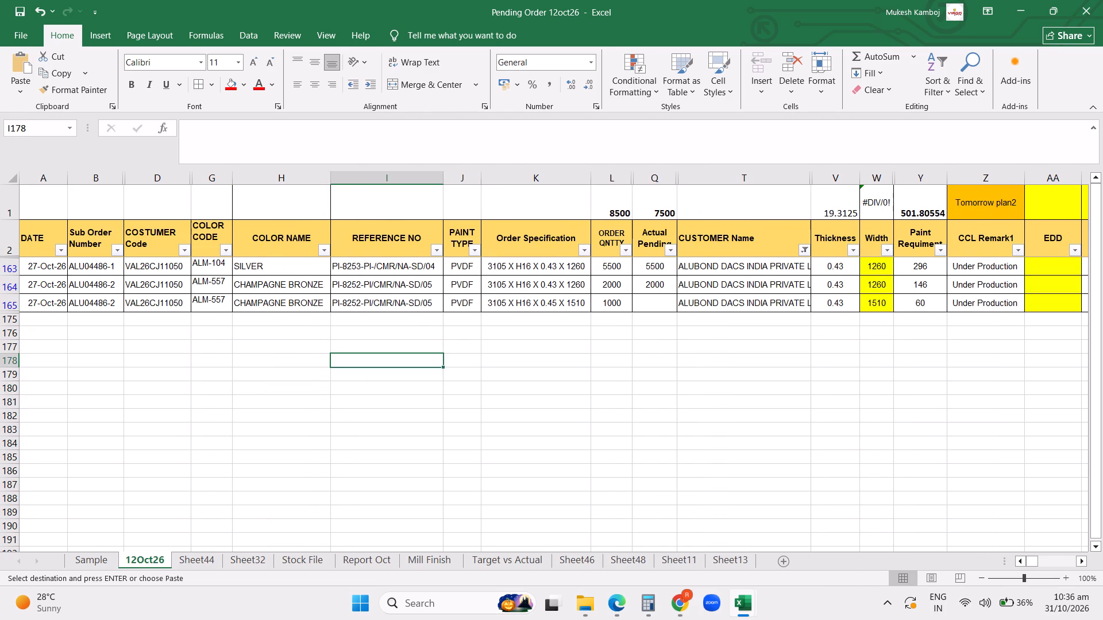
{"action": "left_click", "coordinate": [497, 385]}
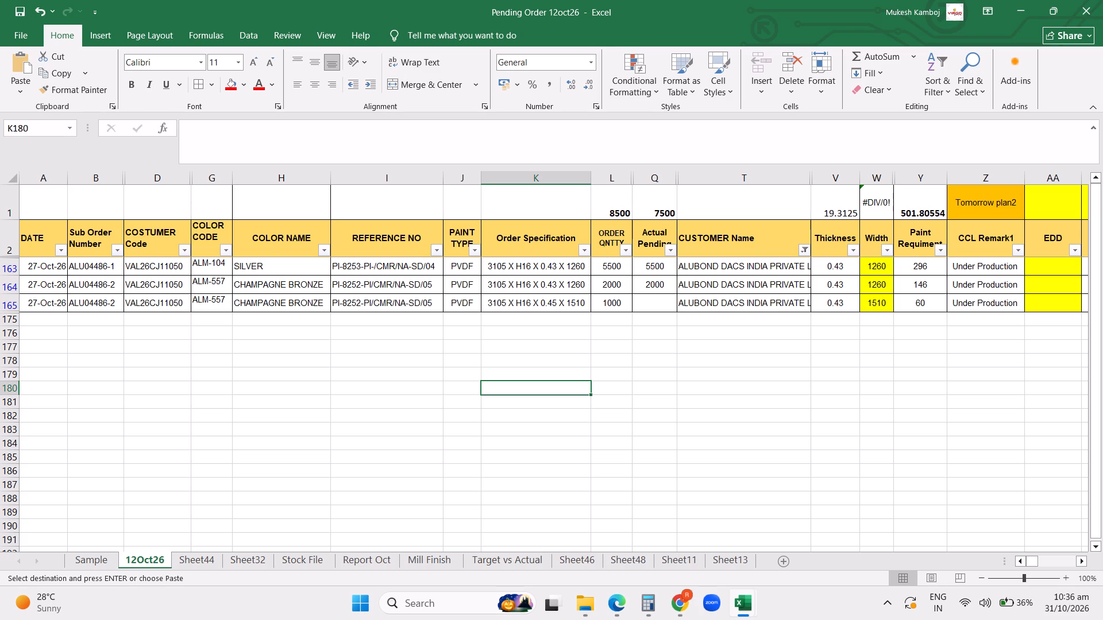
Hide rows 163 and 164, leaving the 3105 X H16 X 0.45 X 1510 order in row 165.
{"action": "left_click_drag", "start_coordinate": [10, 269], "coordinate": [10, 280]}
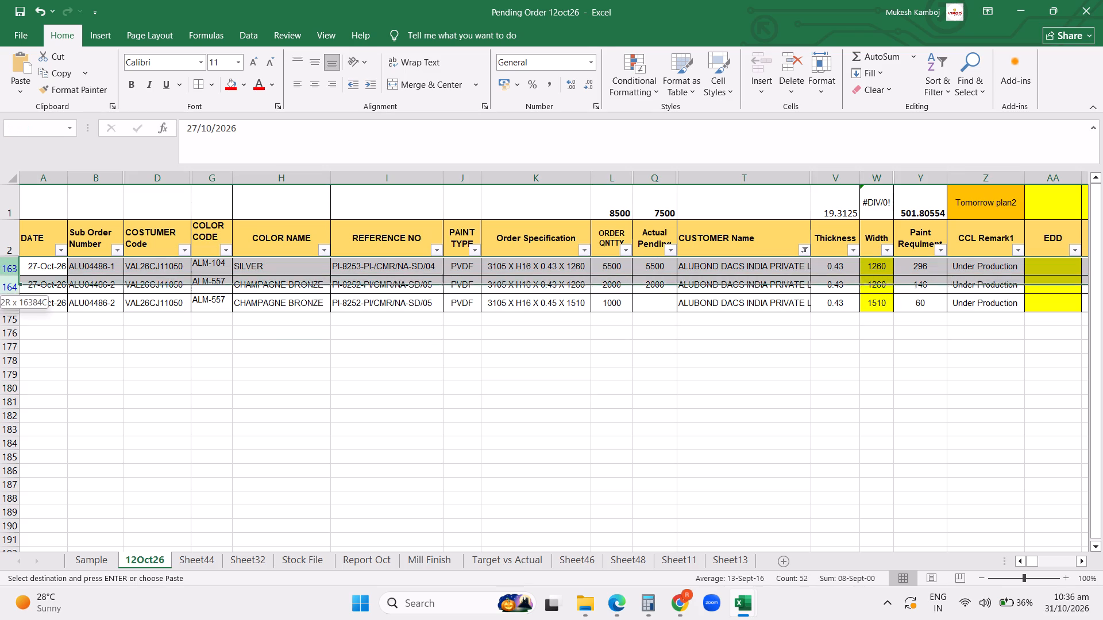
{"action": "left_click_drag", "start_coordinate": [10, 280], "coordinate": [10, 280]}
{"action": "right_click", "coordinate": [10, 280]}
{"action": "left_click", "coordinate": [52, 488]}
{"action": "left_click", "coordinate": [408, 483]}
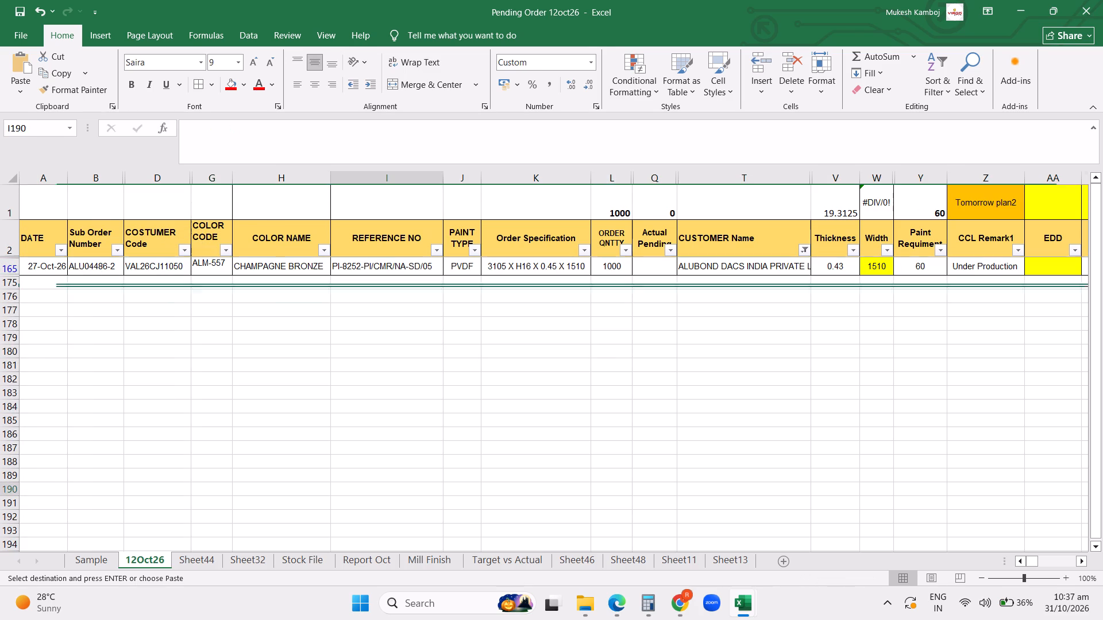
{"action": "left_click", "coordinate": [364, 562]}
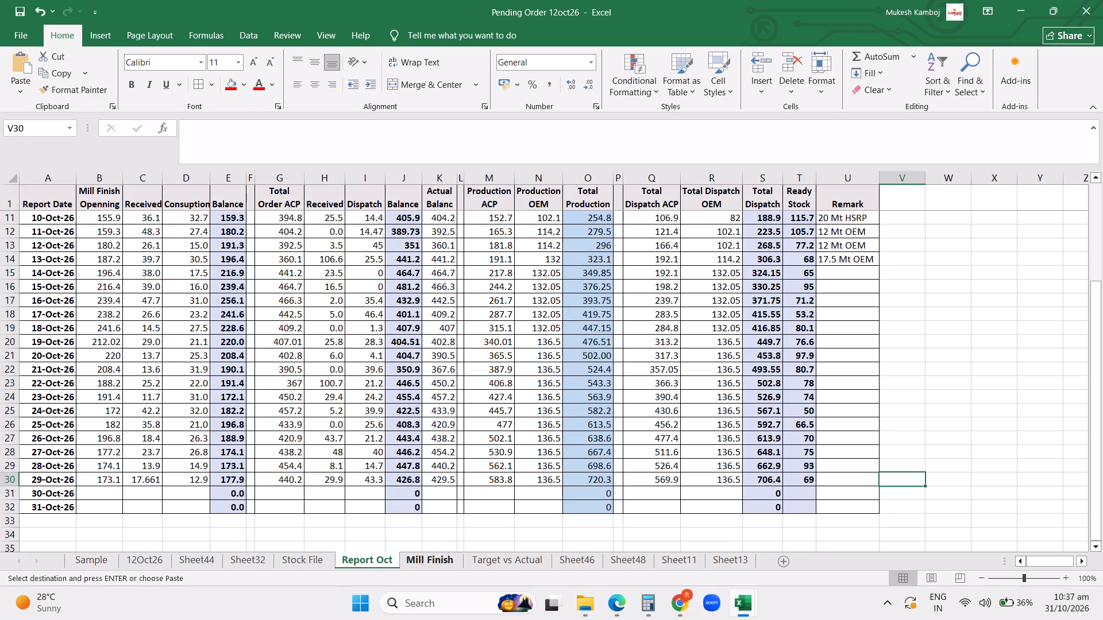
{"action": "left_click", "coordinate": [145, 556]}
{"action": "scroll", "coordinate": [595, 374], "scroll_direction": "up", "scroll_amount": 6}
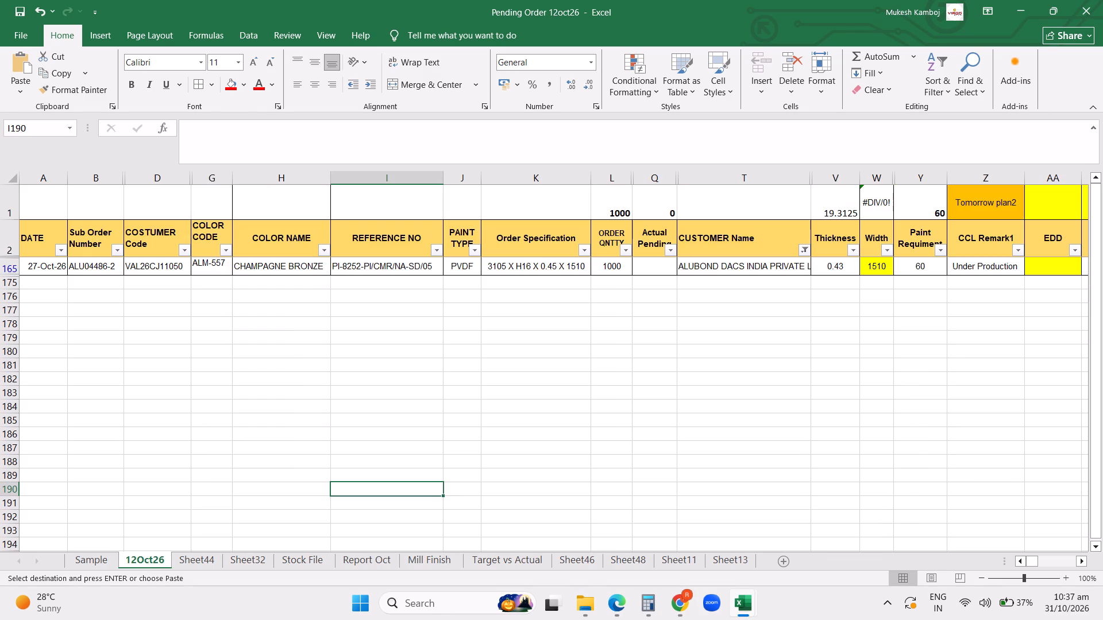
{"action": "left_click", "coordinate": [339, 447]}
Copy the header row and the row 165 order, from COSTUMER Code through ORDER QNTTY.
{"action": "left_click_drag", "start_coordinate": [149, 246], "coordinate": [527, 273]}
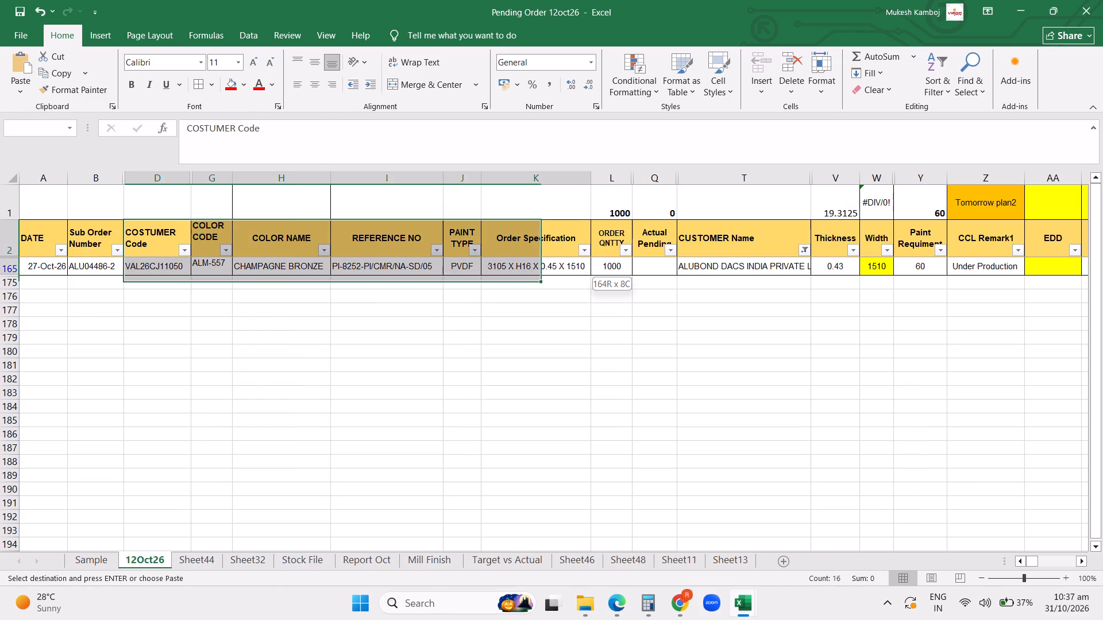
{"action": "left_click_drag", "start_coordinate": [527, 273], "coordinate": [595, 273]}
{"action": "key", "text": "ctrl+c"}
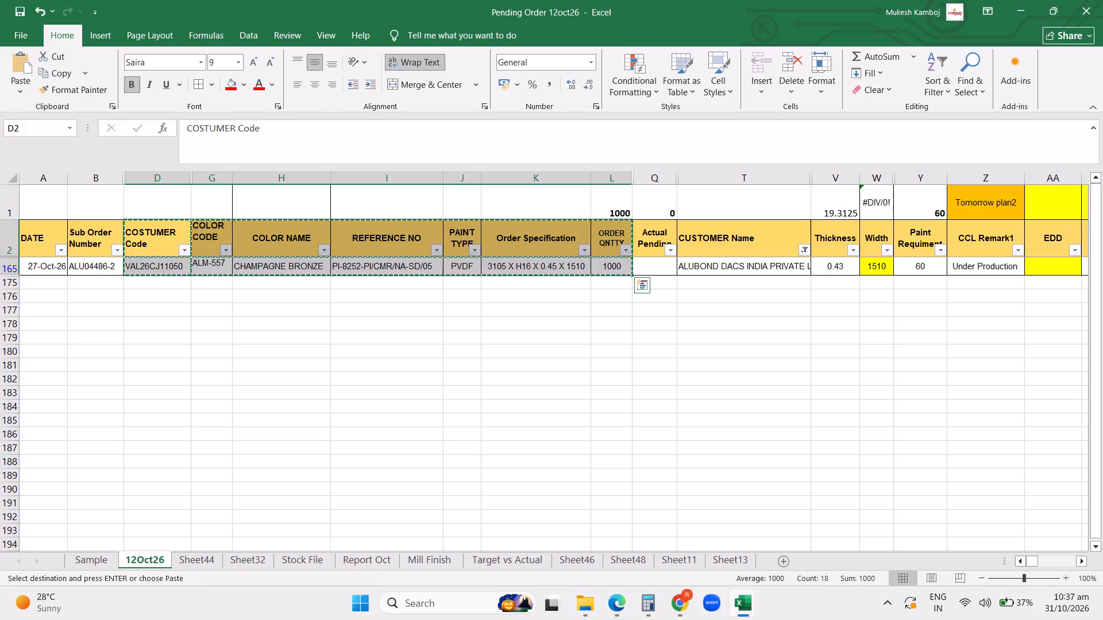
{"action": "left_click", "coordinate": [241, 319]}
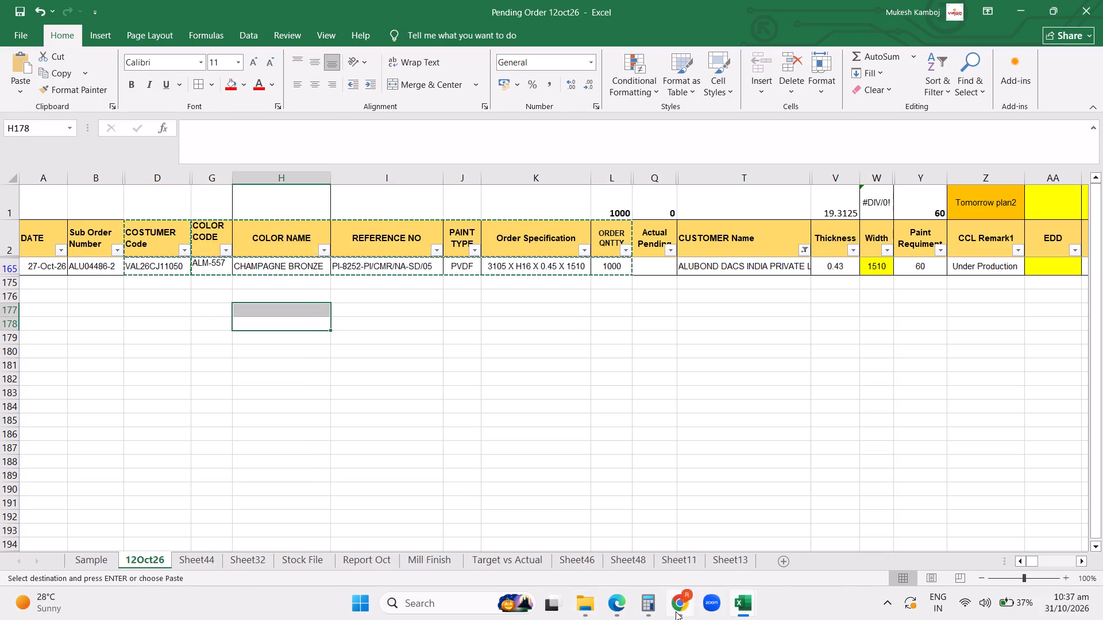
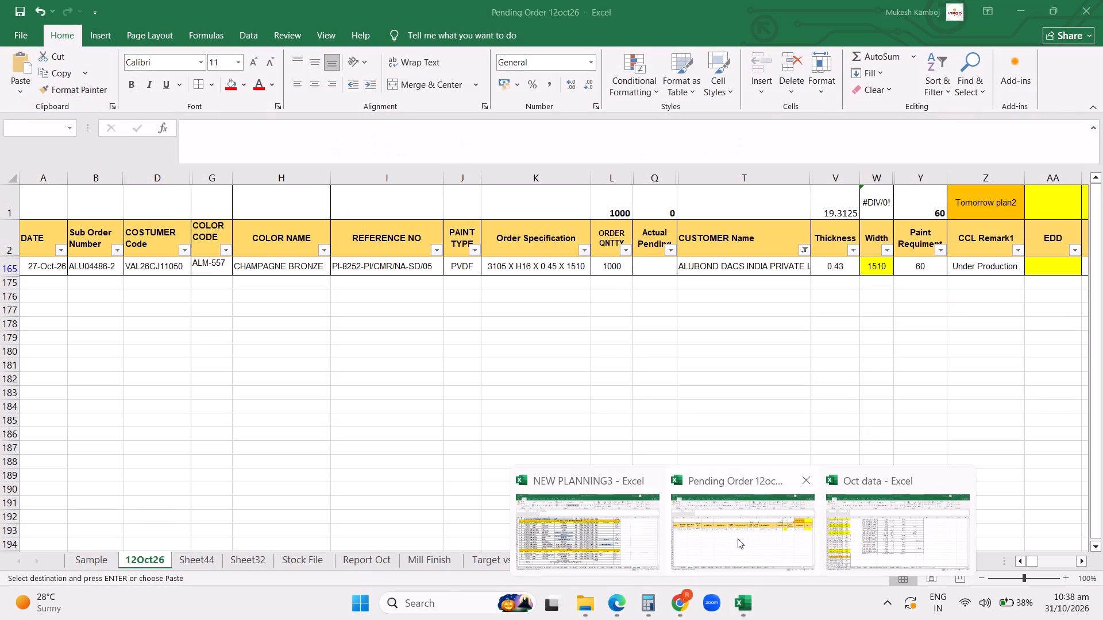
On Sheet32 of the Pending Order workbook, set Alubond's balance weight in the Remark summary table to 8500.
{"action": "left_click", "coordinate": [738, 538]}
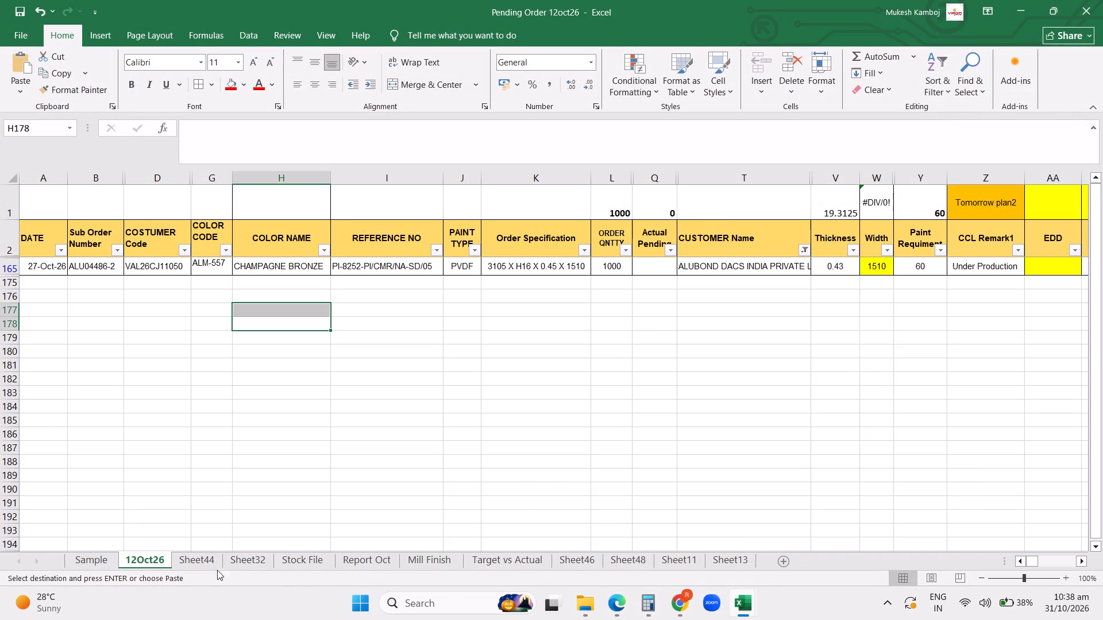
{"action": "left_click", "coordinate": [253, 561]}
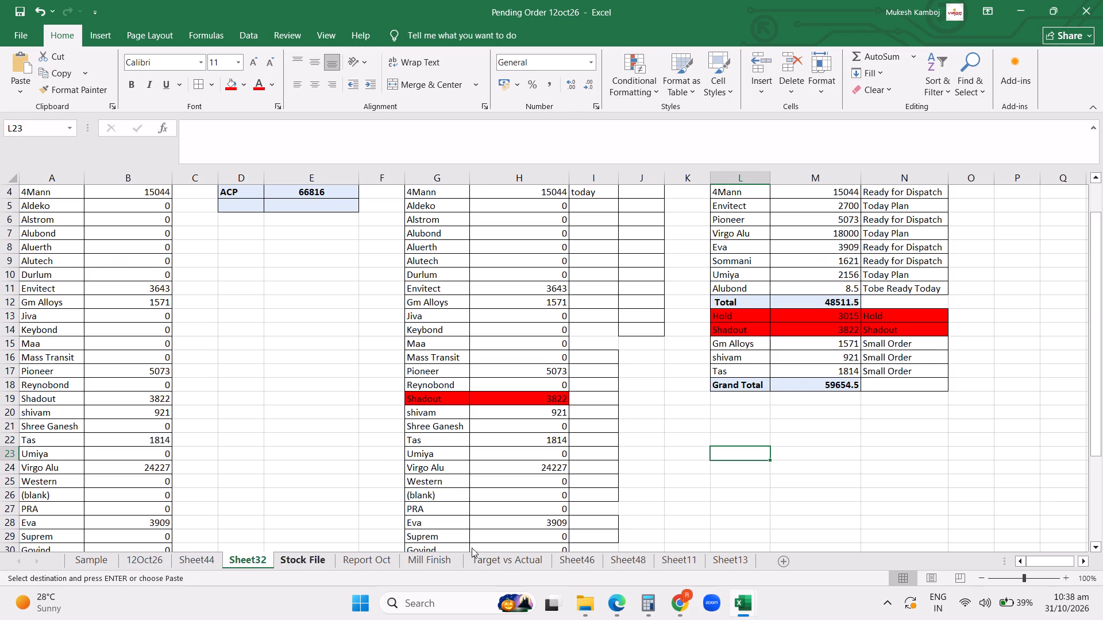
{"action": "left_click", "coordinate": [846, 292]}
{"action": "type", "text": "8500"}
{"action": "key", "text": "Return"}
Select the whole dispatch summary table, from the Row Labels header through the Grand Total row and Remark column.
{"action": "scroll", "coordinate": [672, 349], "scroll_direction": "up", "scroll_amount": 3}
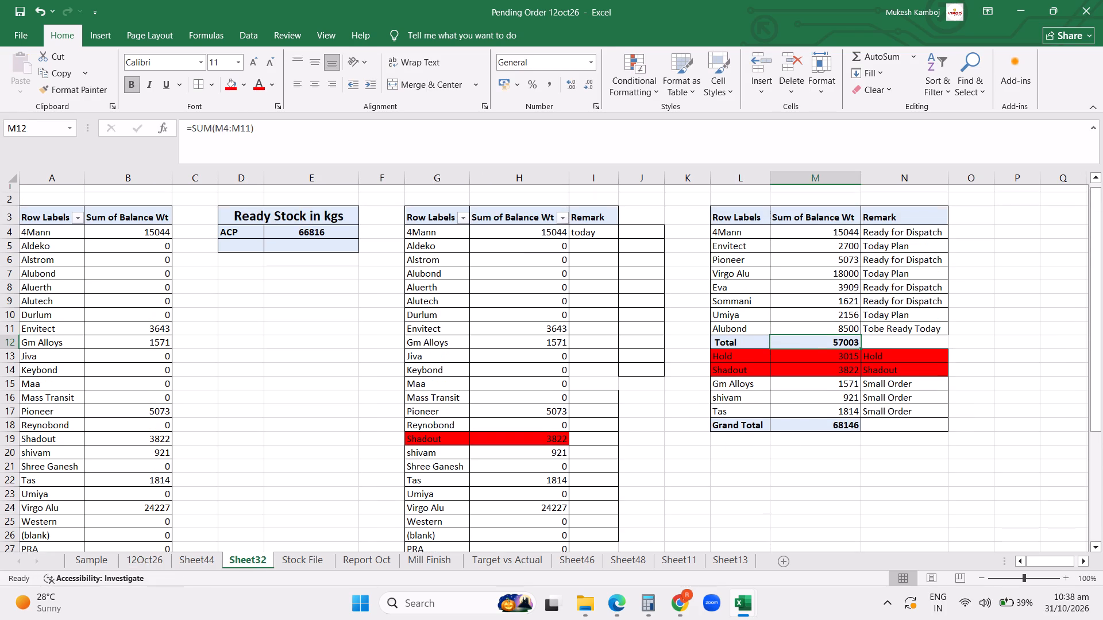
{"action": "left_click_drag", "start_coordinate": [732, 224], "coordinate": [896, 429]}
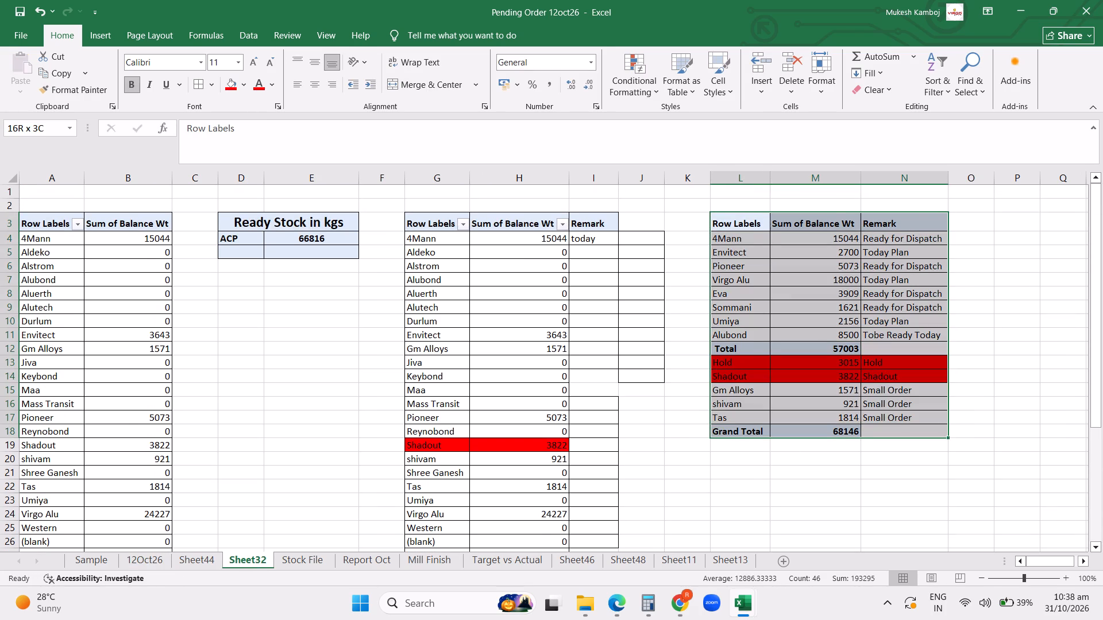
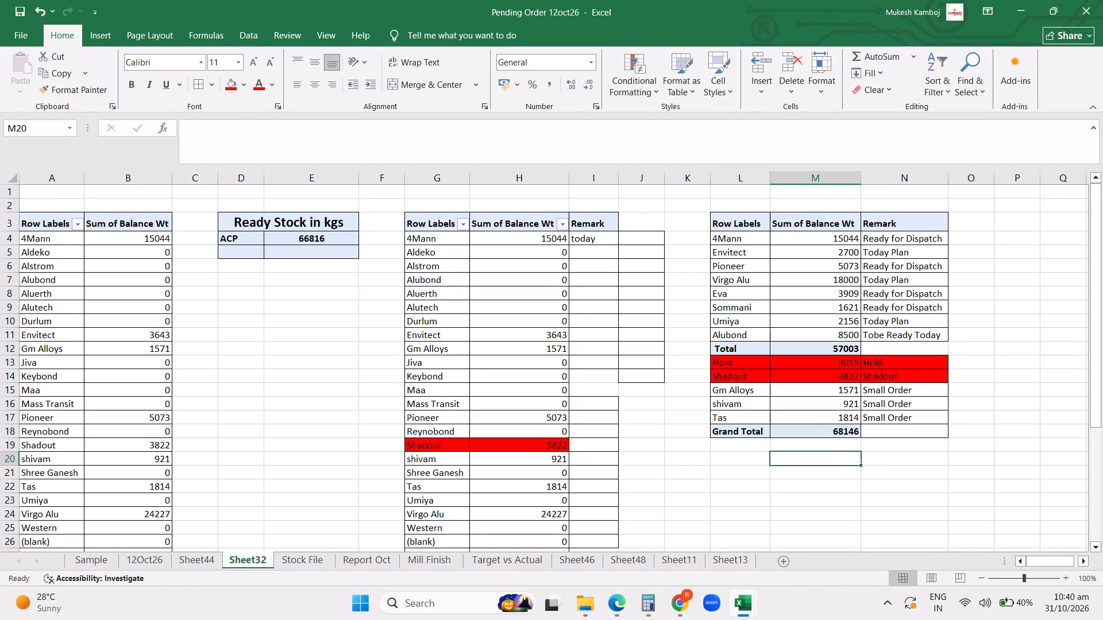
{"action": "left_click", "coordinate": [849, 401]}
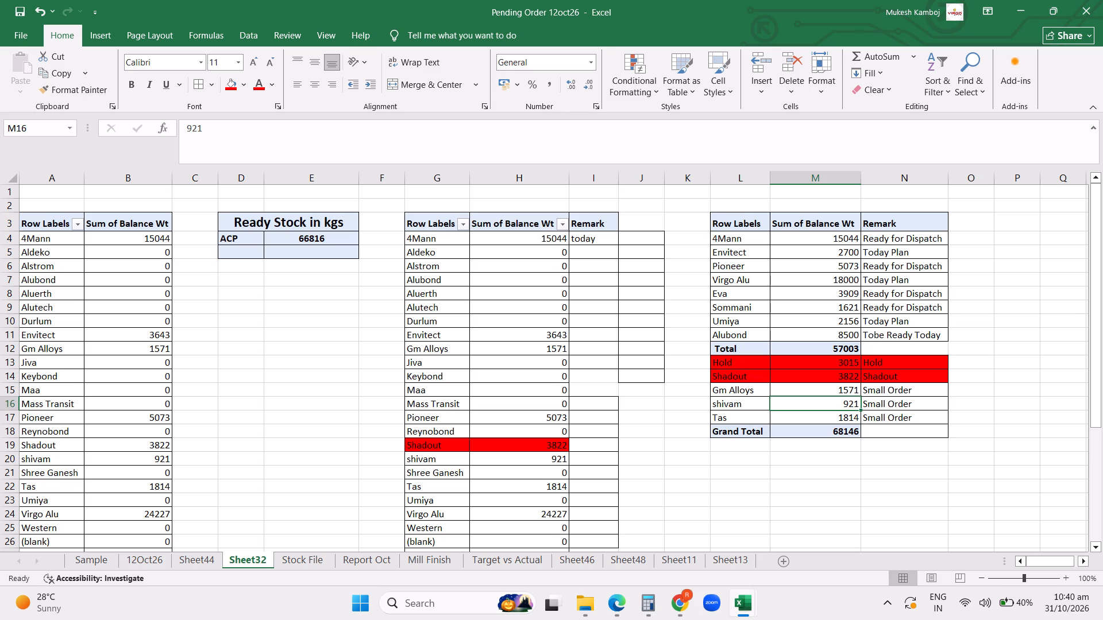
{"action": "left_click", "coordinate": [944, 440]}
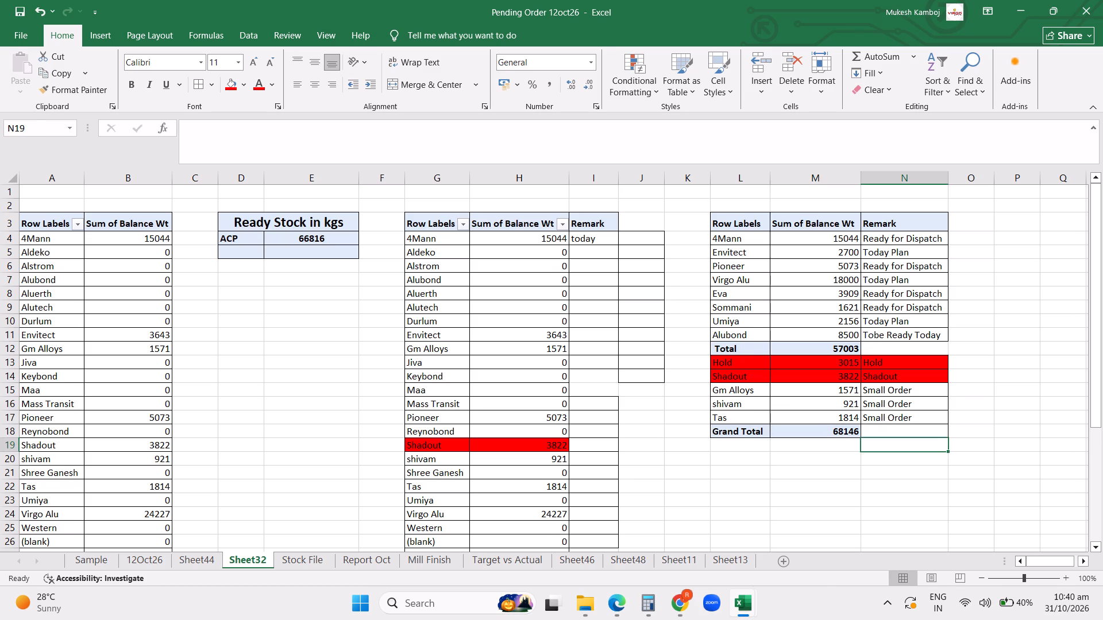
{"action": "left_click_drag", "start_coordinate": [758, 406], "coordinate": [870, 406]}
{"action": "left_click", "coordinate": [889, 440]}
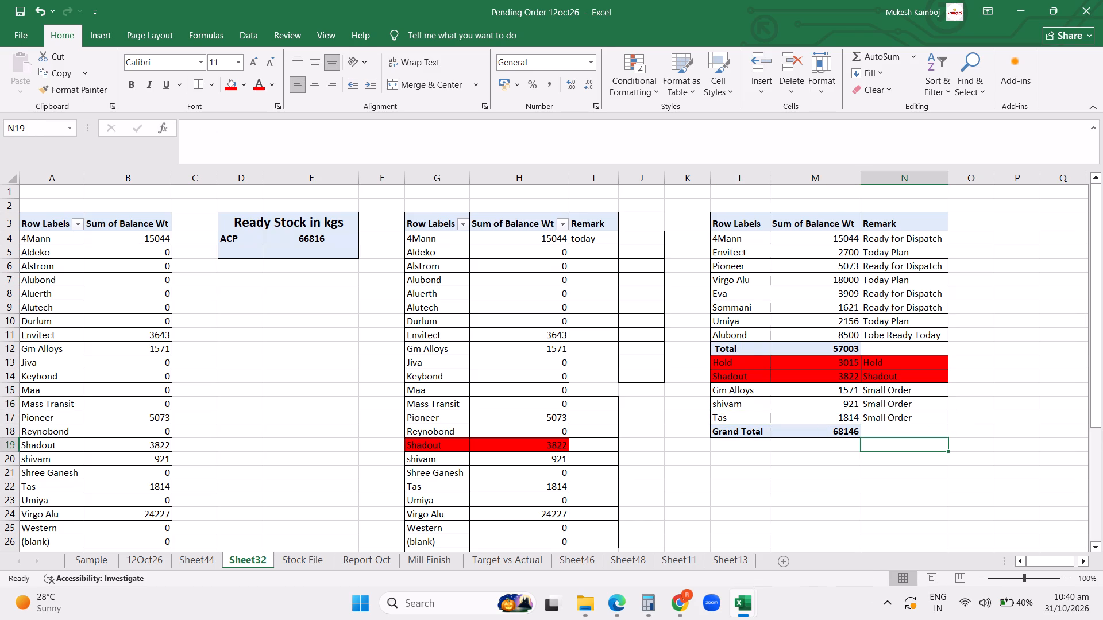
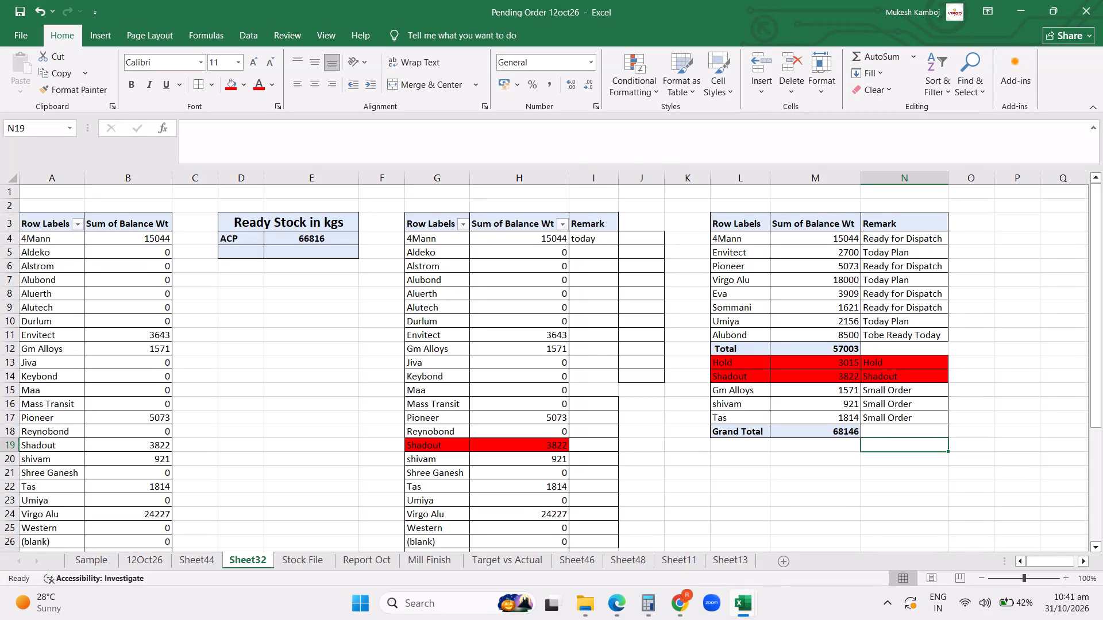
Slightly narrow column H, Sum of Balance Wt, on Sheet32.
{"action": "left_click_drag", "start_coordinate": [566, 179], "coordinate": [560, 179]}
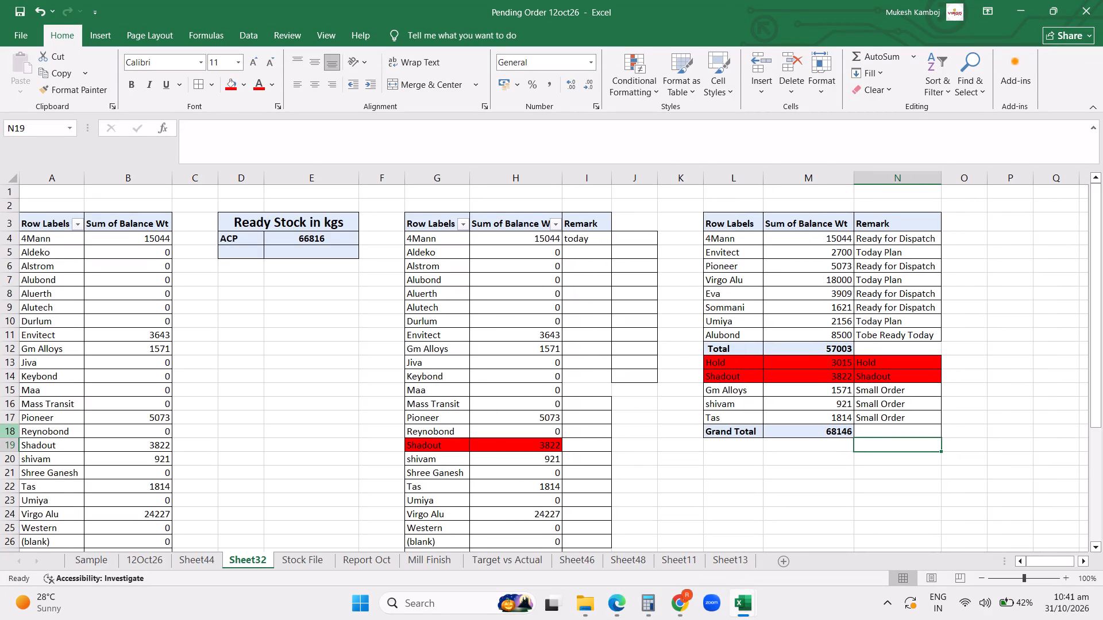
{"action": "scroll", "coordinate": [658, 468], "scroll_direction": "down", "scroll_amount": 3}
{"action": "scroll", "coordinate": [658, 468], "scroll_direction": "up", "scroll_amount": 3}
{"action": "scroll", "coordinate": [658, 468], "scroll_direction": "down", "scroll_amount": 5}
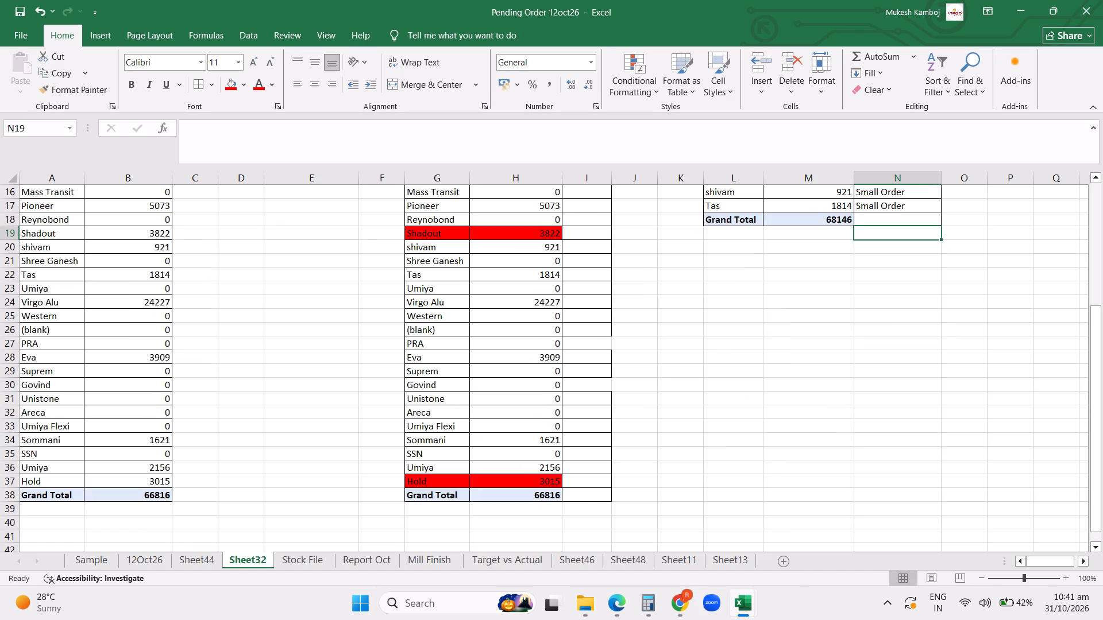
Review the customer production, planning and dispatched table on Sheet46.
{"action": "left_click", "coordinate": [589, 559]}
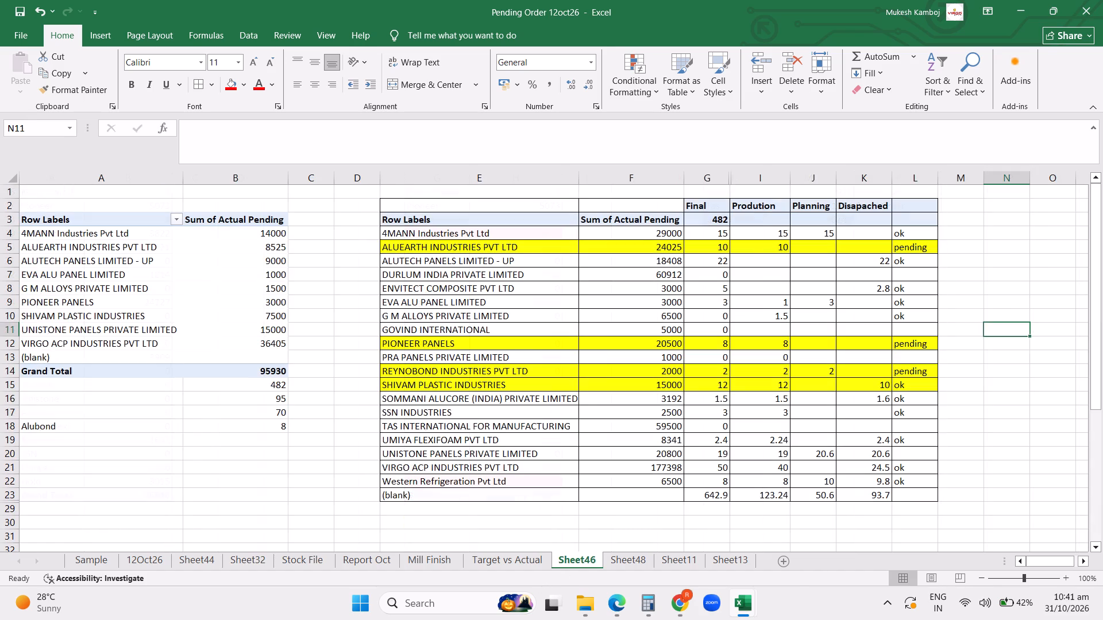
{"action": "left_click", "coordinate": [722, 452]}
{"action": "left_click", "coordinate": [1010, 344]}
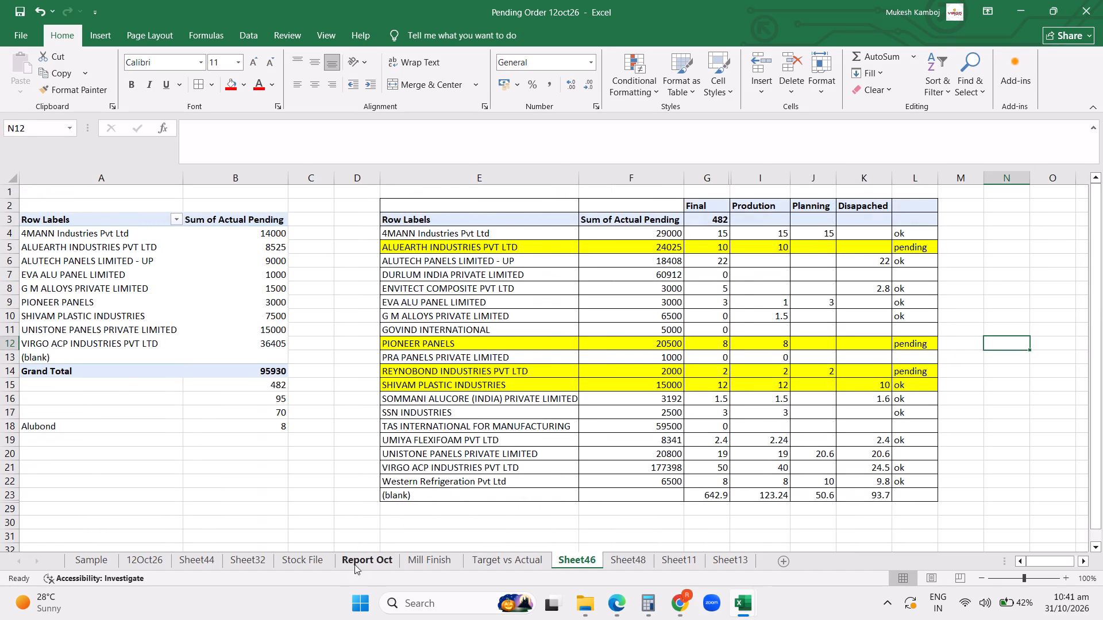
Clear the Customer Name and Dispatch Quantity filters on the Stock File sheet.
{"action": "left_click", "coordinate": [306, 558]}
{"action": "left_click", "coordinate": [603, 410]}
{"action": "left_click", "coordinate": [470, 222]}
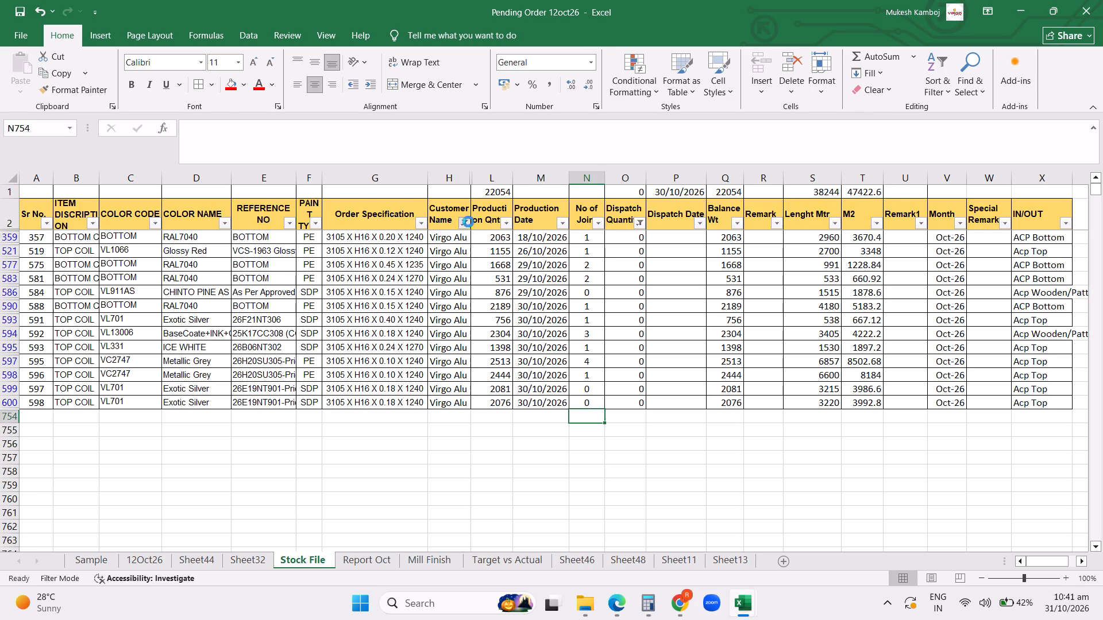
{"action": "left_click", "coordinate": [404, 309]}
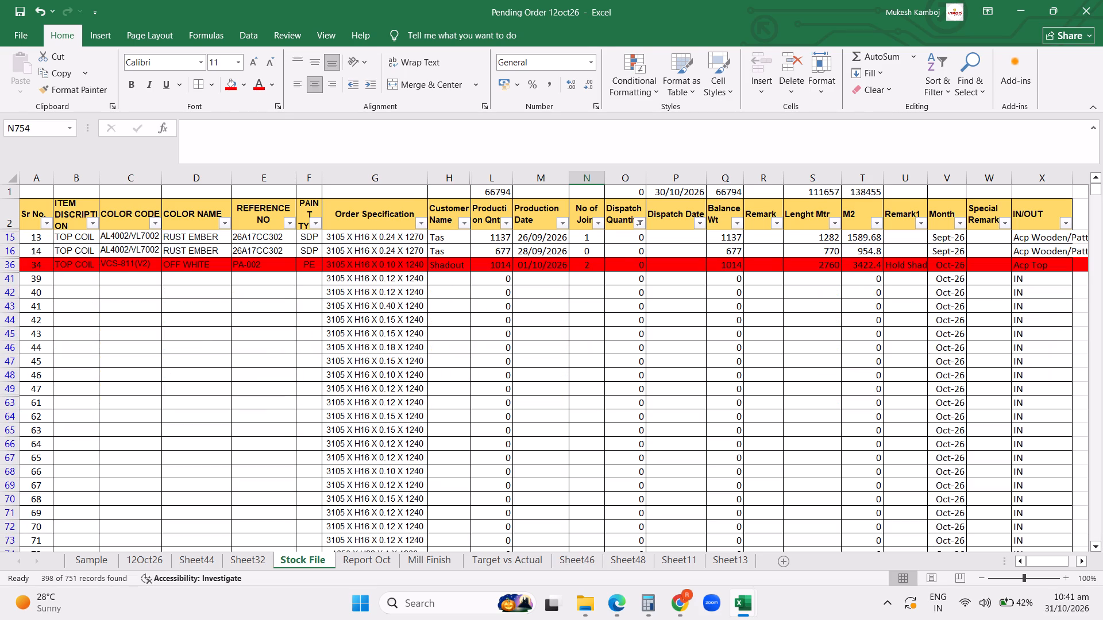
{"action": "left_click", "coordinate": [642, 223]}
{"action": "left_click", "coordinate": [573, 311]}
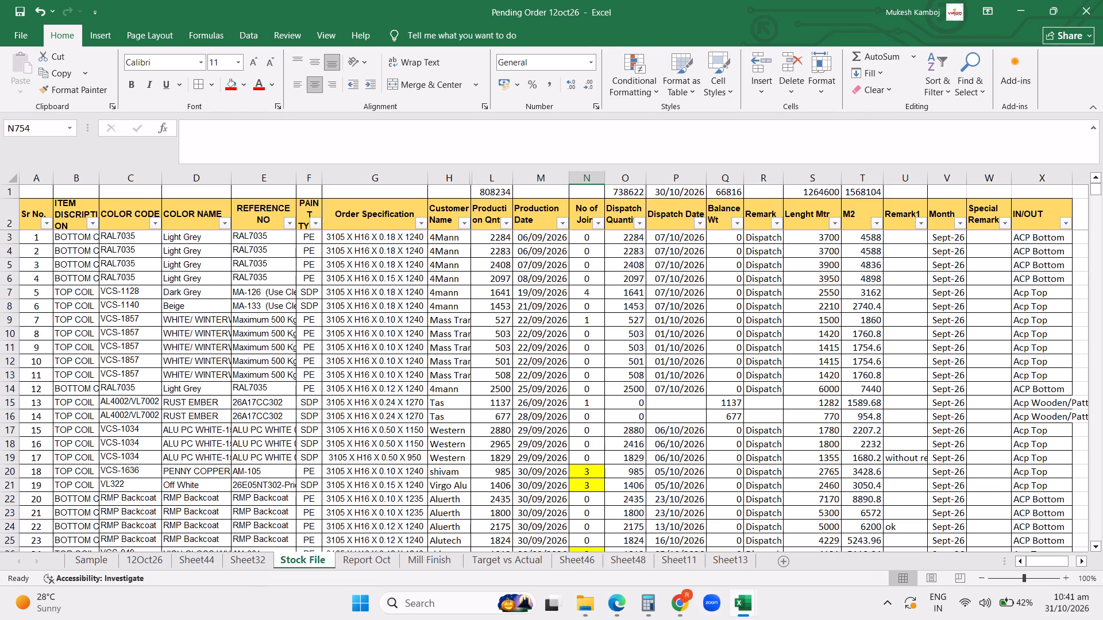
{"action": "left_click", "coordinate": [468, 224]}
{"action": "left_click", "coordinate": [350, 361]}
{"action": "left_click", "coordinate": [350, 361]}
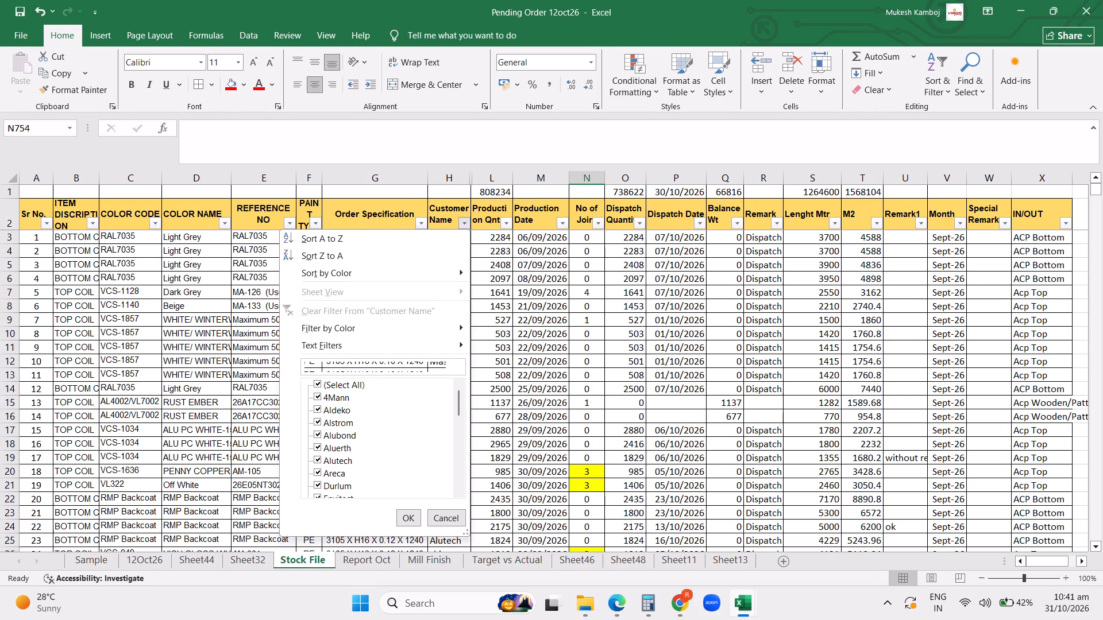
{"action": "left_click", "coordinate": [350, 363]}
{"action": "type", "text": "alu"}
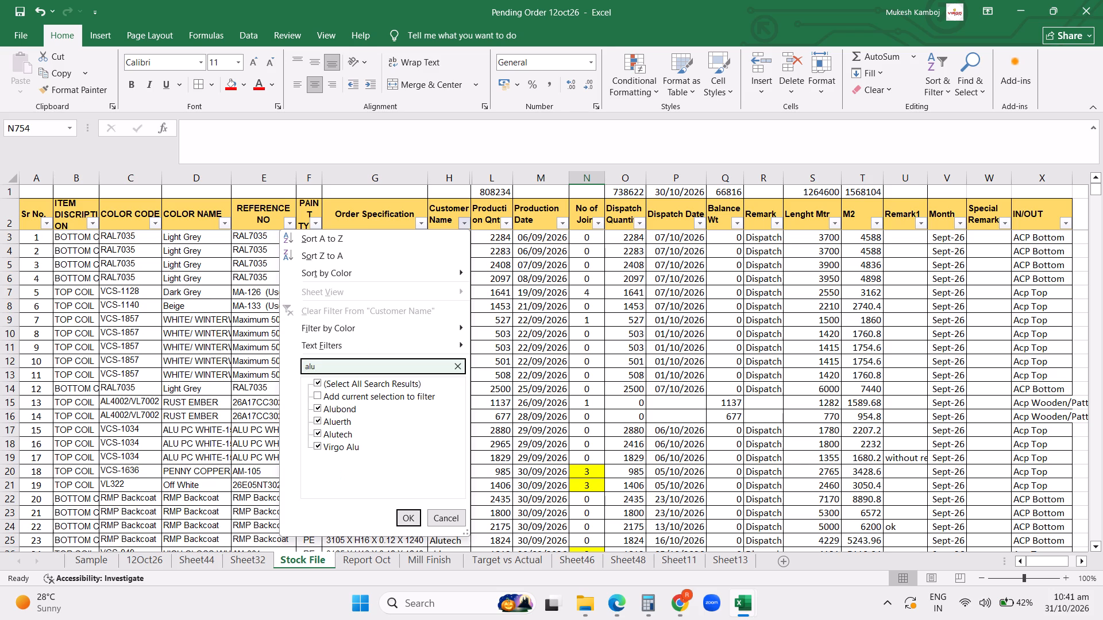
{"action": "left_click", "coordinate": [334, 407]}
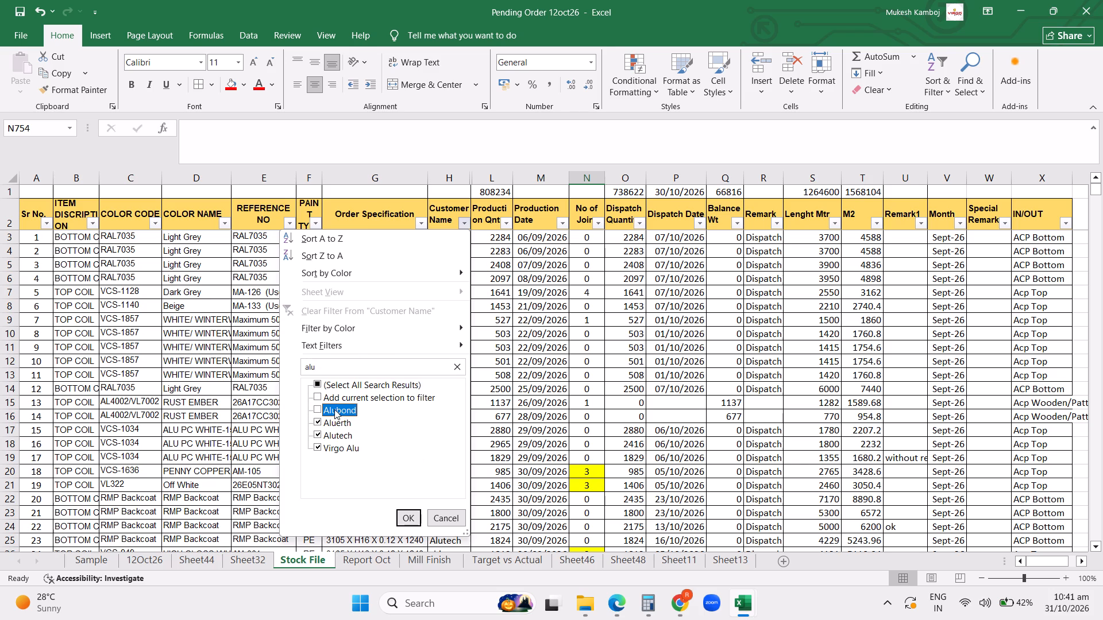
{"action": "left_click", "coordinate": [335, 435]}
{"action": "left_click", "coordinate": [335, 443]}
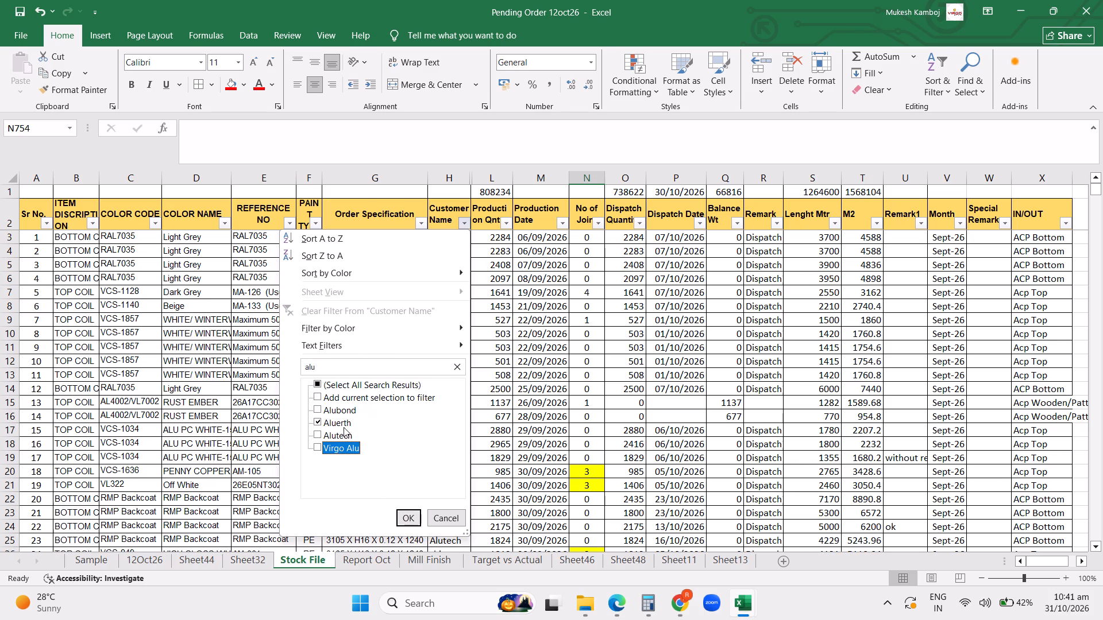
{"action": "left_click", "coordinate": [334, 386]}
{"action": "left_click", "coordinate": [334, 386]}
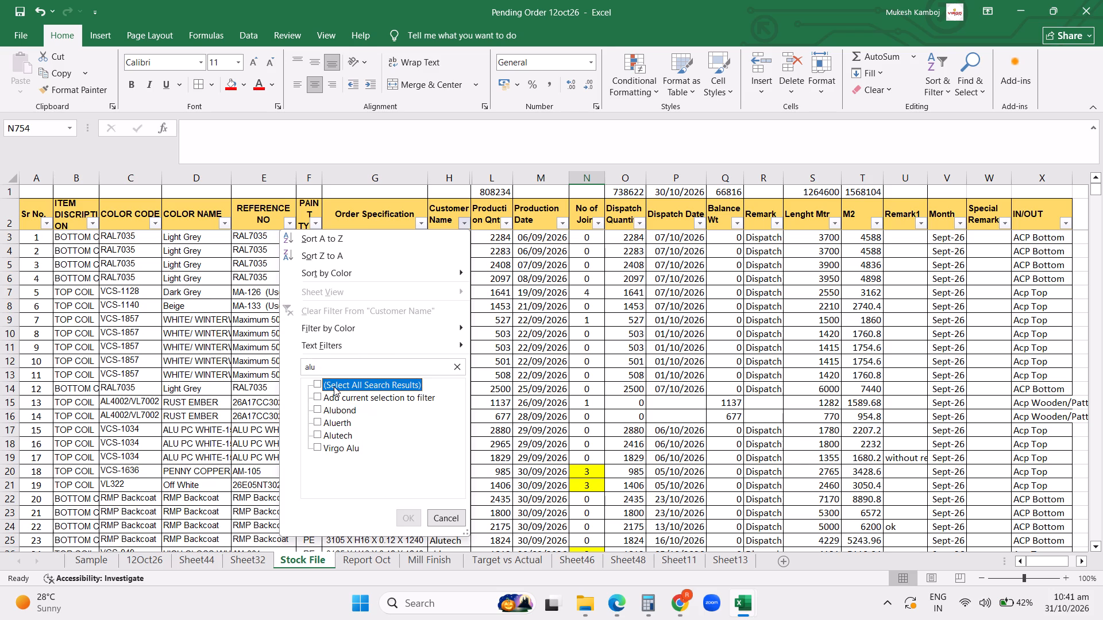
Filter the Stock File by Customer Name to the shivam rows, using the search text "shiv".
{"action": "left_click", "coordinate": [333, 368]}
{"action": "key", "text": "backslash"}
{"action": "key", "text": "BackSpace"}
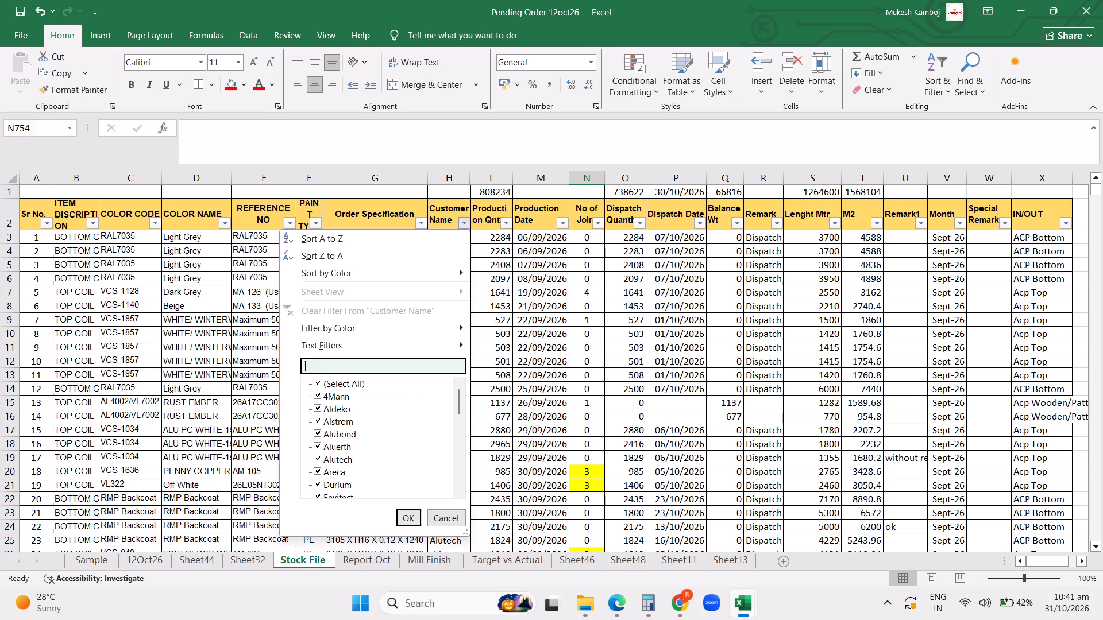
{"action": "type", "text": "shiv"}
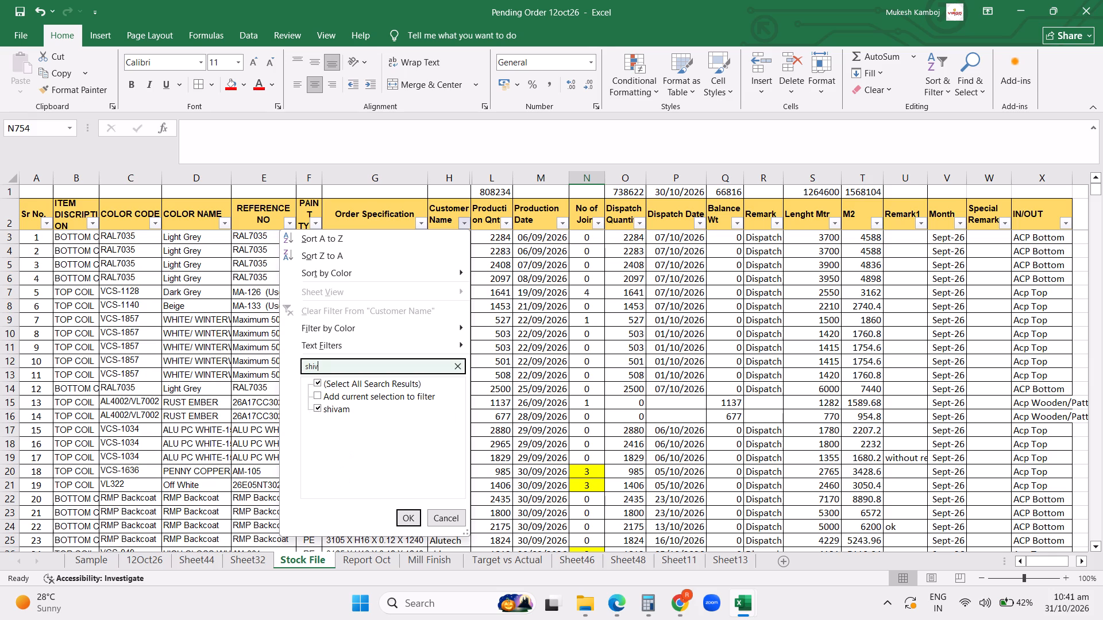
{"action": "left_click", "coordinate": [402, 520]}
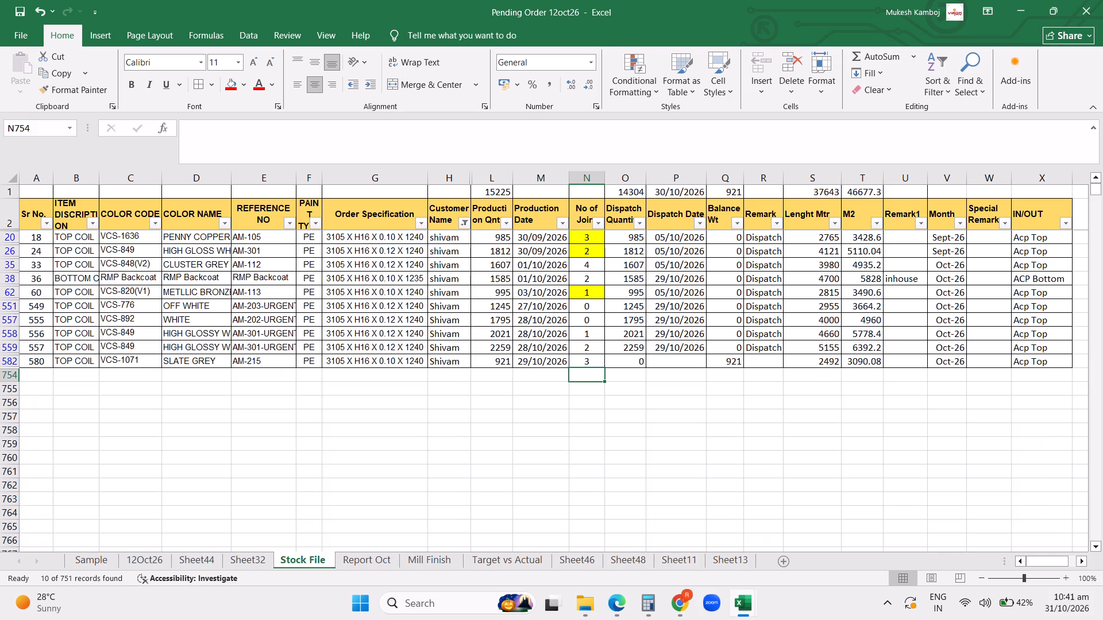
Sum the Dispatch Quantity of all Shivam rows with dispatch date 29/10/2026, including the RMP Backcoat row.
{"action": "scroll", "coordinate": [660, 436], "scroll_direction": "up", "scroll_amount": 5}
{"action": "left_click_drag", "start_coordinate": [629, 307], "coordinate": [630, 344]}
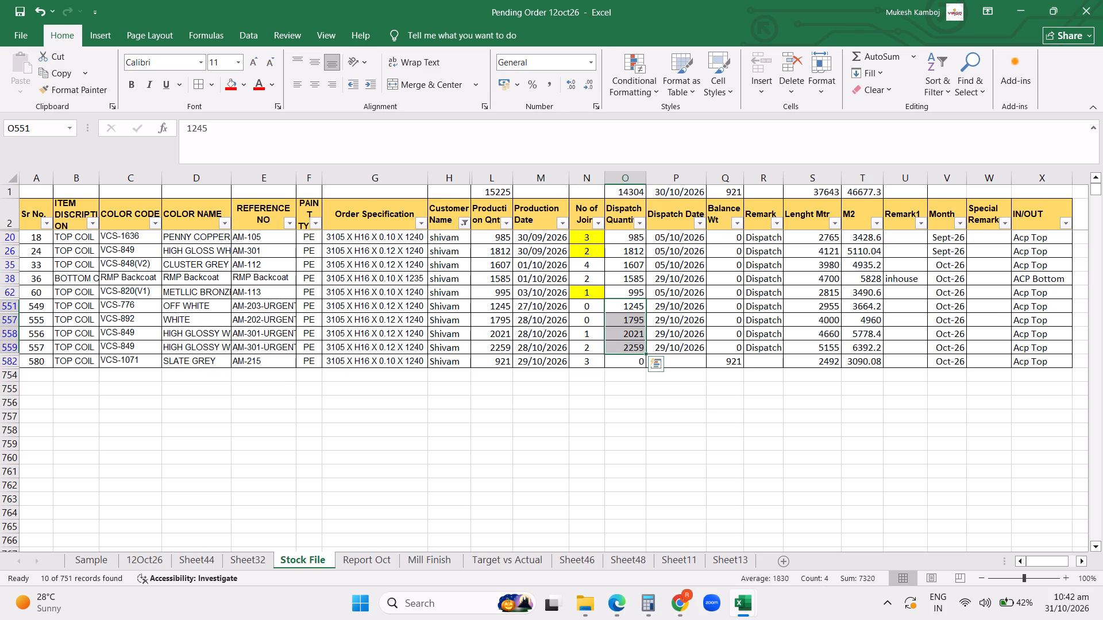
{"action": "left_click", "coordinate": [622, 276], "text": "ctrl"}
{"action": "left_click", "coordinate": [687, 398]}
On Sheet46, set the Disapached value for SHIVAM PLASTIC INDUSTRIES to 9.
{"action": "left_click", "coordinate": [567, 555]}
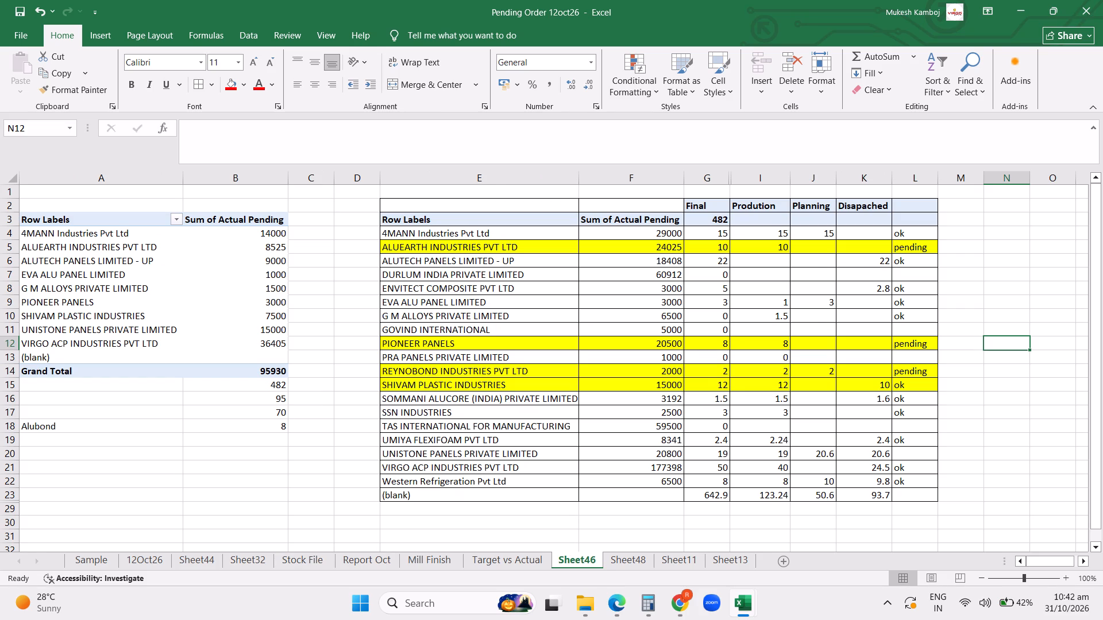
{"action": "left_click", "coordinate": [873, 383]}
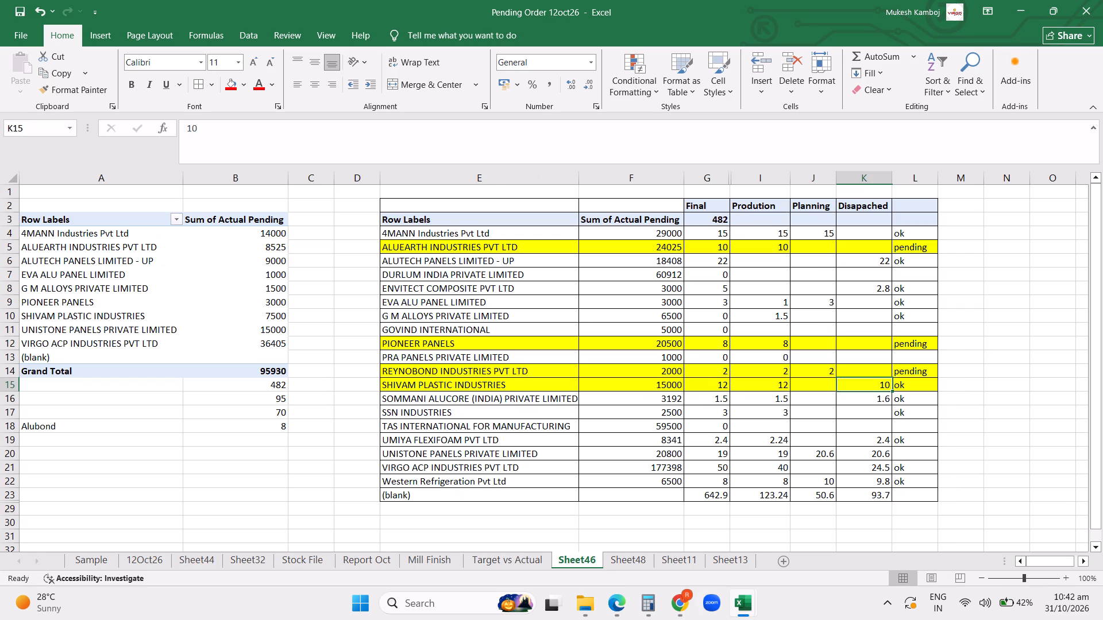
{"action": "key", "text": "9"}
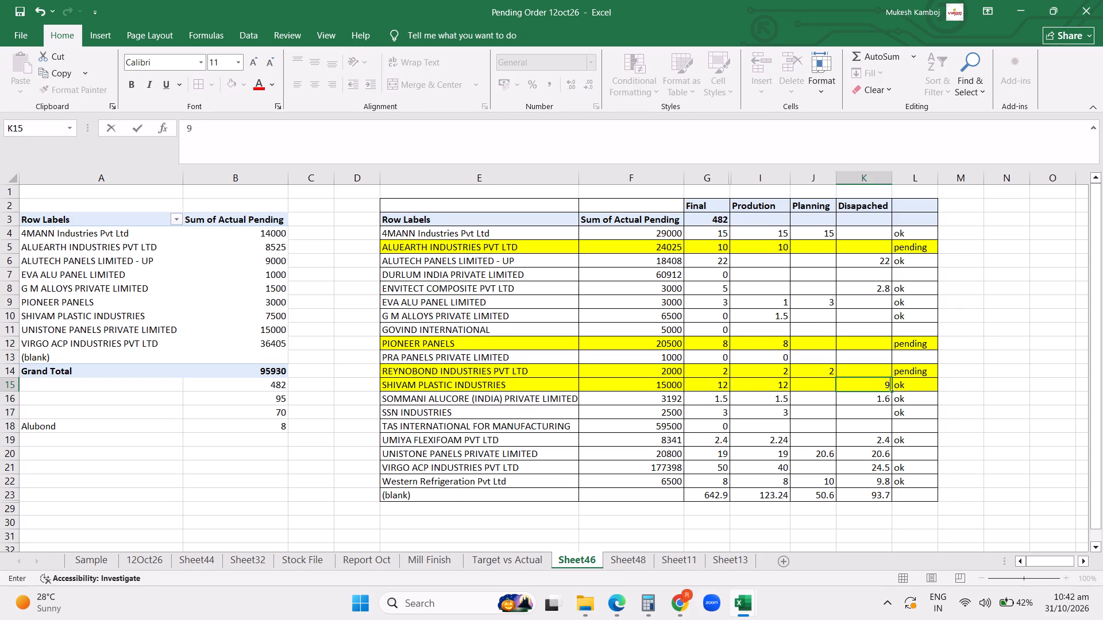
{"action": "key", "text": "Return"}
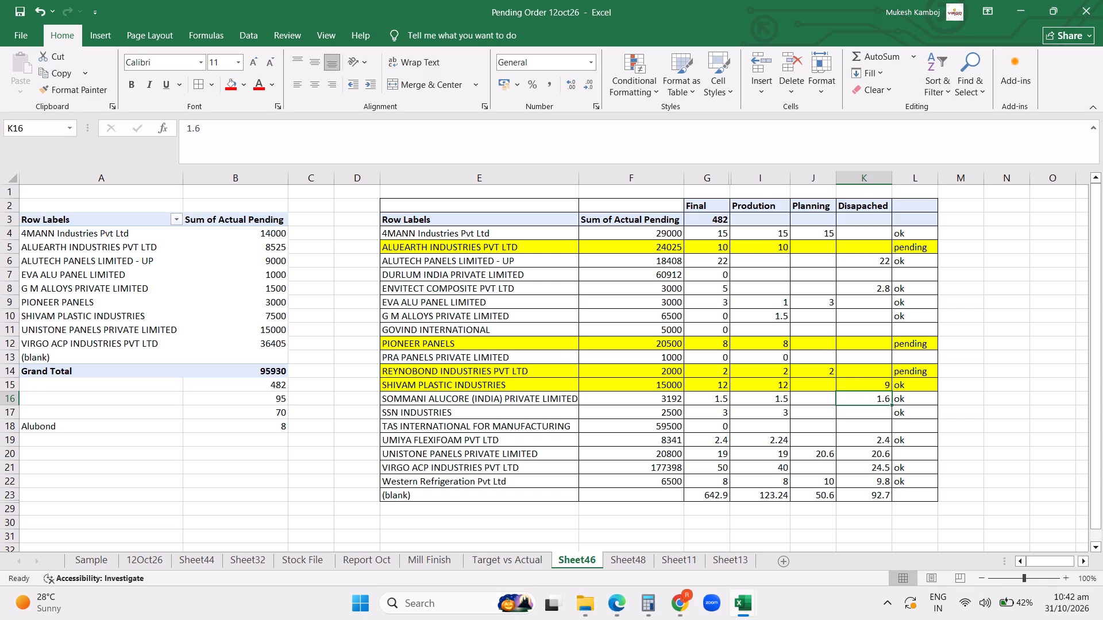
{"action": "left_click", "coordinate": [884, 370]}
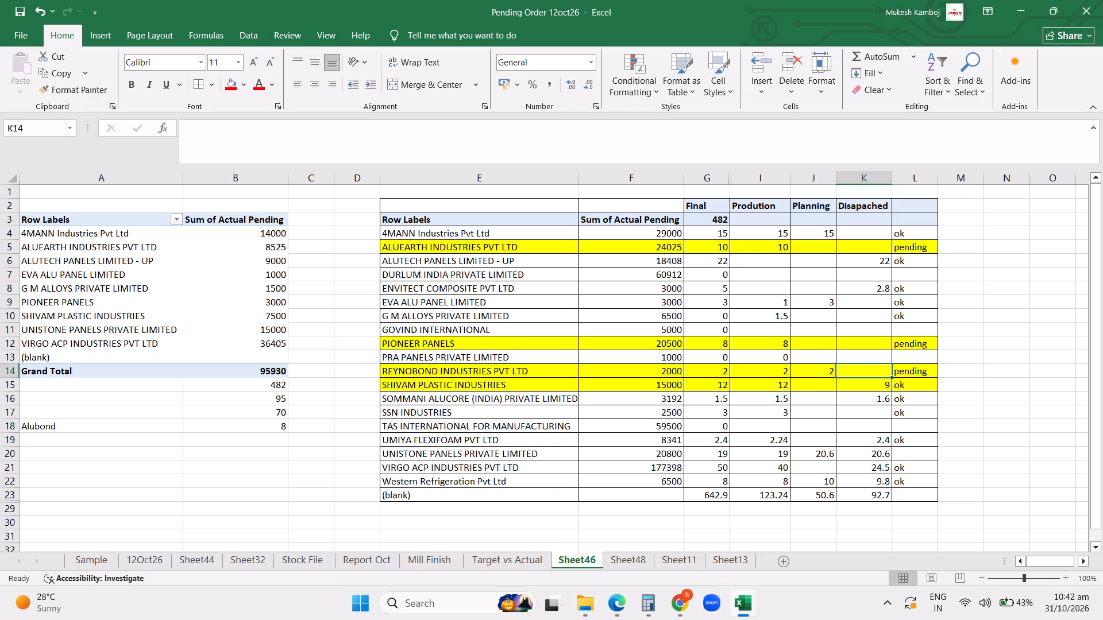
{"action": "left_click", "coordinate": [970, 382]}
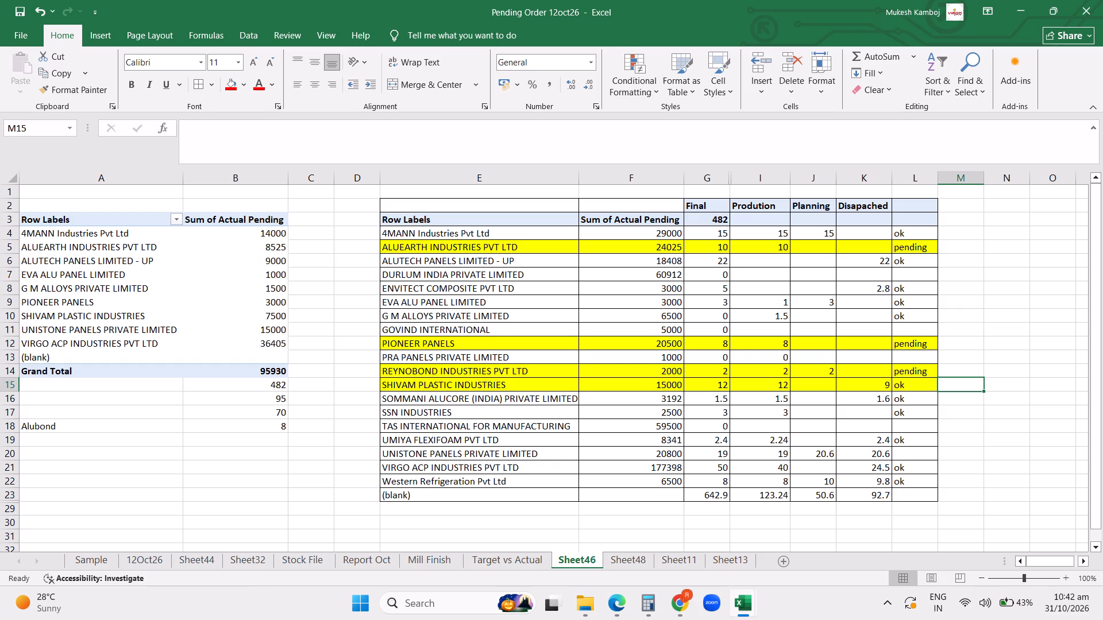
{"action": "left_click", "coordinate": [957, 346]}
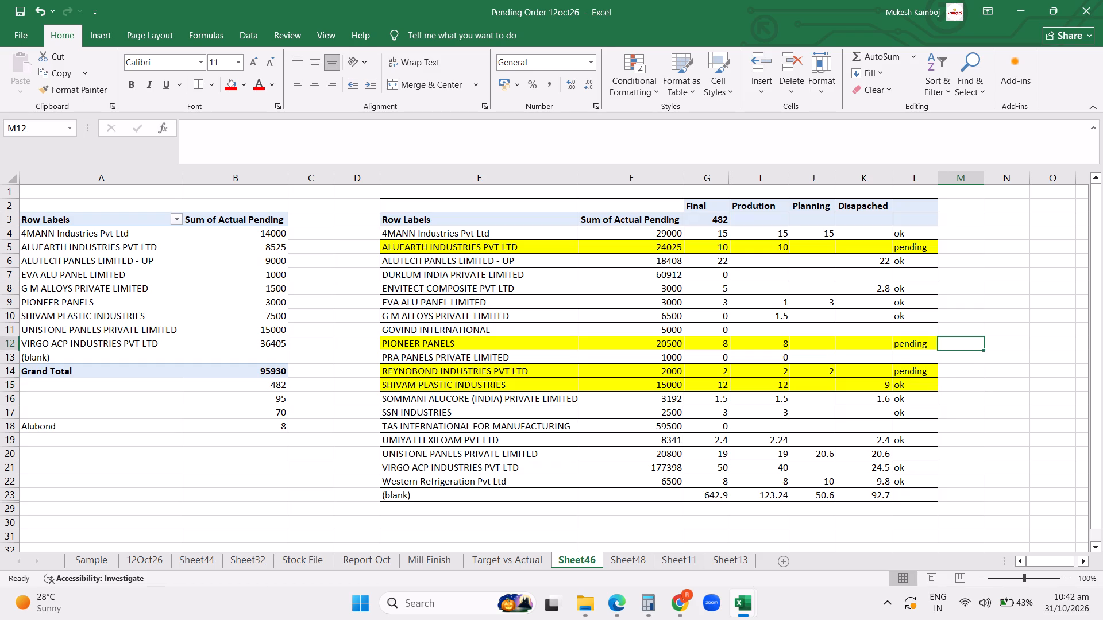